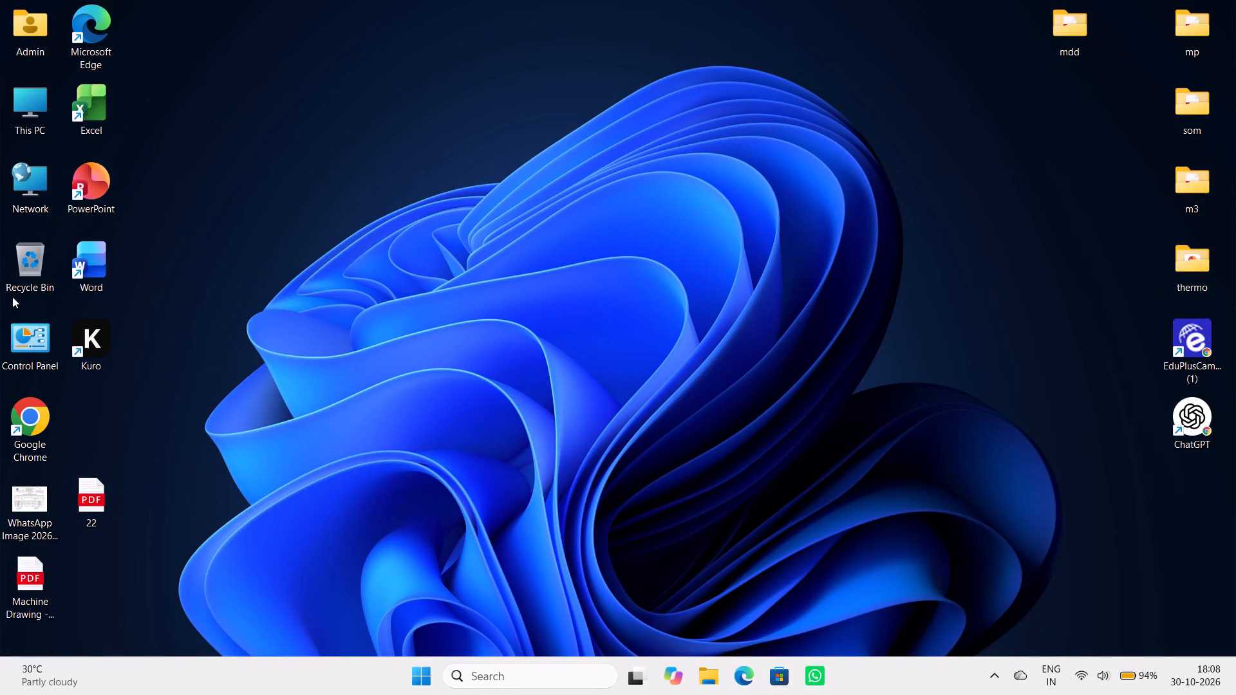
Open This PC from the desktop to browse the computer's drives and folders.
double_click(17, 118)
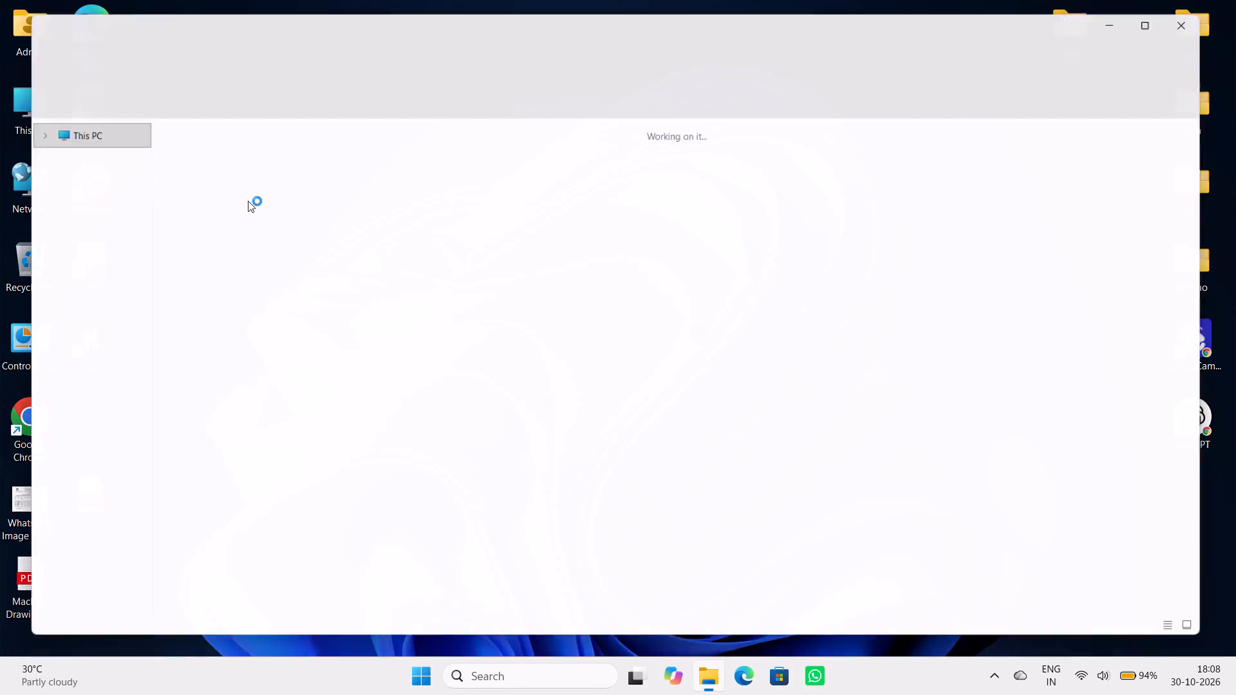
Look through New Volume (D:) and the Desktop's thermo folder, and close the file window.
double_click(442, 159)
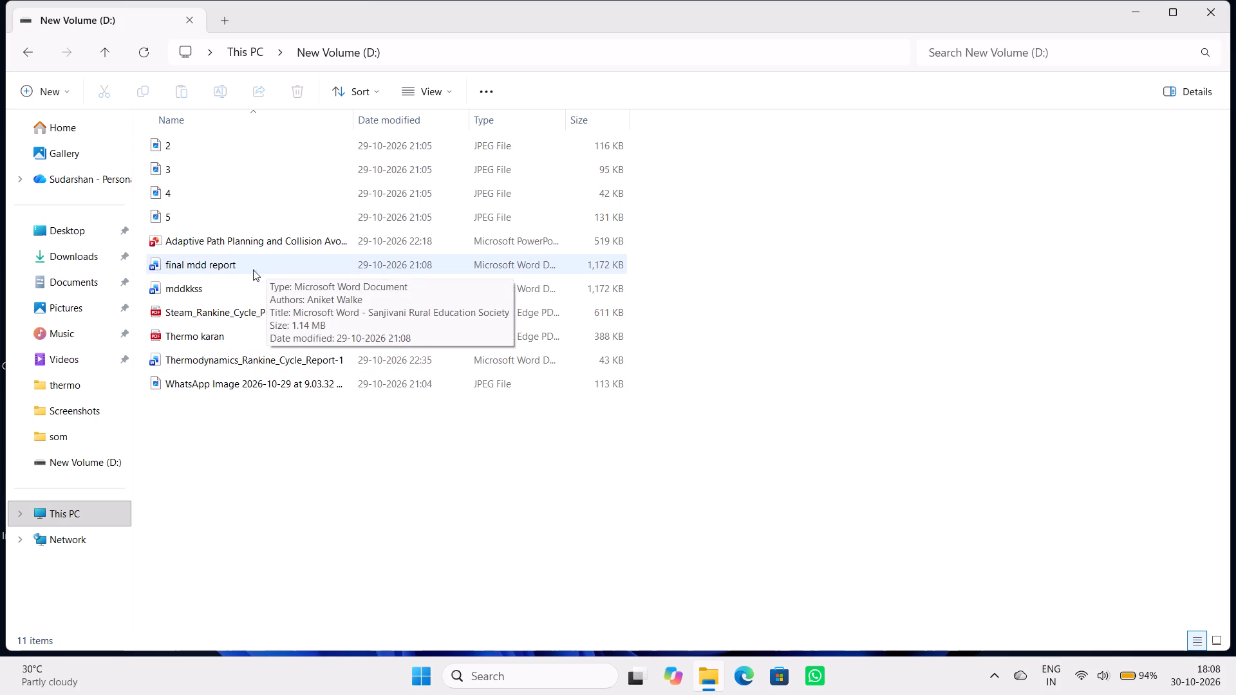
left_click(72, 227)
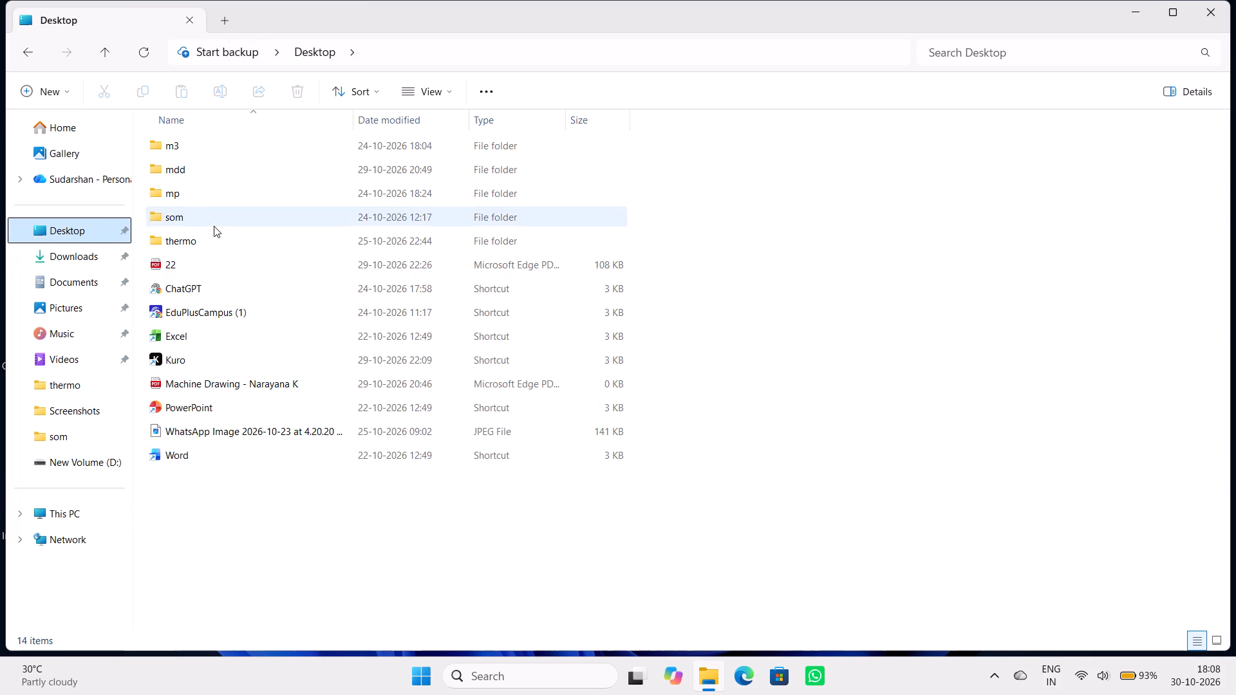
double_click(214, 245)
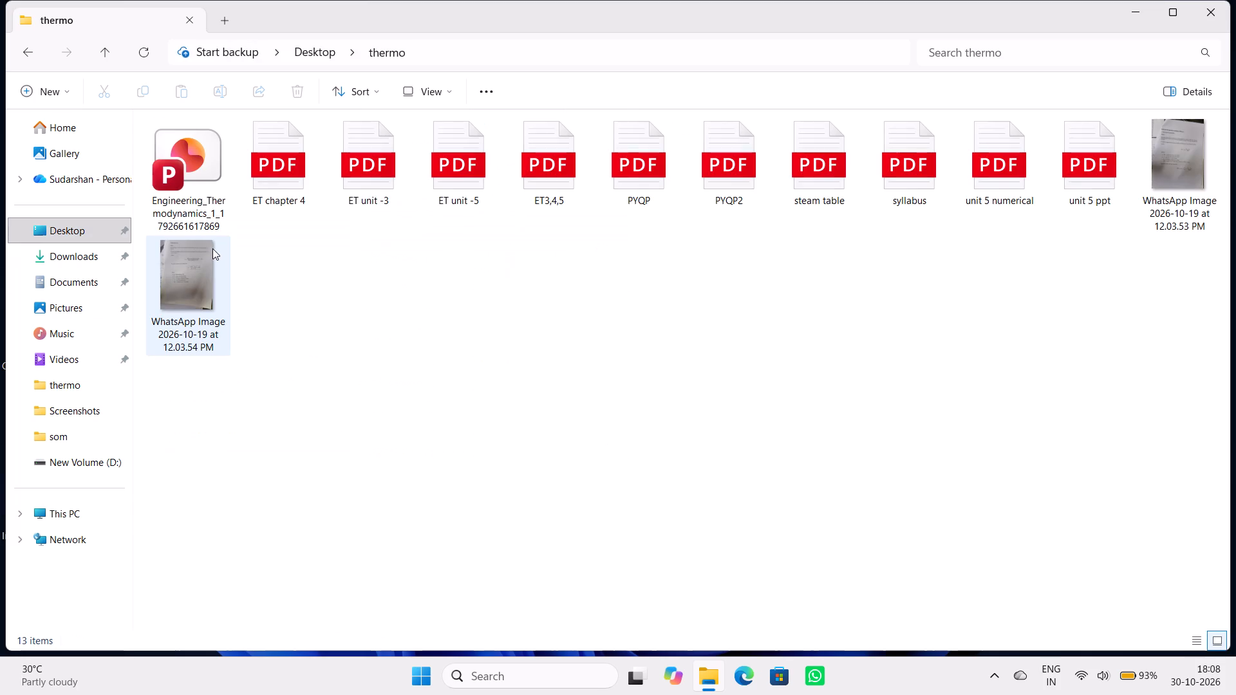
left_click(1235, 0)
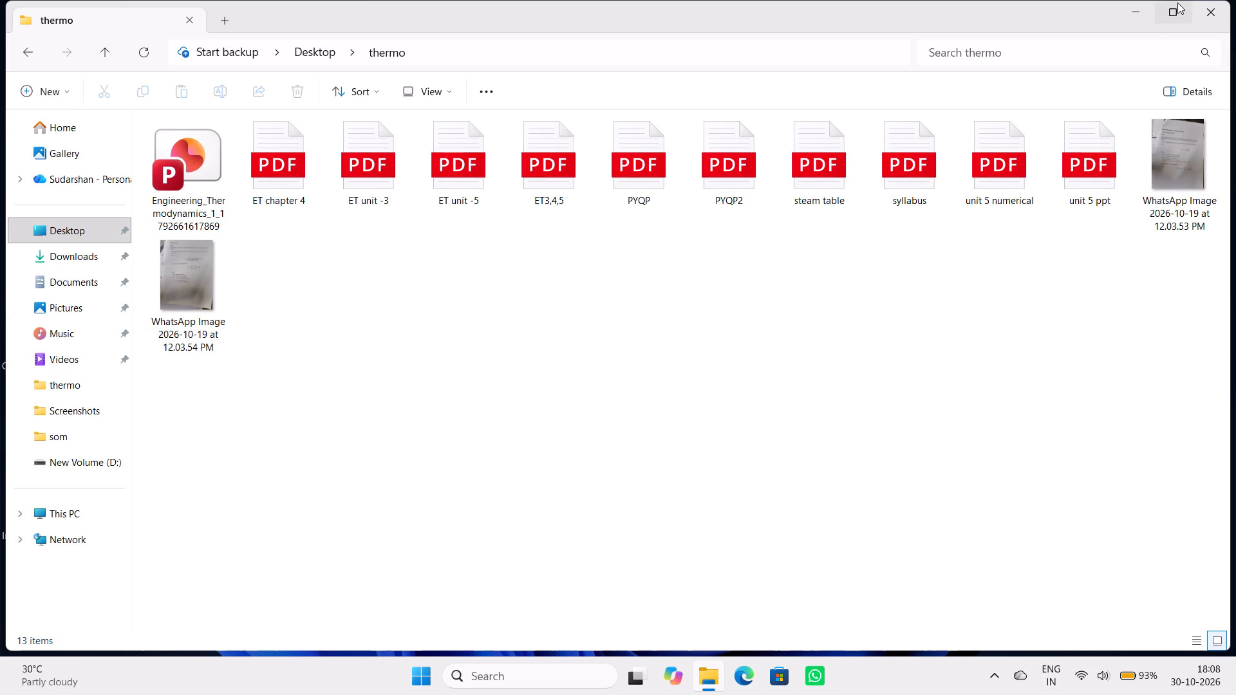
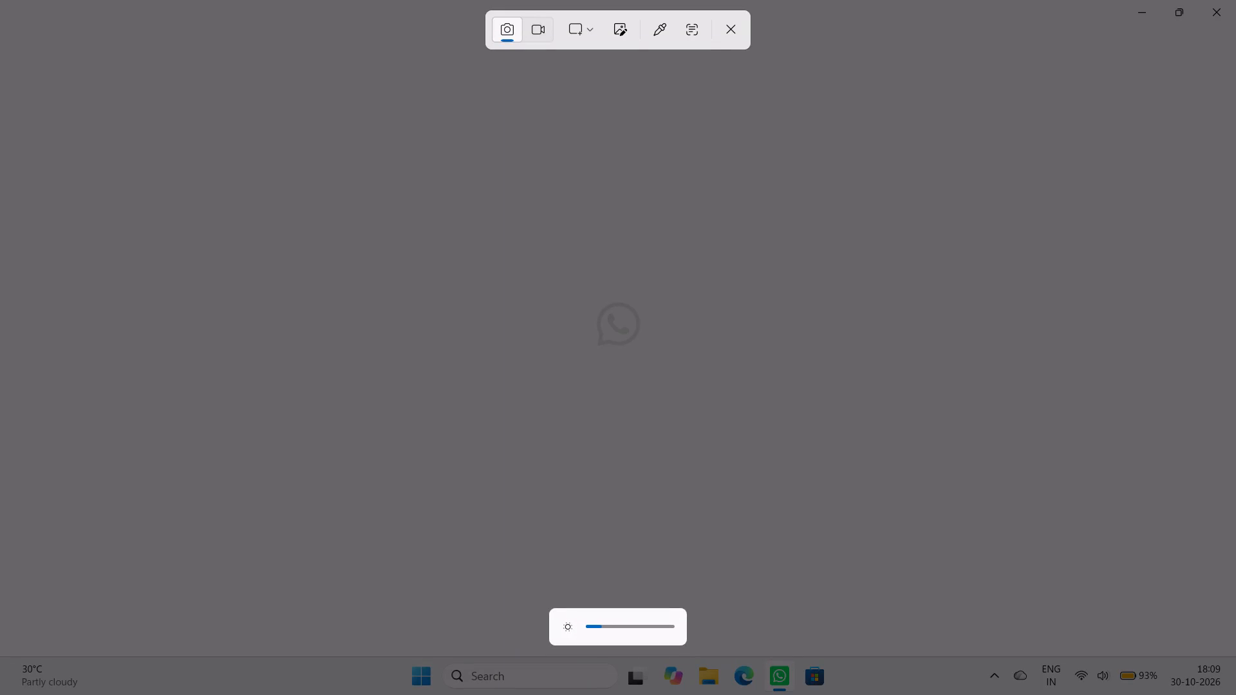
Dismiss the screen snipping overlay over the WhatsApp window without taking a capture.
left_click(731, 38)
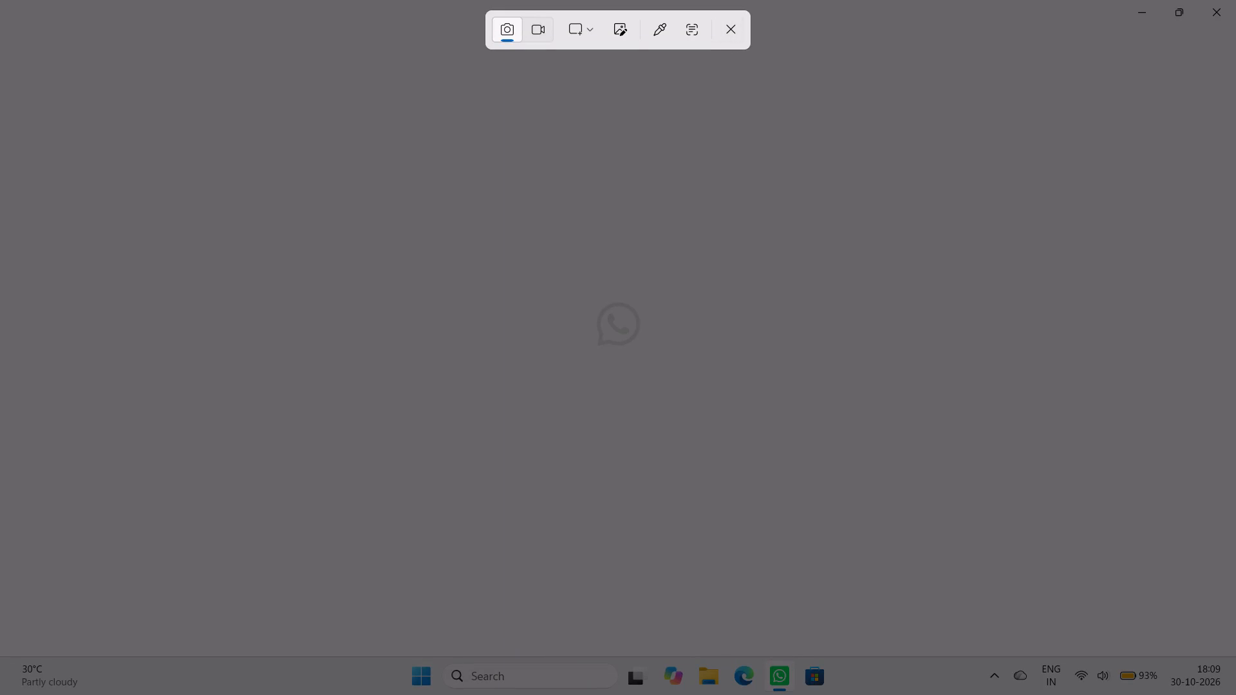
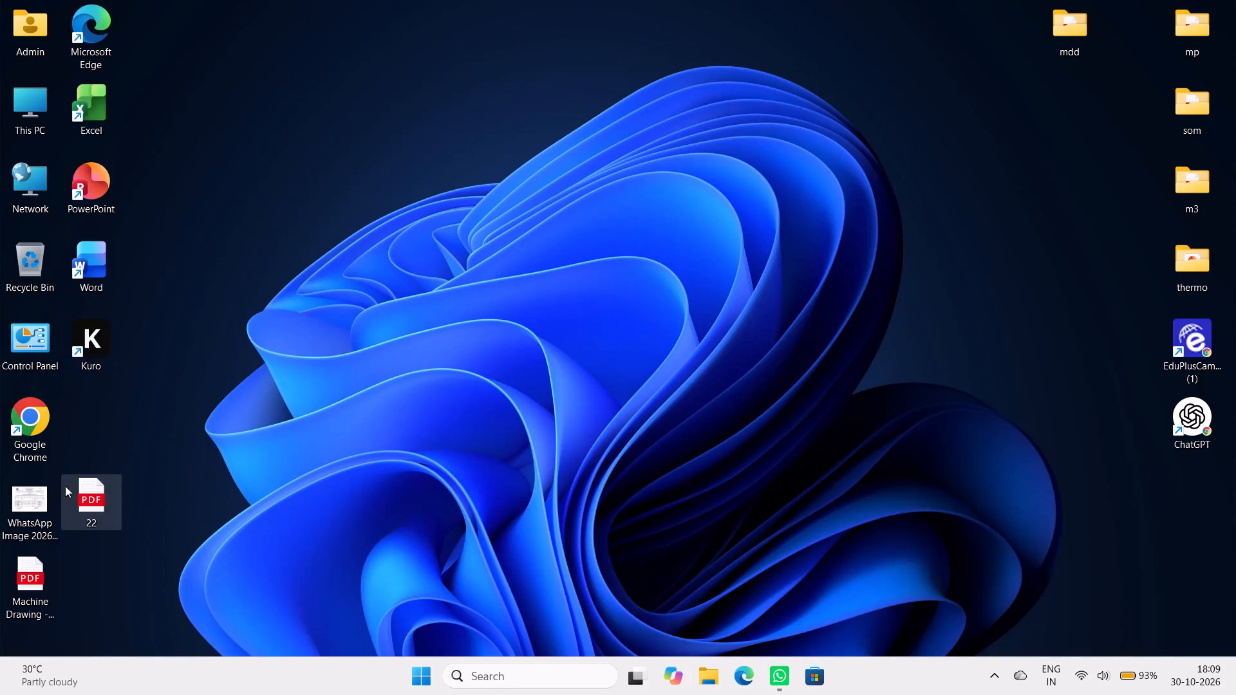
Launch Word from the desktop and open the recent document "my done" from Downloads.
double_click(98, 261)
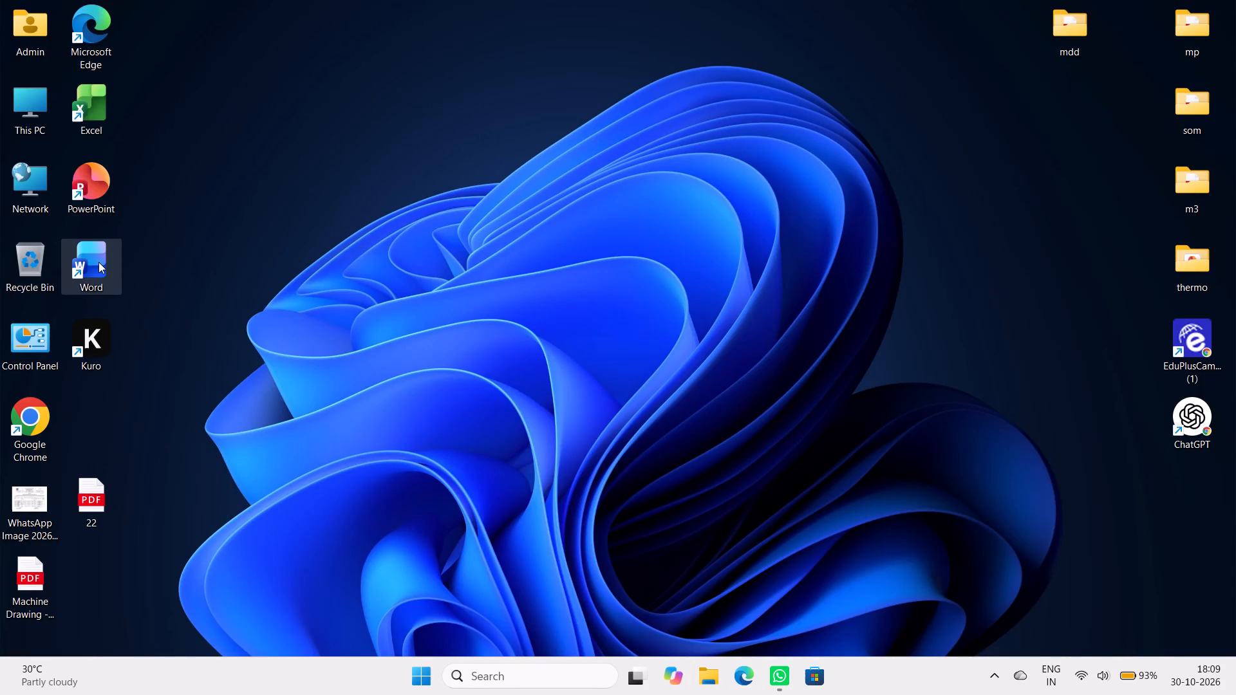
double_click(104, 273)
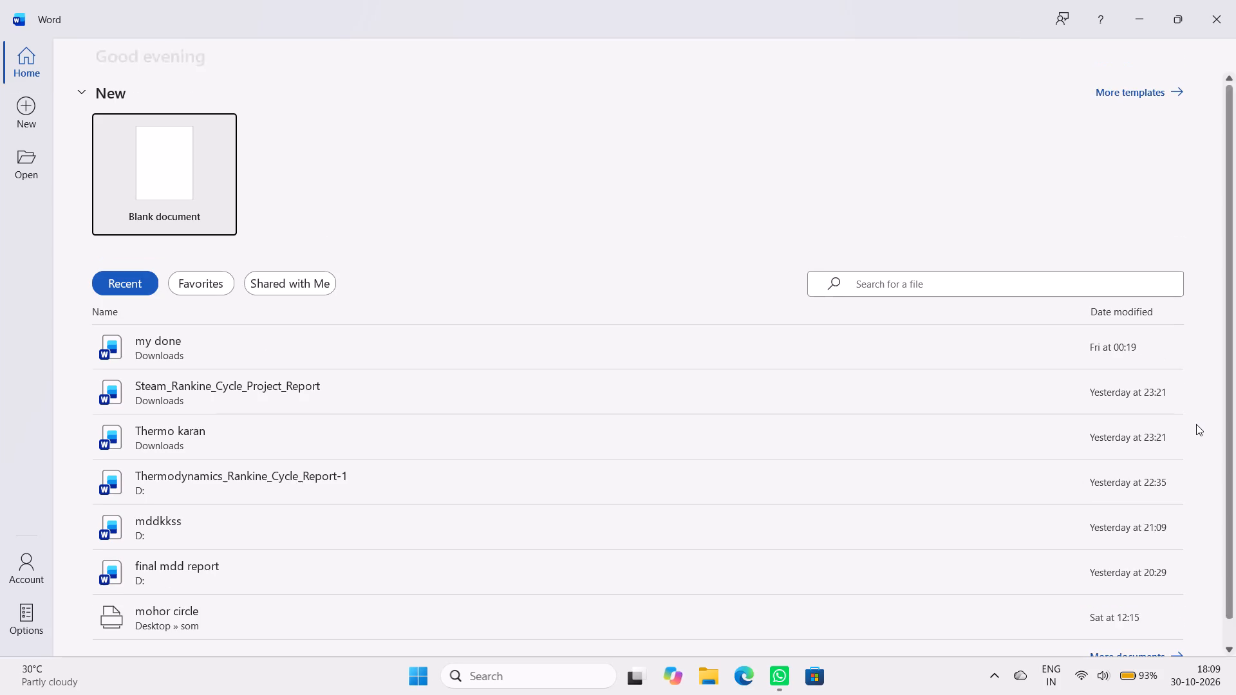
double_click(182, 355)
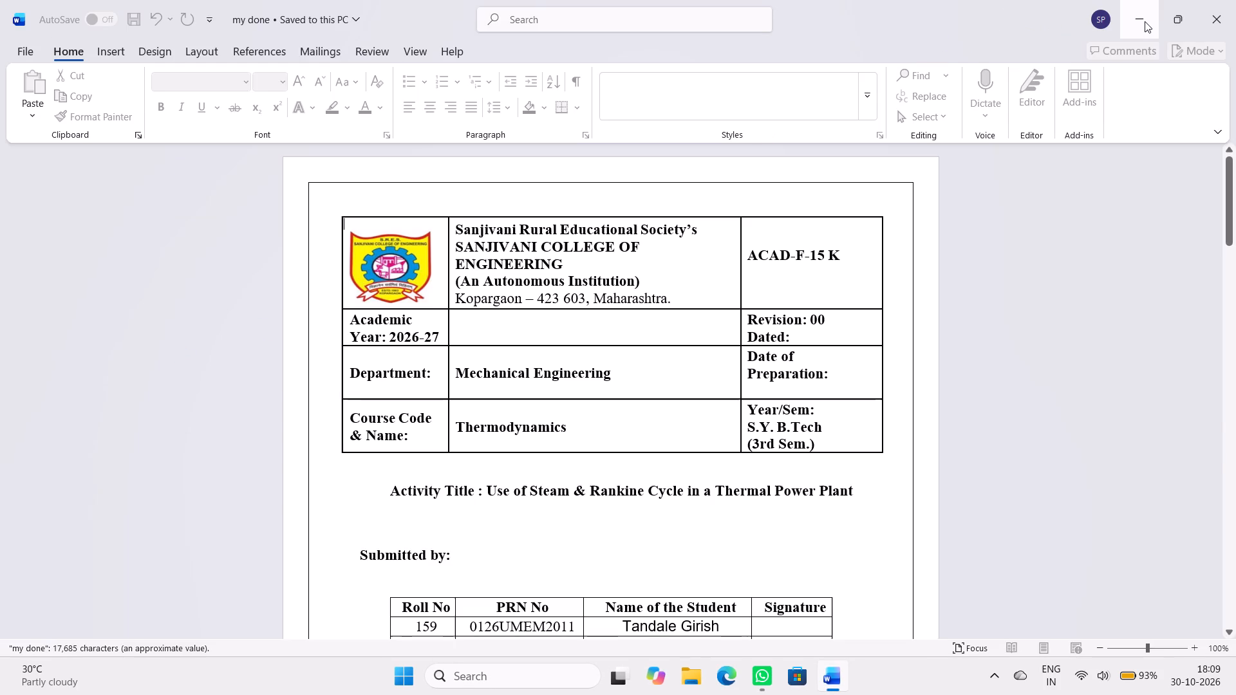
Minimize the Word document and open ChatGPT from its desktop shortcut.
left_click(1144, 21)
double_click(1201, 422)
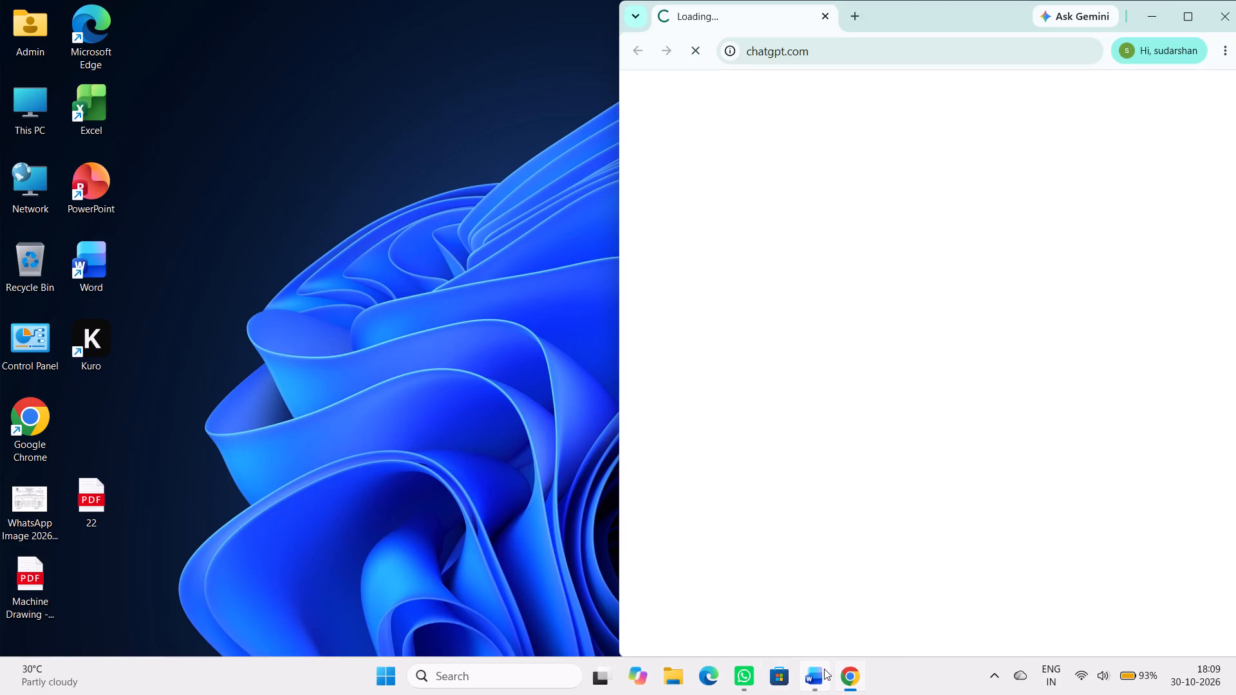
Switch to the Word report and complete the unfinished PRN number in the last row of the student table, dismissing the subscription offer.
left_click(821, 669)
scroll(635, 302, "down", 4)
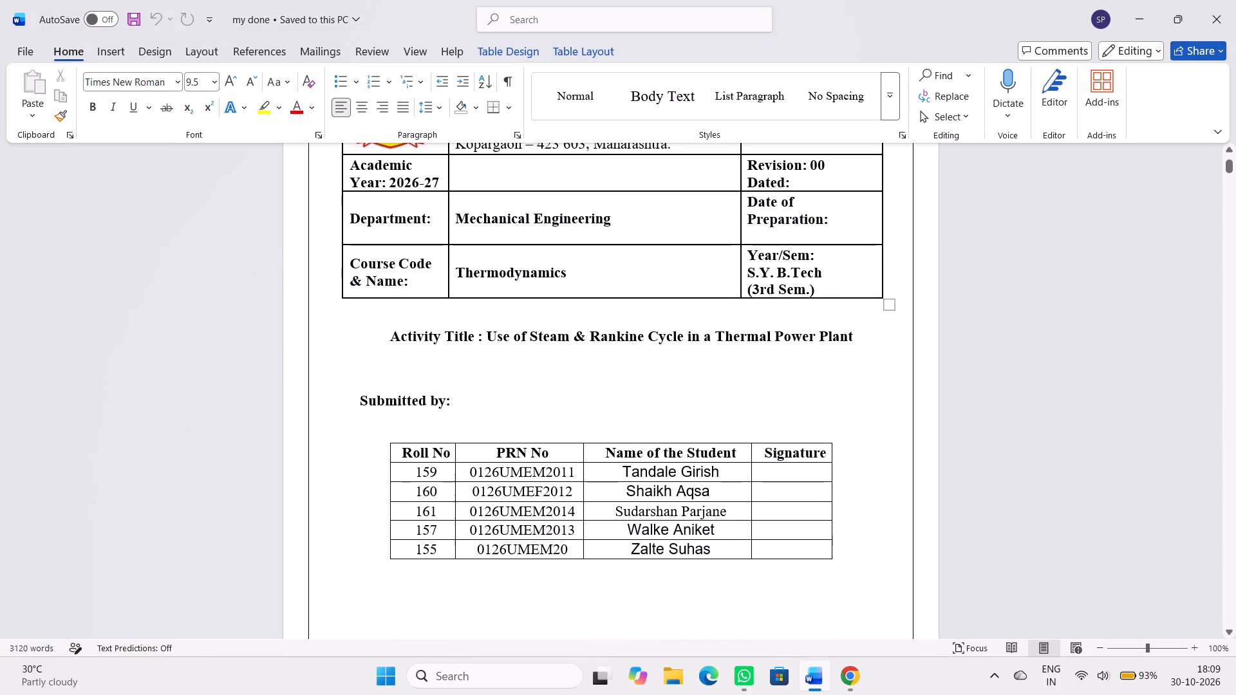
left_click(574, 550)
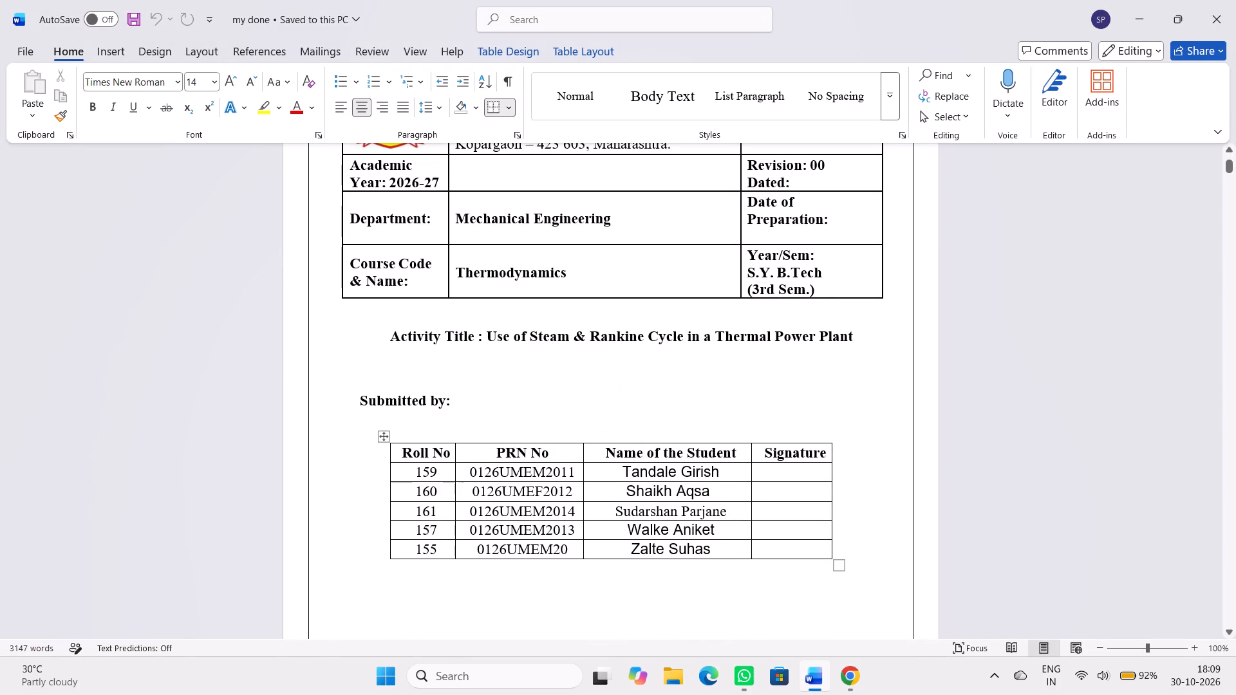
key("0")
key("9")
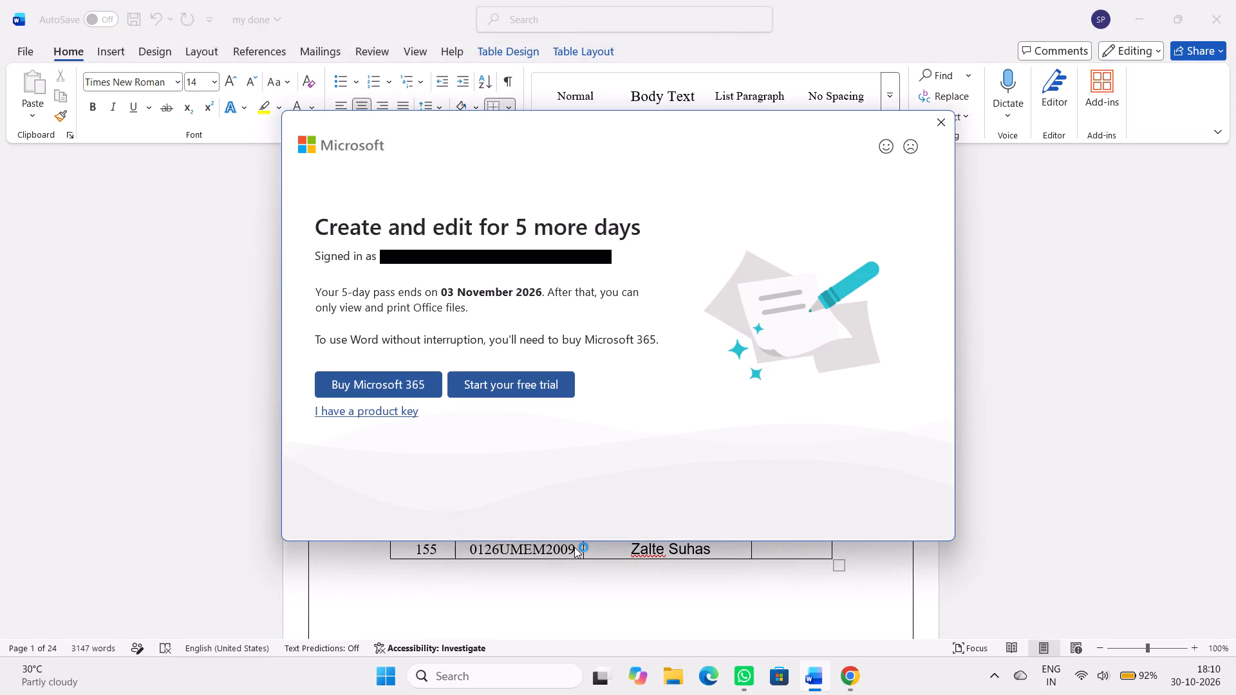
left_click(939, 125)
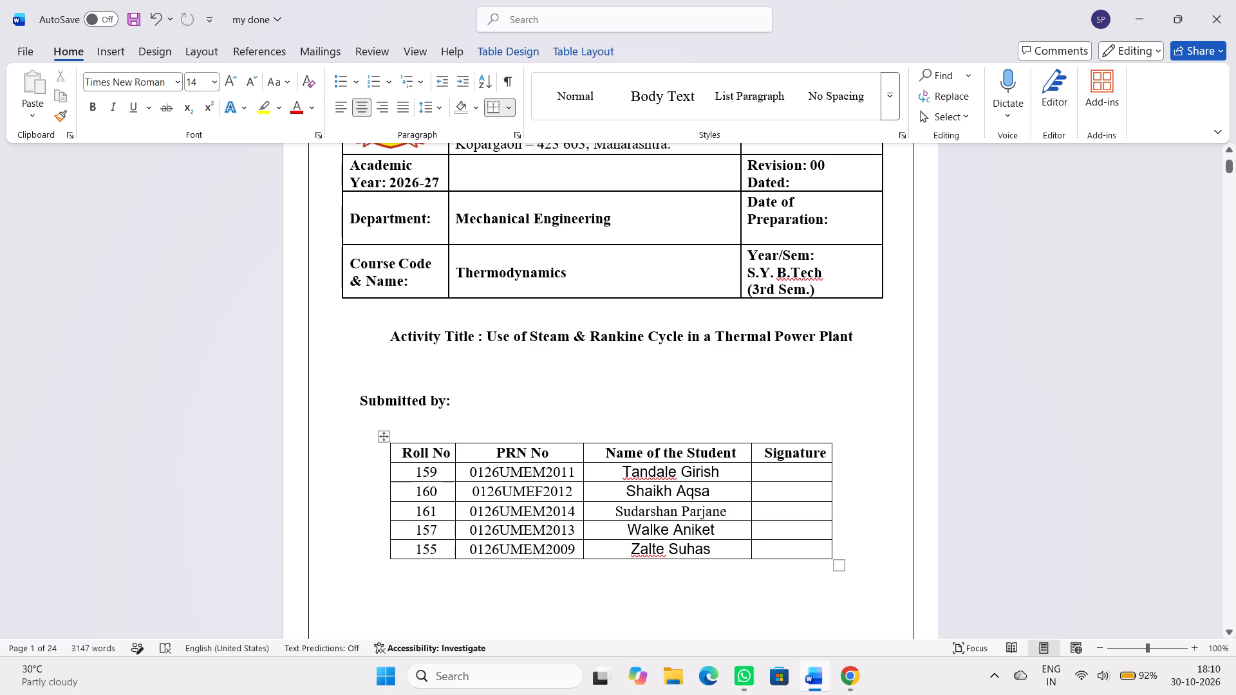
scroll(573, 473, "down", 1)
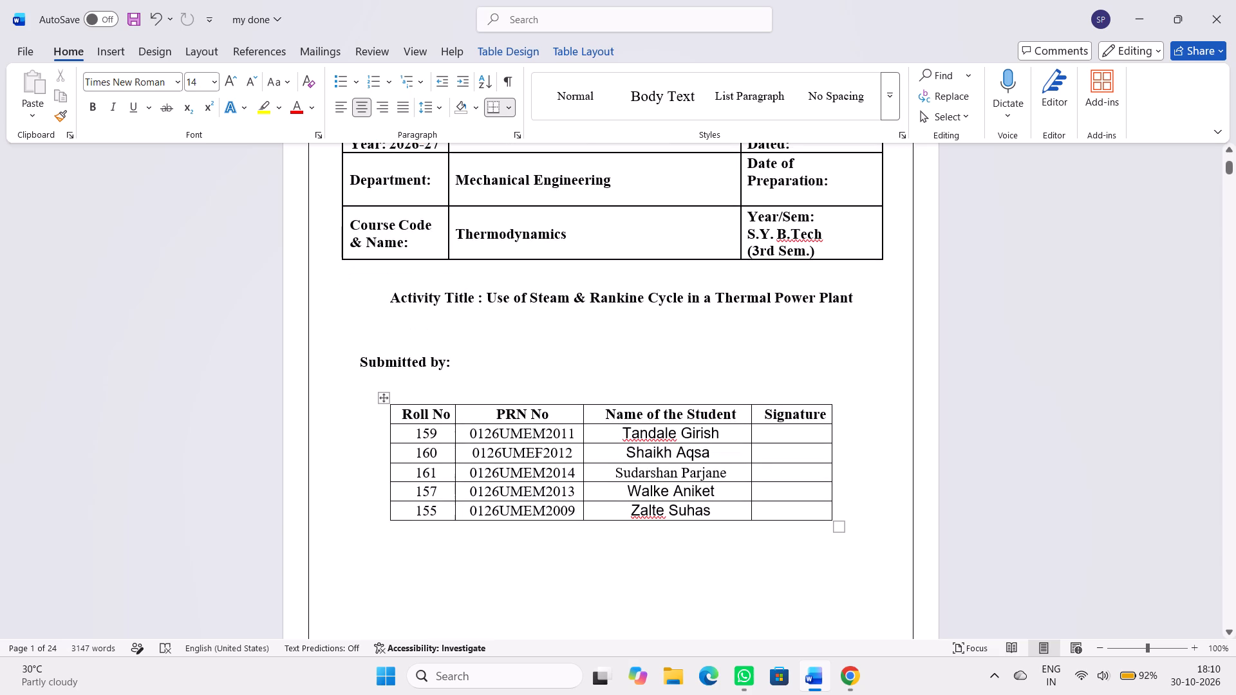
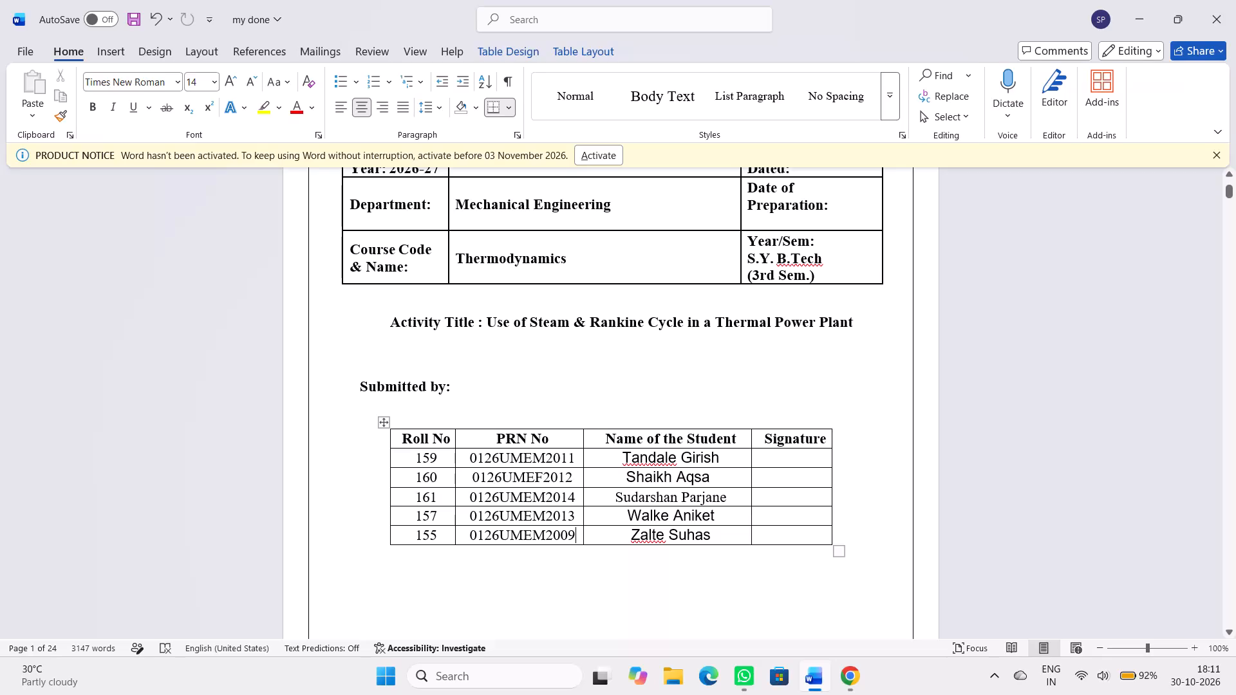
Complete the last student's unfinished PRN in the certificate paragraph, matching the number in the cover page table.
scroll(543, 398, "down", 8)
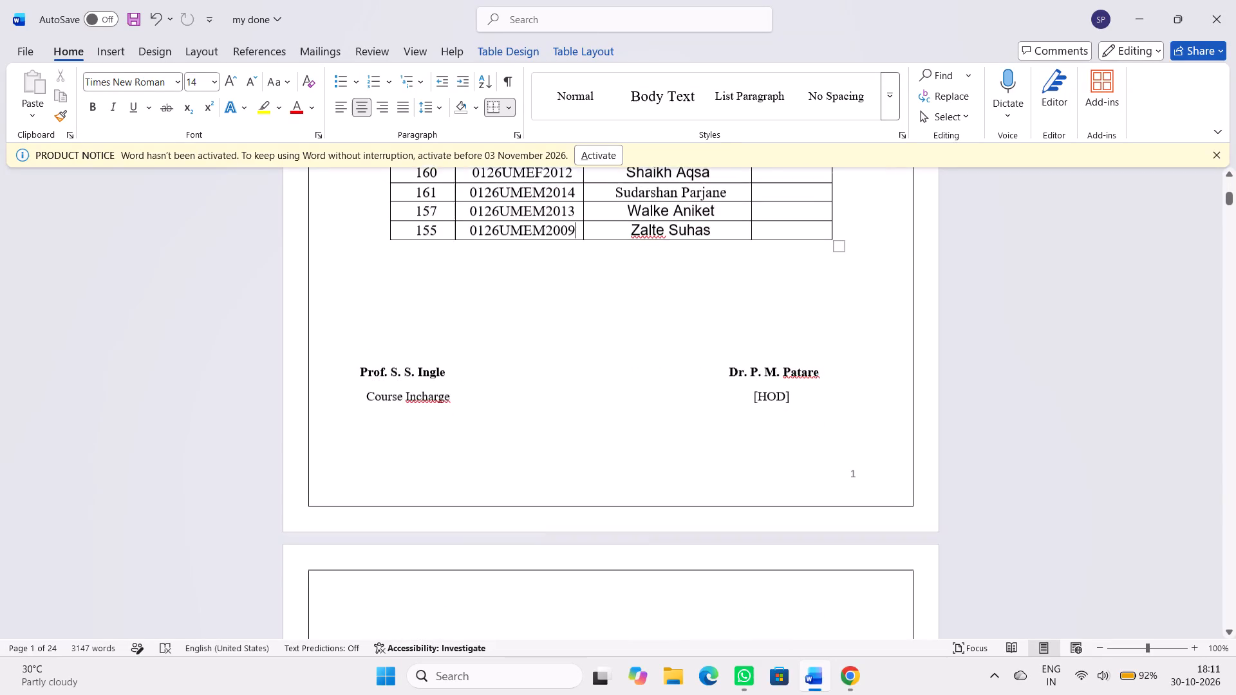
scroll(559, 400, "down", 18)
scroll(561, 398, "up", 1)
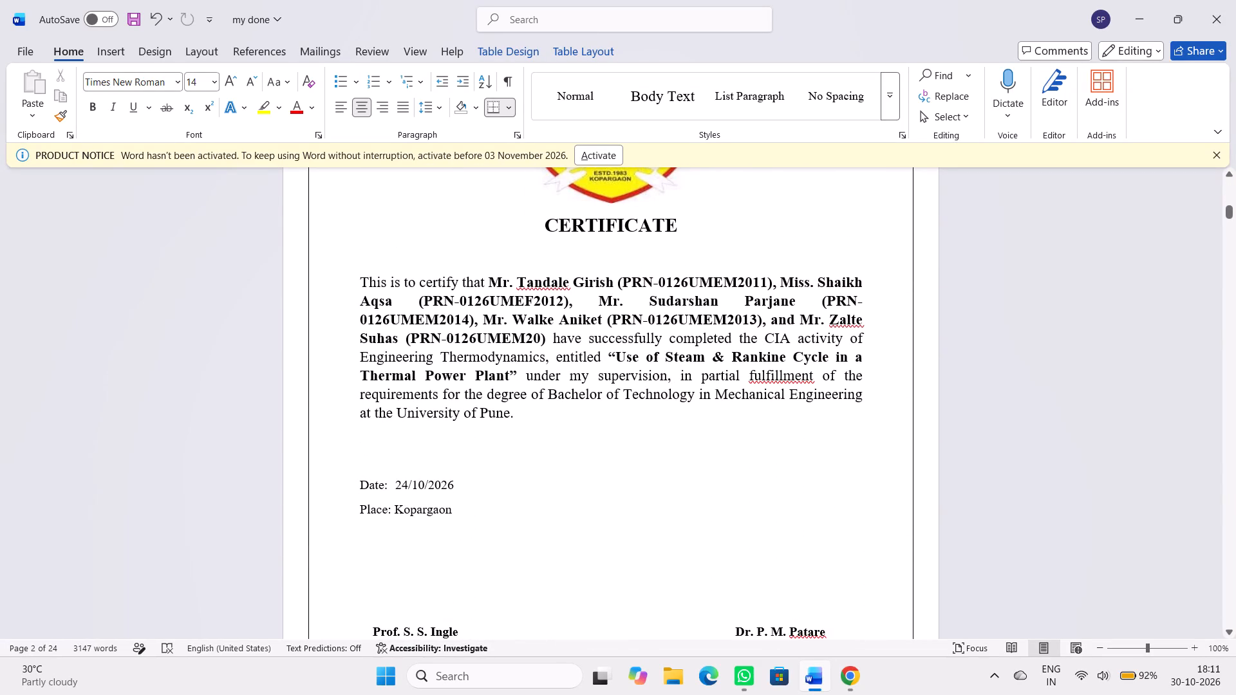
left_click(539, 342)
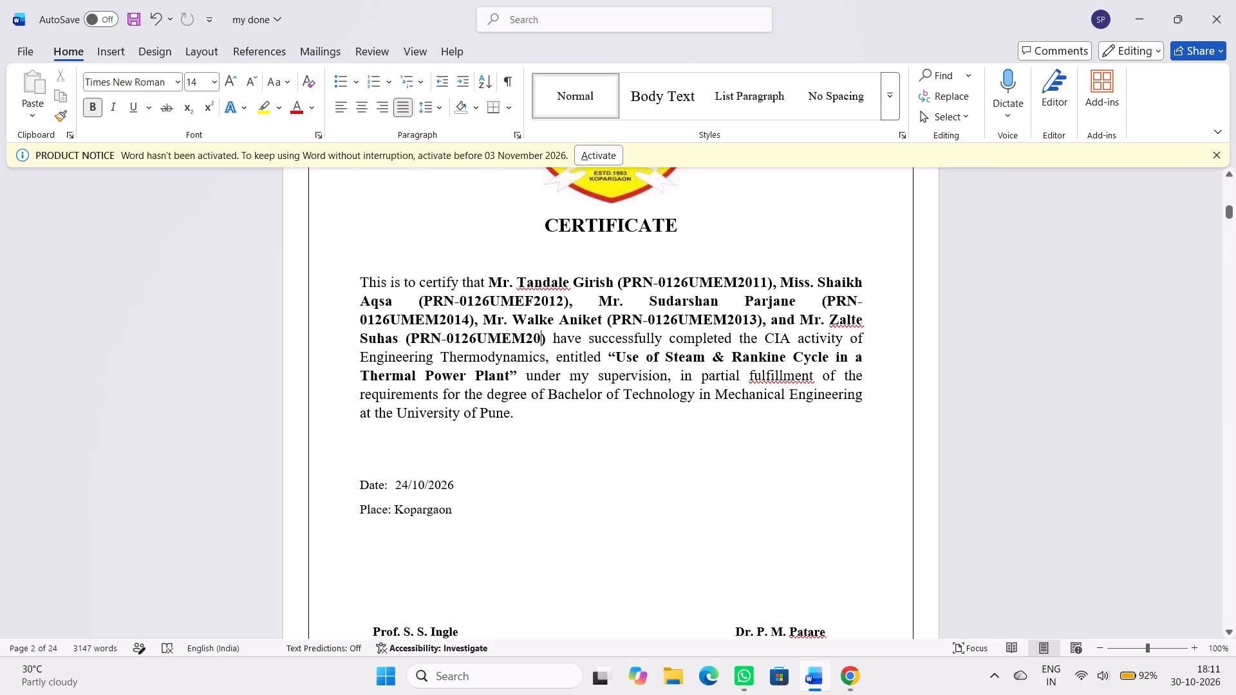
key("minus")
key("9")
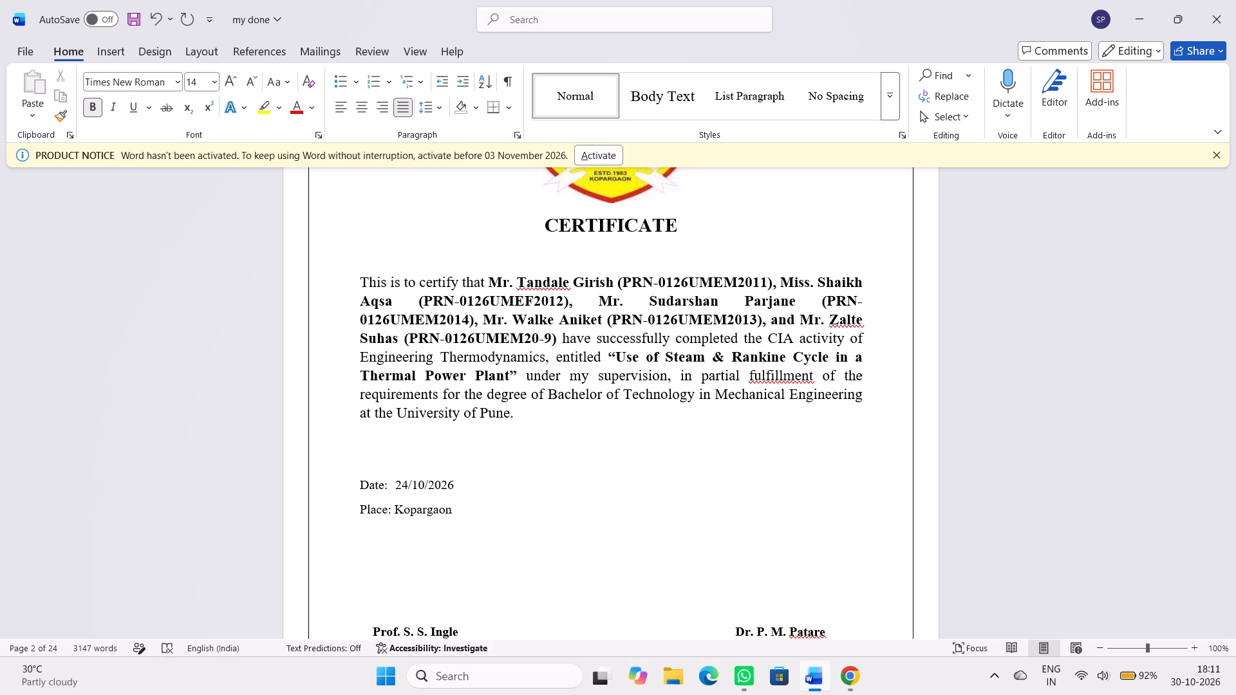
key("BackSpace")
key("BackSpace")
type("09")
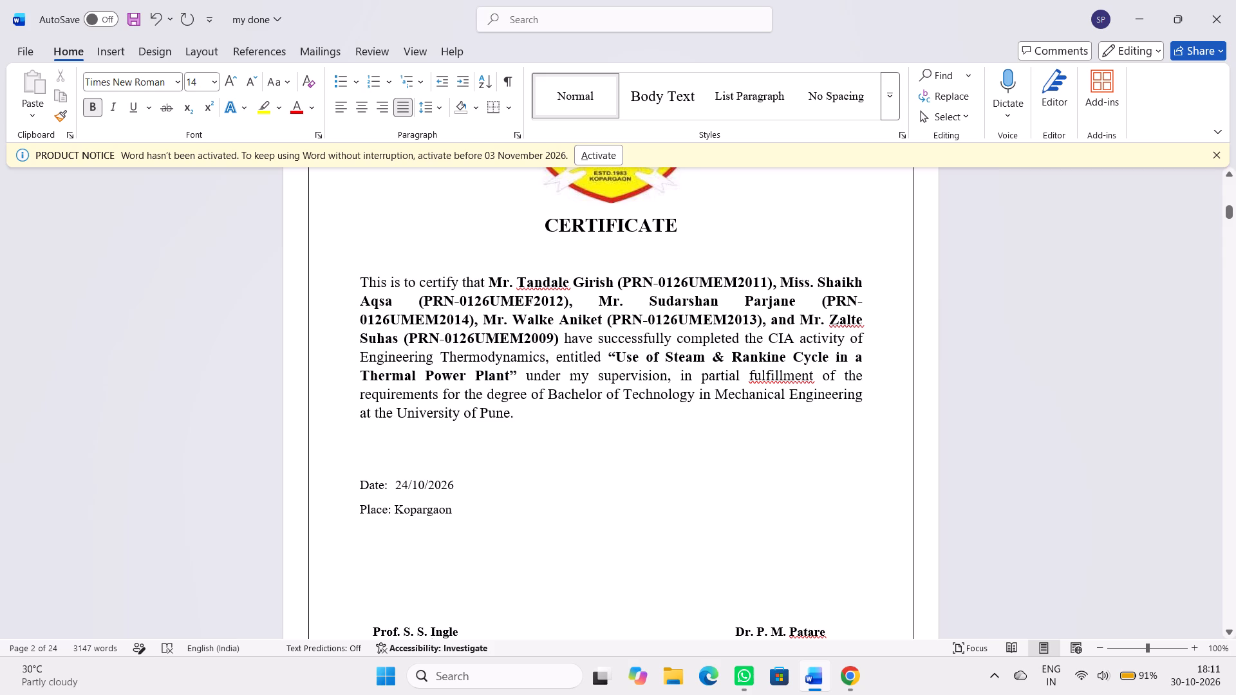
Complete the unfinished PRN in the last row of the student table on the Acknowledgement page.
scroll(556, 485, "down", 4)
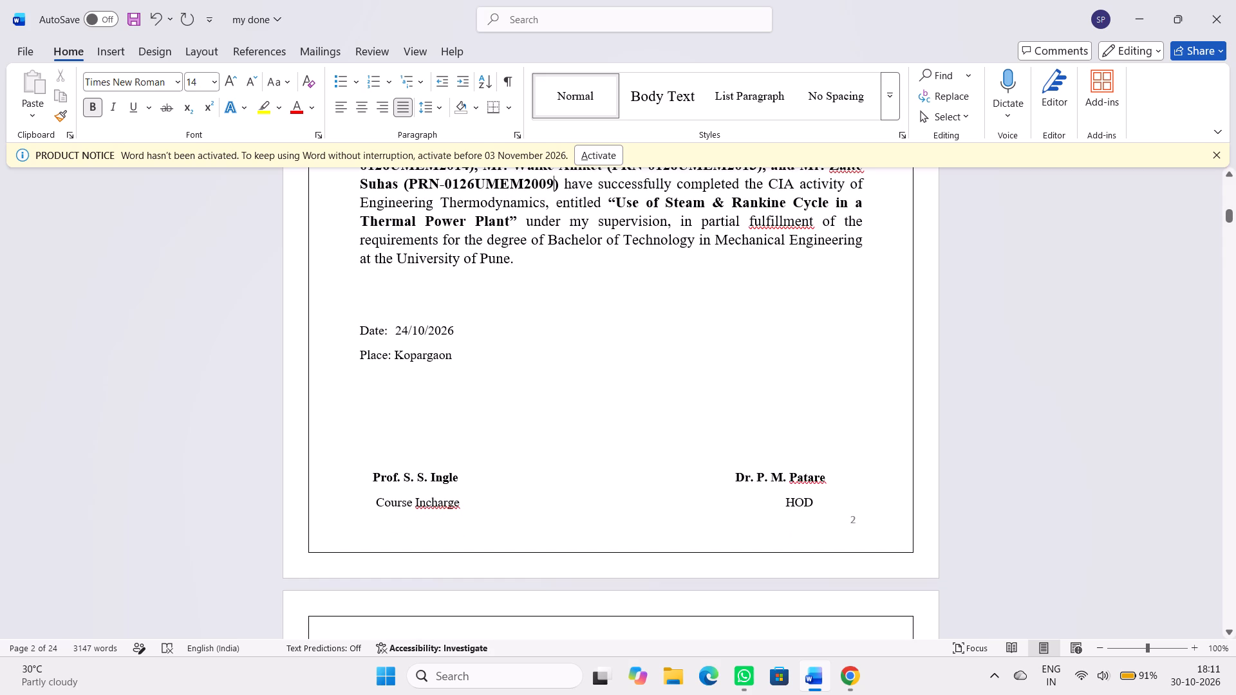
scroll(531, 435, "down", 3)
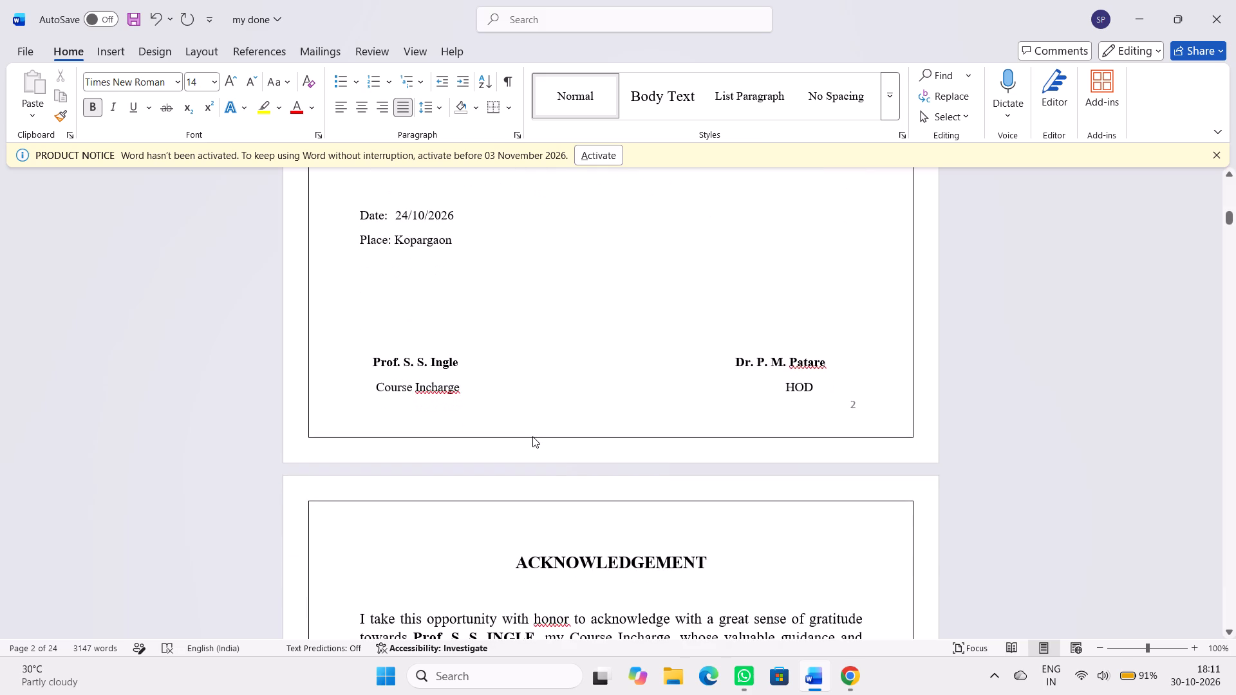
scroll(532, 436, "down", 6)
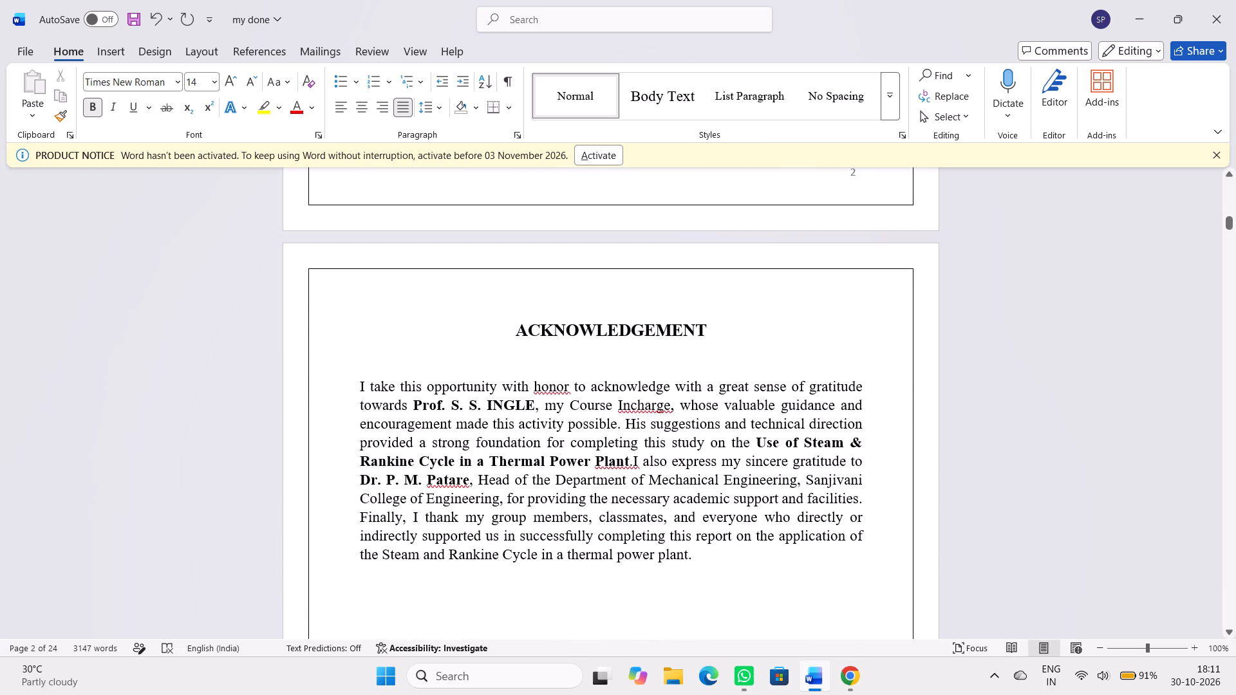
scroll(722, 488, "down", 6)
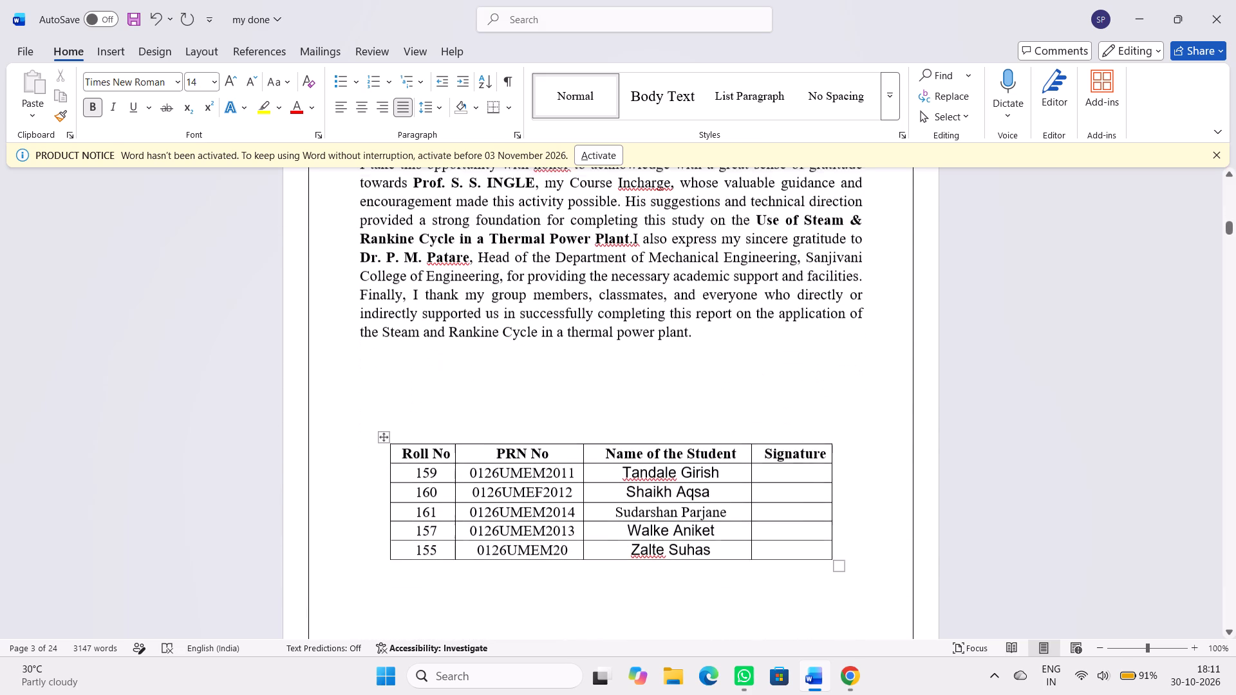
scroll(722, 488, "down", 1)
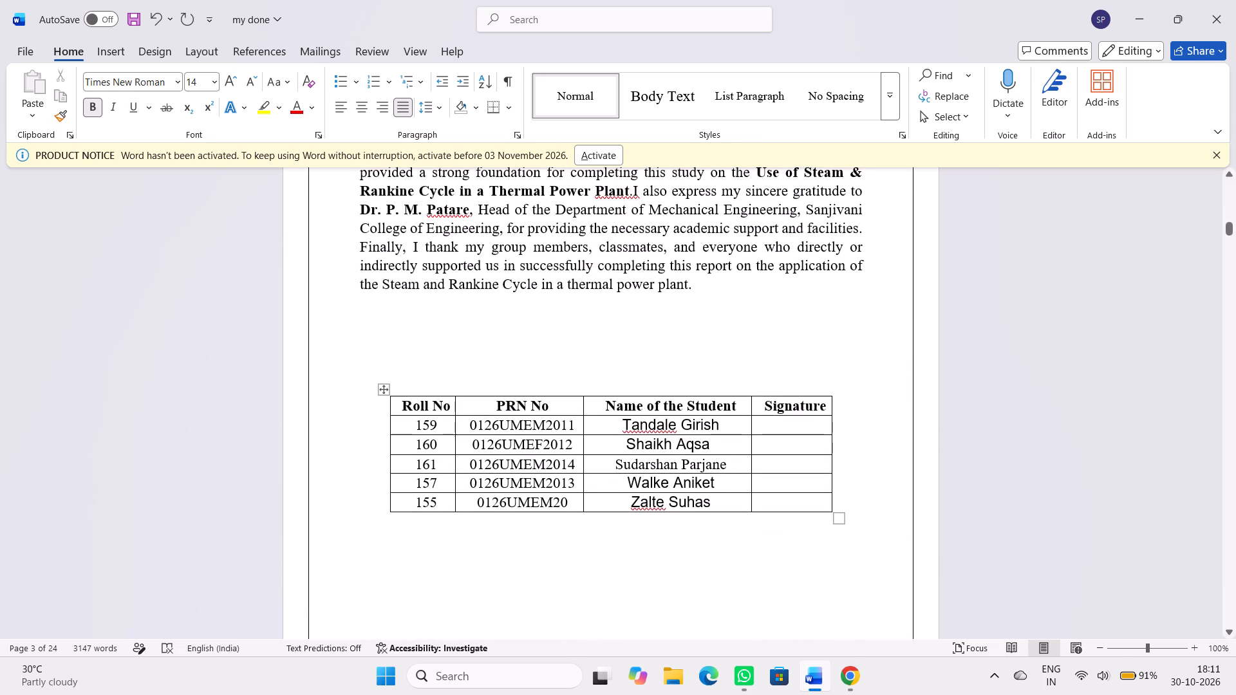
left_click(566, 504)
type("09")
Review the pages after the Acknowledgement, from the evaluation tables and contents through to the Objectives section.
scroll(645, 524, "down", 6)
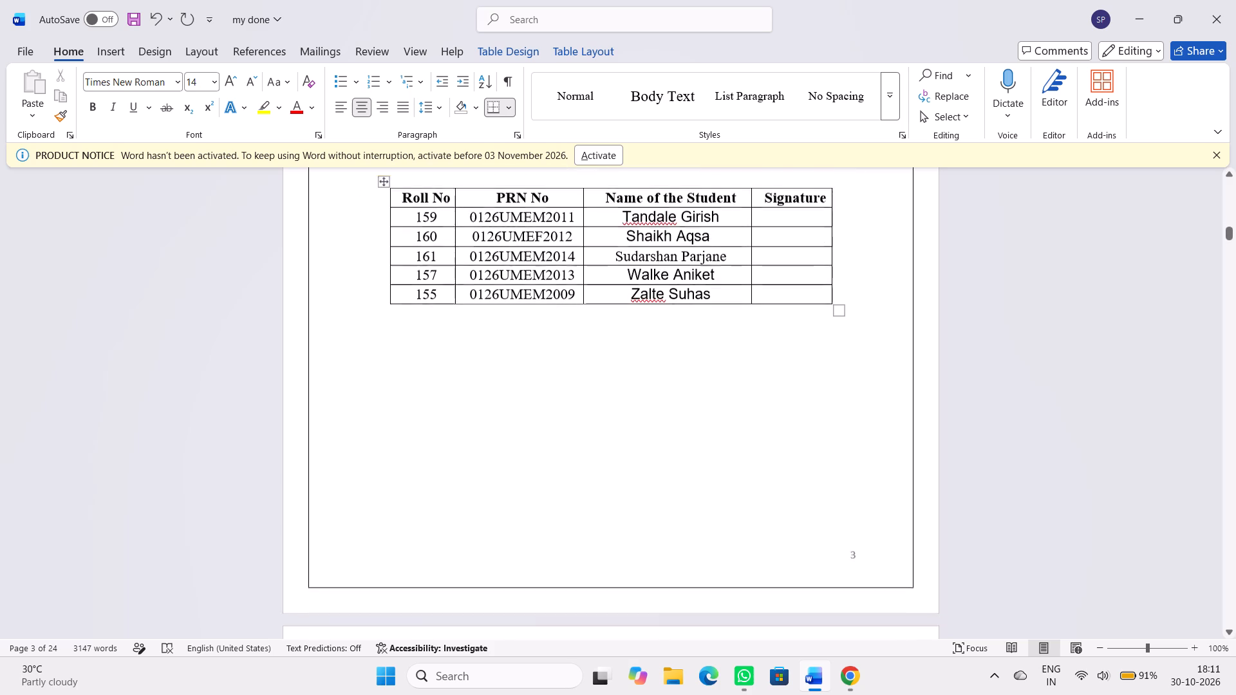
scroll(651, 525, "down", 20)
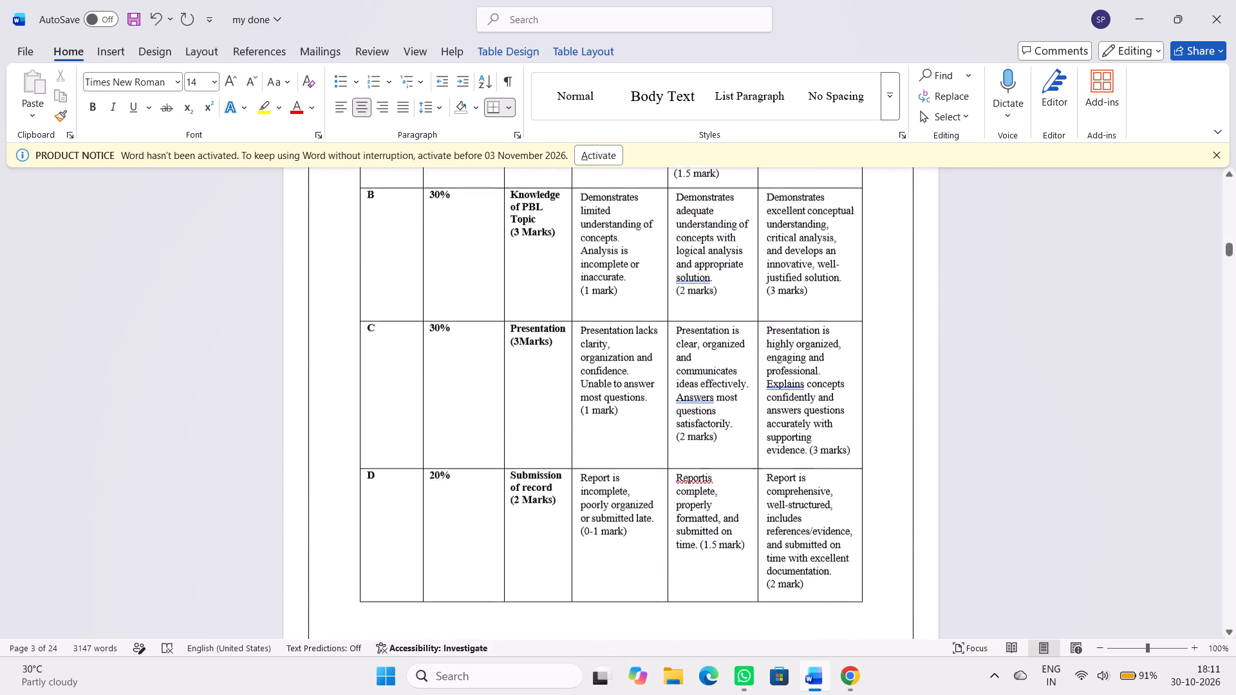
scroll(652, 526, "down", 14)
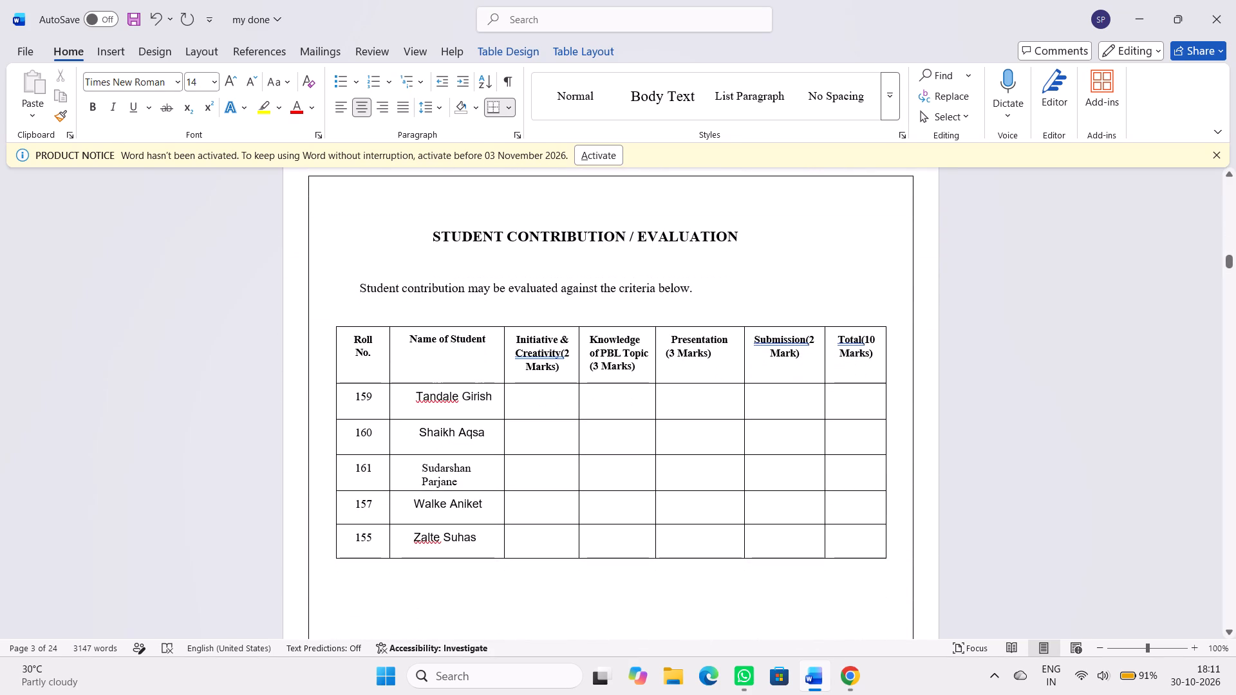
scroll(505, 440, "down", 8)
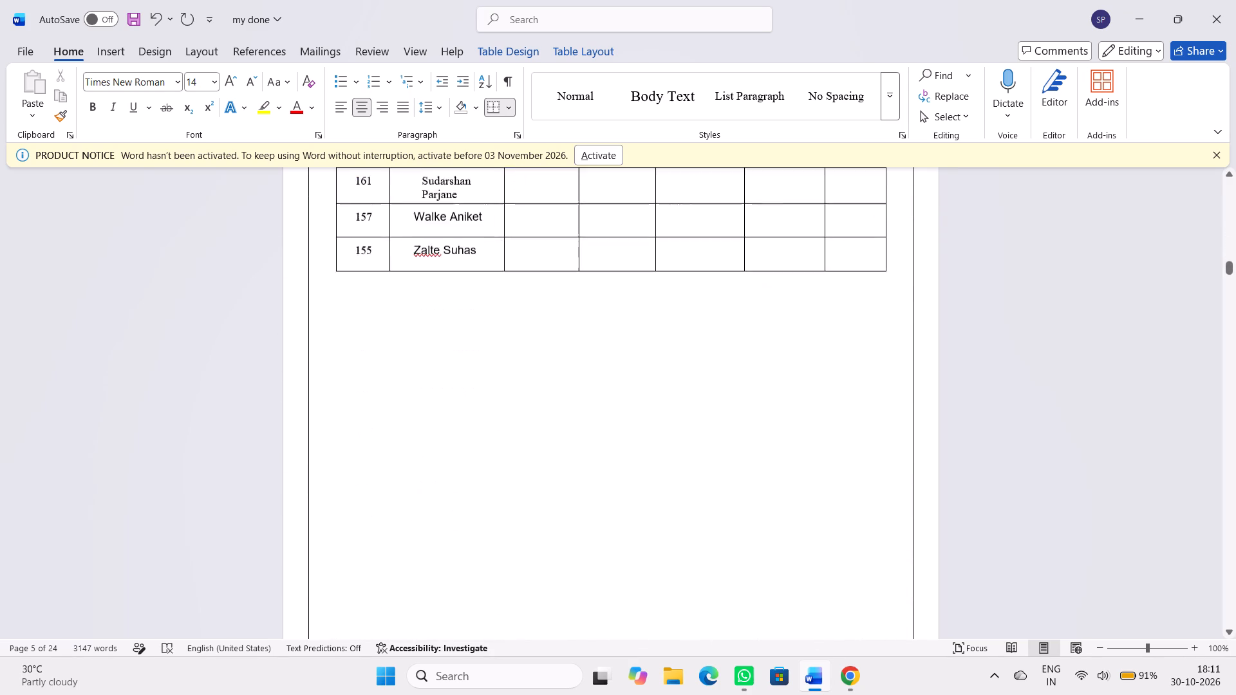
scroll(507, 440, "down", 19)
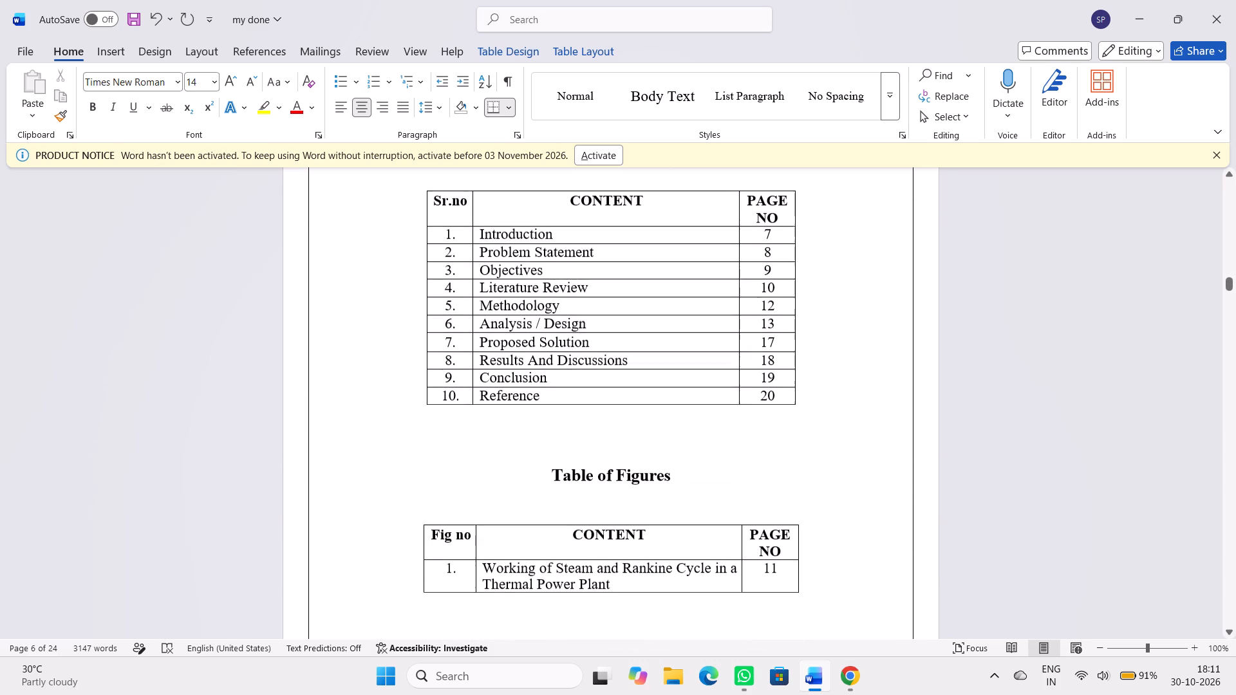
scroll(517, 434, "down", 5)
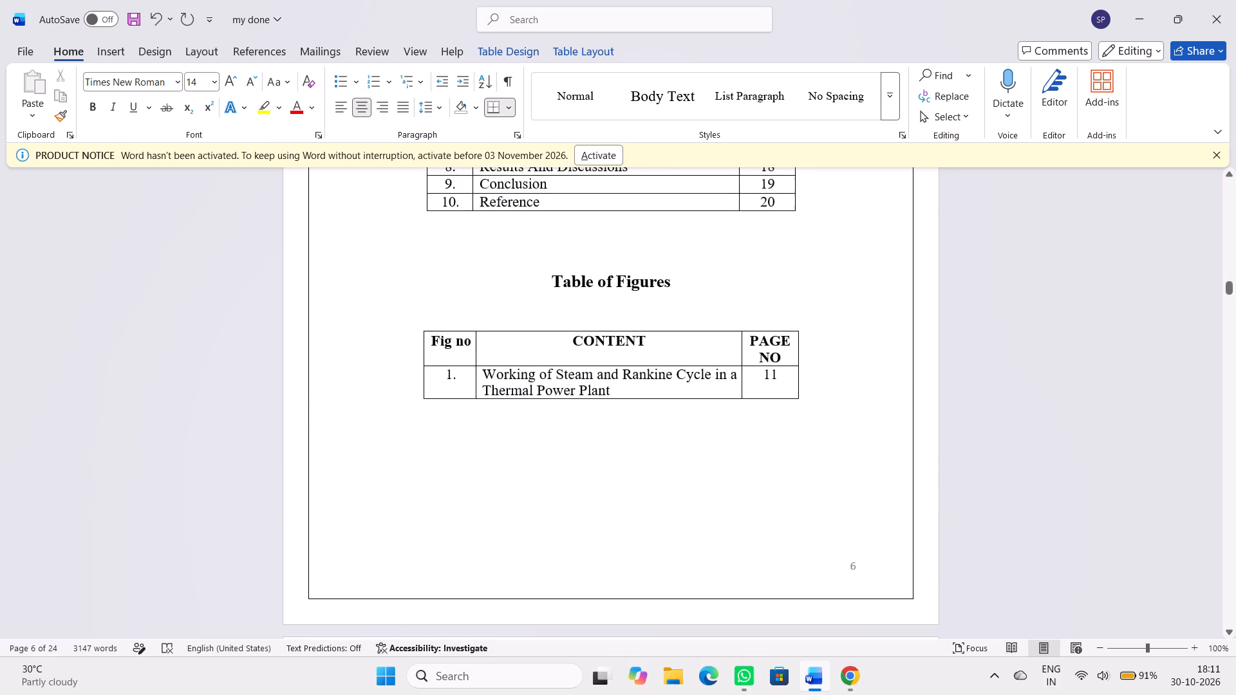
scroll(517, 434, "down", 20)
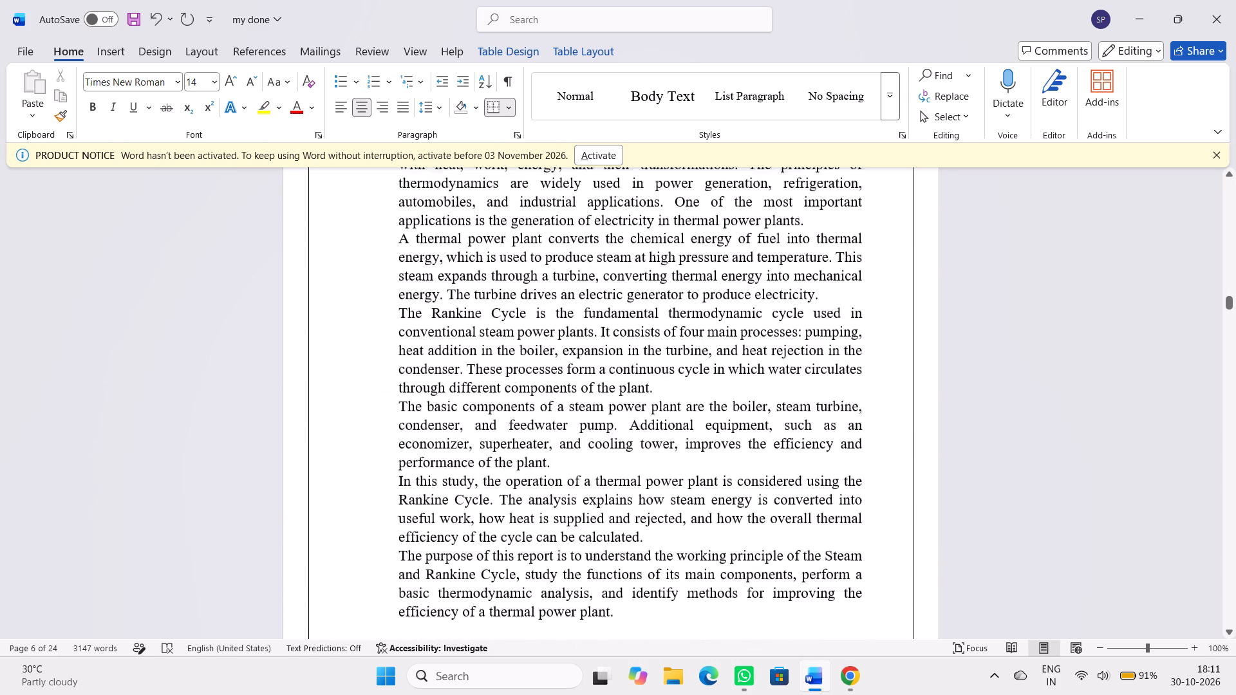
scroll(518, 432, "down", 14)
scroll(518, 432, "up", 1)
scroll(518, 432, "down", 7)
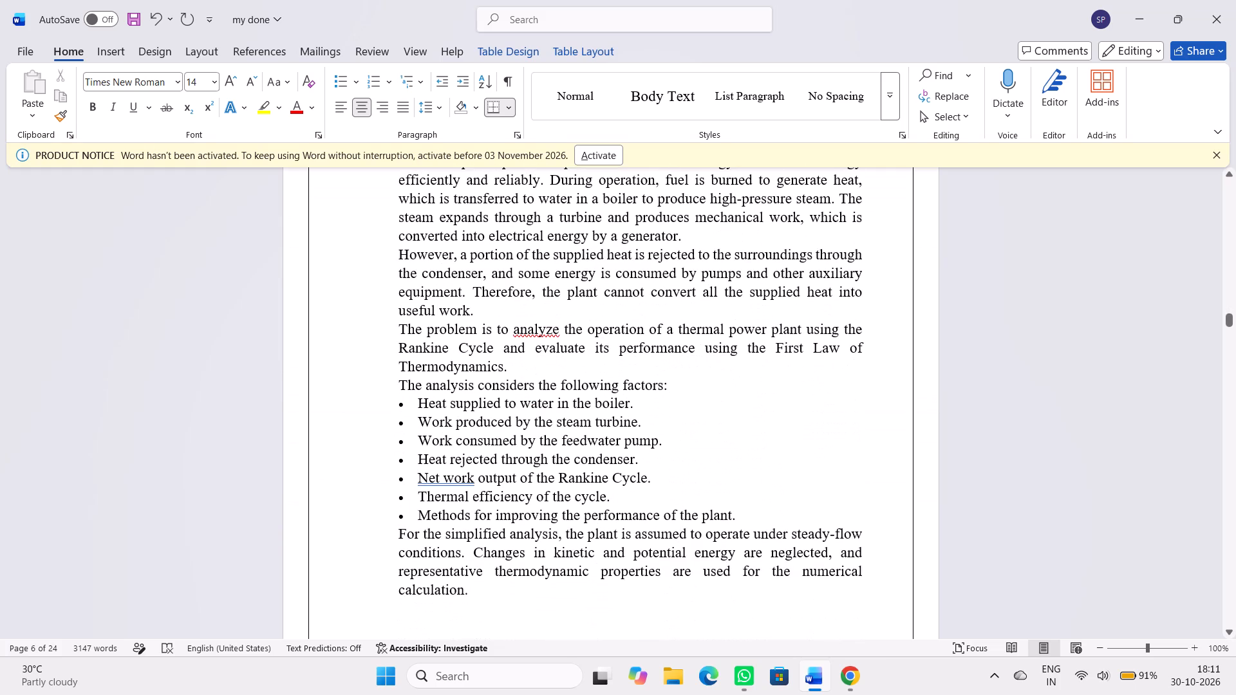
scroll(518, 431, "down", 5)
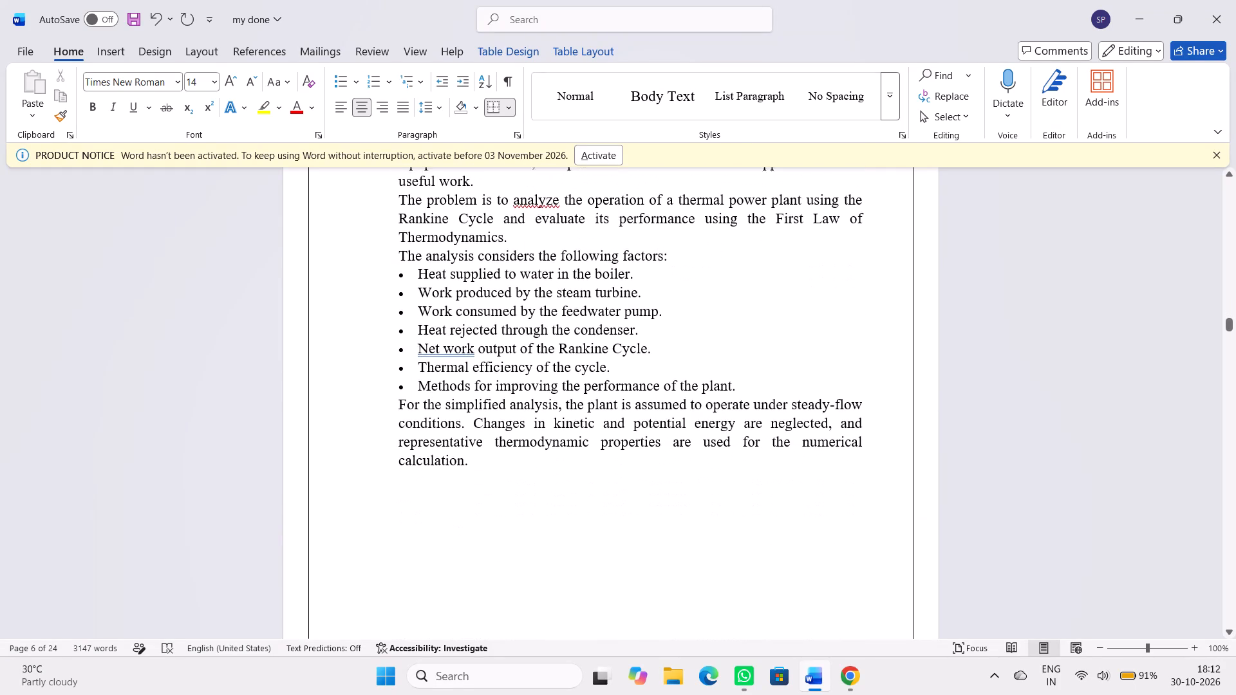
scroll(518, 431, "down", 17)
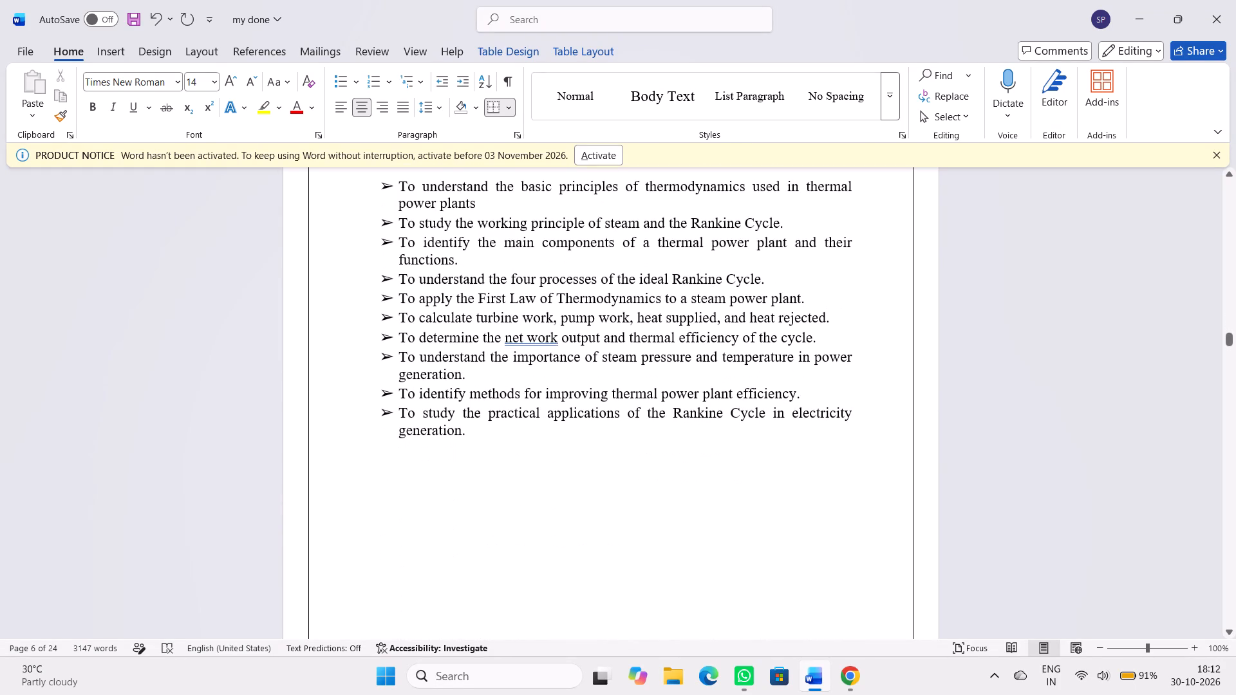
scroll(518, 430, "down", 7)
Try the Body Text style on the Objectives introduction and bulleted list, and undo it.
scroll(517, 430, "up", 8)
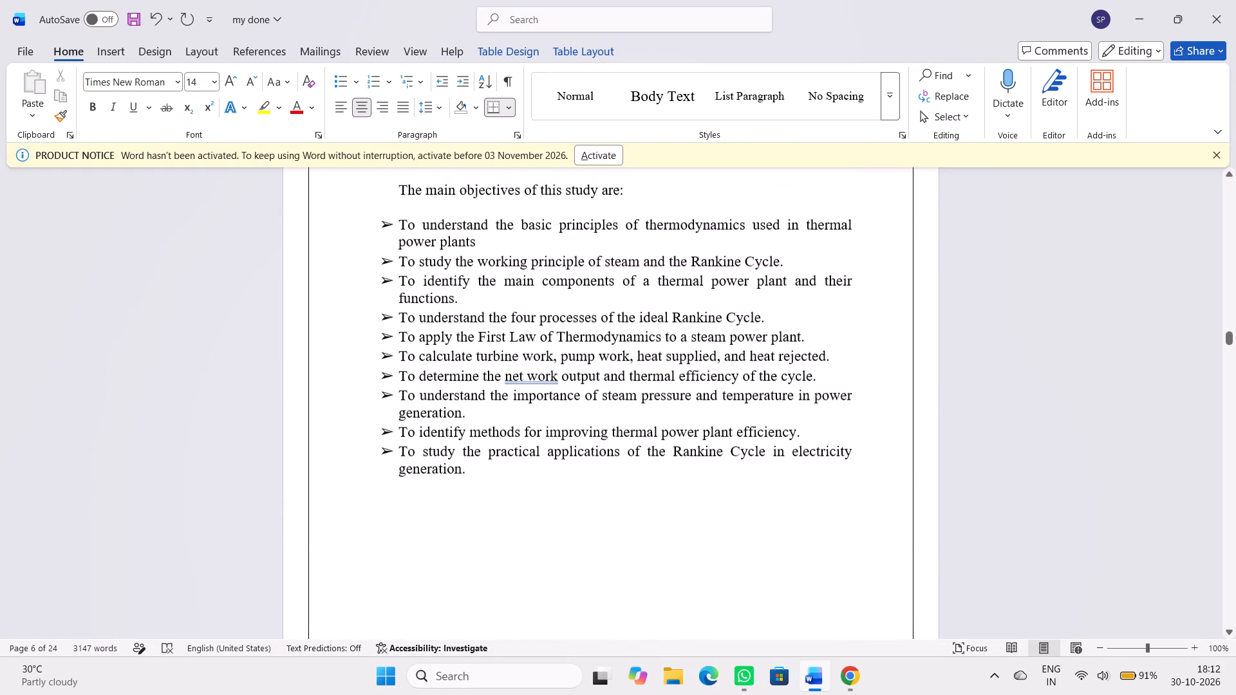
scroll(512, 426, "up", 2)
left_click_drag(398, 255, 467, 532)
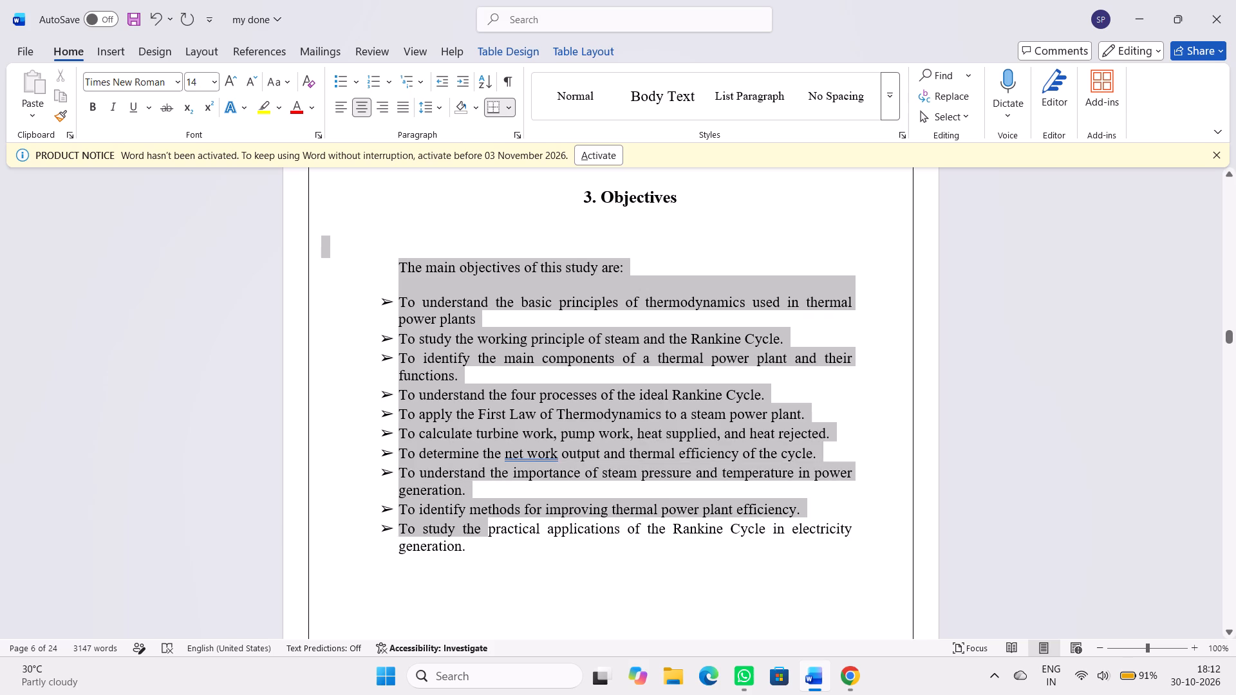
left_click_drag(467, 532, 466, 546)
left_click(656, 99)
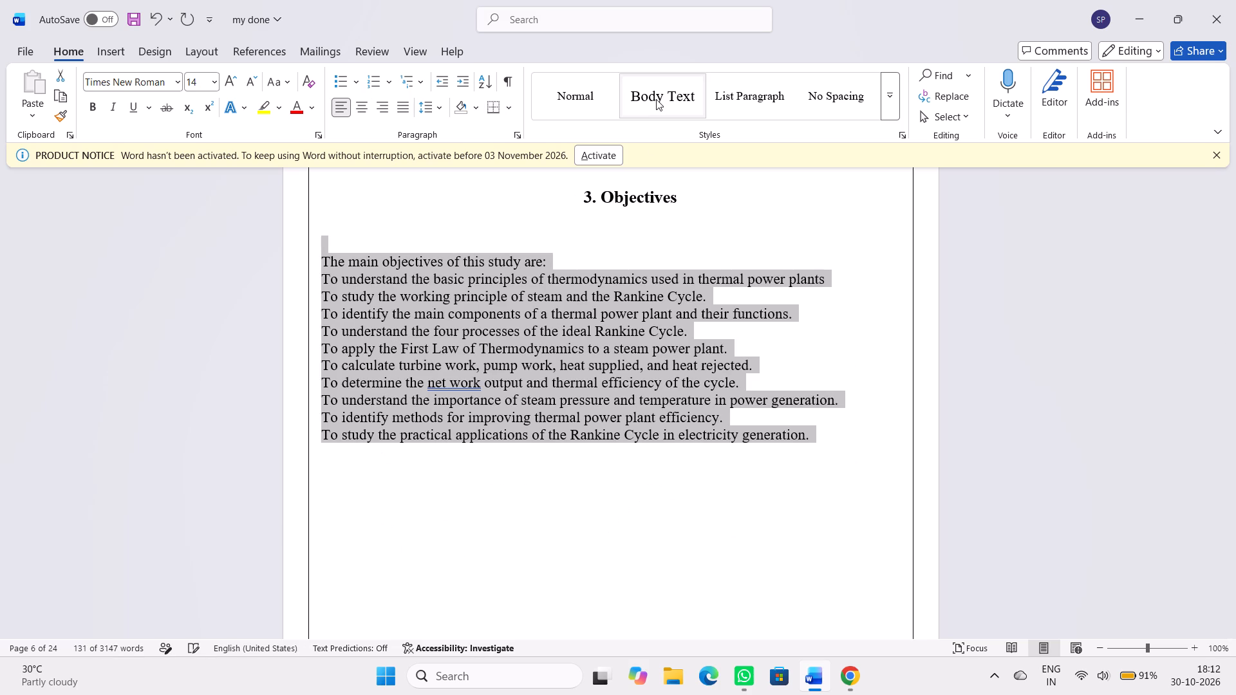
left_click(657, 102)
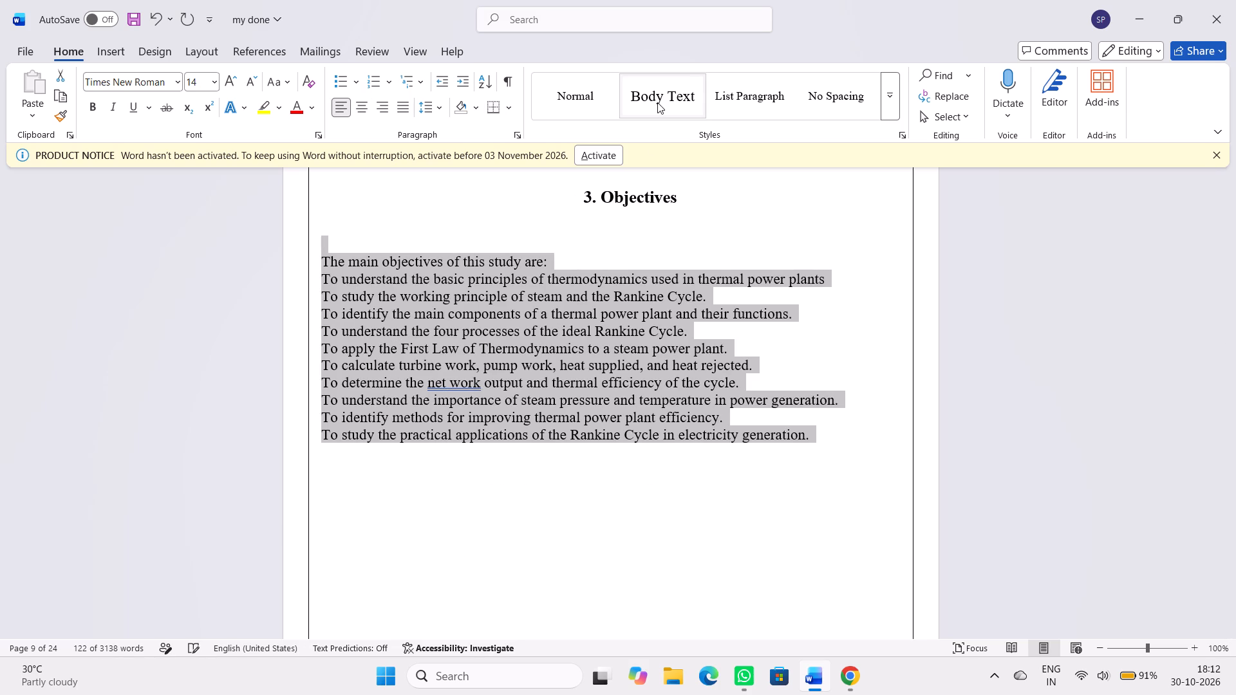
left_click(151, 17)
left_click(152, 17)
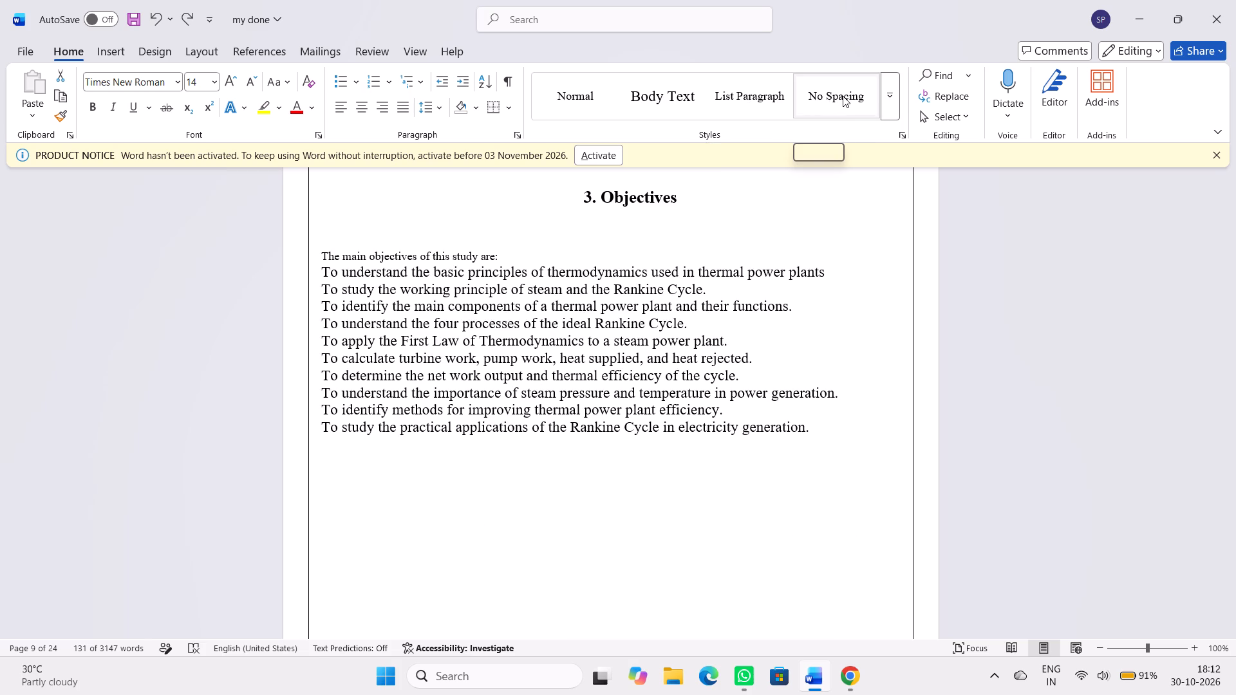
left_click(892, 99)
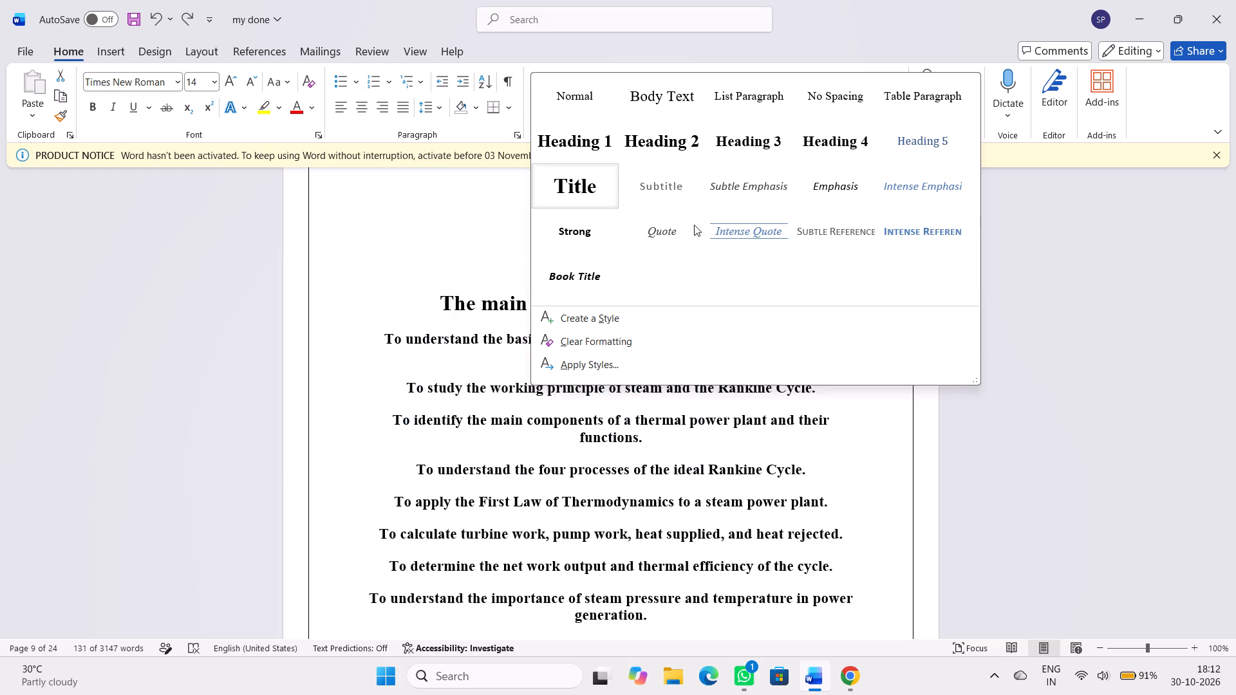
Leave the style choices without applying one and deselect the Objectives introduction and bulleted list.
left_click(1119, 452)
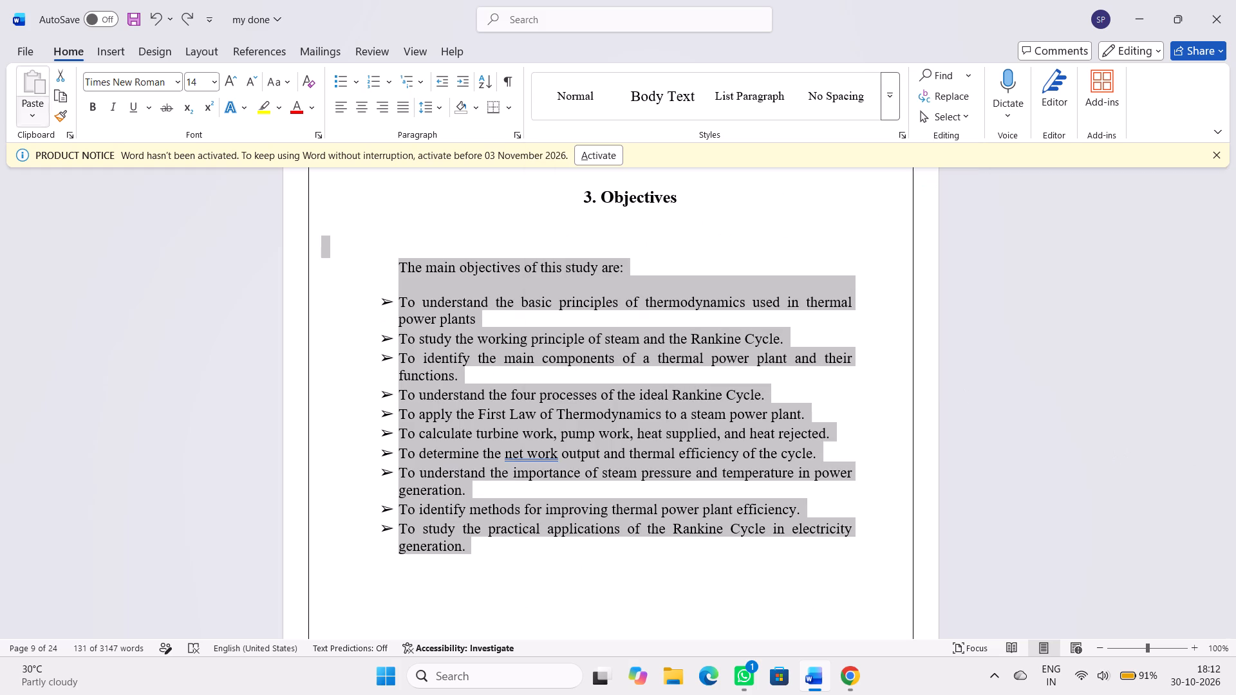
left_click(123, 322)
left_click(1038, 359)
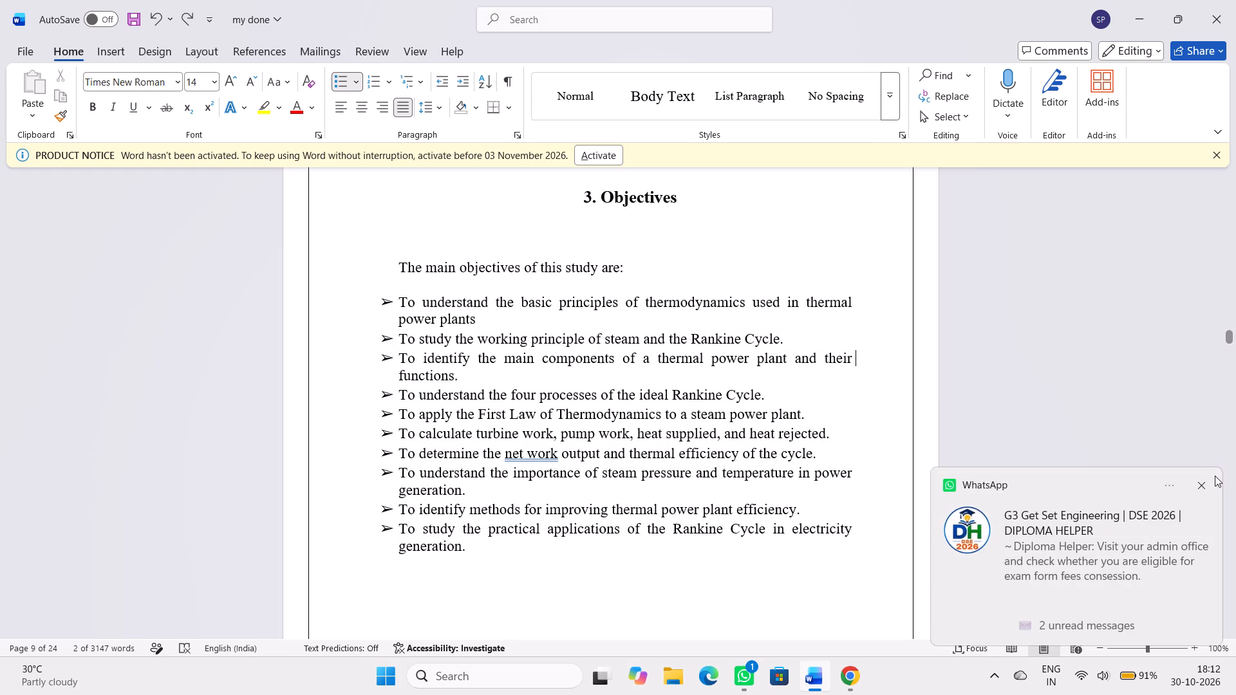
Dismiss the WhatsApp message notification.
left_click(1201, 483)
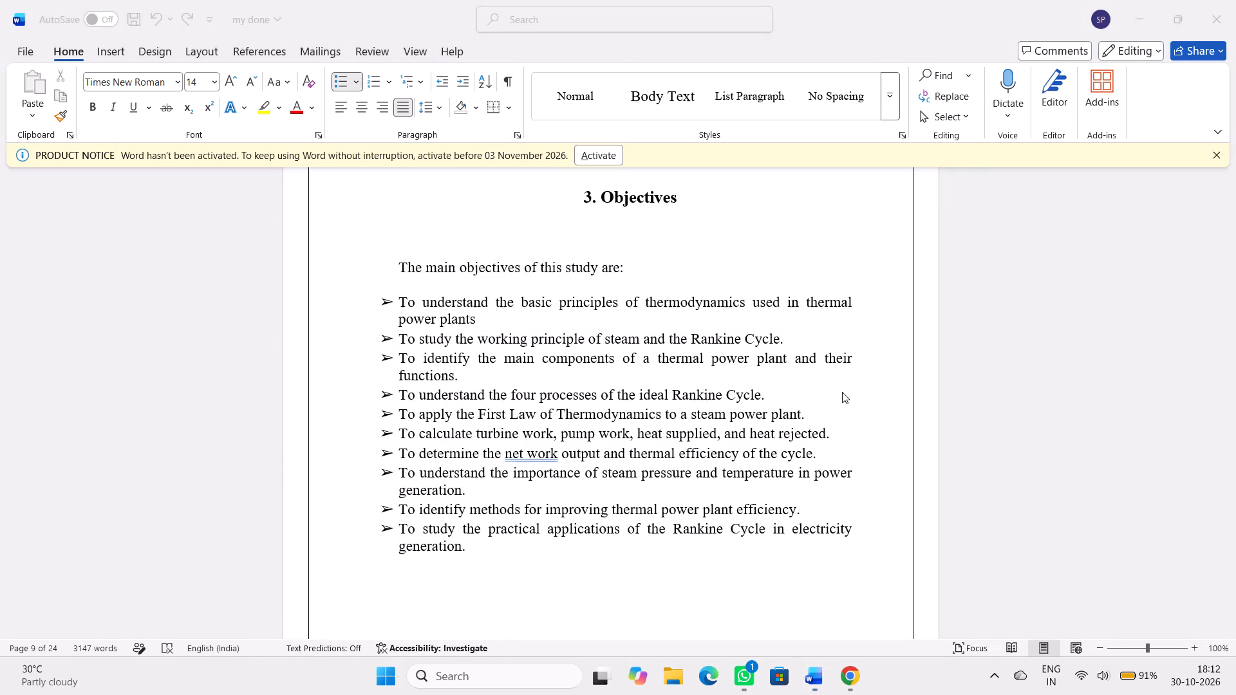
Review the report from the end of the Objectives through the Literature Review to the thermal power plant diagram on page 11.
scroll(842, 392, "down", 1)
scroll(842, 392, "up", 3)
scroll(842, 392, "down", 20)
scroll(842, 392, "down", 1)
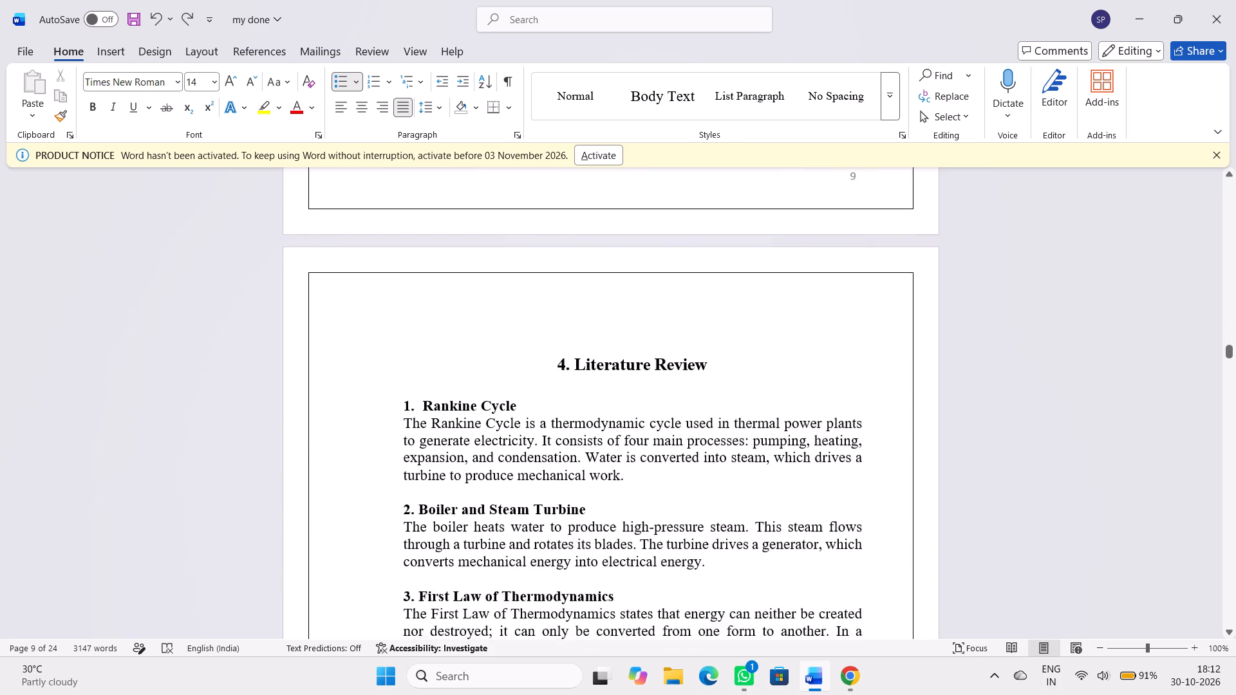
scroll(842, 392, "down", 8)
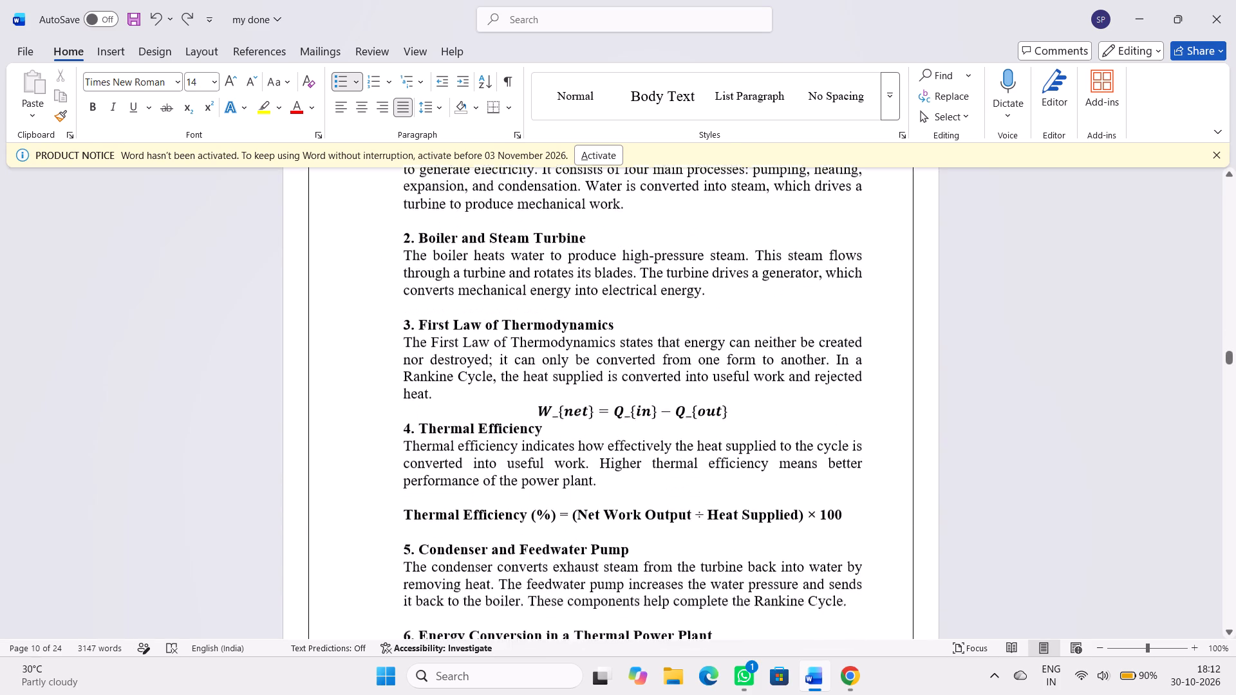
scroll(842, 392, "down", 2)
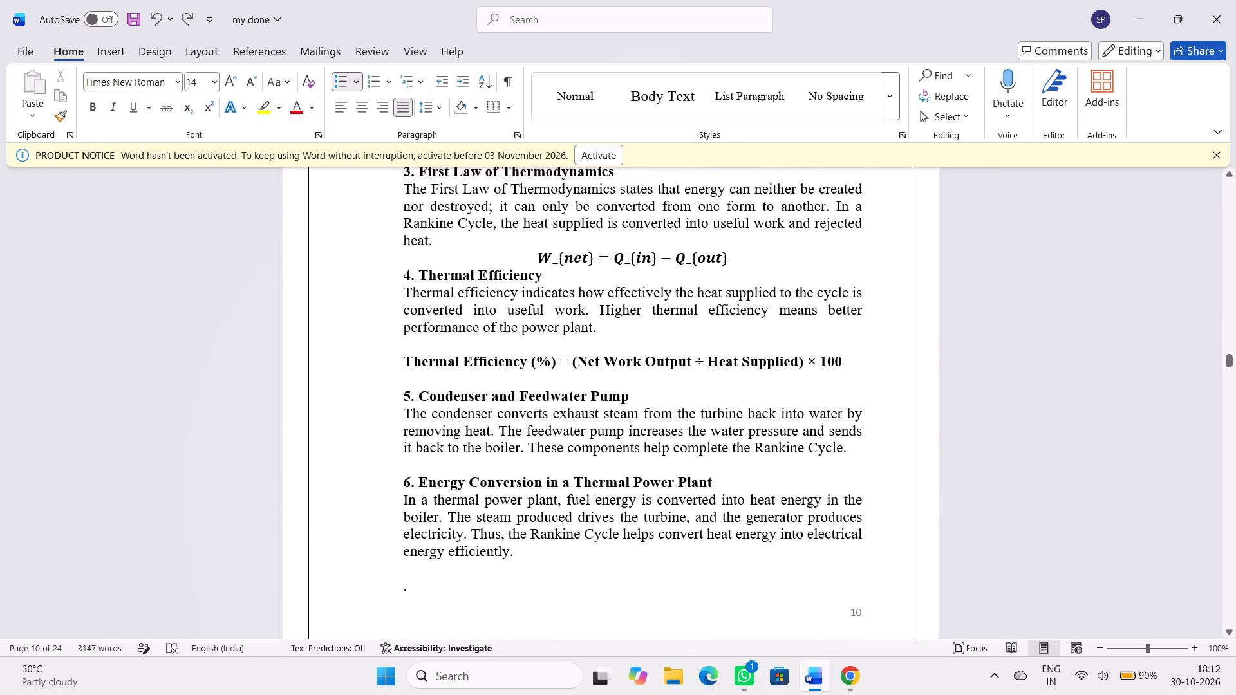
scroll(842, 392, "down", 1)
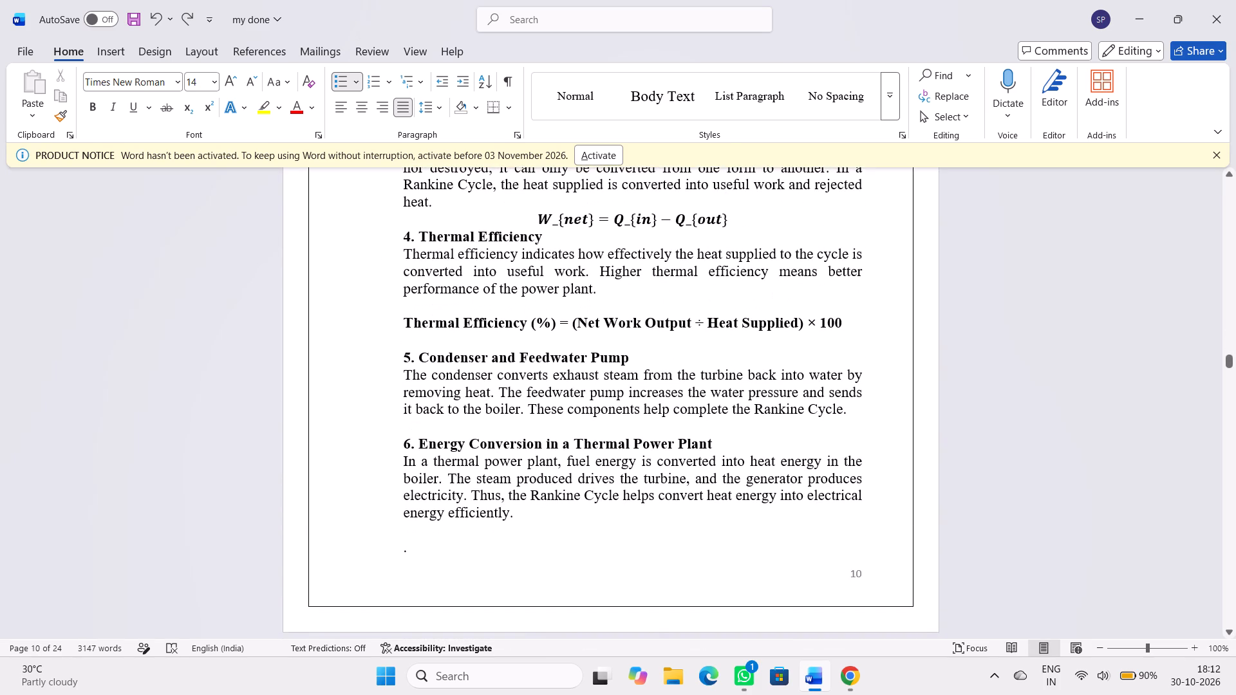
scroll(842, 392, "down", 4)
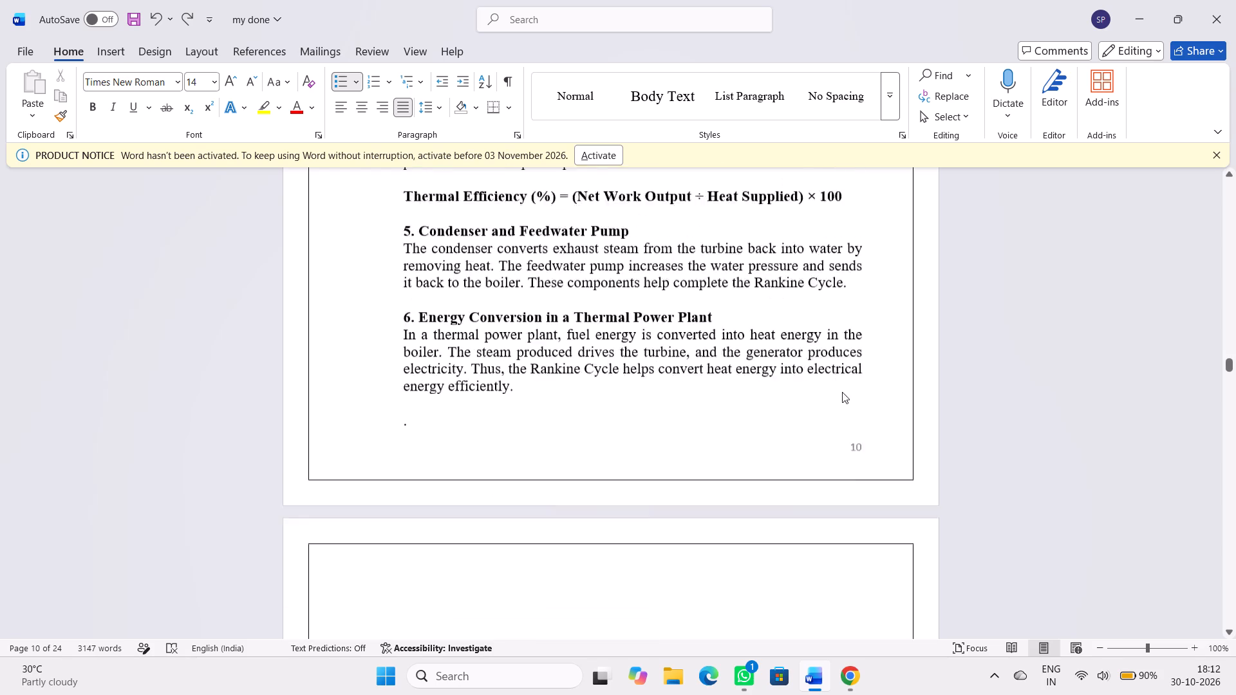
scroll(842, 392, "down", 12)
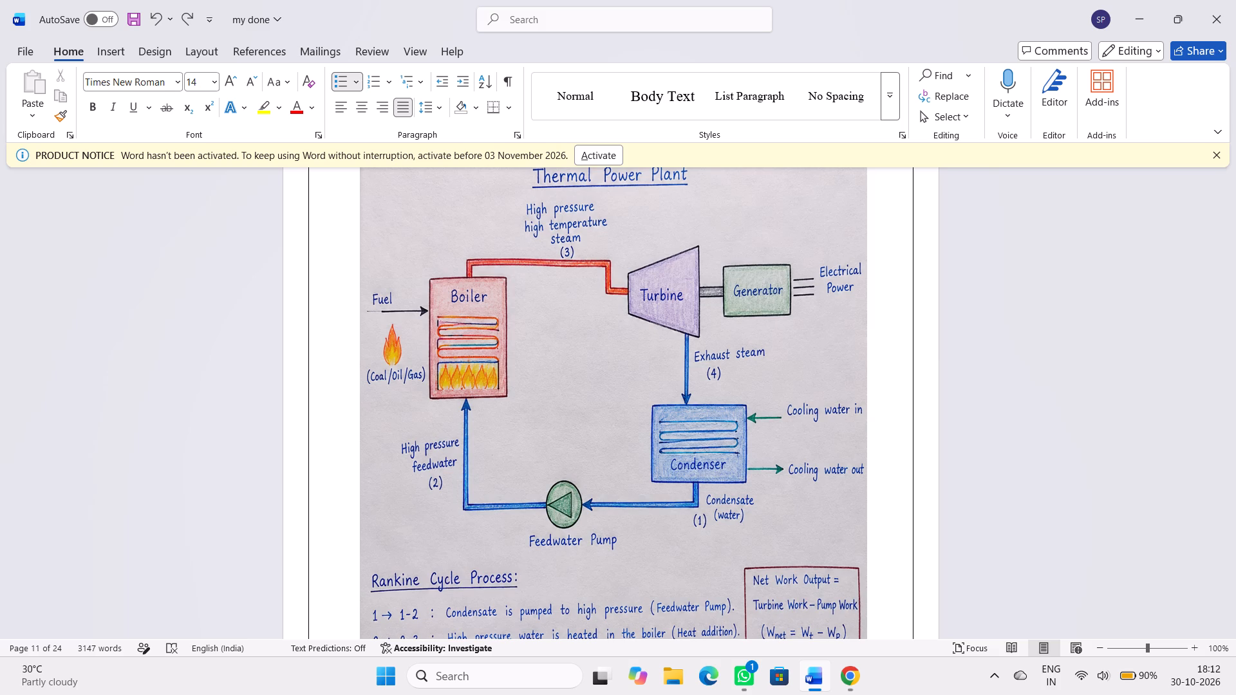
Remove the indent and blank lines before the Fig no 1 caption so it sits below the Rankine cycle diagram on page 11.
scroll(841, 391, "down", 5)
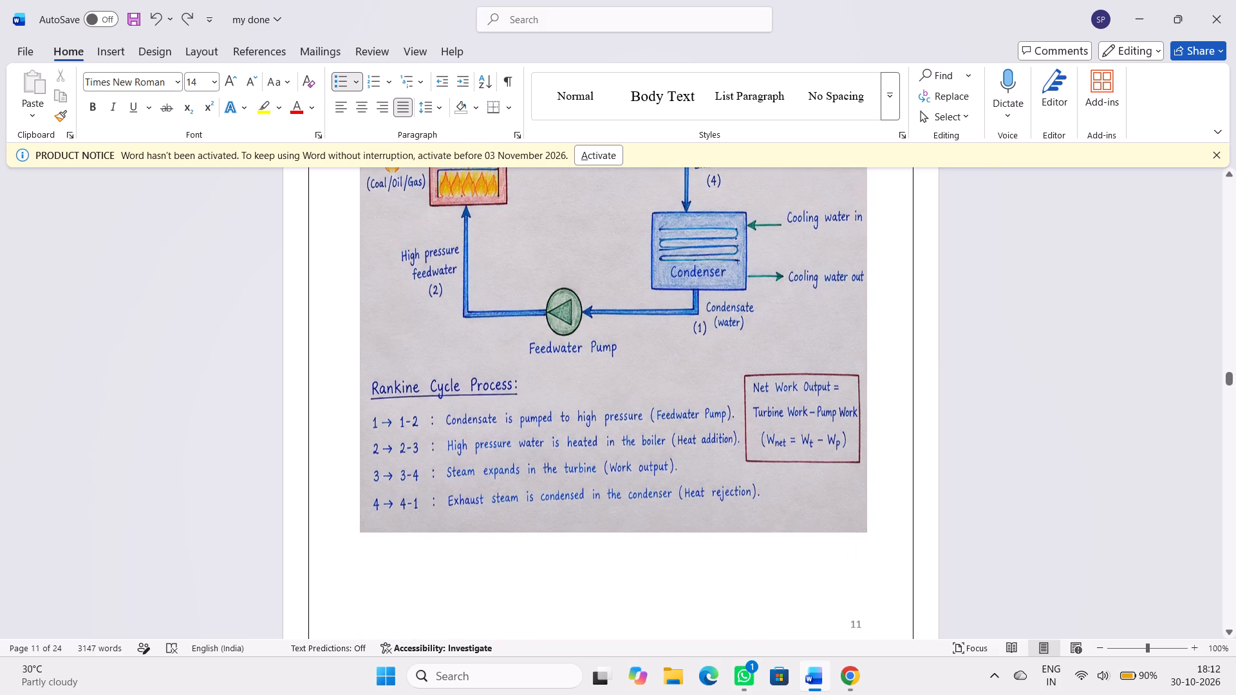
scroll(841, 391, "down", 7)
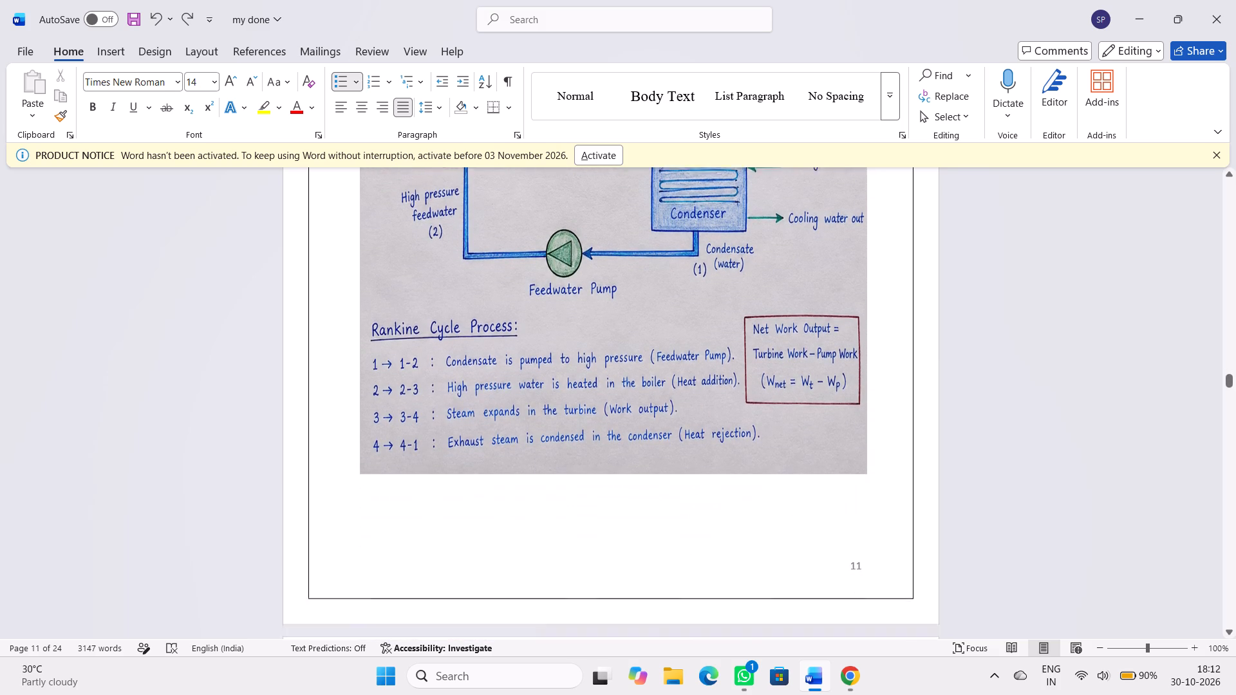
scroll(839, 391, "down", 8)
scroll(839, 387, "up", 6)
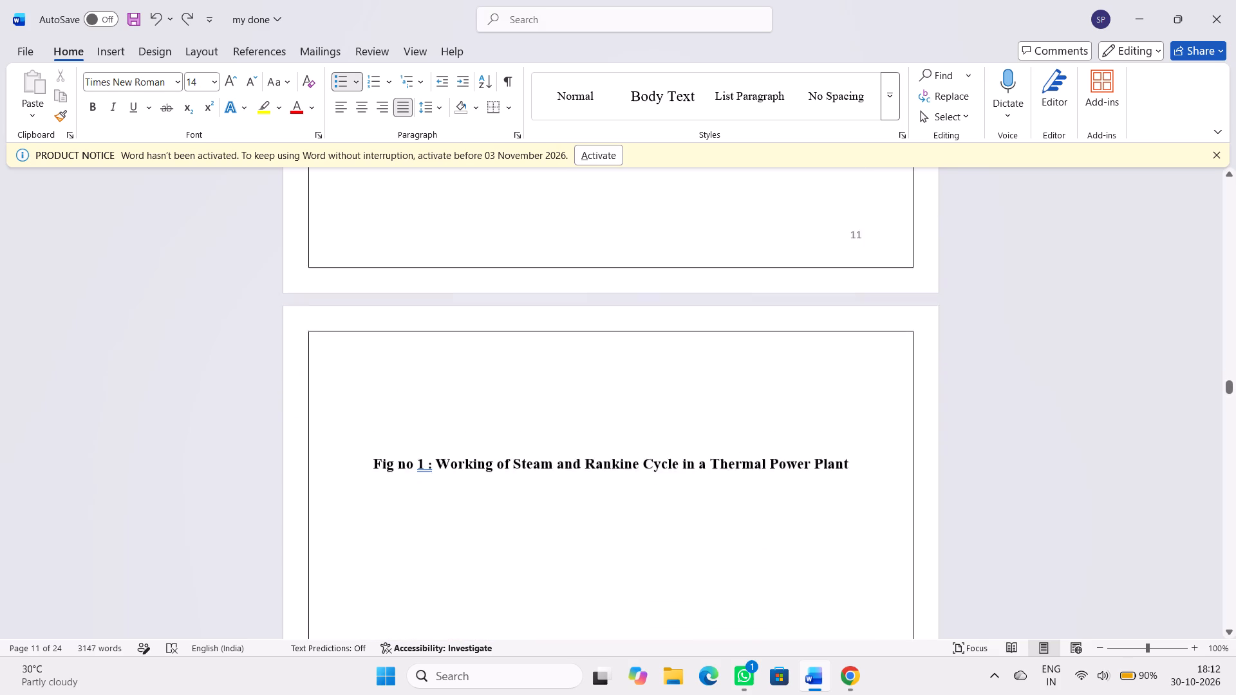
scroll(839, 387, "up", 6)
scroll(839, 387, "down", 8)
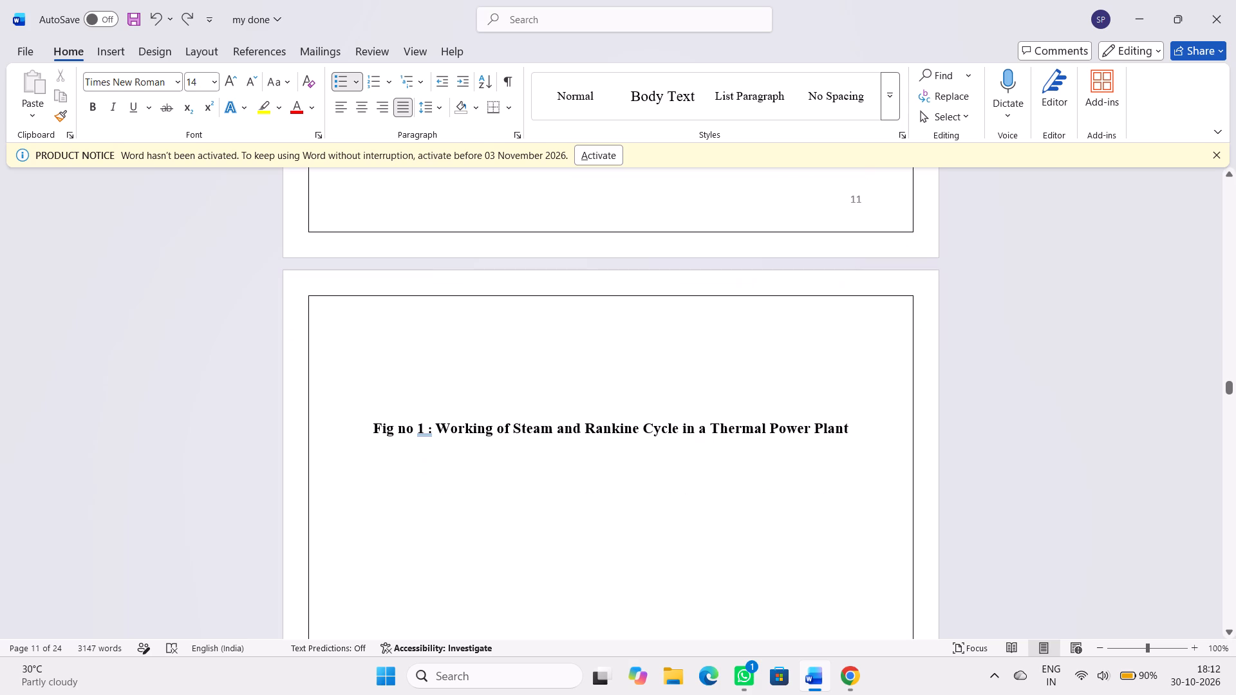
left_click(368, 425)
key("BackSpace")
key("BackSpace")
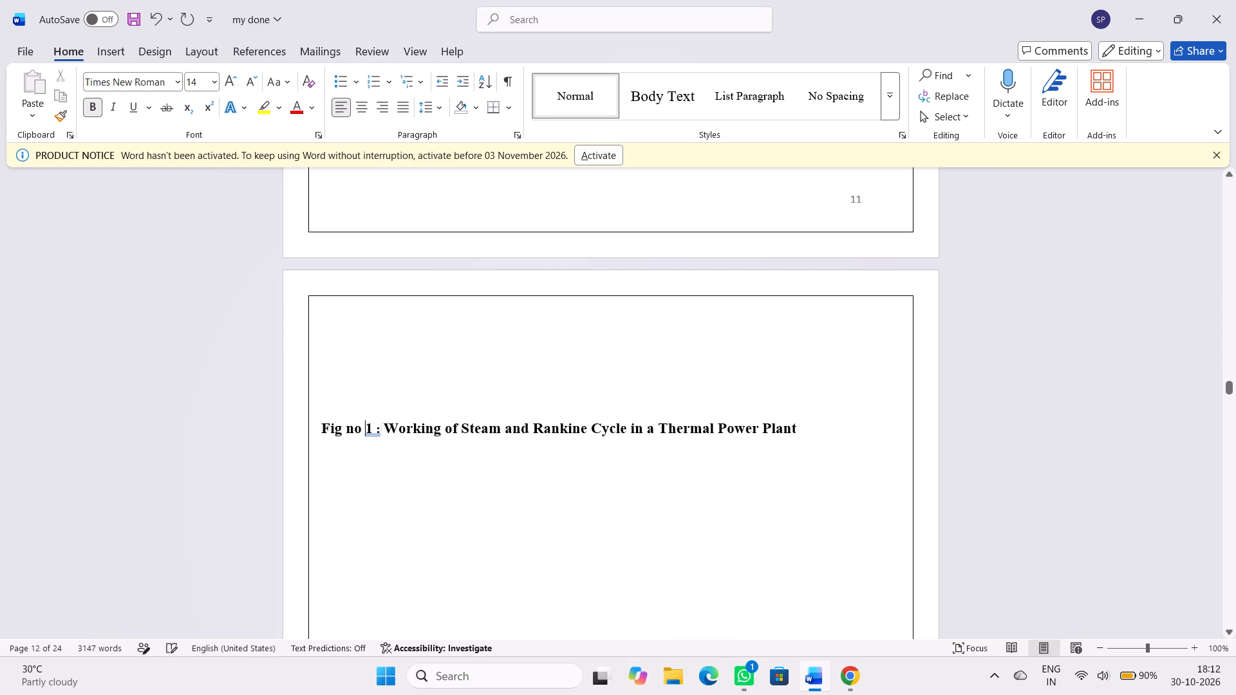
key("BackSpace")
key("BackSpace")
key("BackSpace")
key("BackSpace")
key("BackSpace")
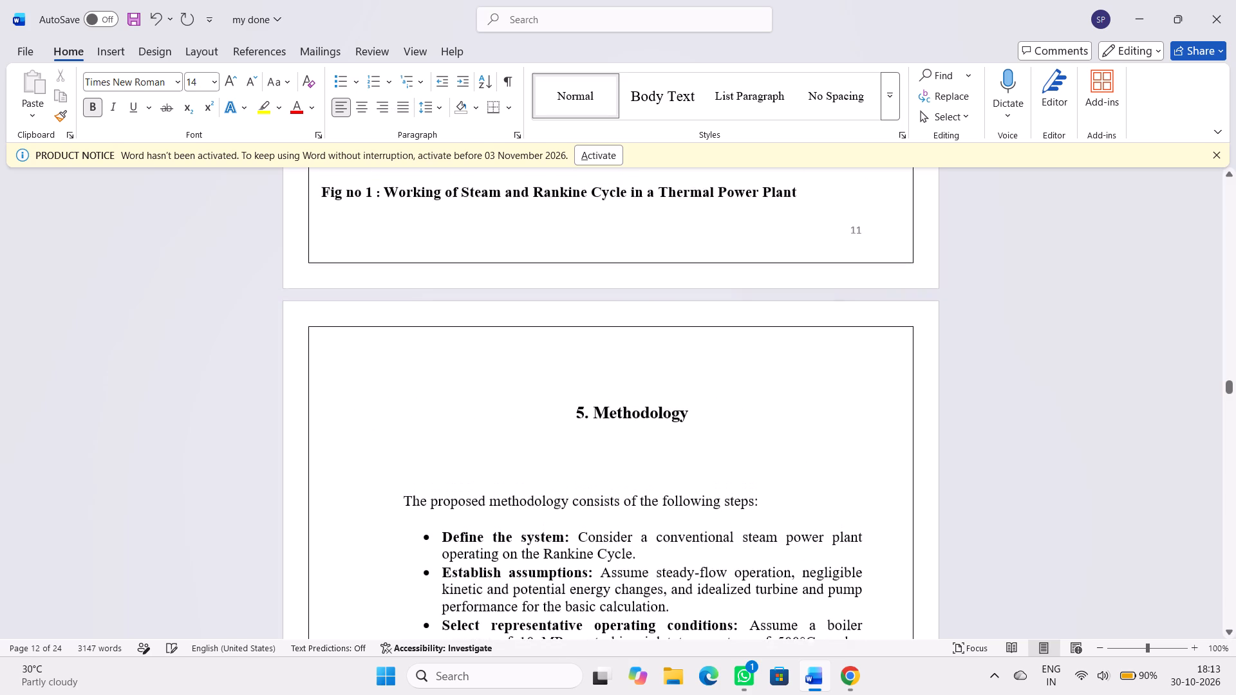
Indent the Fig no 1 caption so that it starts level with the diagram's left edge and fits on one line.
scroll(476, 460, "up", 7)
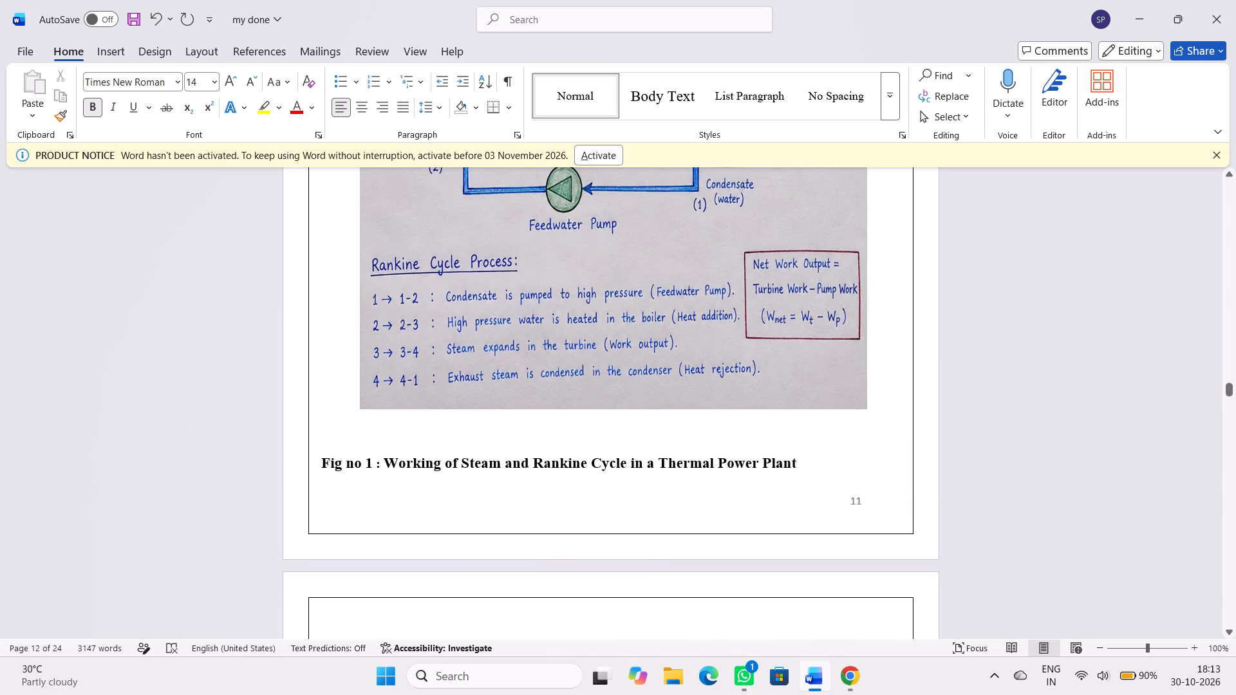
key("Tab")
key("Tab")
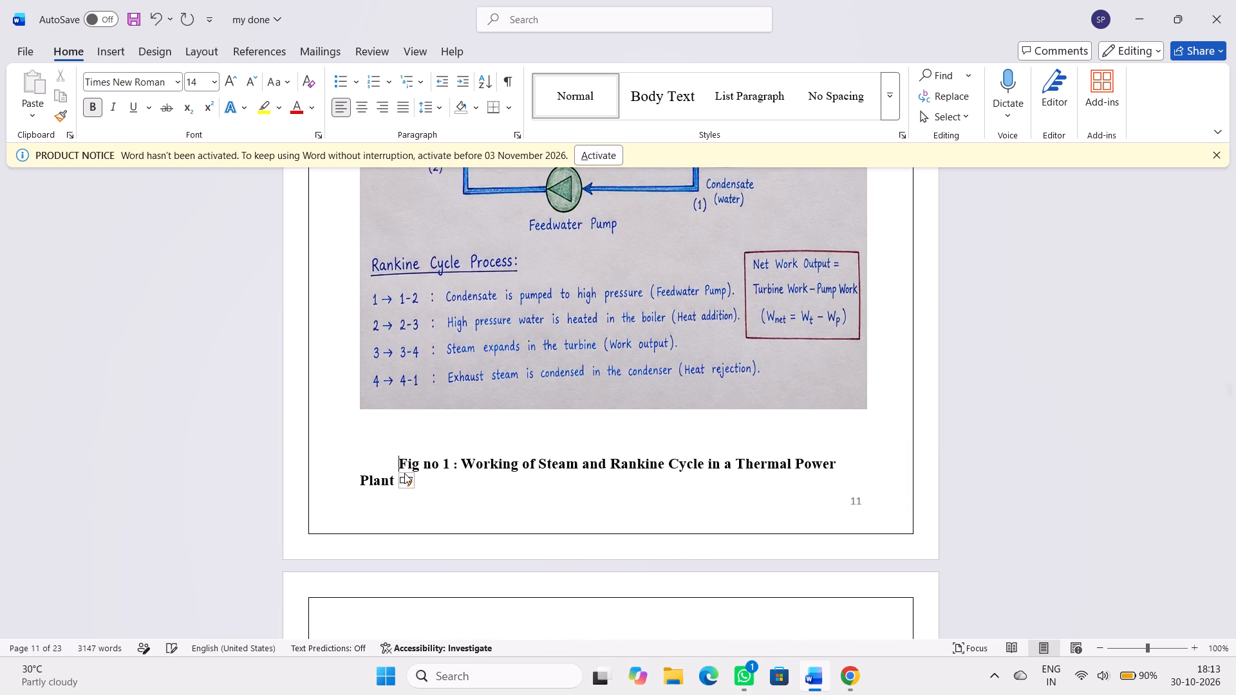
key("BackSpace")
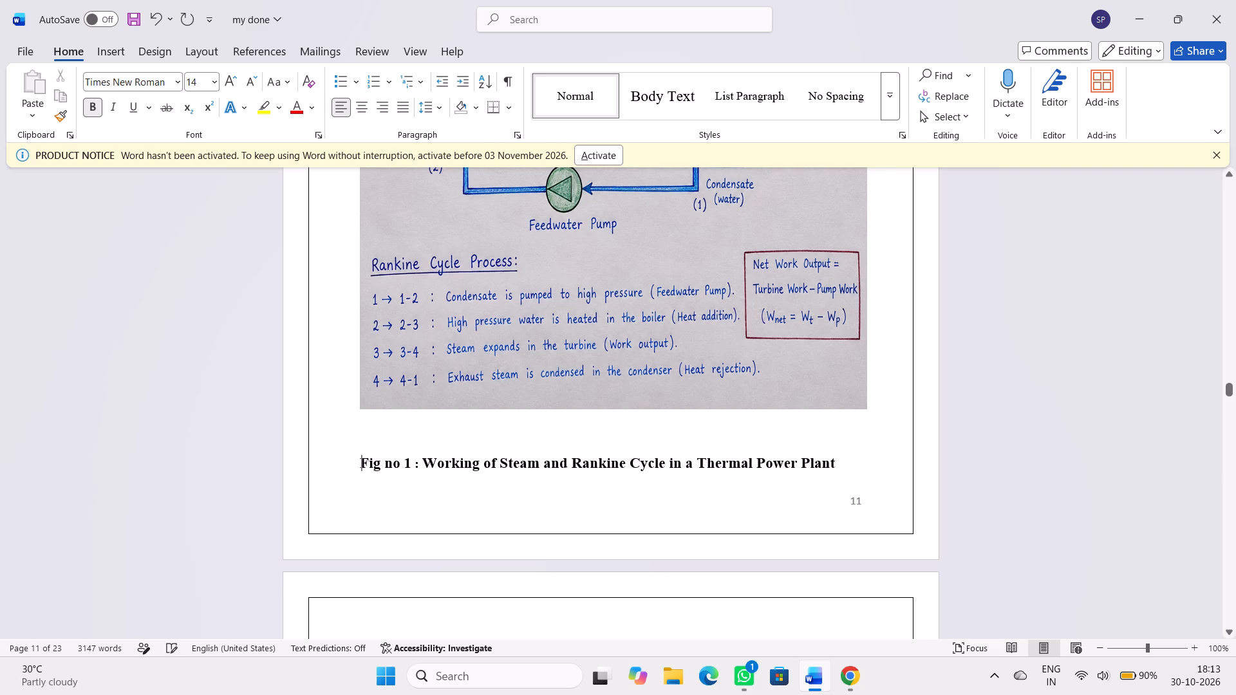
Check the Rankine cycle diagram page, its Fig no 1 caption, and the transitions to the neighbouring pages.
left_click(1082, 436)
scroll(1059, 479, "up", 6)
scroll(1057, 475, "down", 8)
scroll(1056, 474, "up", 12)
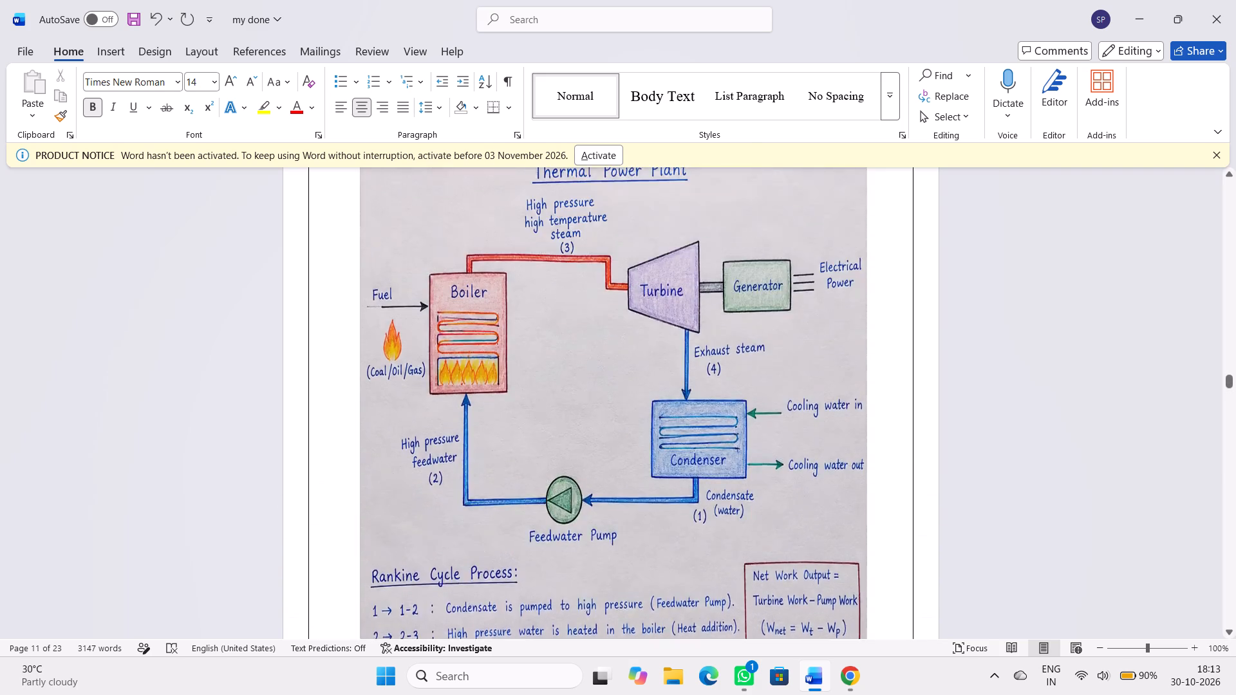
scroll(1060, 472, "up", 11)
scroll(1060, 472, "down", 8)
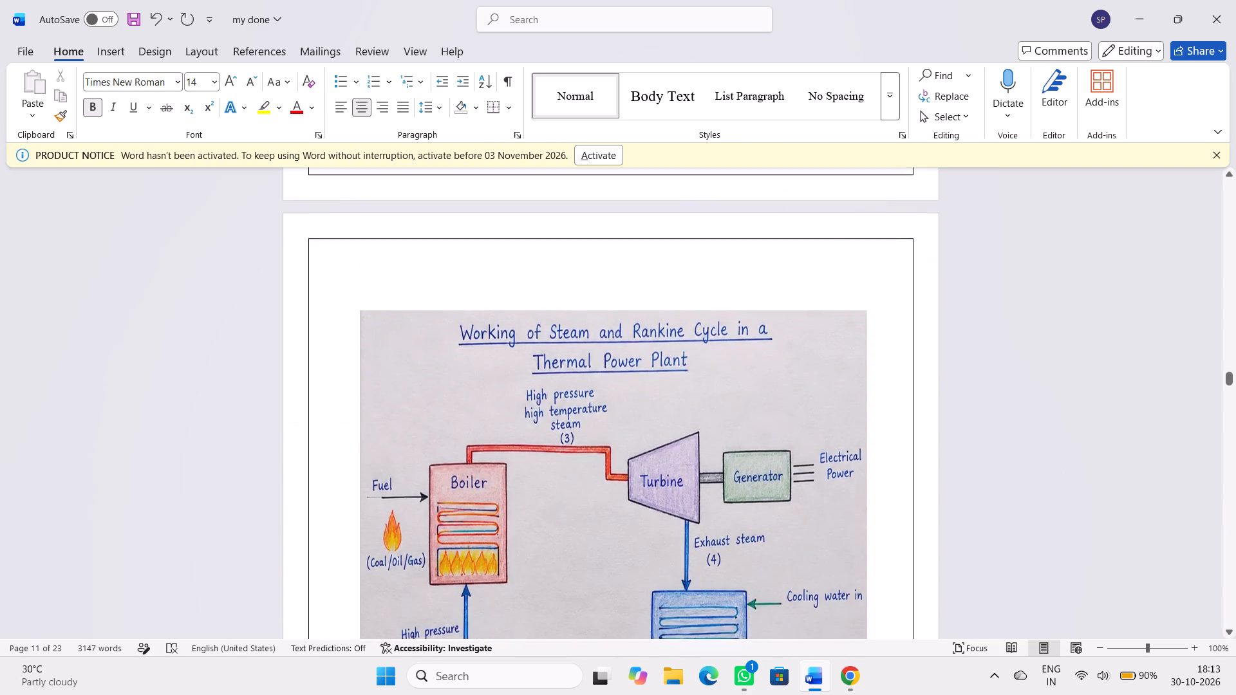
scroll(1060, 470, "down", 15)
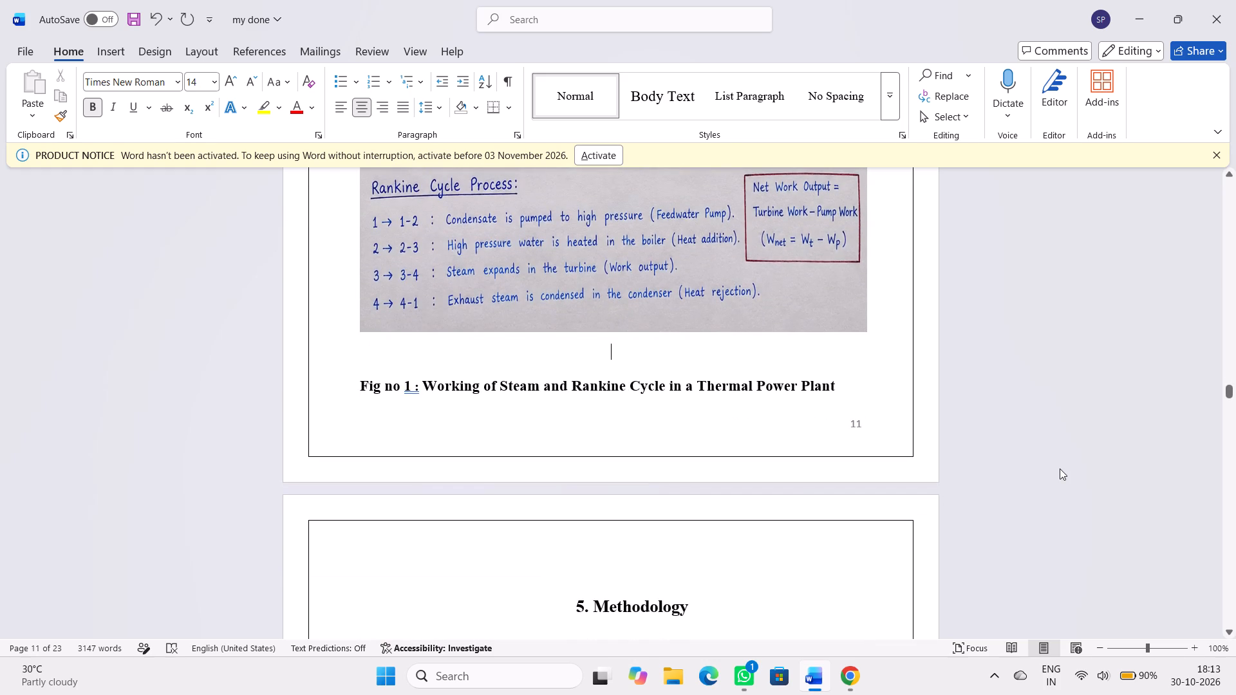
scroll(1060, 468, "down", 12)
scroll(1060, 468, "up", 20)
scroll(1060, 468, "up", 12)
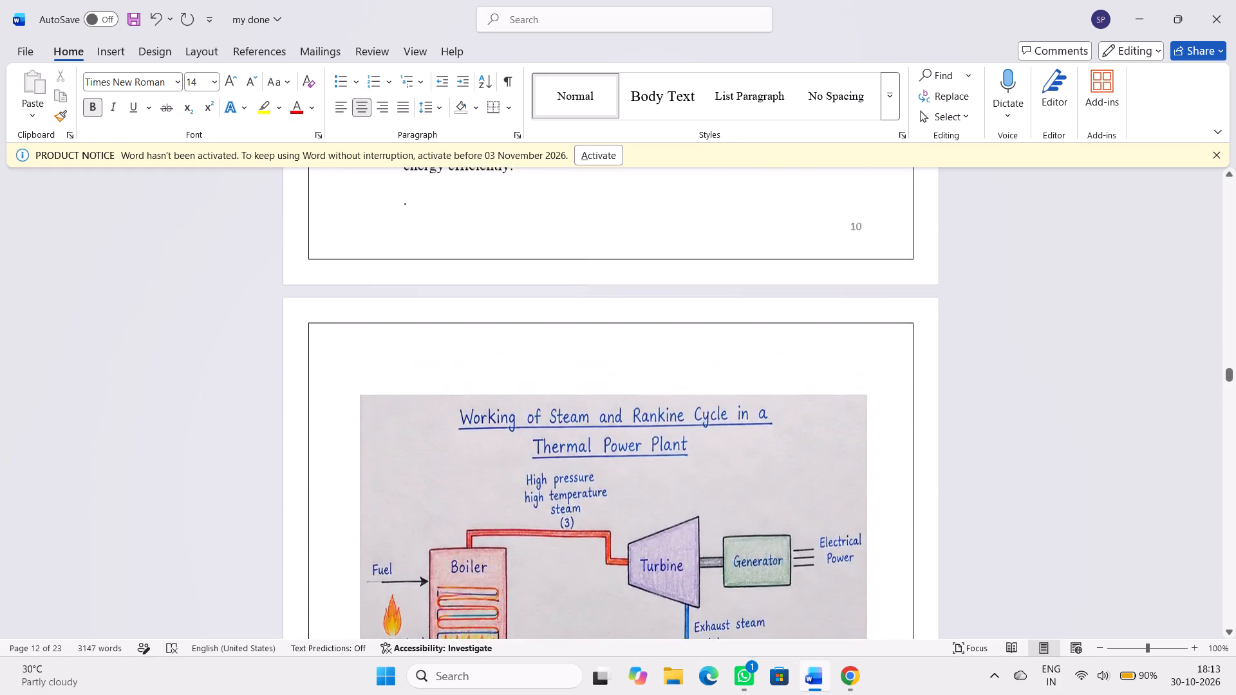
scroll(1062, 466, "up", 6)
scroll(1056, 463, "down", 17)
scroll(1046, 461, "down", 14)
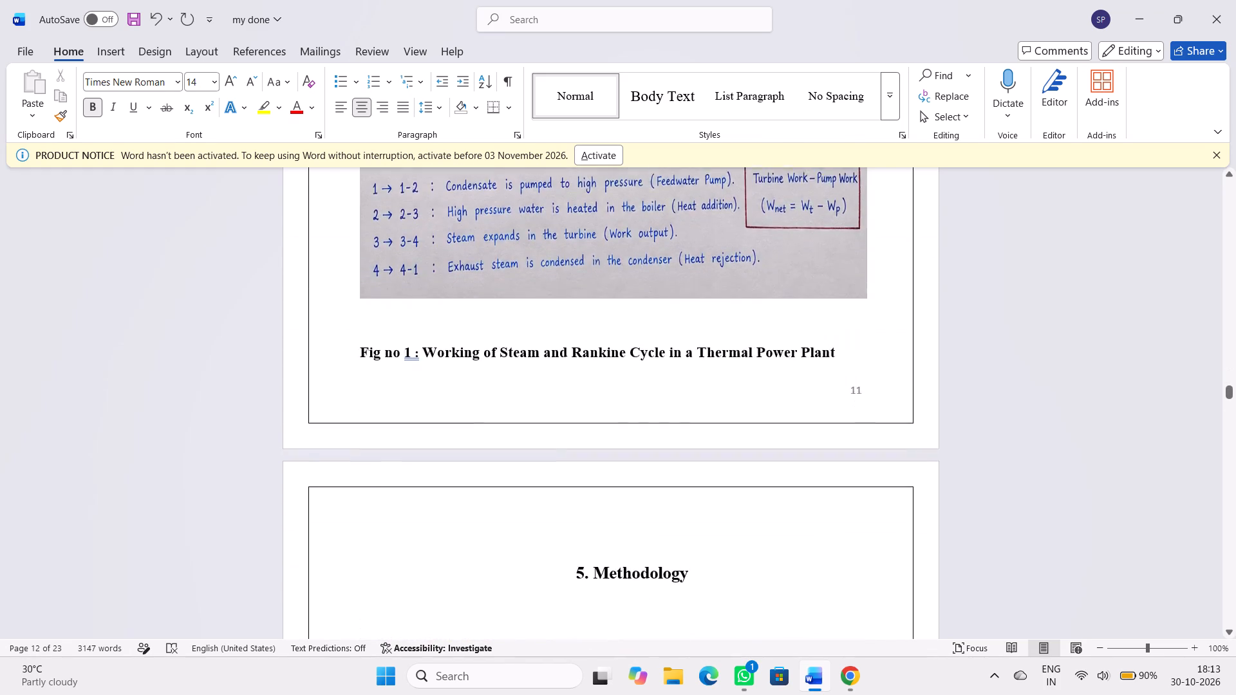
Review the Methodology section and the Analysis/Design section through the assumed data table to the turbine work calculation in 6.3.
scroll(1046, 461, "down", 13)
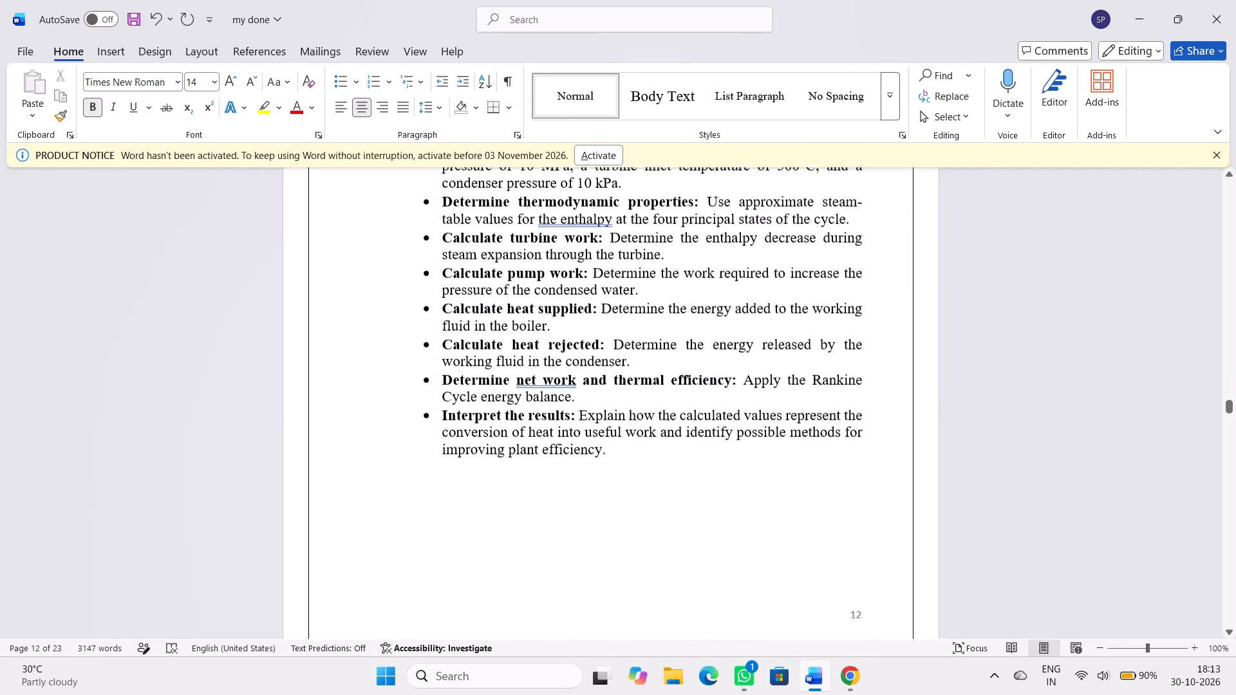
scroll(1051, 459, "down", 1)
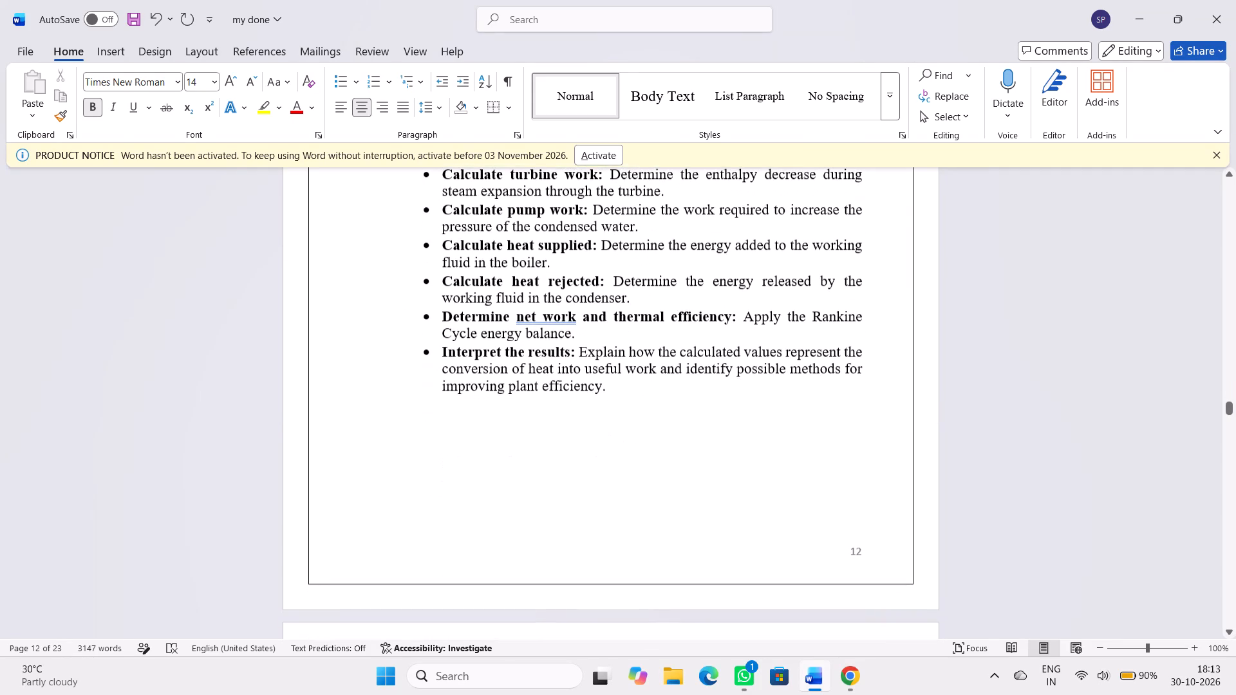
scroll(1056, 458, "down", 13)
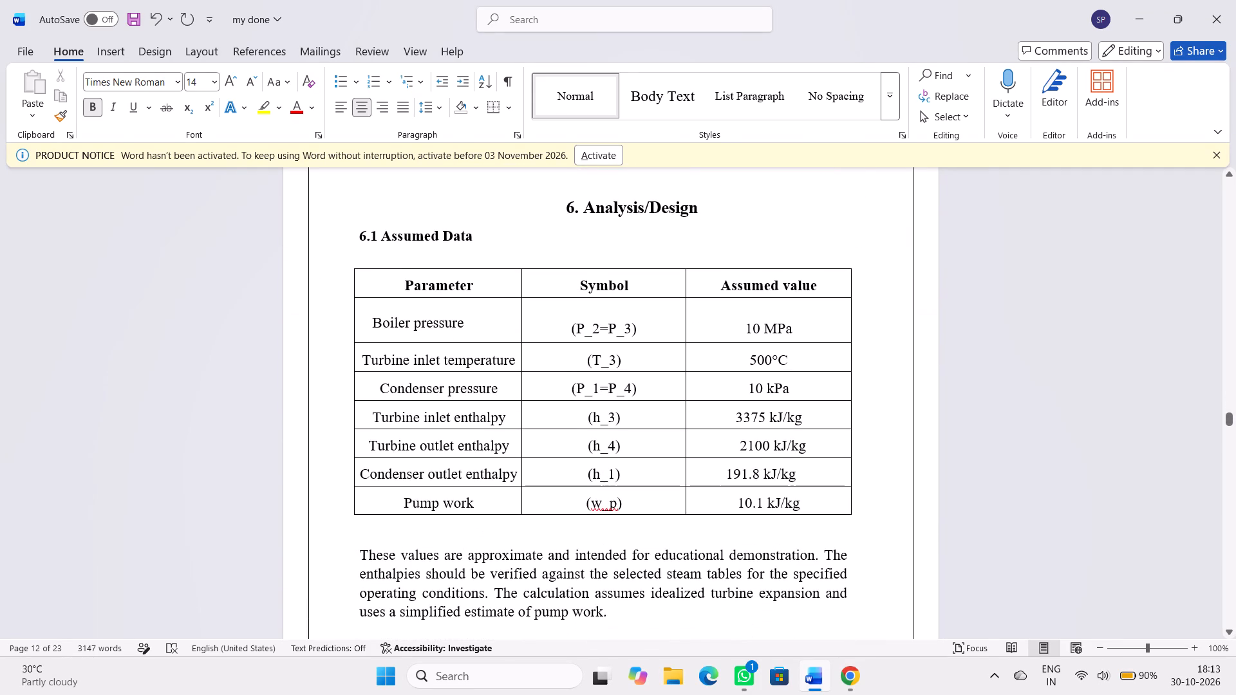
scroll(1052, 452, "down", 5)
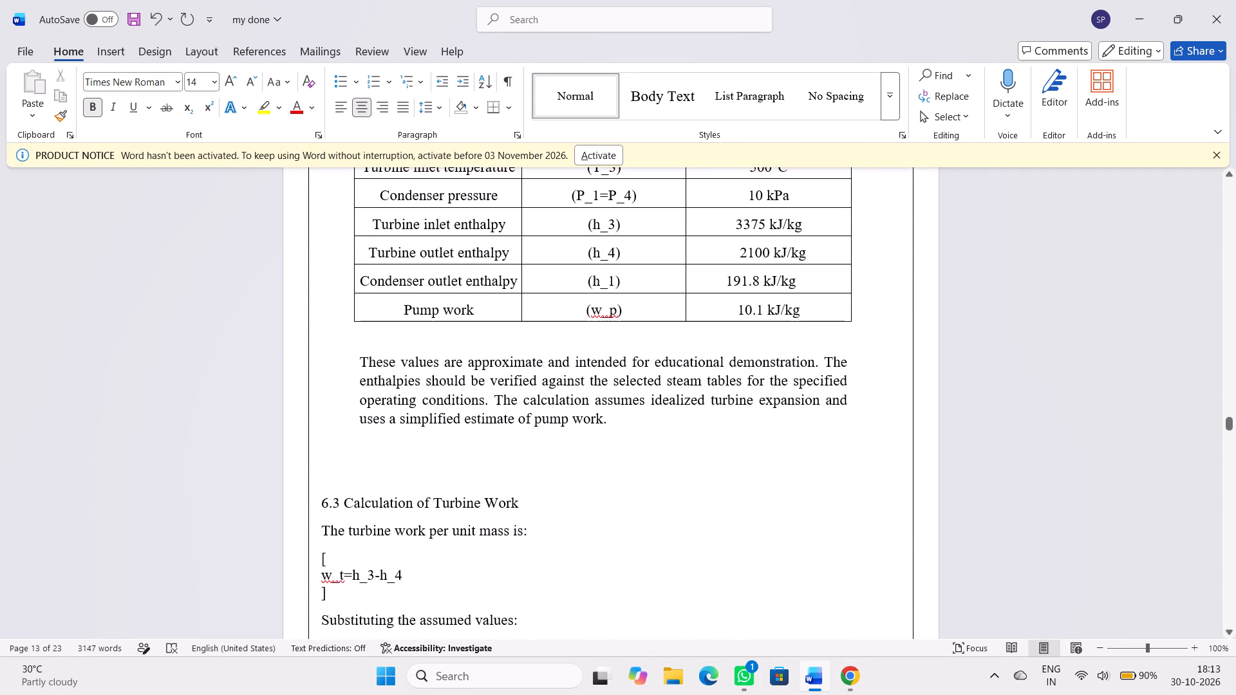
scroll(1052, 452, "down", 3)
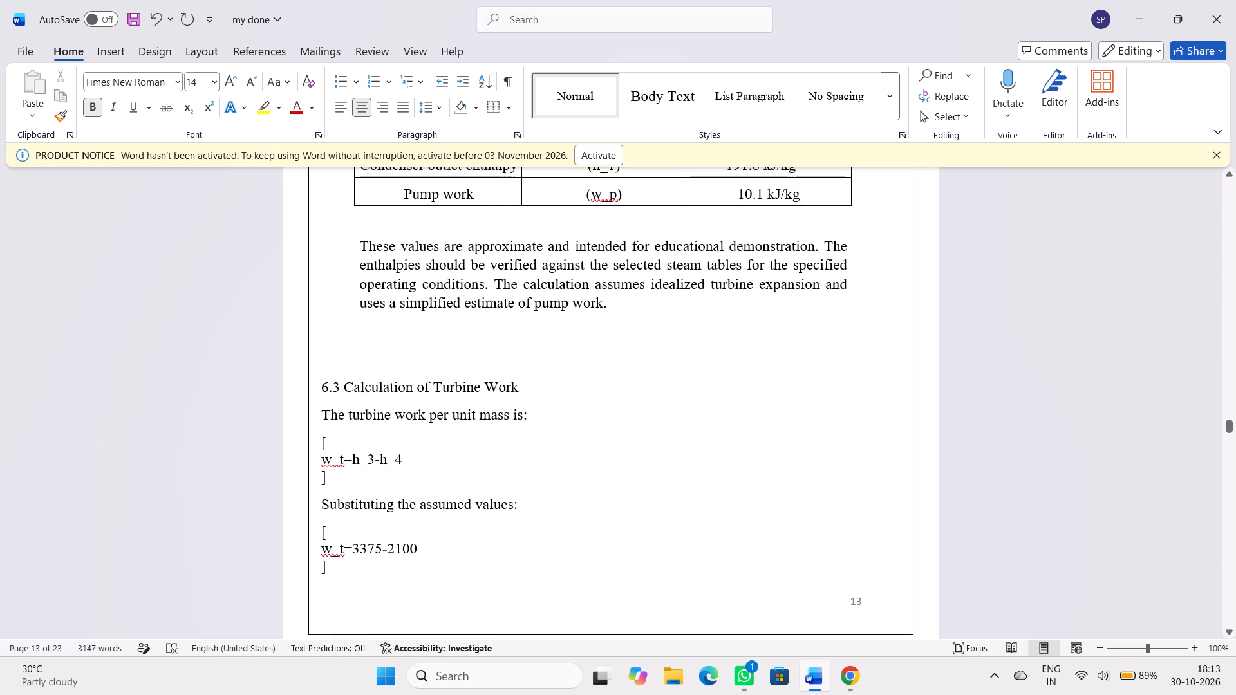
left_click(852, 688)
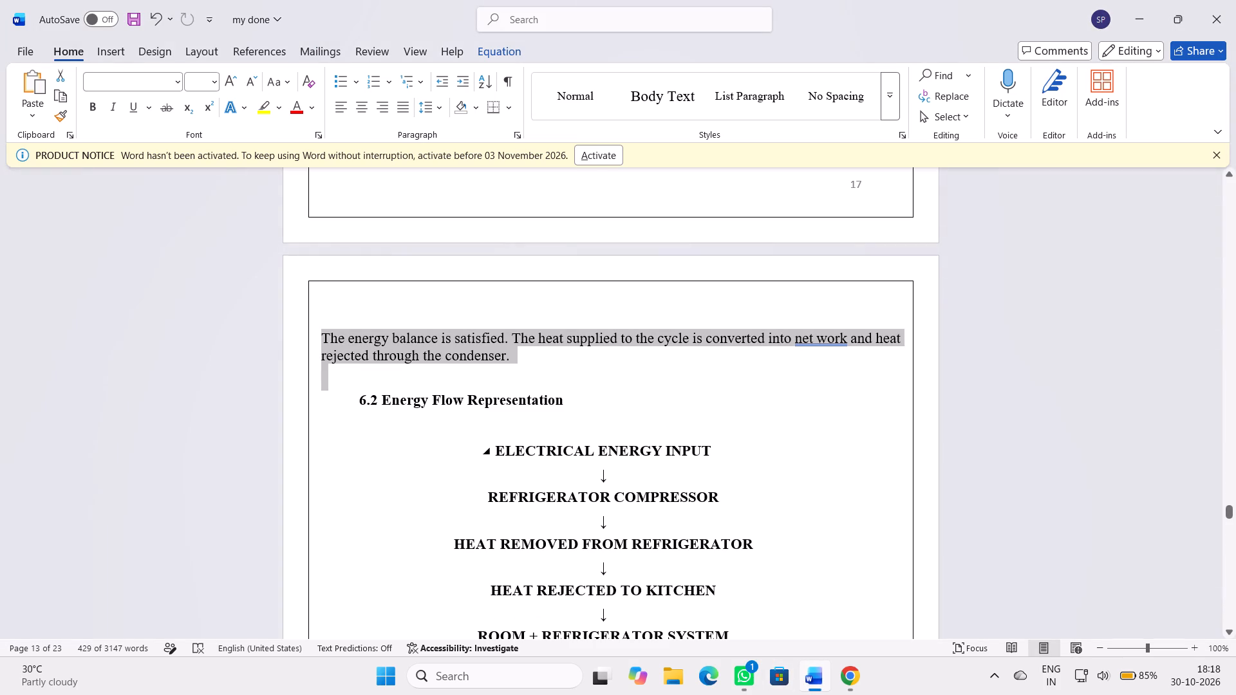
key("ctrl+v")
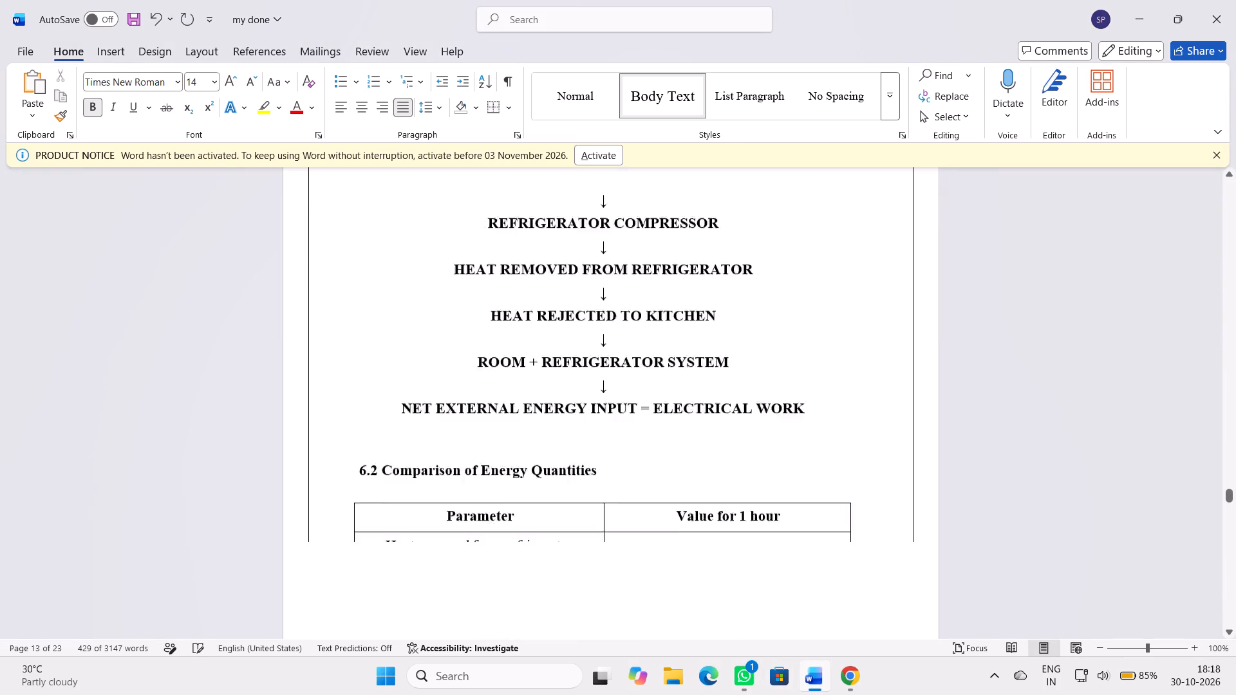
Remove the duplicate automatic list number in front of the pasted heading "6. CALCULATIONS OF RANKINE CYCLE".
scroll(474, 398, "up", 9)
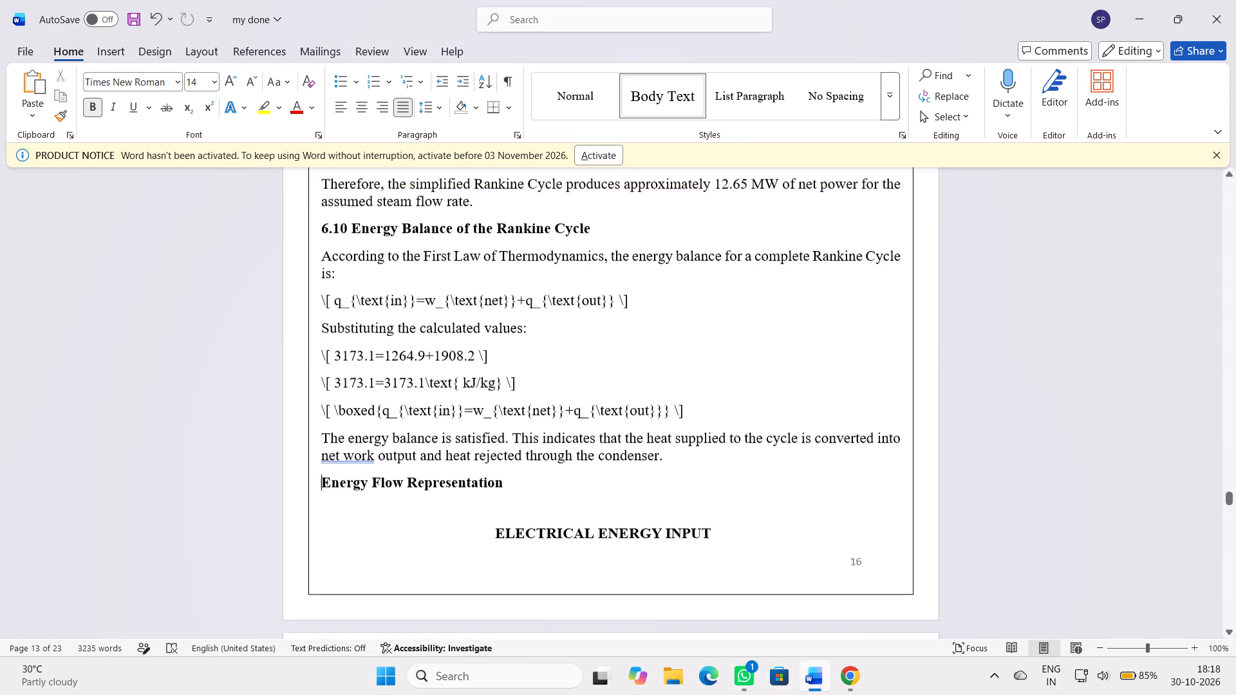
scroll(467, 405, "up", 20)
scroll(467, 405, "up", 19)
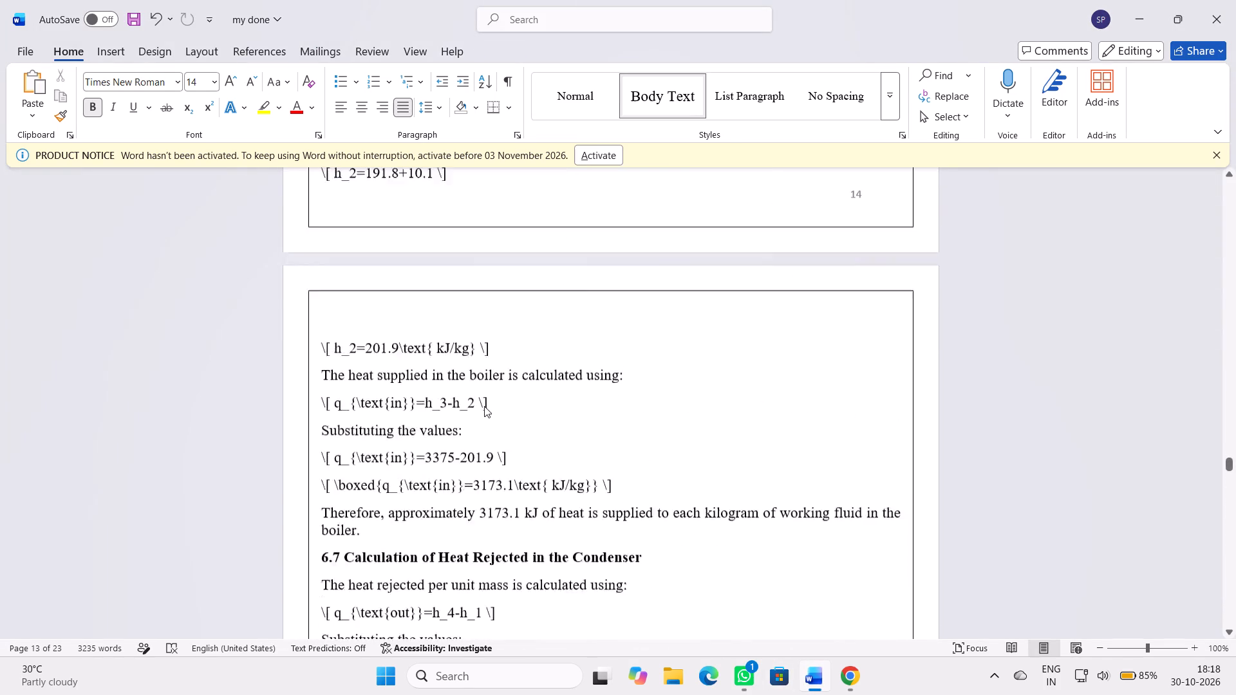
scroll(484, 406, "up", 20)
scroll(484, 406, "up", 13)
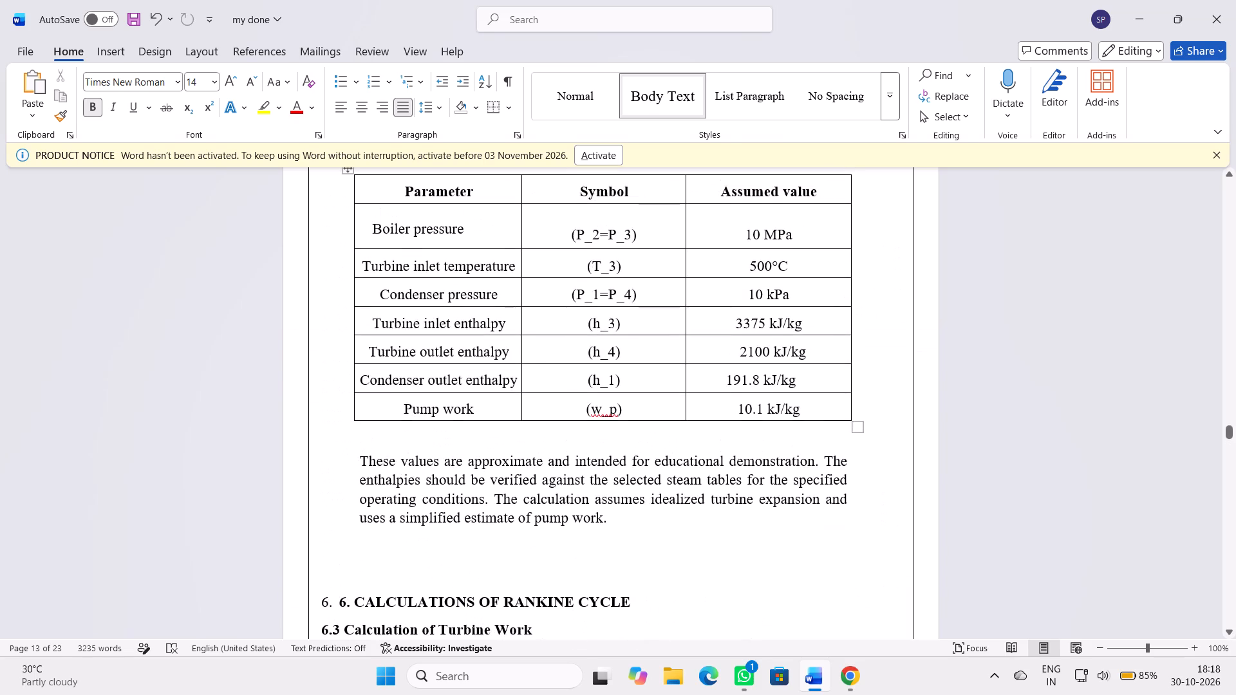
scroll(484, 416, "down", 7)
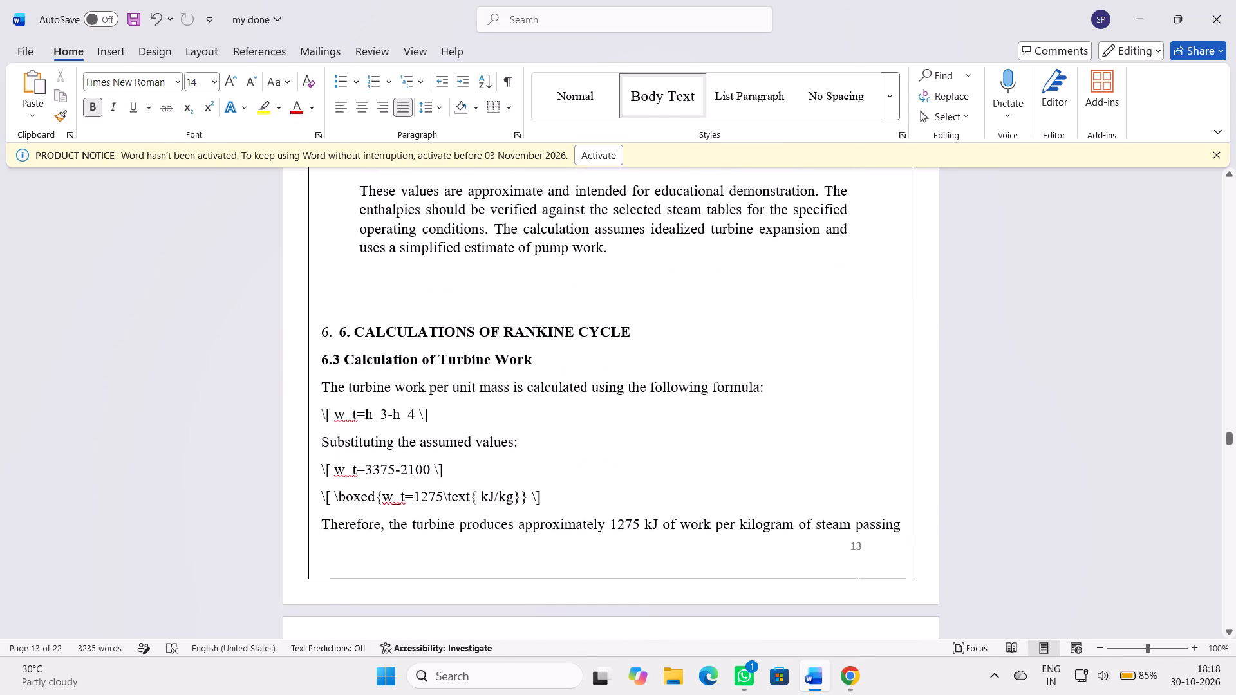
left_click(331, 337)
key("BackSpace")
key("BackSpace")
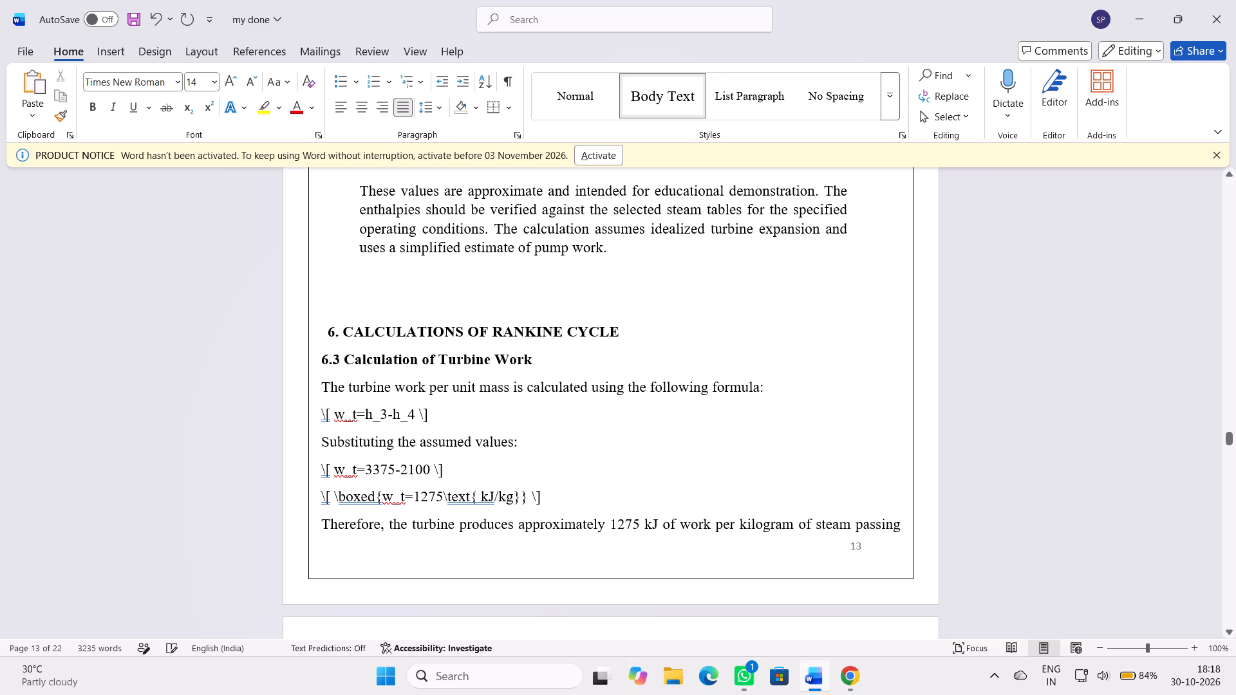
Justify the pasted calculations from the section 6 heading through the closing energy balance paragraph, leaving out the Energy Flow Representation heading.
left_click_drag(328, 335, 458, 406)
scroll(438, 407, "down", 15)
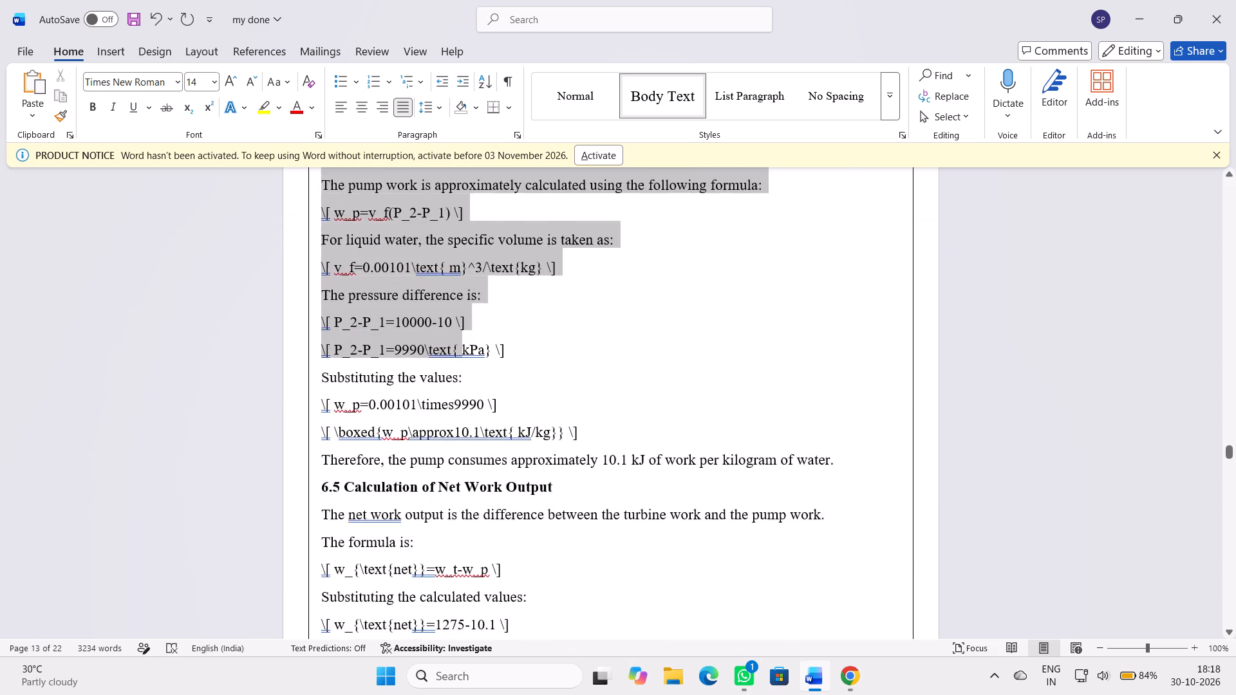
left_click_drag(458, 406, 461, 394)
scroll(458, 406, "down", 17)
scroll(459, 395, "down", 10)
left_click_drag(461, 394, 464, 394)
scroll(463, 394, "down", 14)
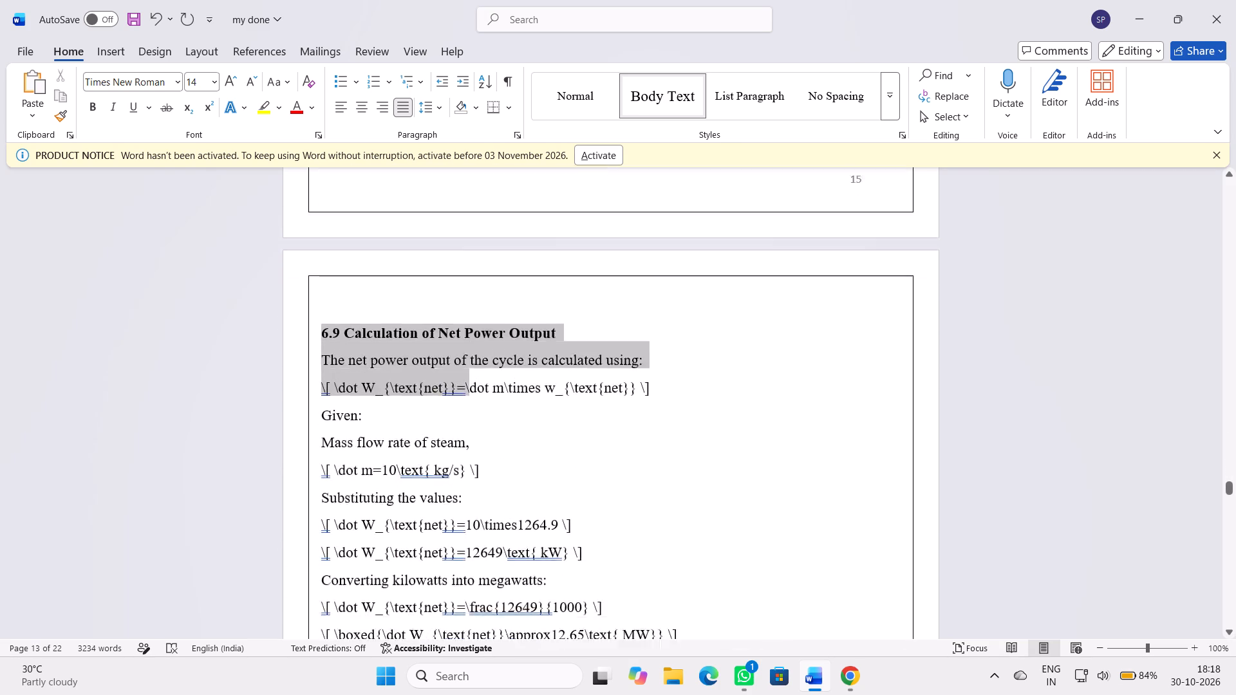
left_click_drag(464, 394, 471, 373)
scroll(464, 394, "down", 15)
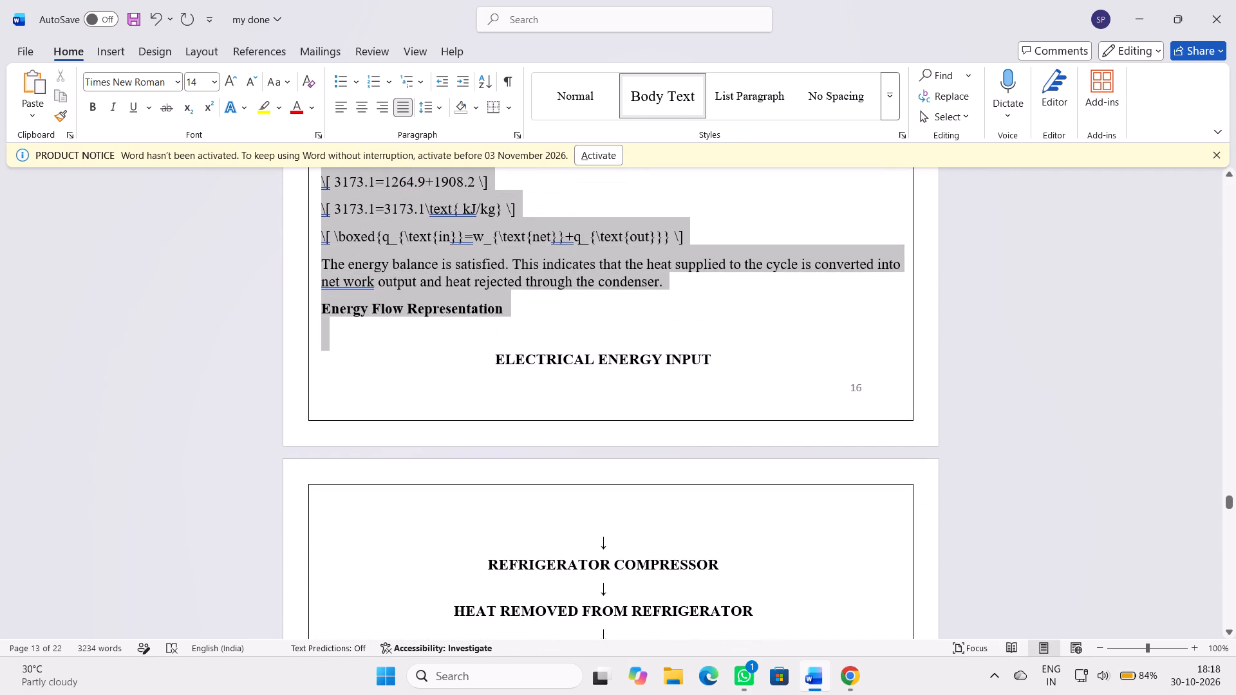
left_click_drag(471, 373, 672, 281)
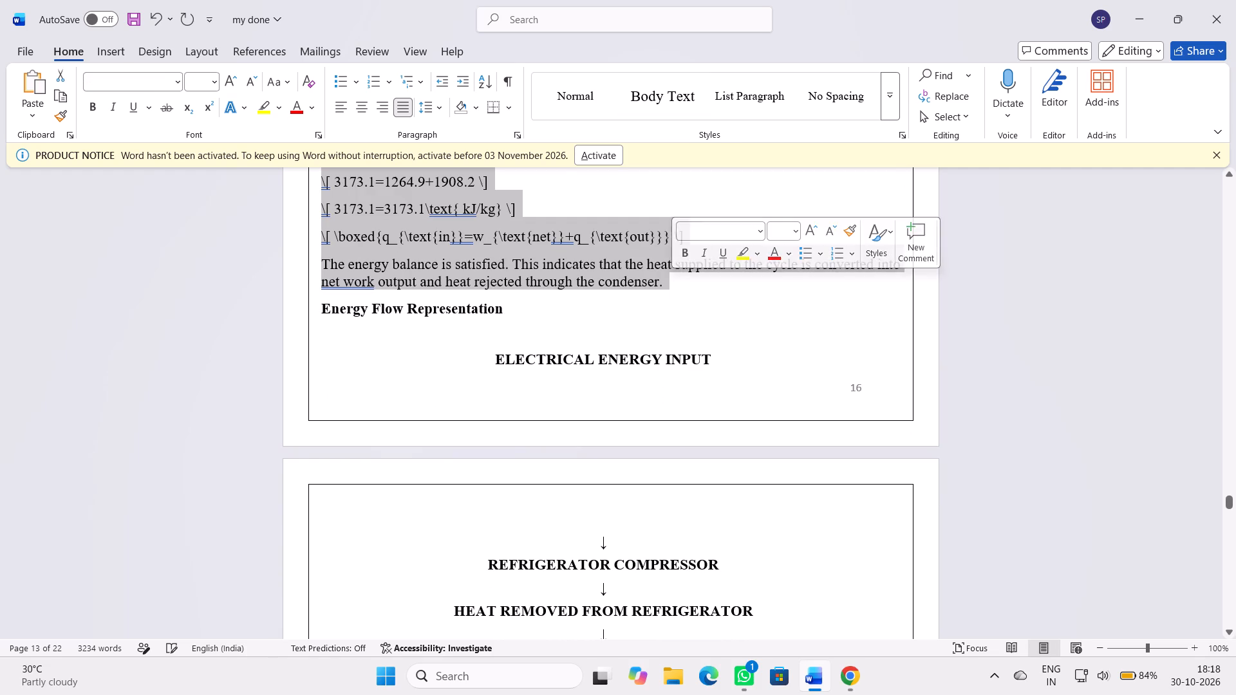
left_click(407, 105)
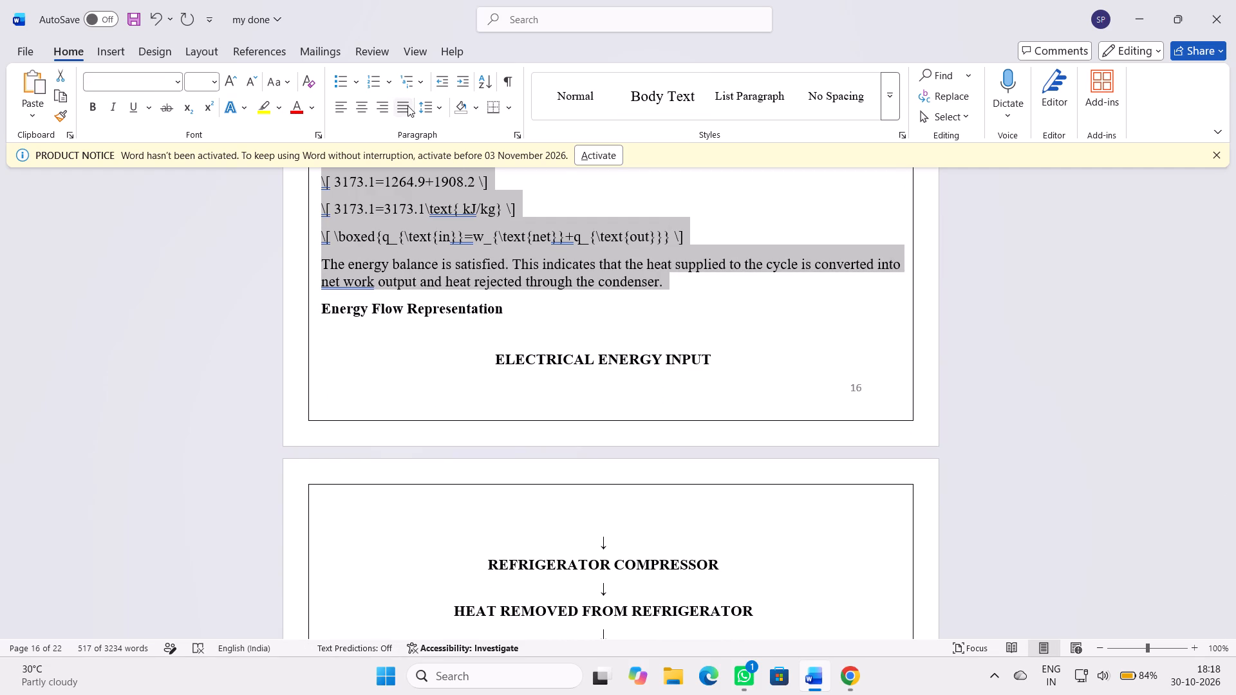
Set the paragraph spacing before the selected Rankine cycle calculations to 0 pt.
left_click(513, 137)
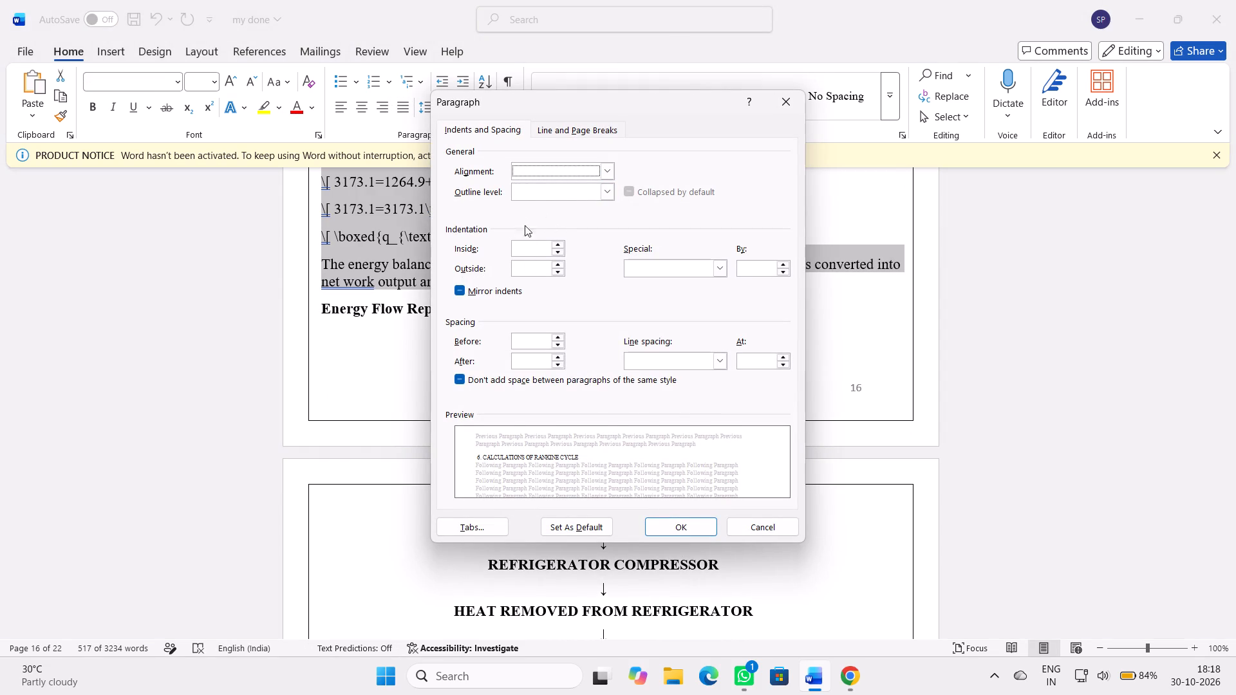
left_click(520, 246)
left_click(556, 346)
left_click(559, 344)
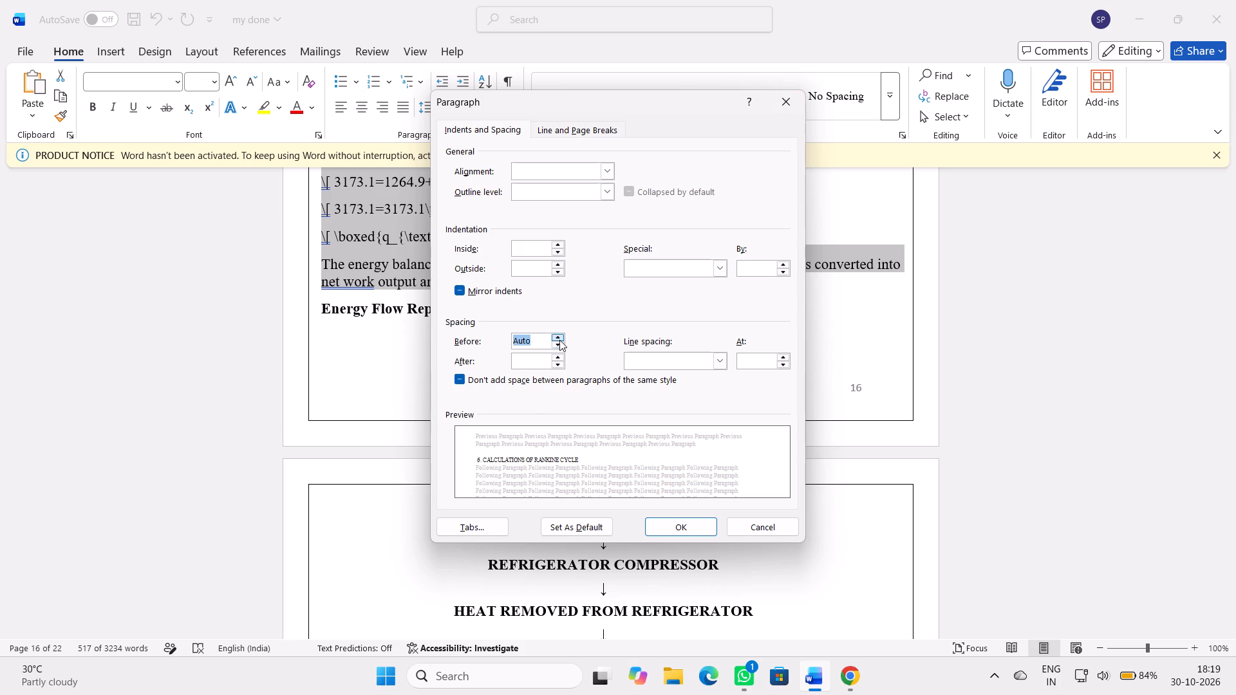
left_click(560, 336)
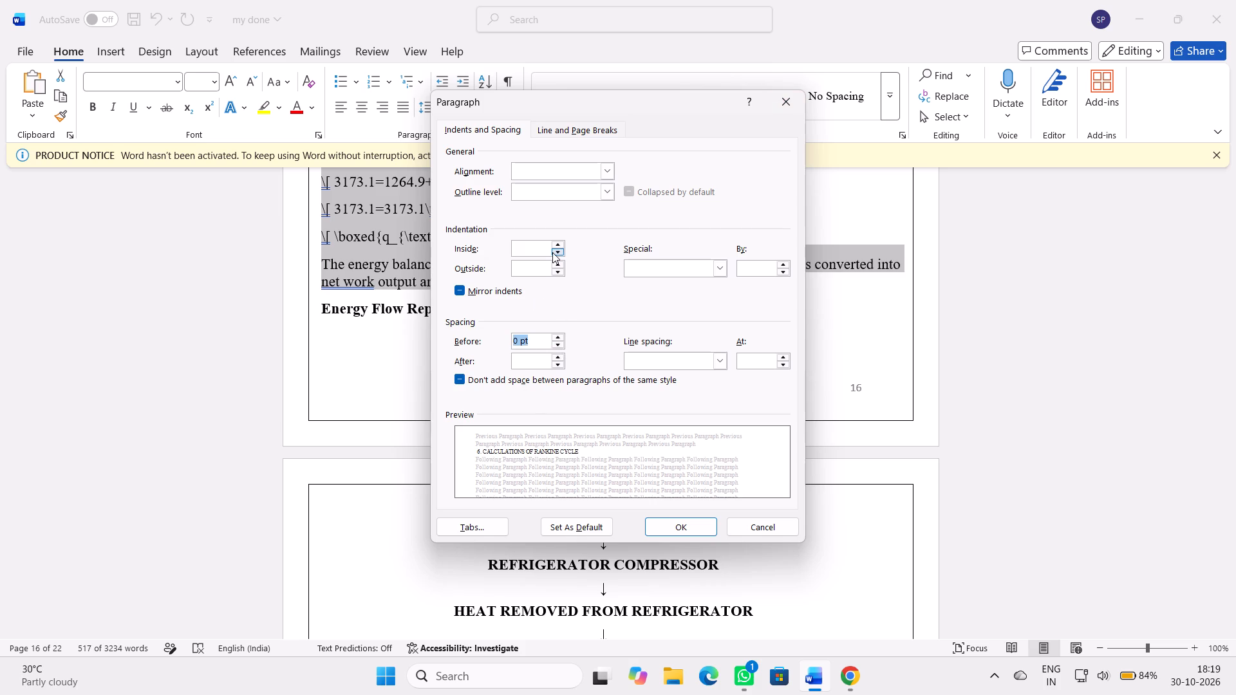
Set the inside indentation of the selected calculations to 2.7 cm.
left_click(552, 252)
left_click(552, 252)
triple_click(561, 245)
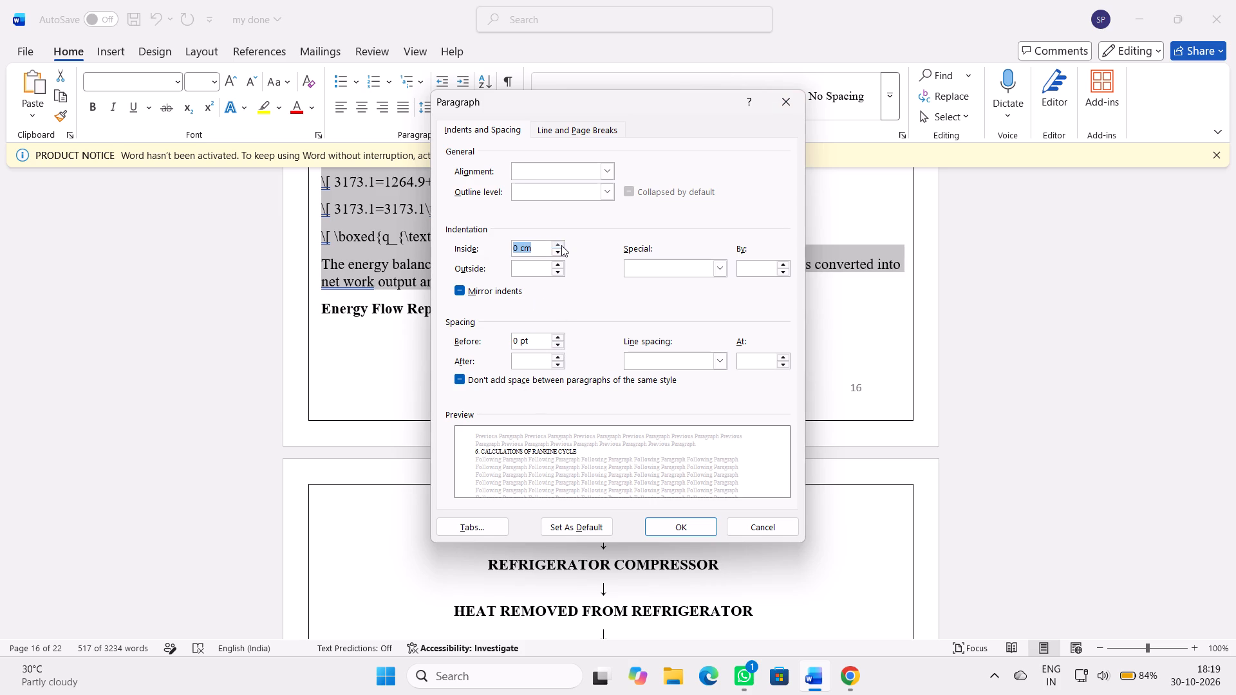
triple_click(561, 245)
triple_click(561, 245)
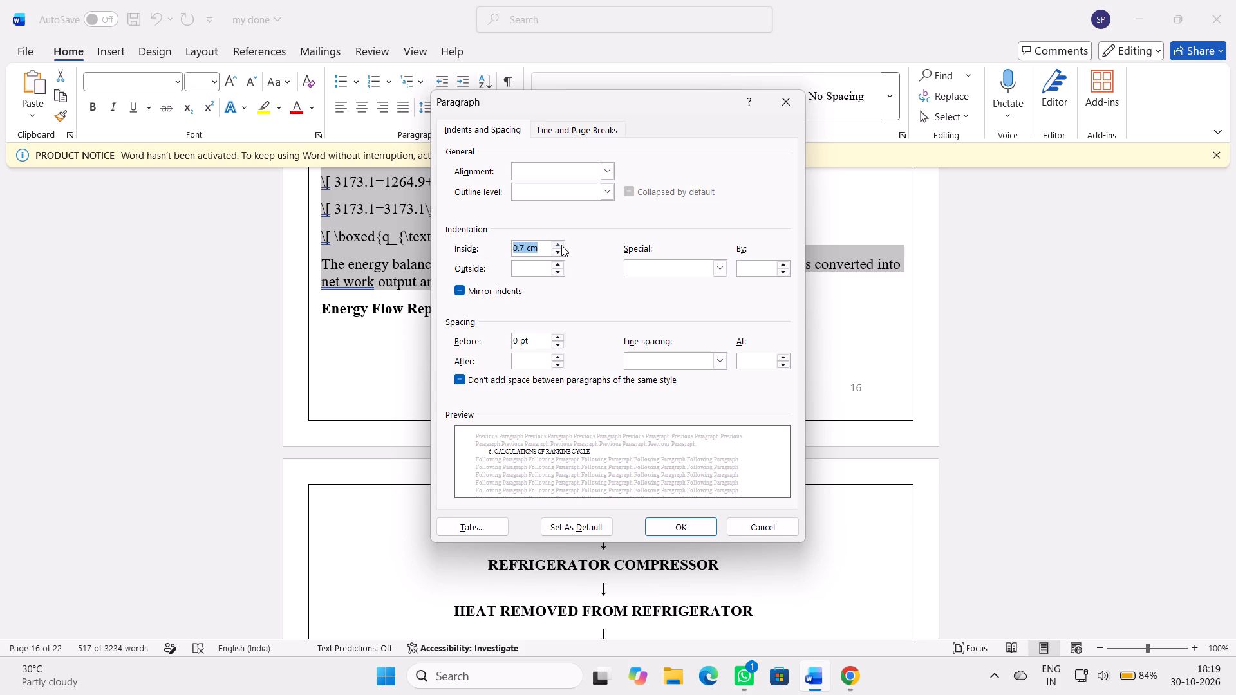
triple_click(561, 245)
double_click(561, 245)
triple_click(561, 245)
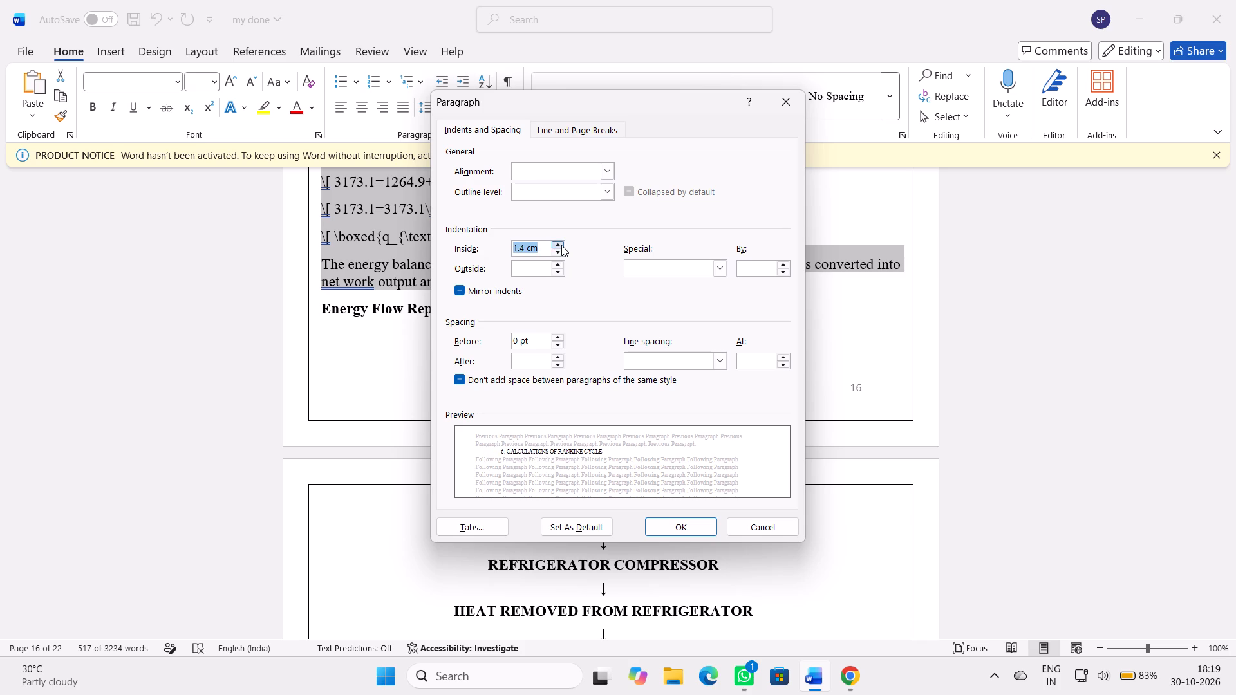
triple_click(561, 245)
double_click(561, 245)
triple_click(561, 245)
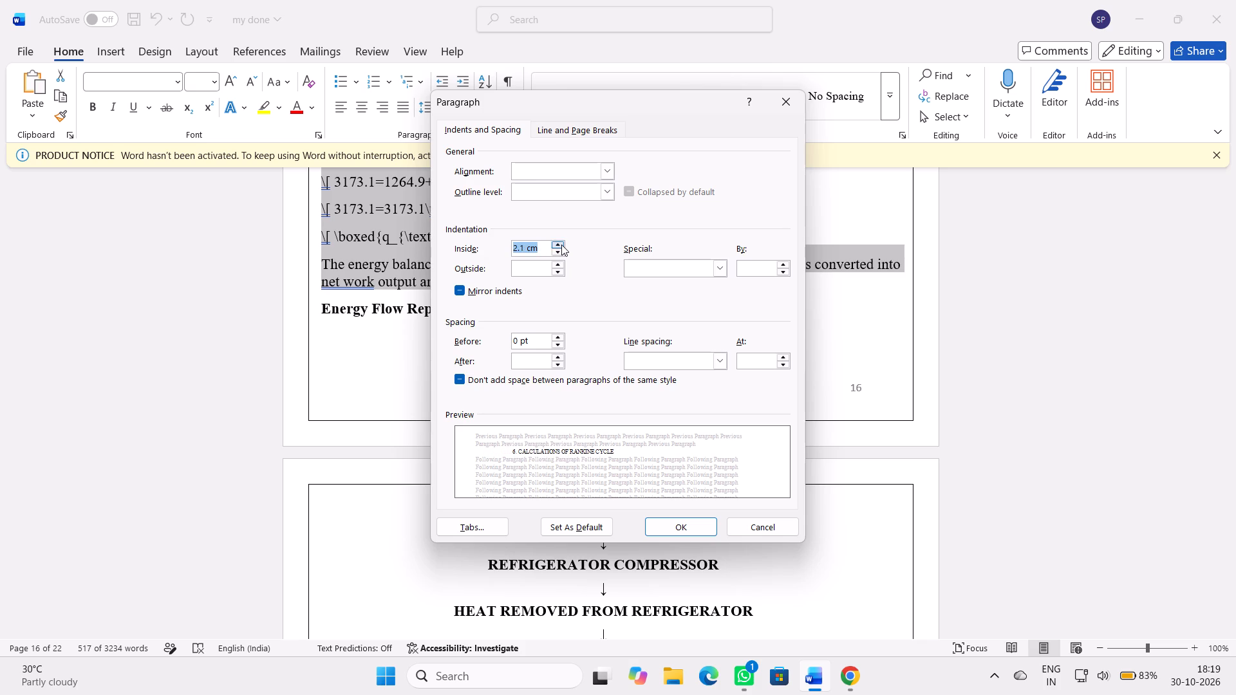
double_click(561, 245)
double_click(561, 245)
Set the outside indentation of the selected Rankine cycle calculations to 1.6 cm and apply the paragraph settings.
triple_click(560, 264)
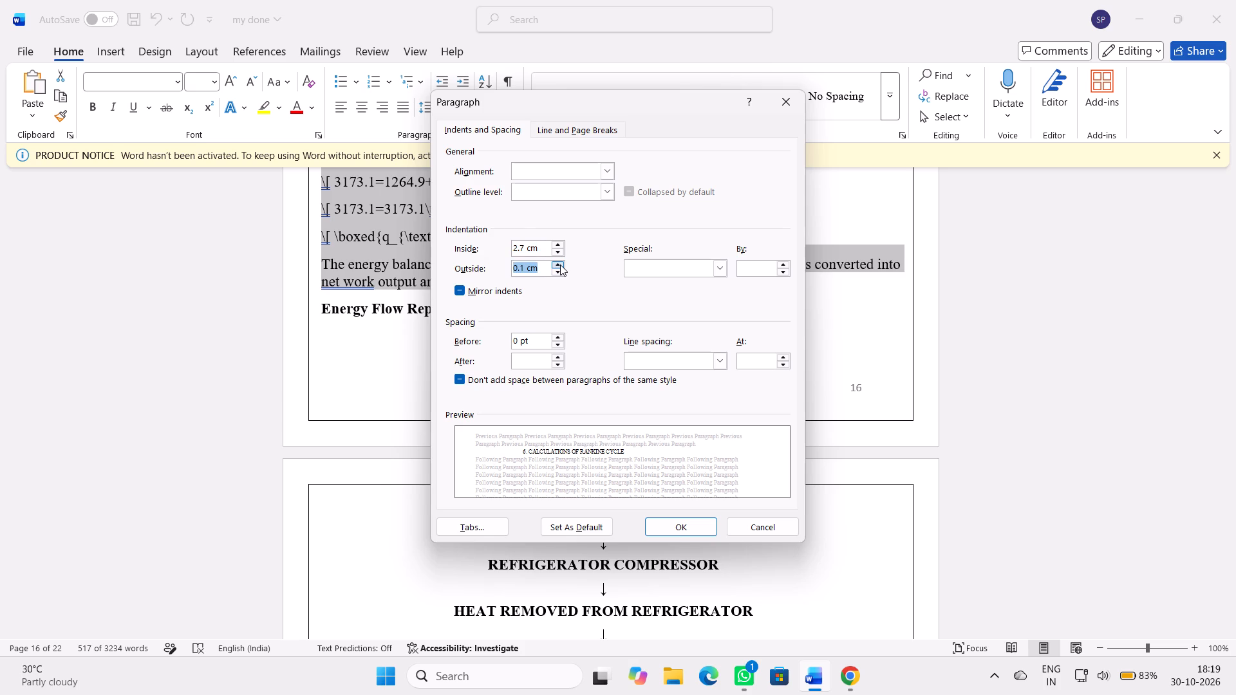
double_click(560, 264)
double_click(560, 264)
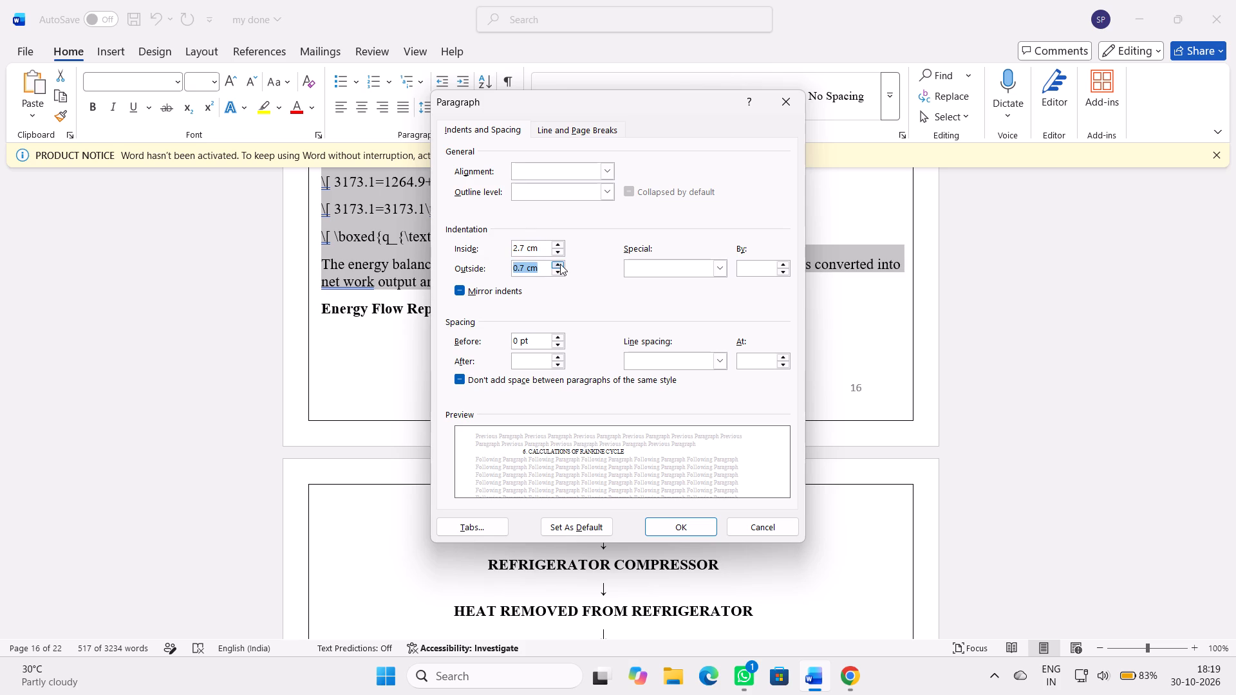
double_click(560, 264)
double_click(560, 263)
triple_click(560, 263)
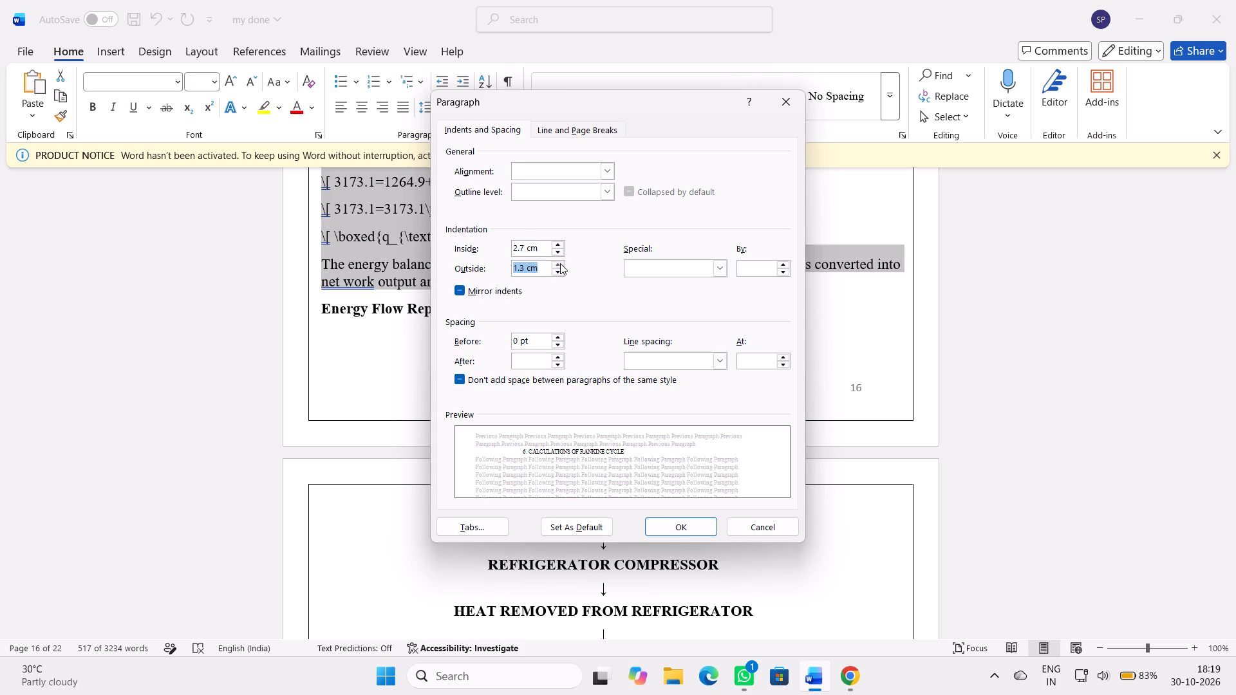
left_click(560, 263)
double_click(560, 263)
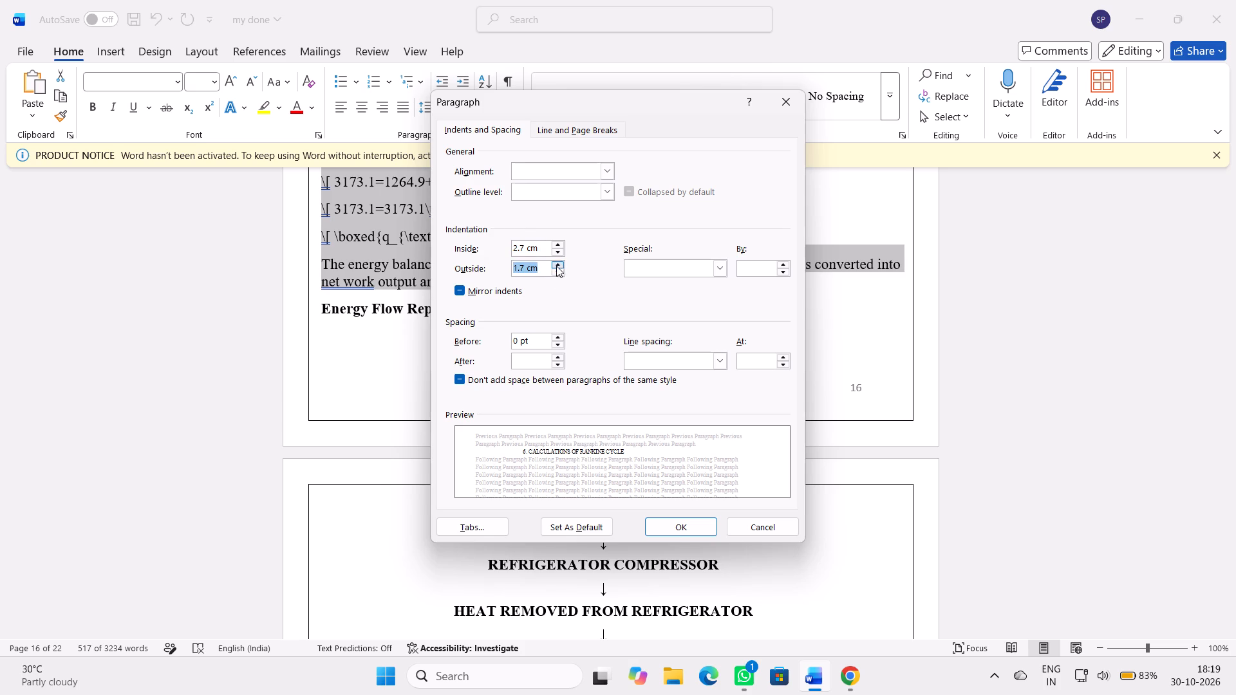
left_click(552, 273)
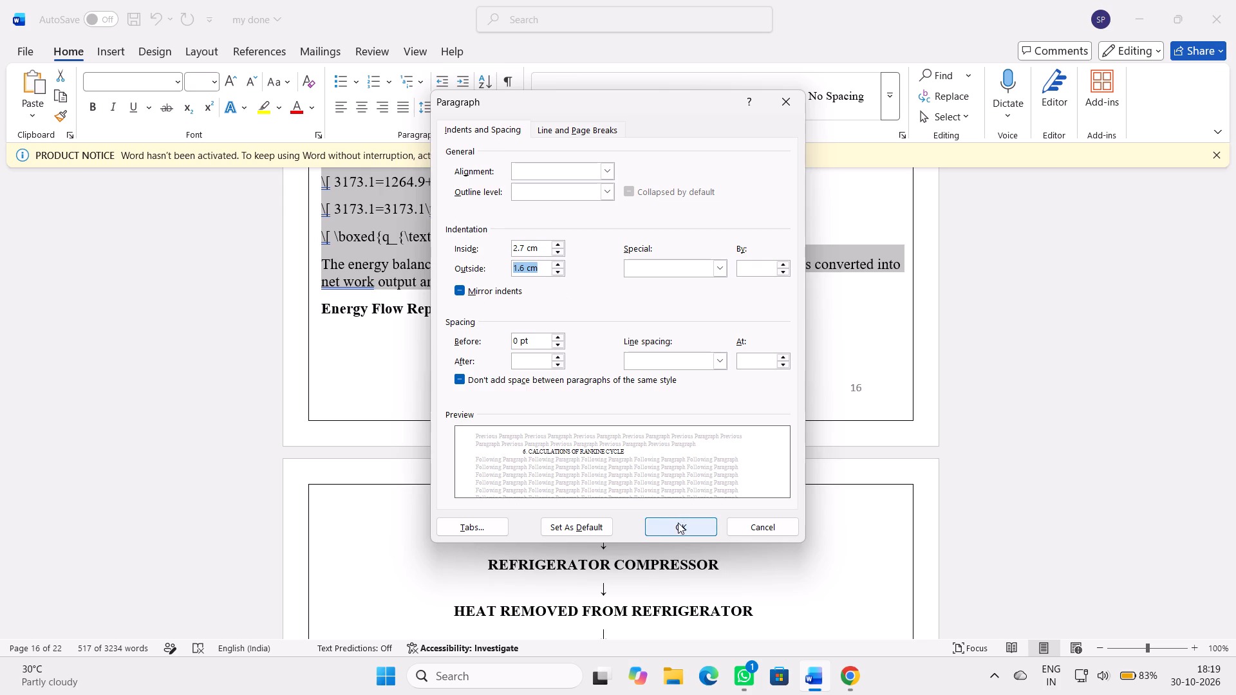
left_click(678, 523)
Review the layout of the reformatted Rankine cycle calculations from the energy balance back to the section 6 heading.
scroll(851, 434, "up", 9)
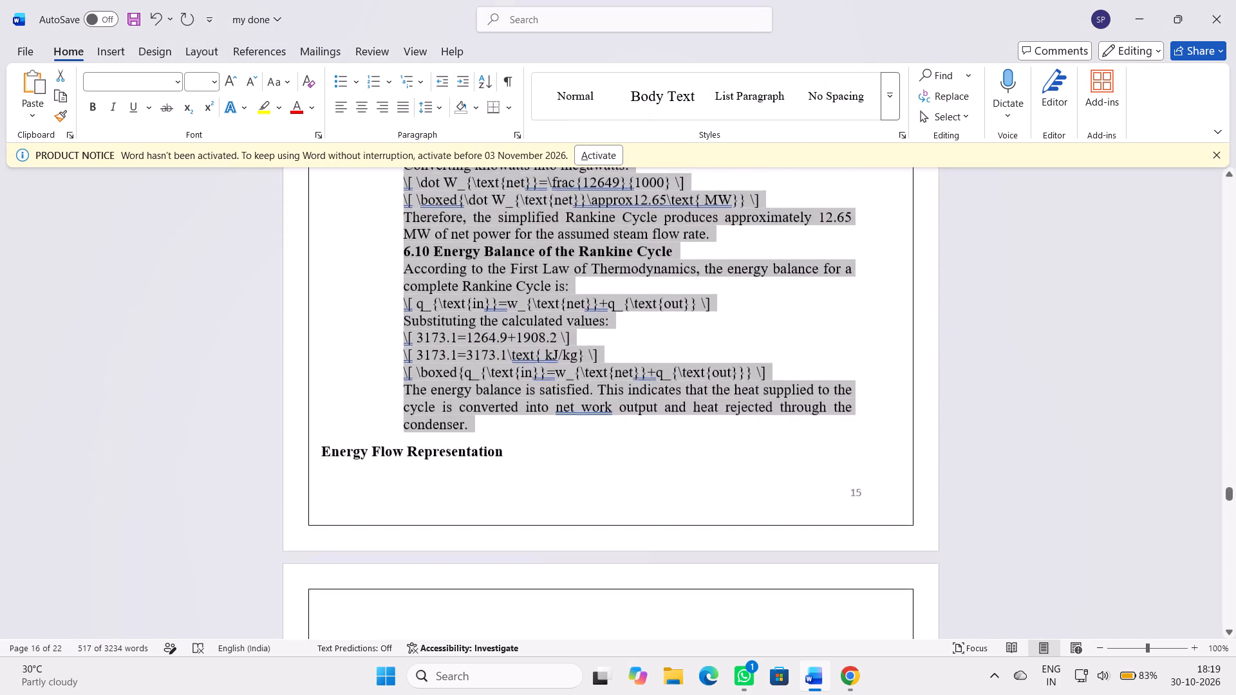
scroll(850, 436, "up", 2)
left_click(980, 425)
scroll(908, 454, "up", 13)
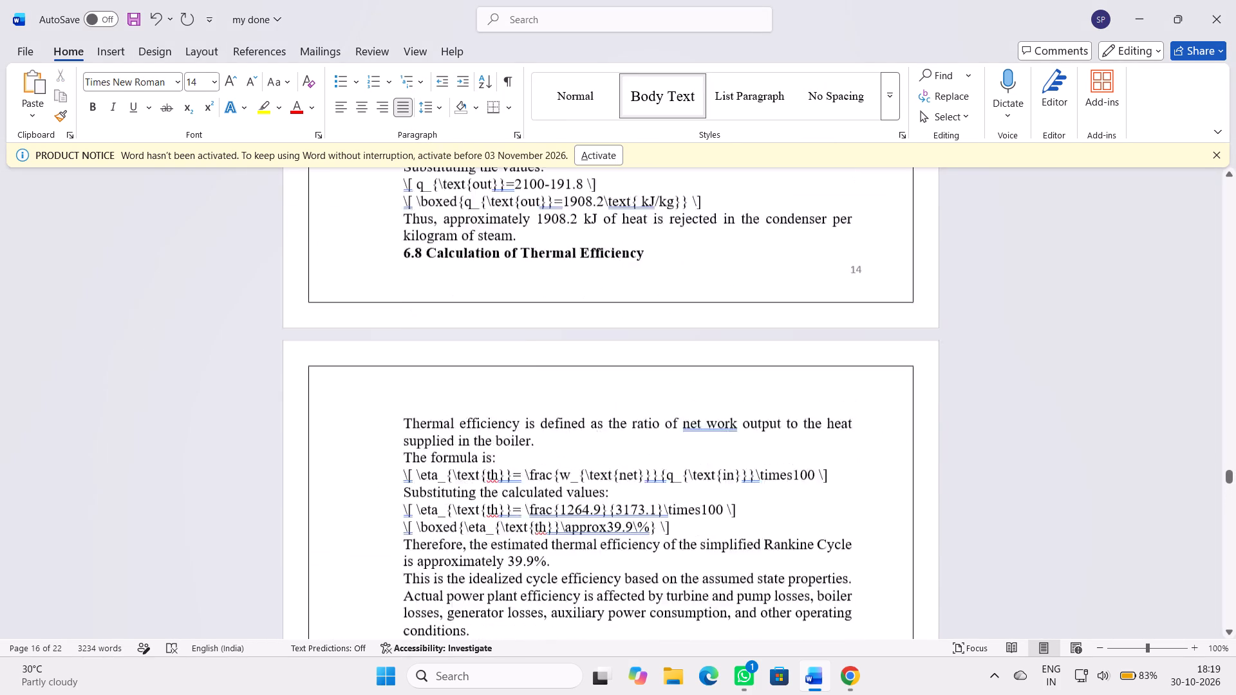
scroll(917, 456, "up", 9)
scroll(928, 454, "up", 15)
scroll(935, 453, "up", 11)
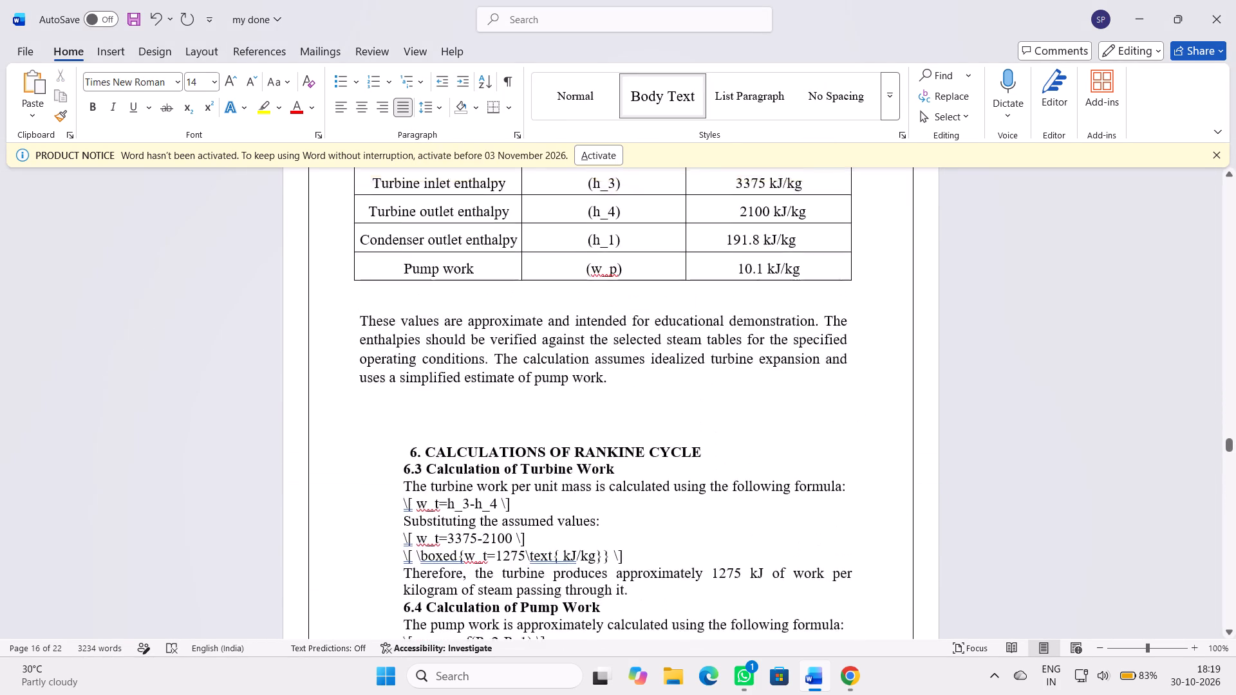
scroll(938, 453, "up", 1)
scroll(940, 452, "down", 7)
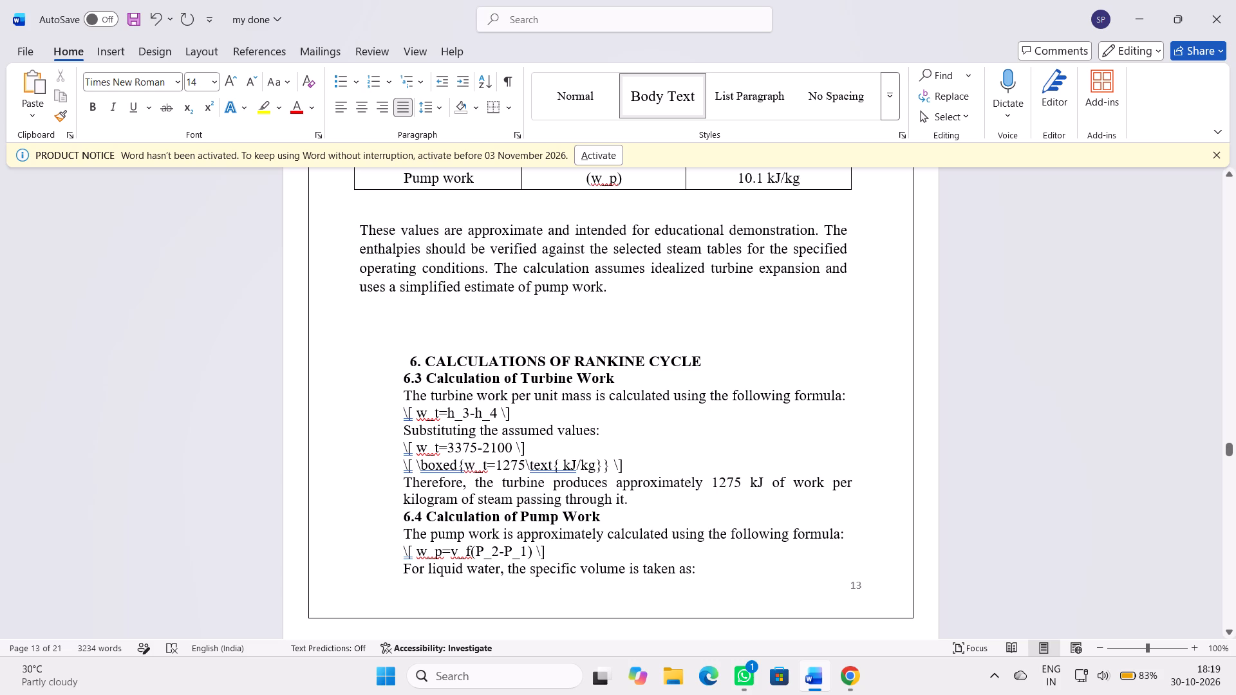
left_click_drag(398, 414, 534, 409)
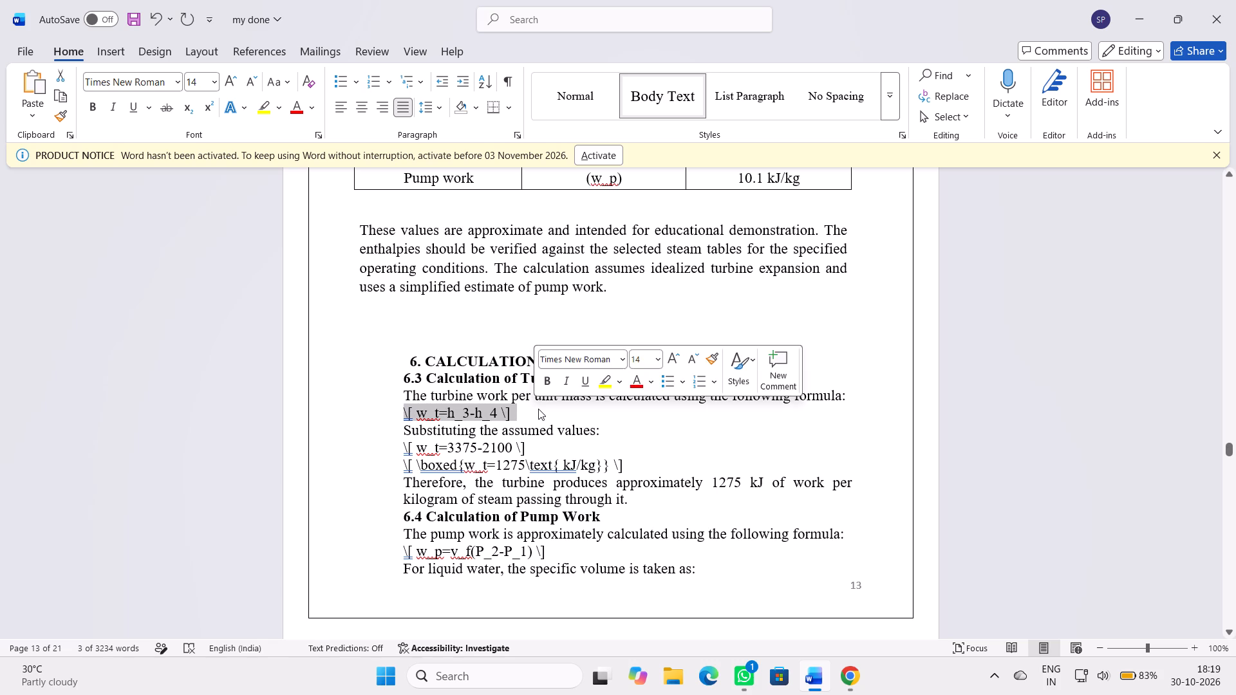
key("BackSpace")
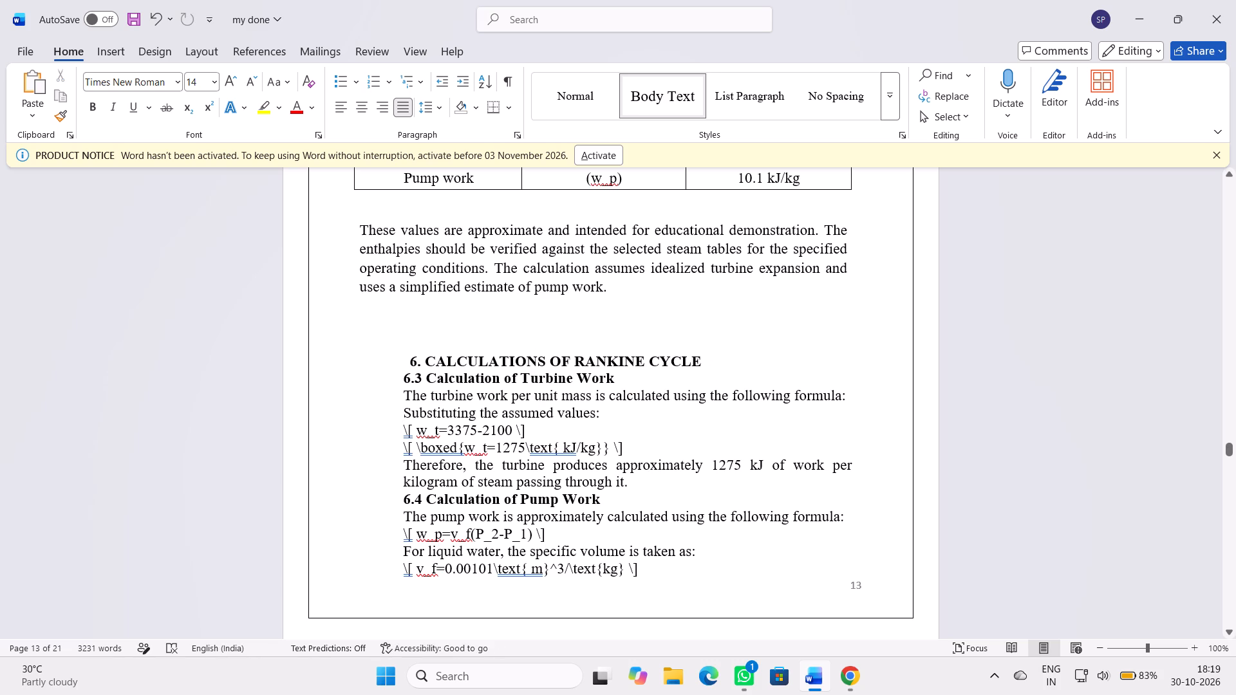
key("alt+equal")
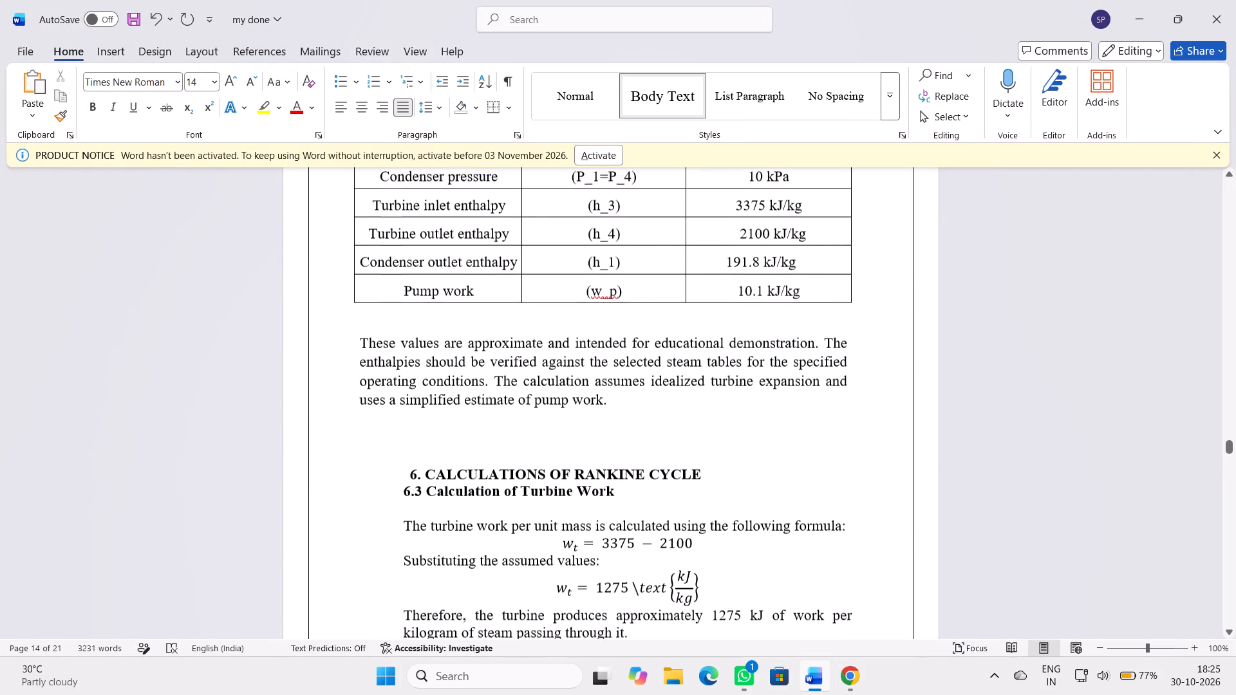
left_click_drag(407, 500, 495, 523)
scroll(476, 525, "down", 6)
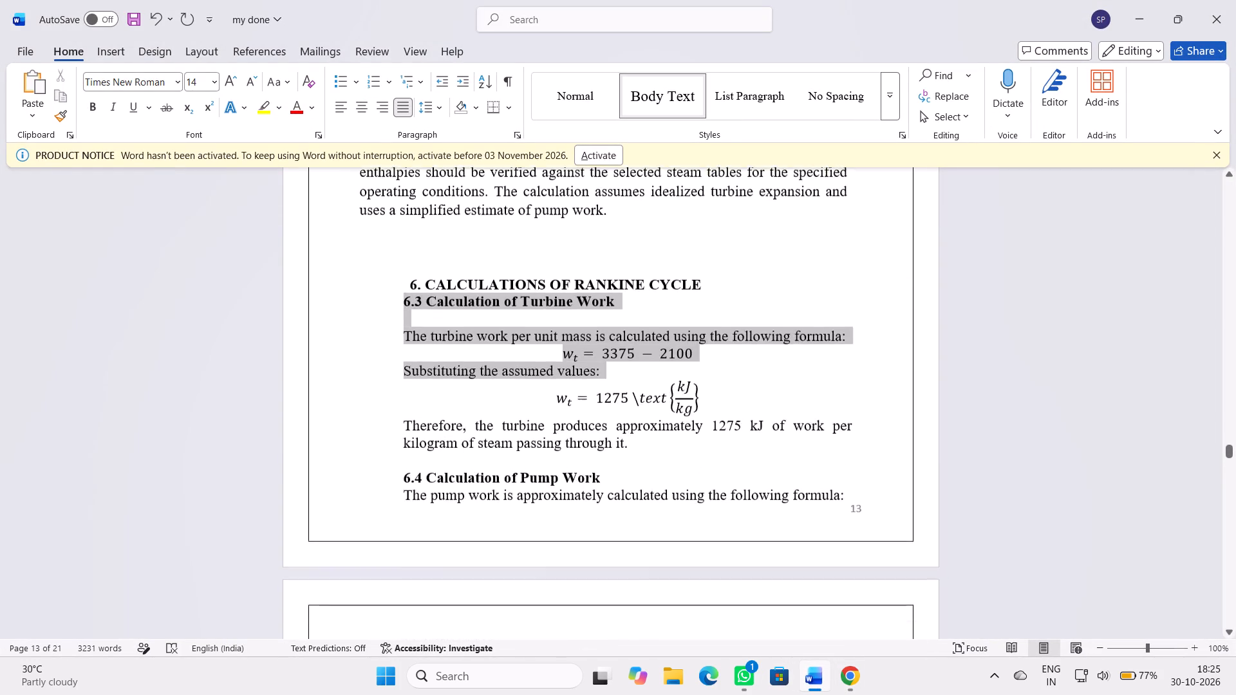
left_click_drag(495, 523, 485, 506)
scroll(495, 523, "down", 20)
scroll(495, 523, "down", 9)
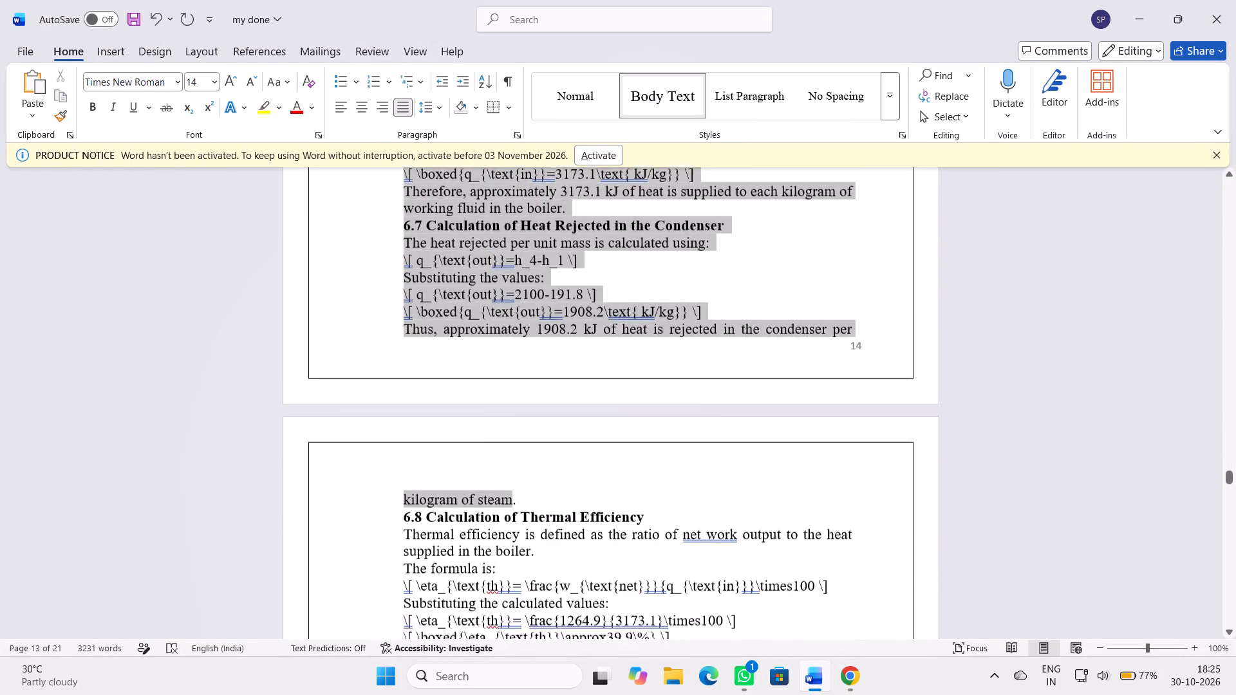
scroll(485, 506, "down", 17)
left_click_drag(485, 506, 485, 500)
scroll(485, 505, "down", 5)
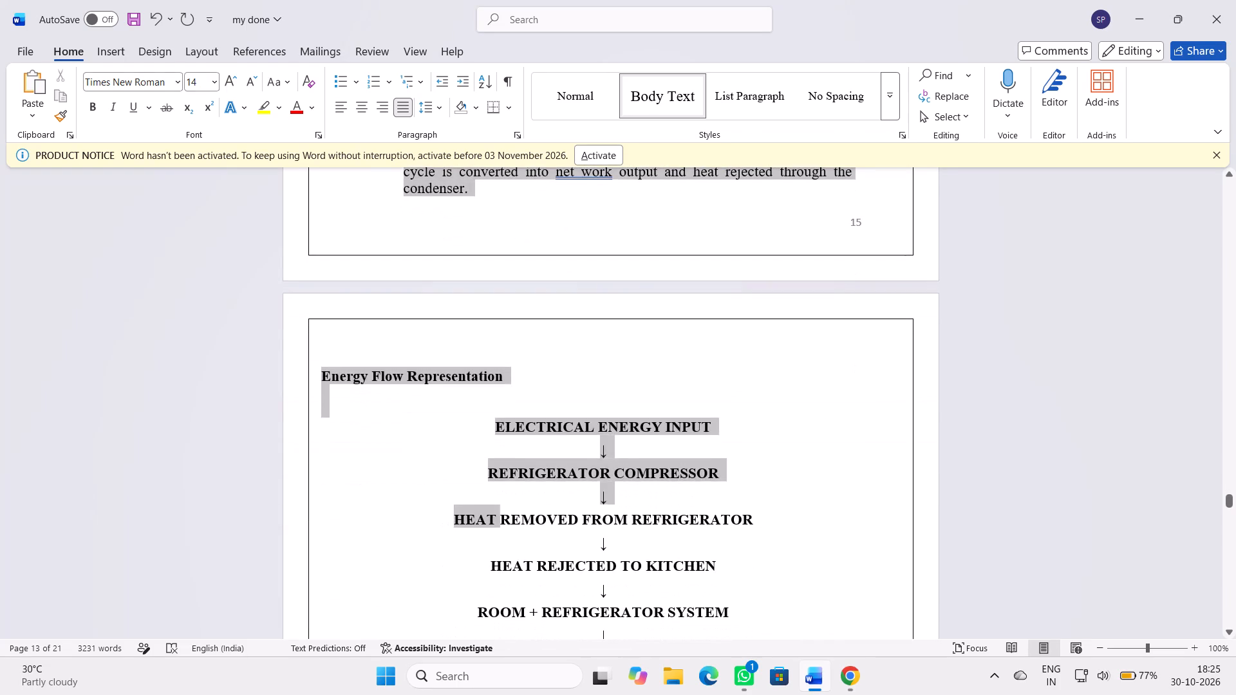
left_click_drag(485, 500, 487, 225)
key("ctrl+v")
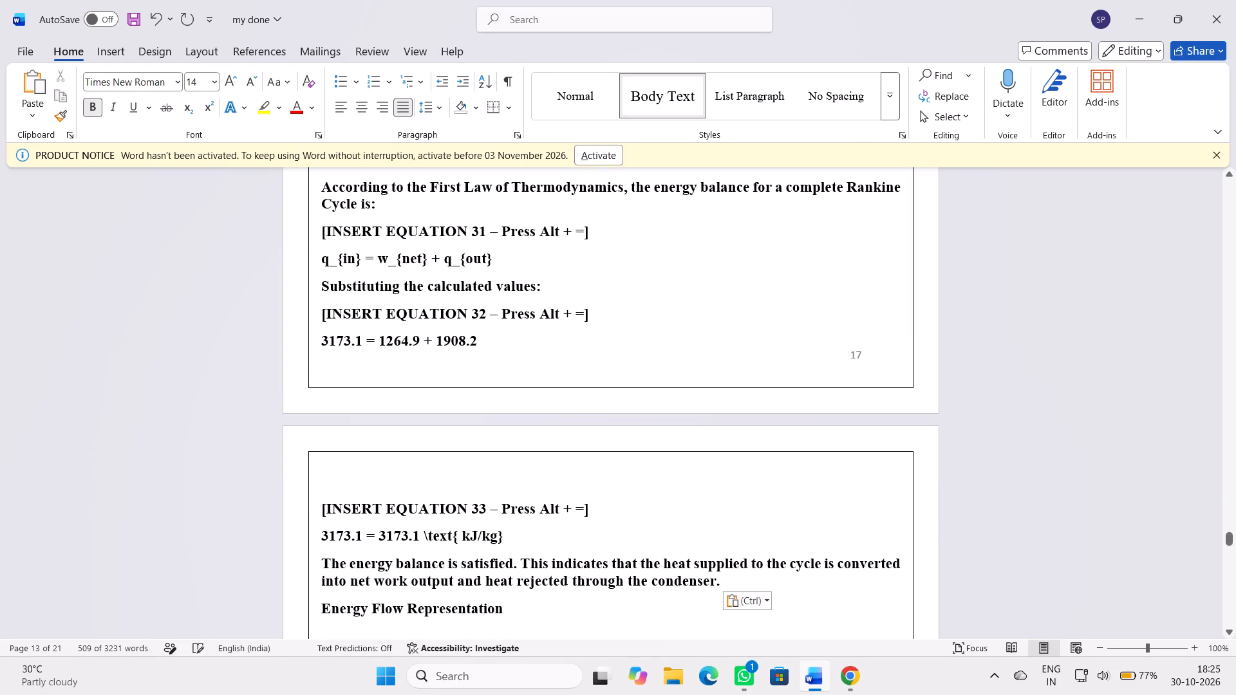
Look back through the pasted Rankine cycle calculations from the energy balance section up to section 6.3.
scroll(652, 432, "up", 7)
scroll(656, 431, "up", 16)
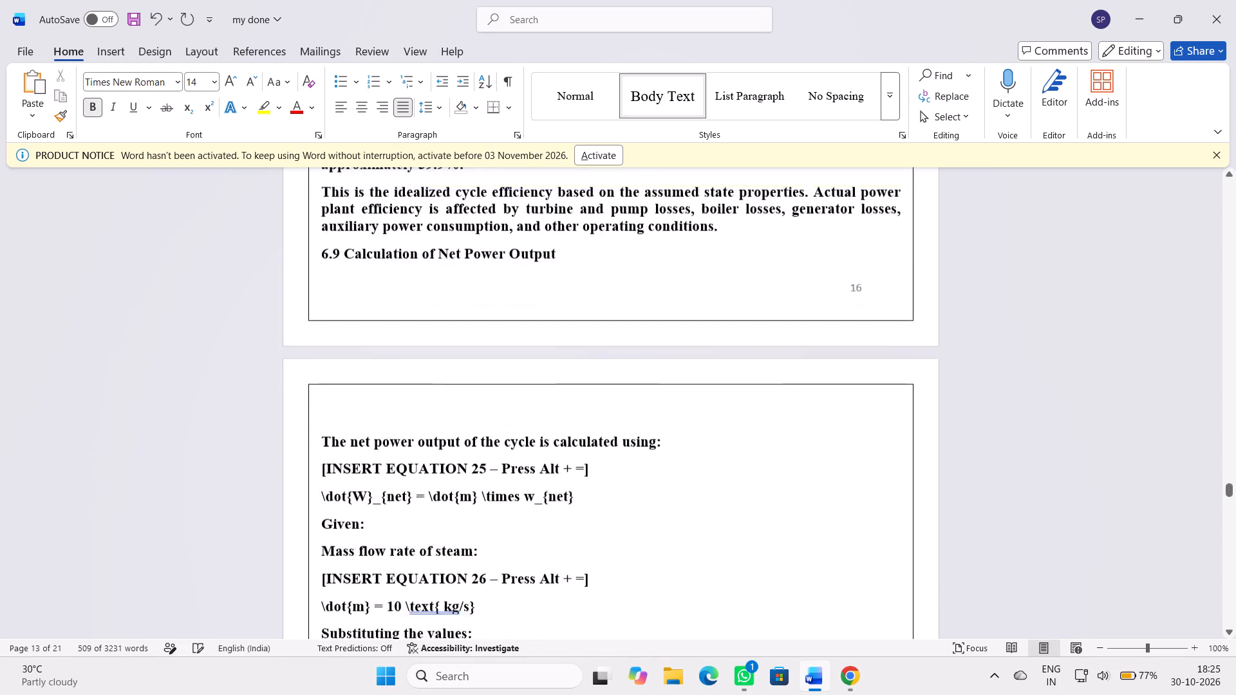
scroll(657, 431, "up", 18)
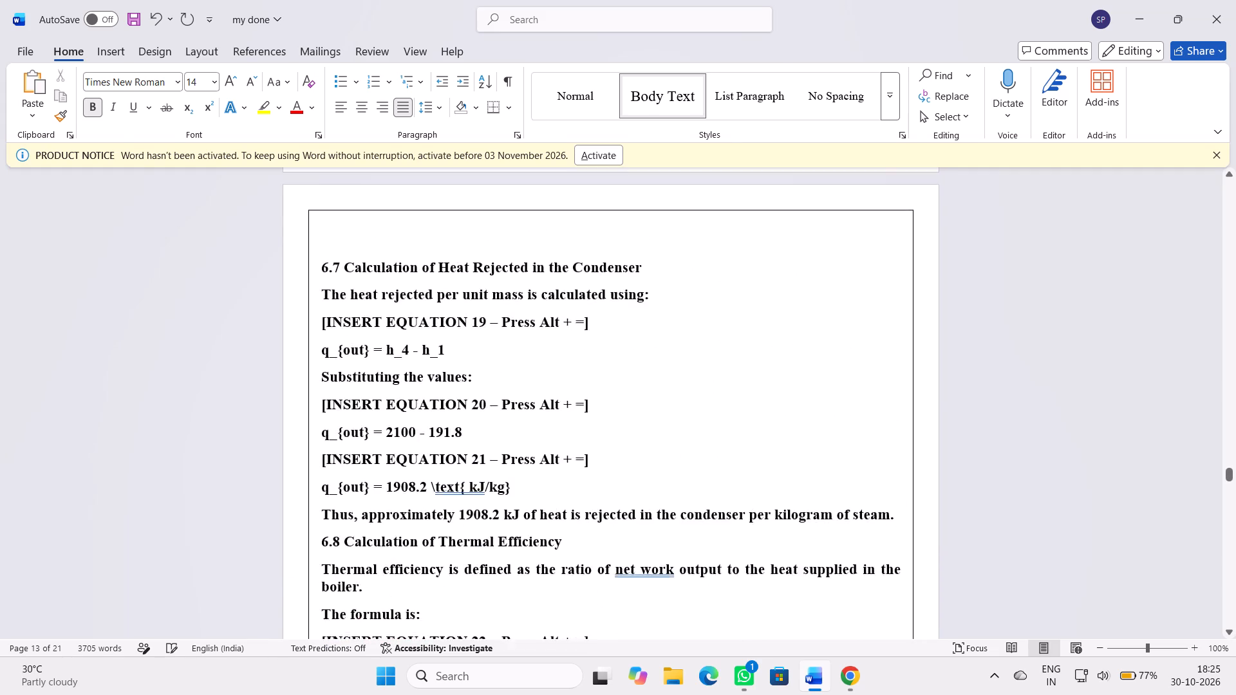
scroll(648, 427, "up", 3)
scroll(587, 420, "up", 18)
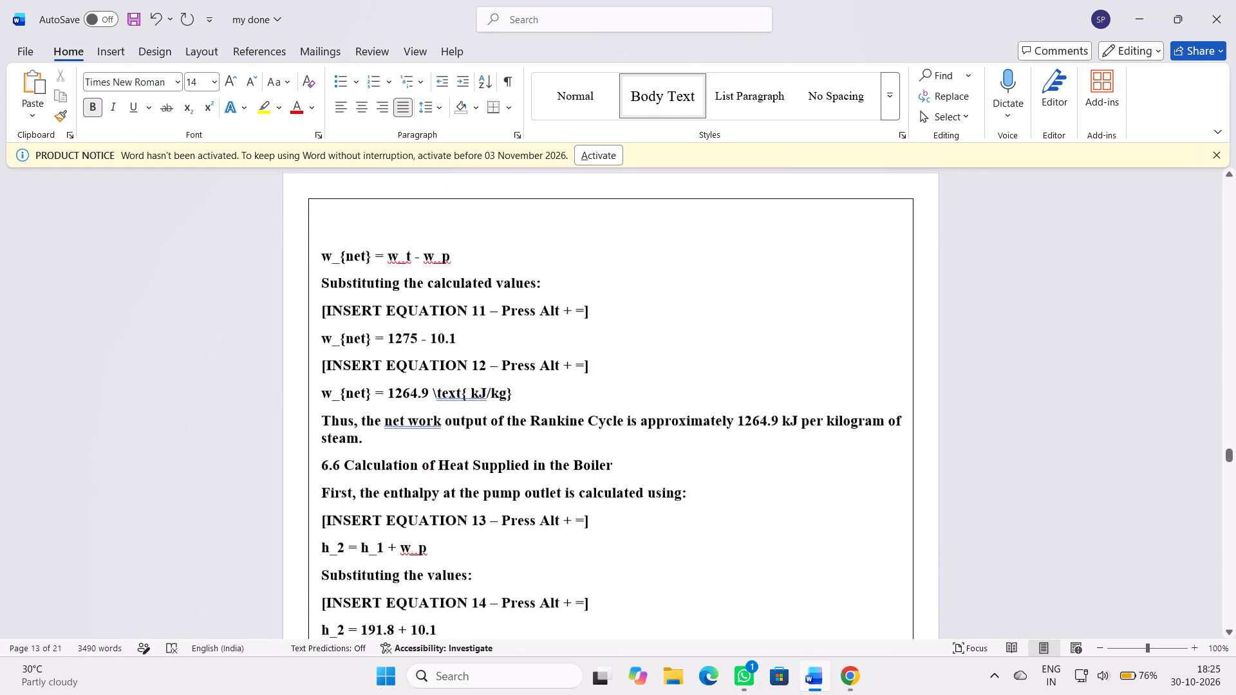
scroll(587, 419, "up", 10)
scroll(491, 401, "up", 14)
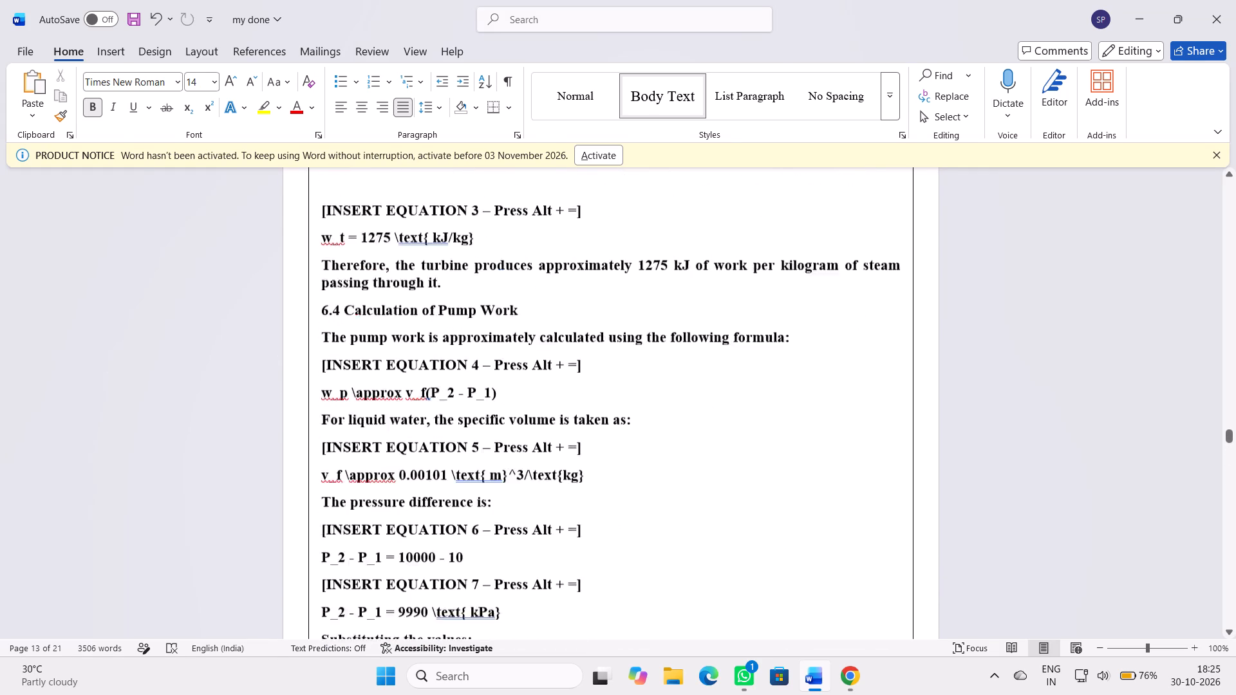
scroll(518, 401, "up", 12)
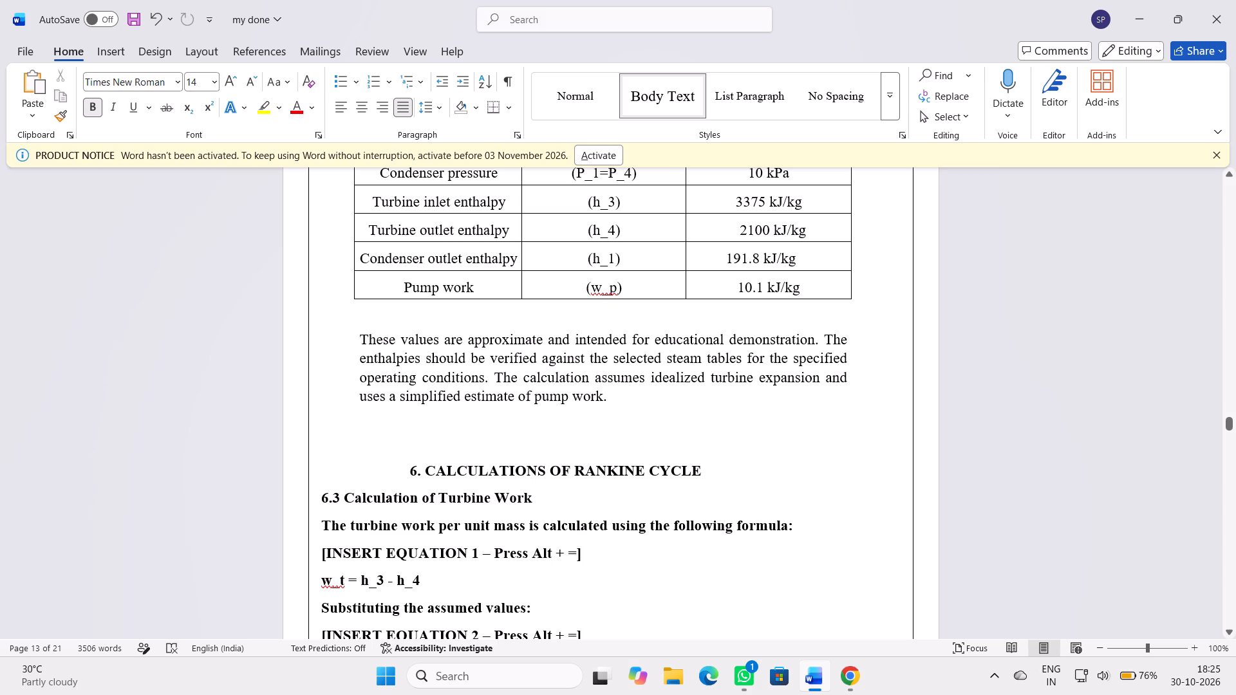
scroll(578, 544, "down", 3)
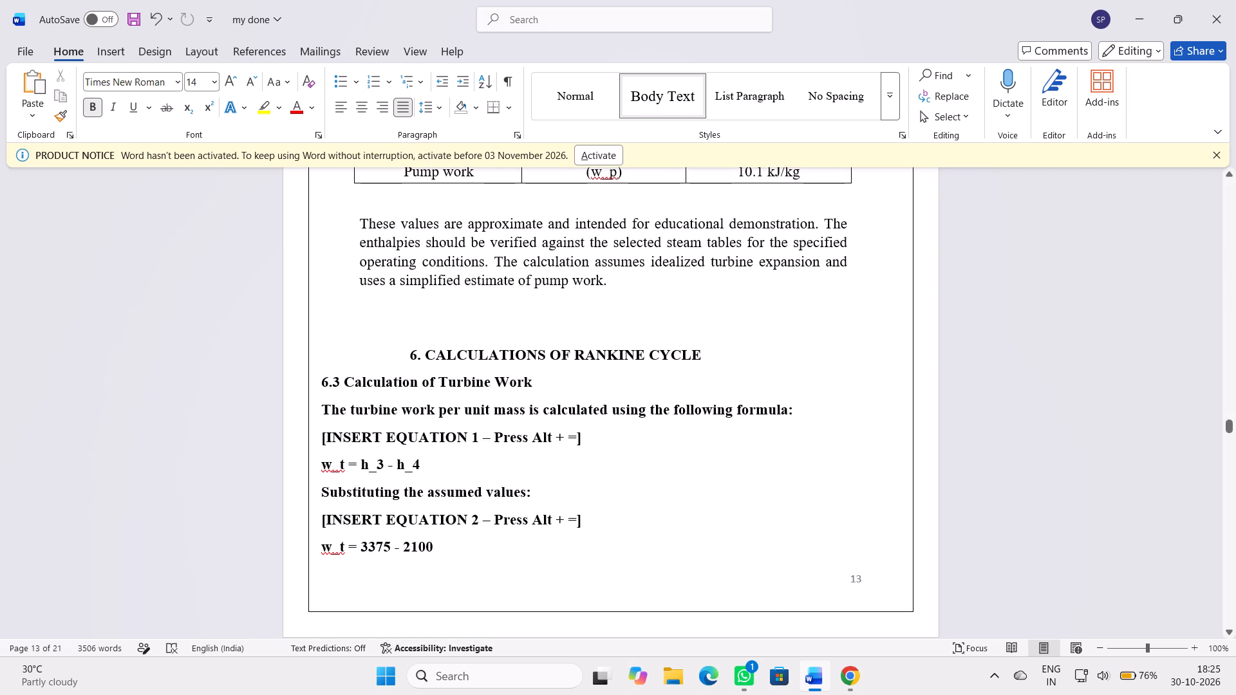
Replace the "INSERT EQUATION 1" placeholder in section 6.3 with the formula w_t = h_3 - h_4 on its own line, using an inserted equation.
left_click_drag(315, 465, 432, 463)
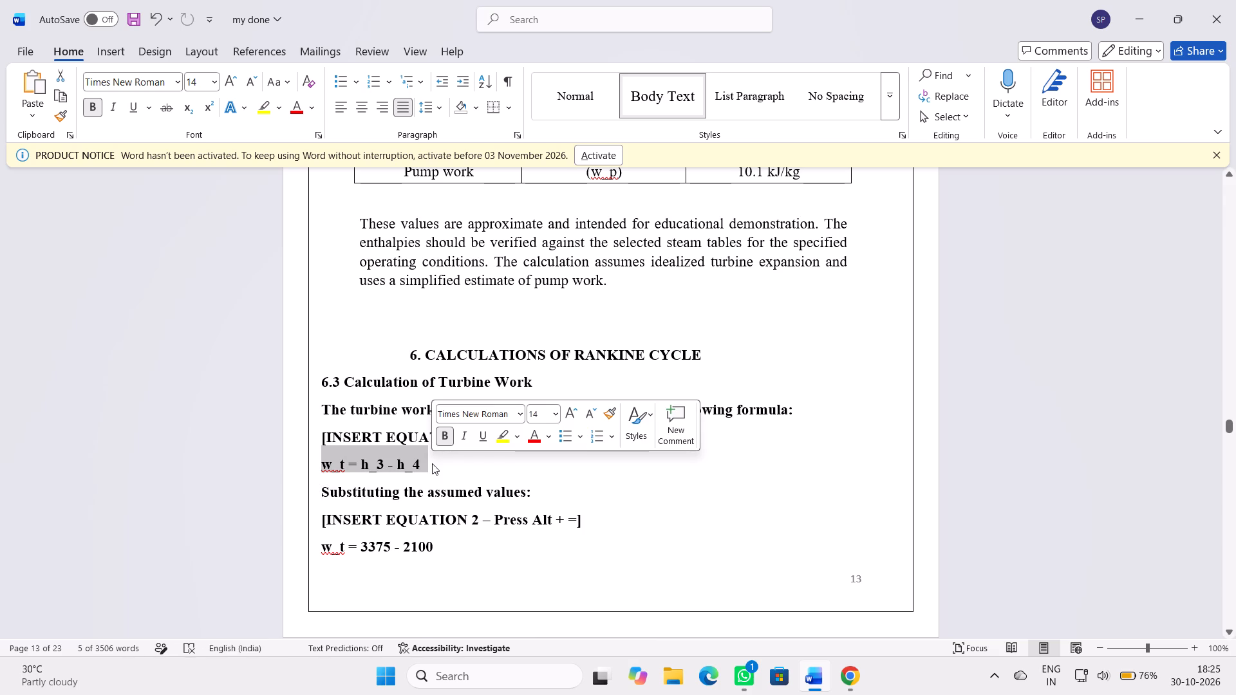
key("ctrl+c")
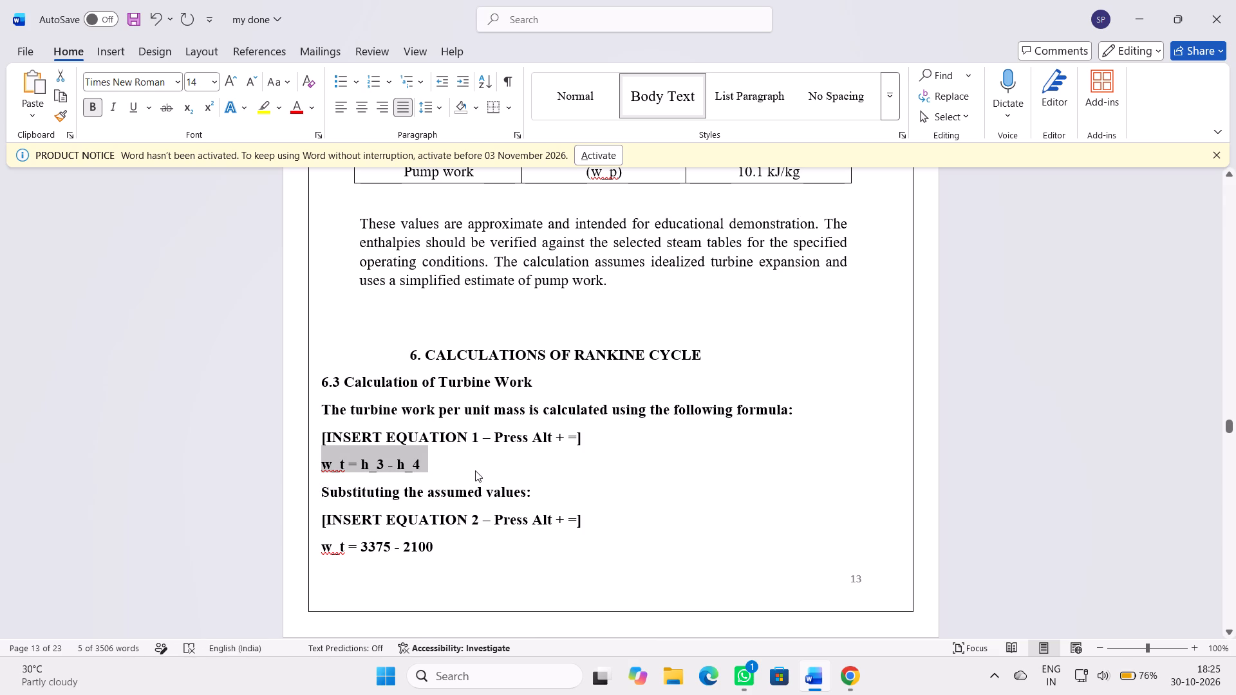
key("BackSpace")
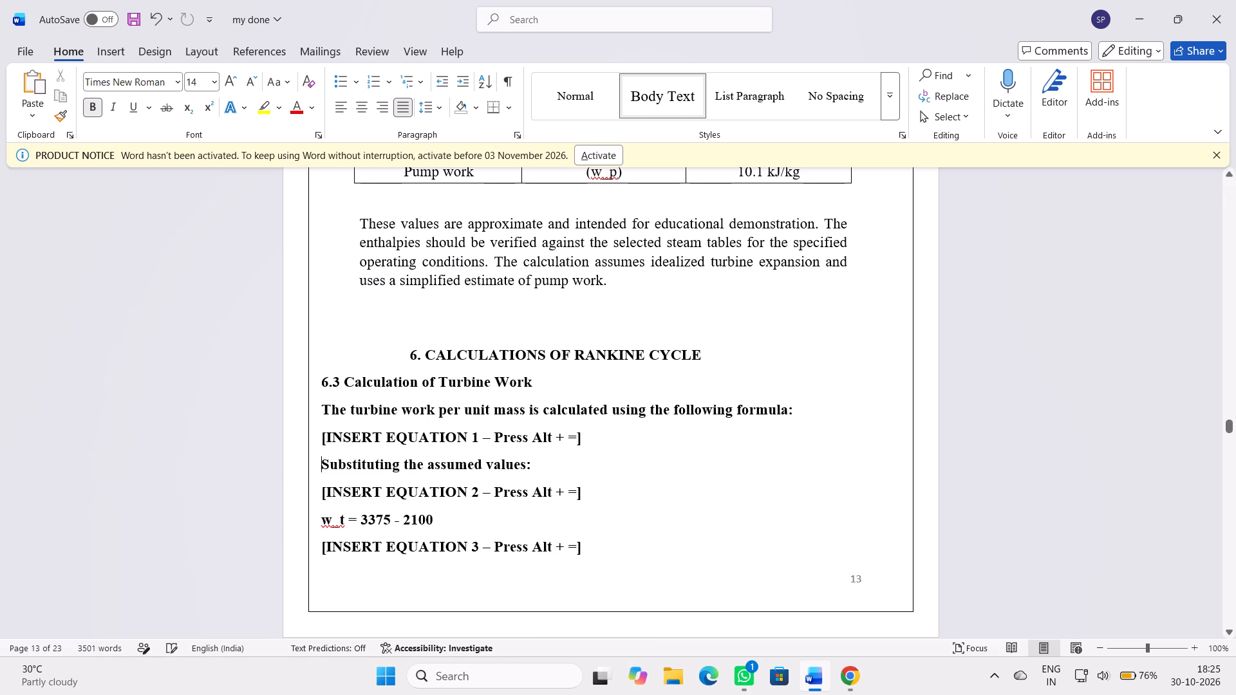
key("equal")
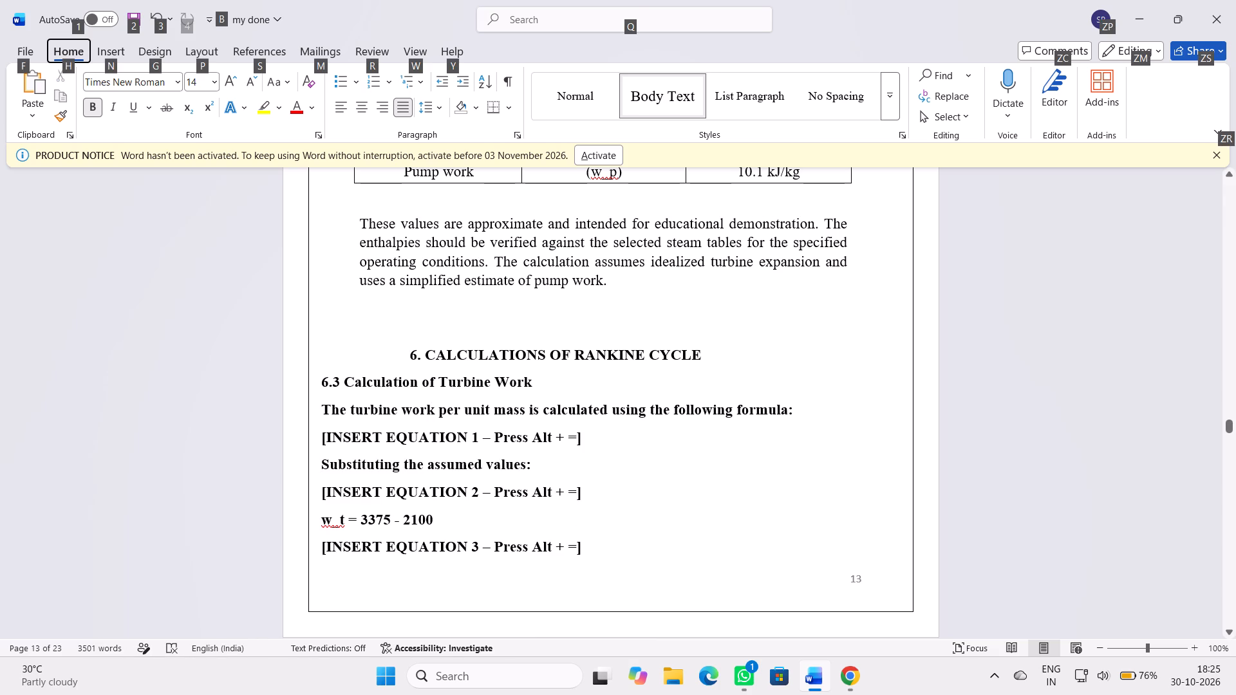
left_click(606, 440)
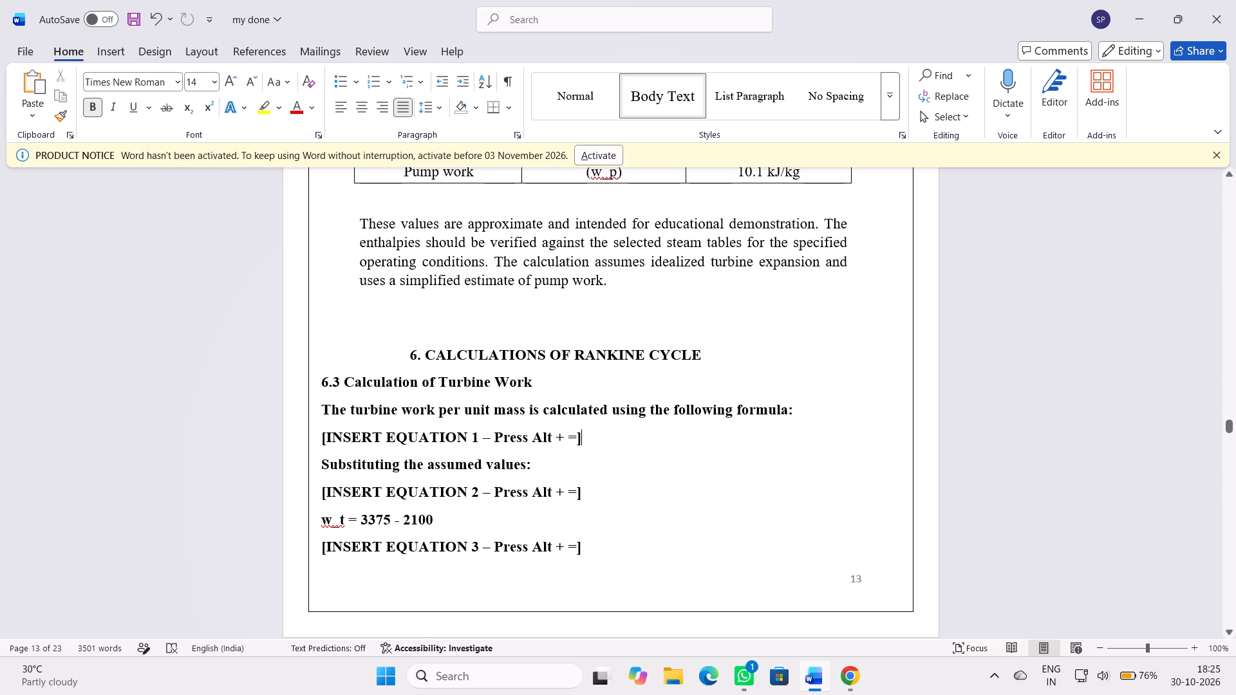
left_click_drag(321, 433, 321, 432)
left_click_drag(321, 432, 596, 444)
key("BackSpace")
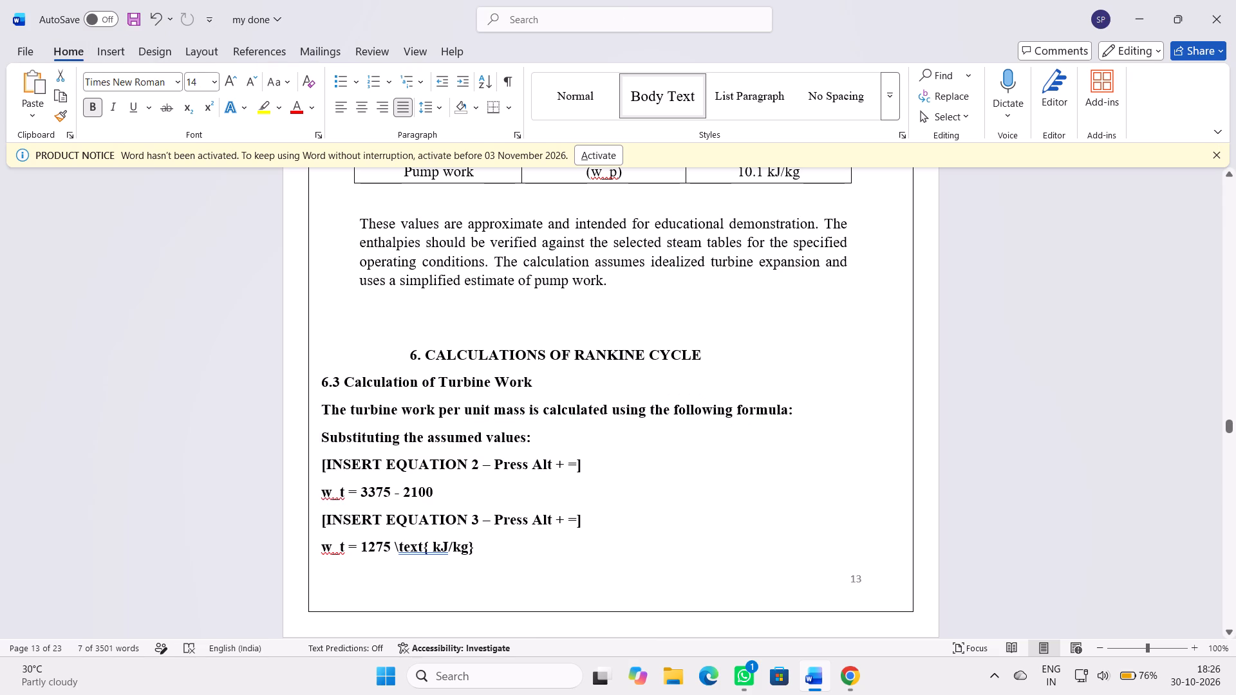
key("alt+equal")
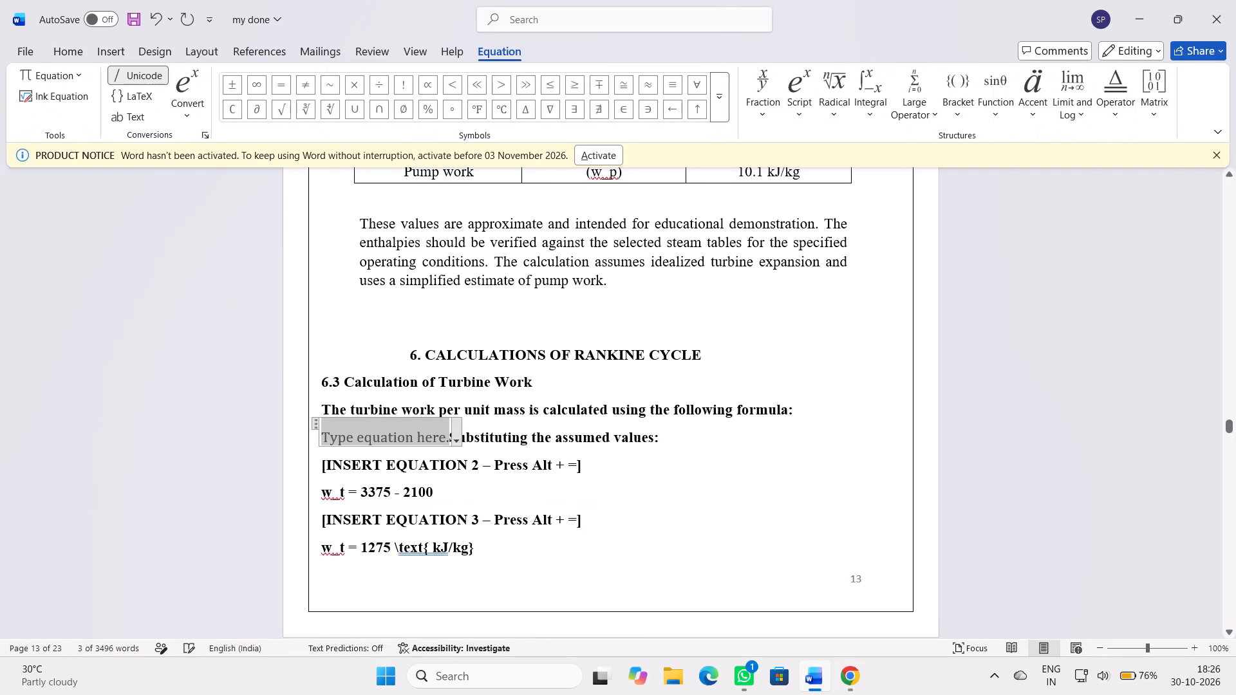
key("ctrl+v")
key("space")
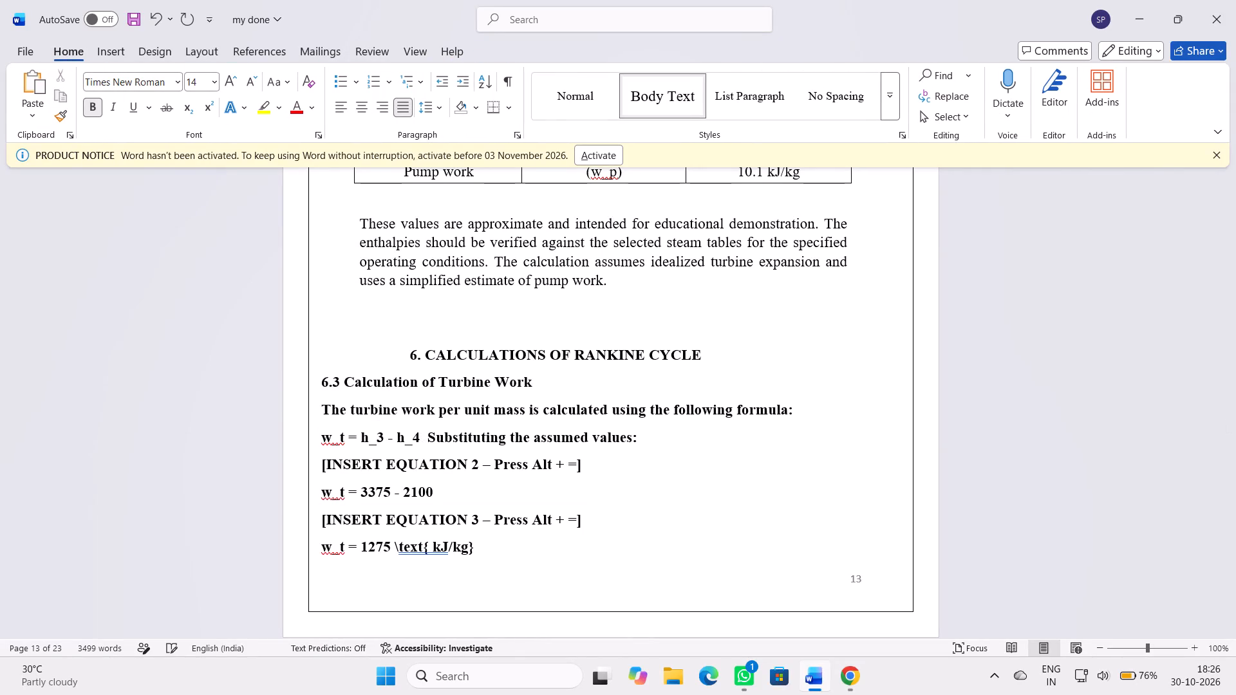
key("Return")
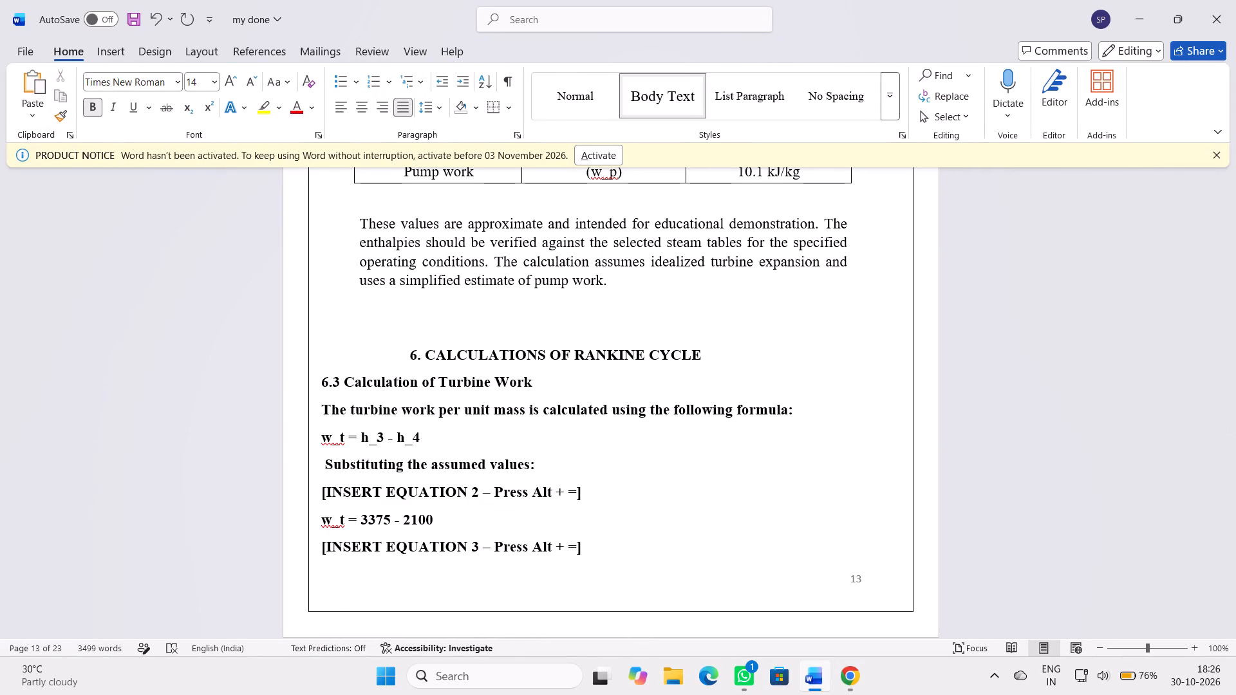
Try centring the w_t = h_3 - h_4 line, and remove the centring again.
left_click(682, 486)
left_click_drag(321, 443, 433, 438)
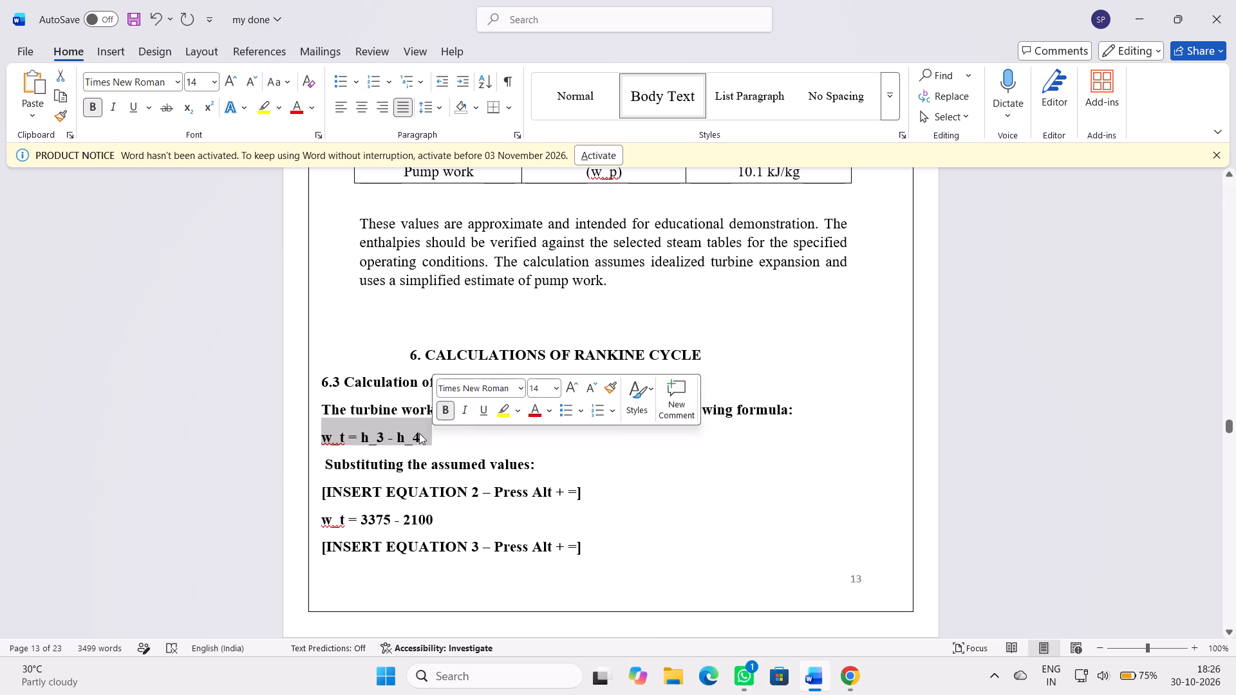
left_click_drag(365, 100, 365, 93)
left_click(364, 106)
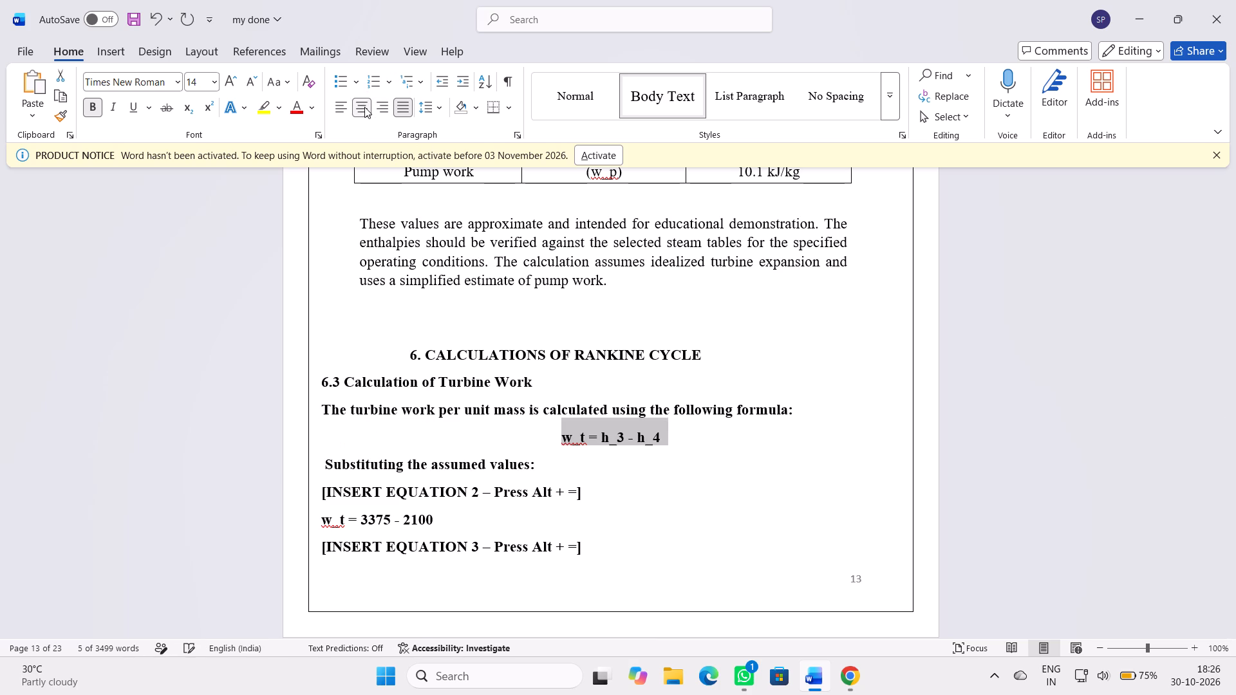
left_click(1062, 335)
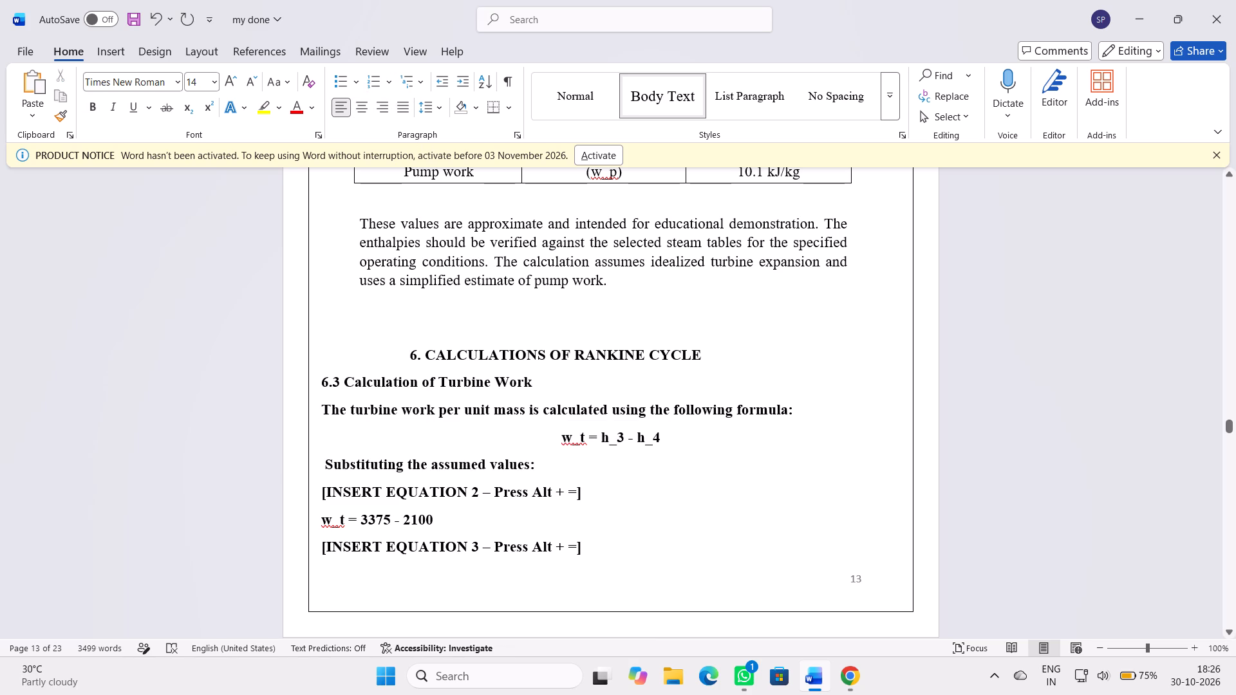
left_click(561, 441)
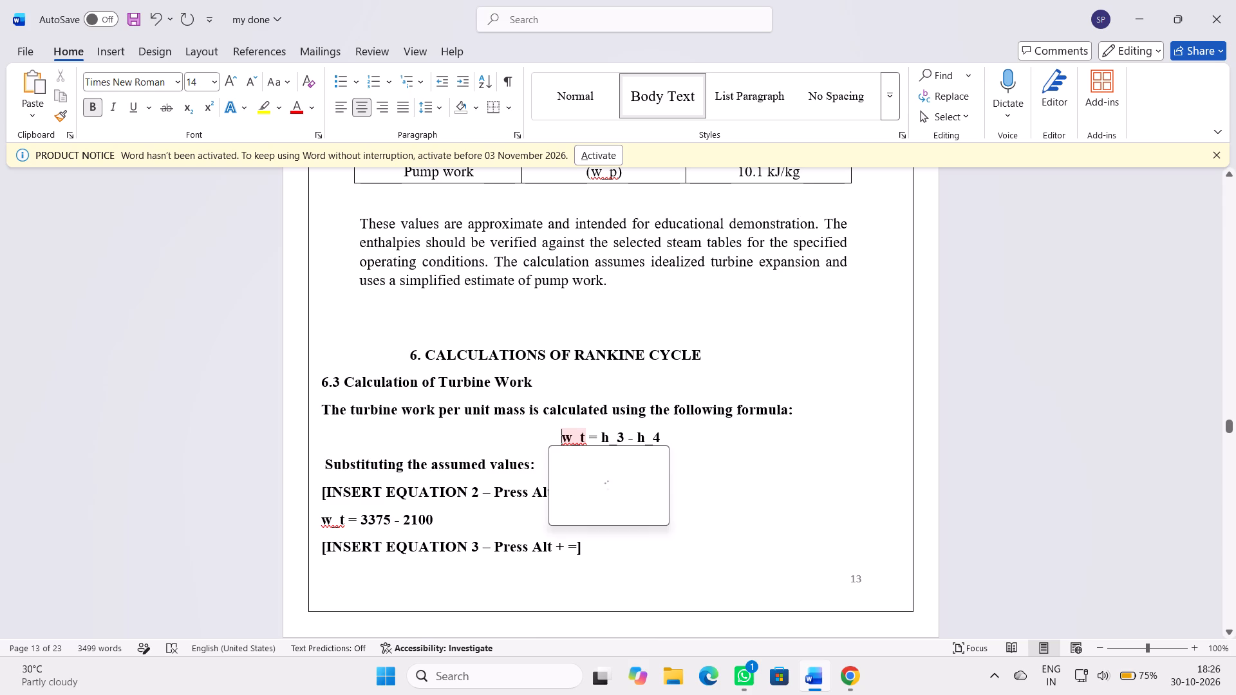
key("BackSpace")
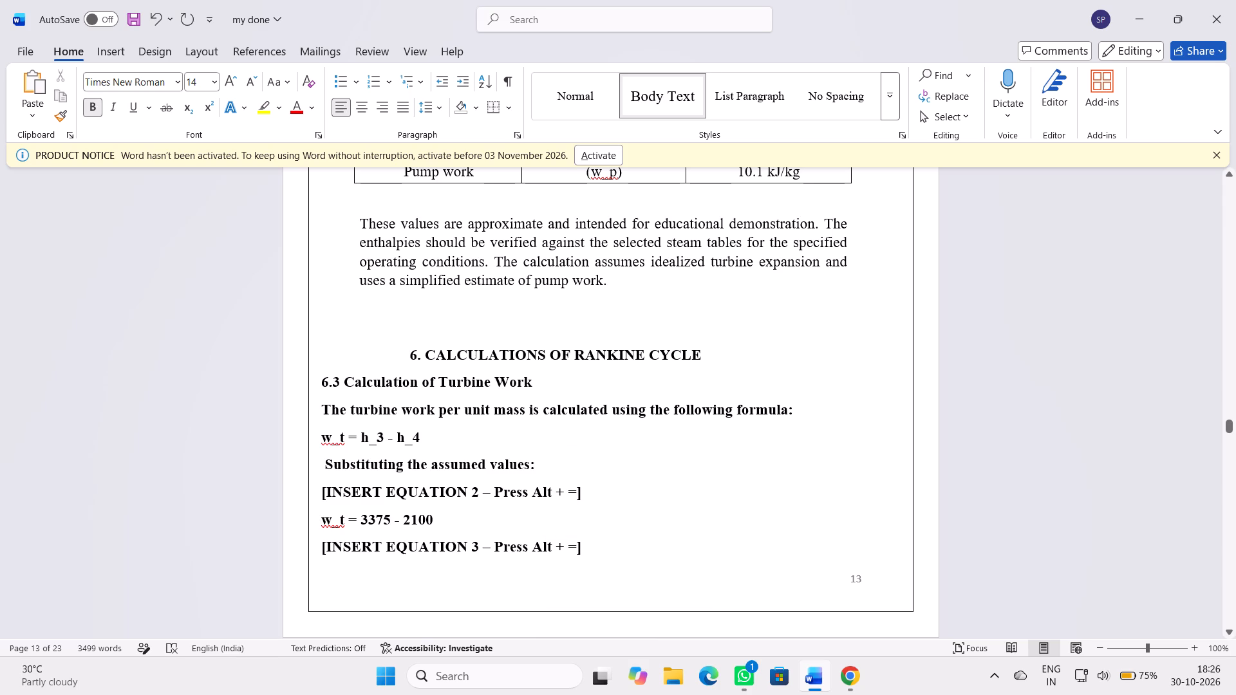
Replace the "INSERT EQUATION 2" placeholder in section 6.3 with the formula w_t = 3375 - 2100 on its own line, using an inserted equation.
left_click_drag(442, 523, 296, 519)
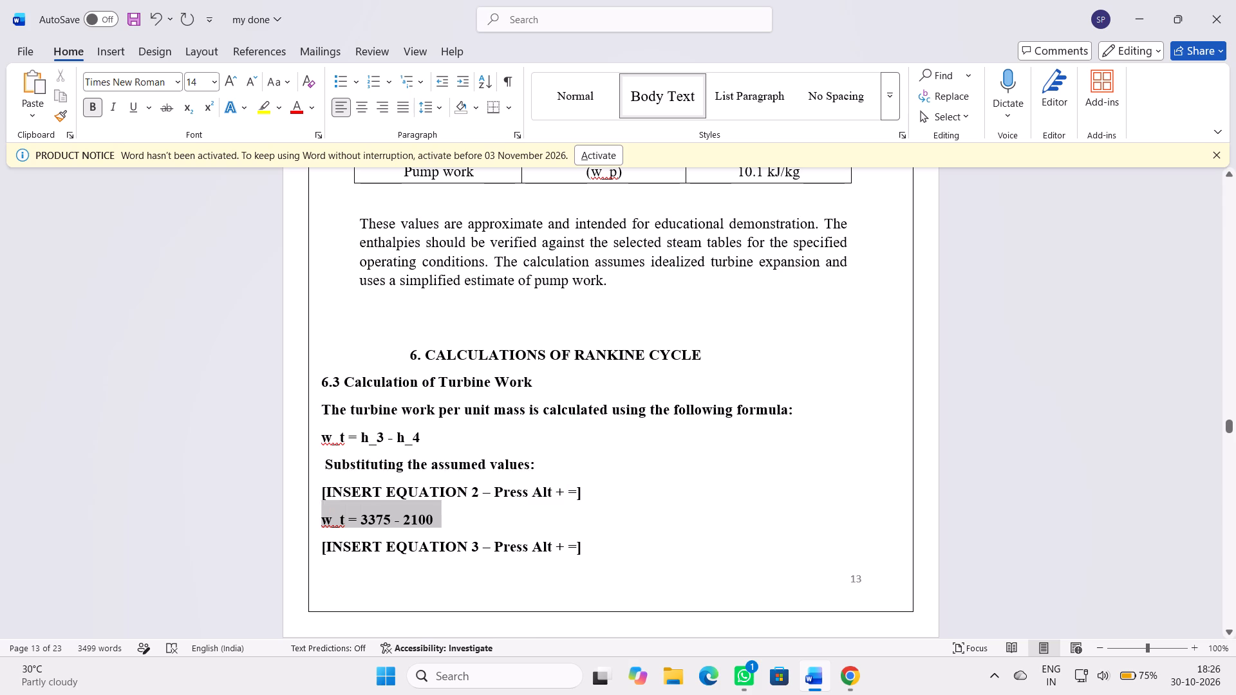
key("ctrl+c")
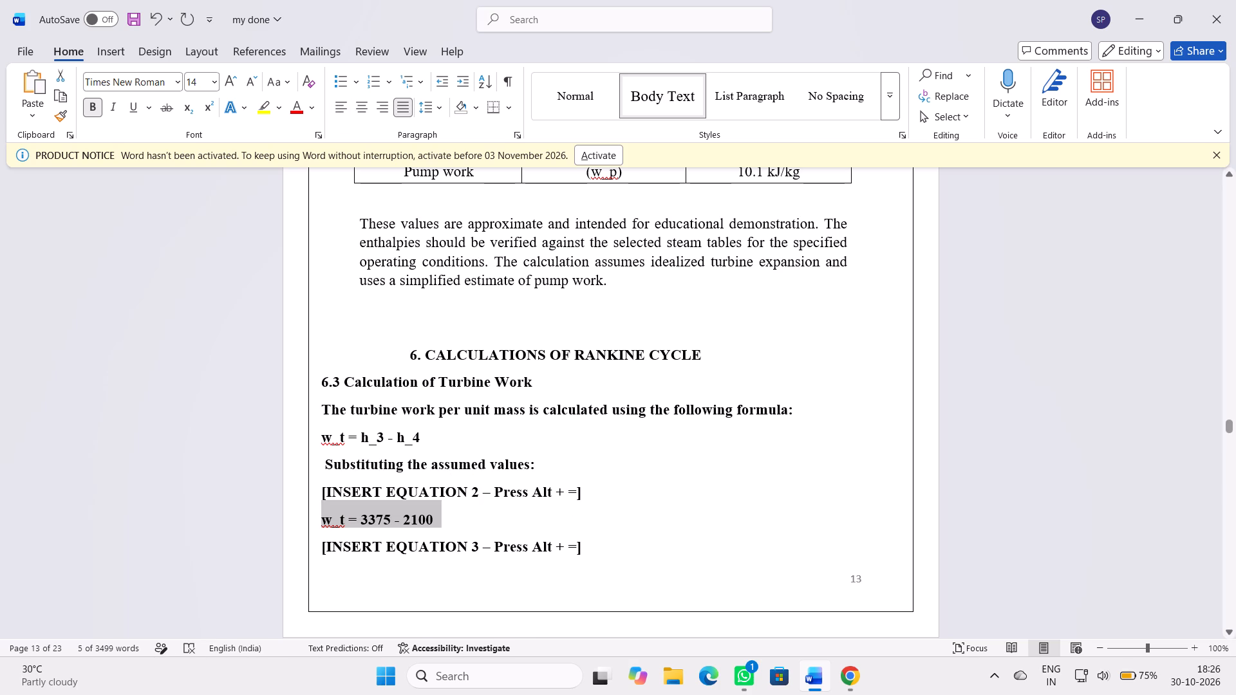
left_click_drag(593, 499, 312, 499)
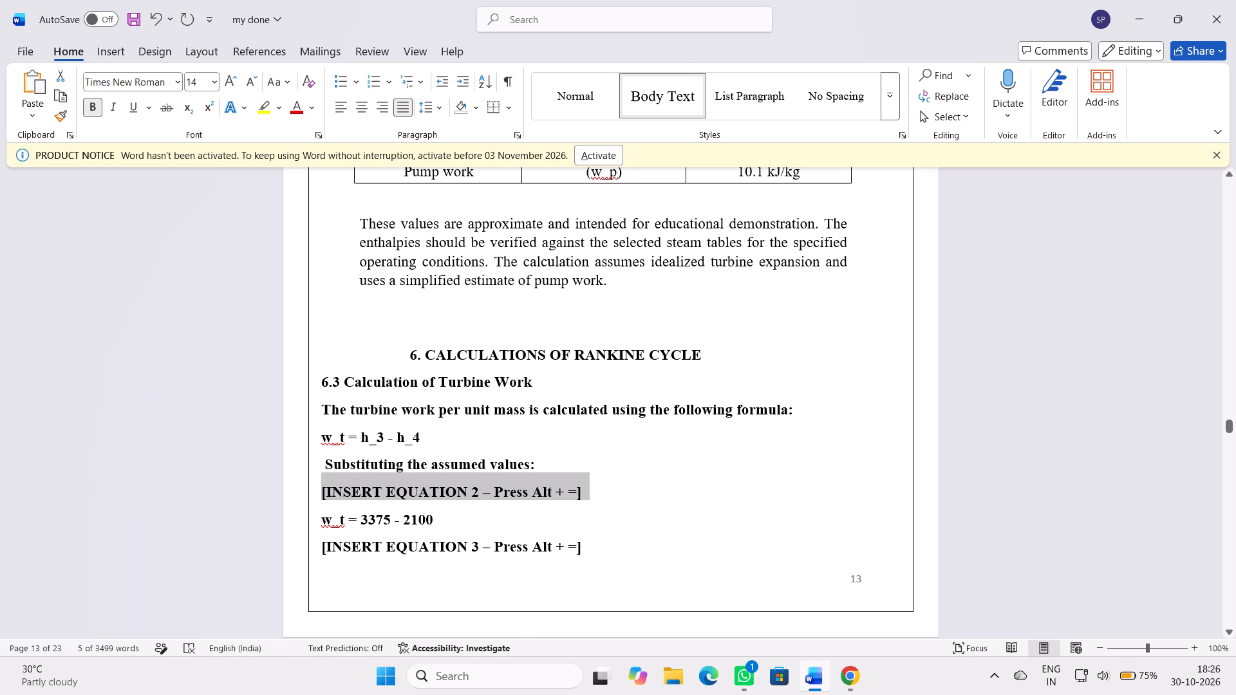
left_click_drag(312, 499, 328, 508)
left_click(317, 492)
left_click_drag(317, 490, 479, 523)
key("BackSpace")
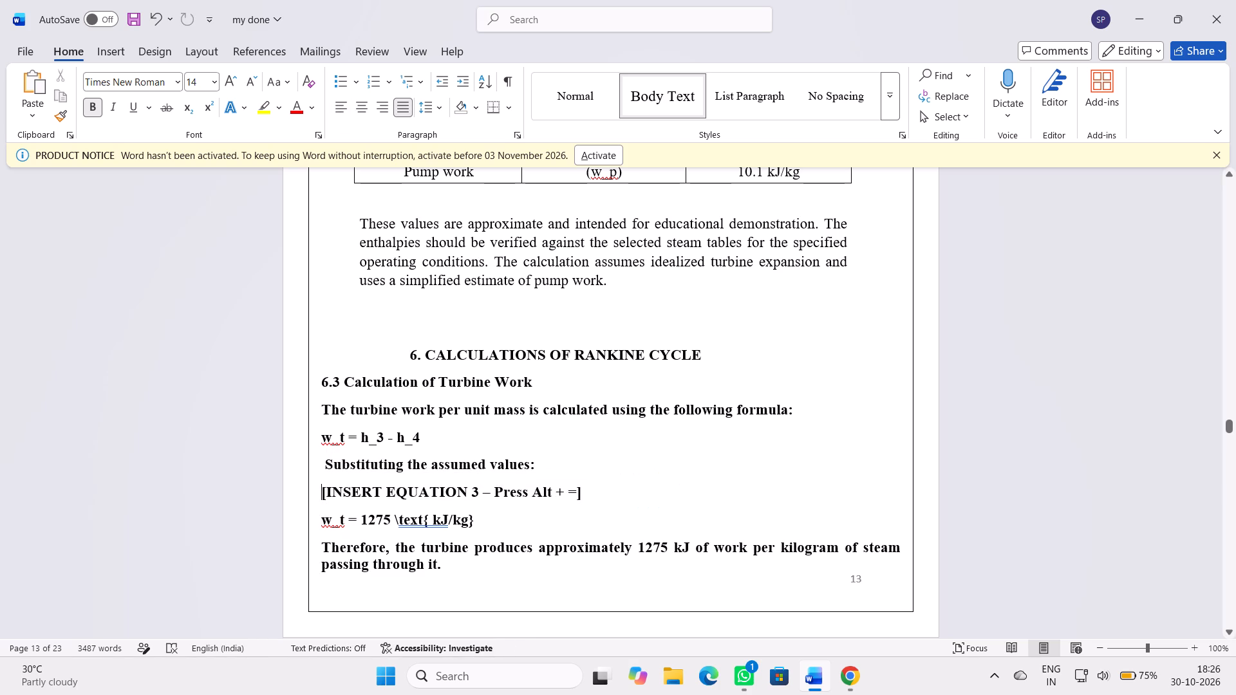
key("alt+equal")
key("ctrl+v")
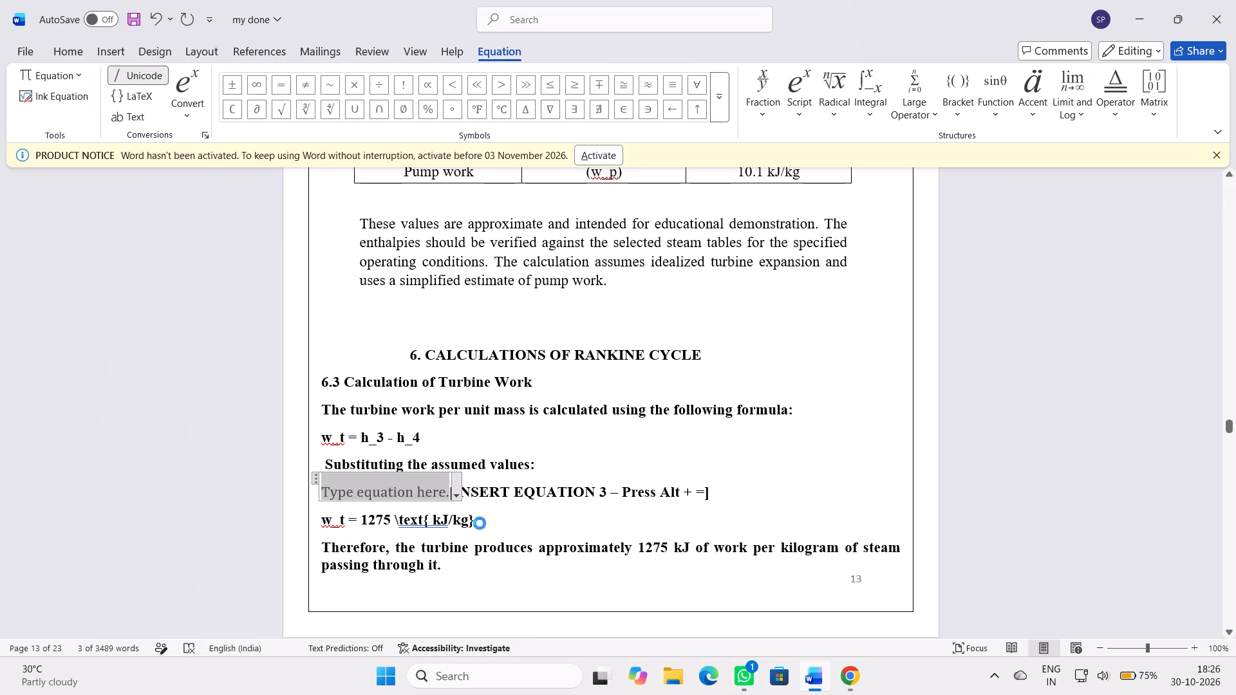
left_click(480, 523, "ctrl")
key("space")
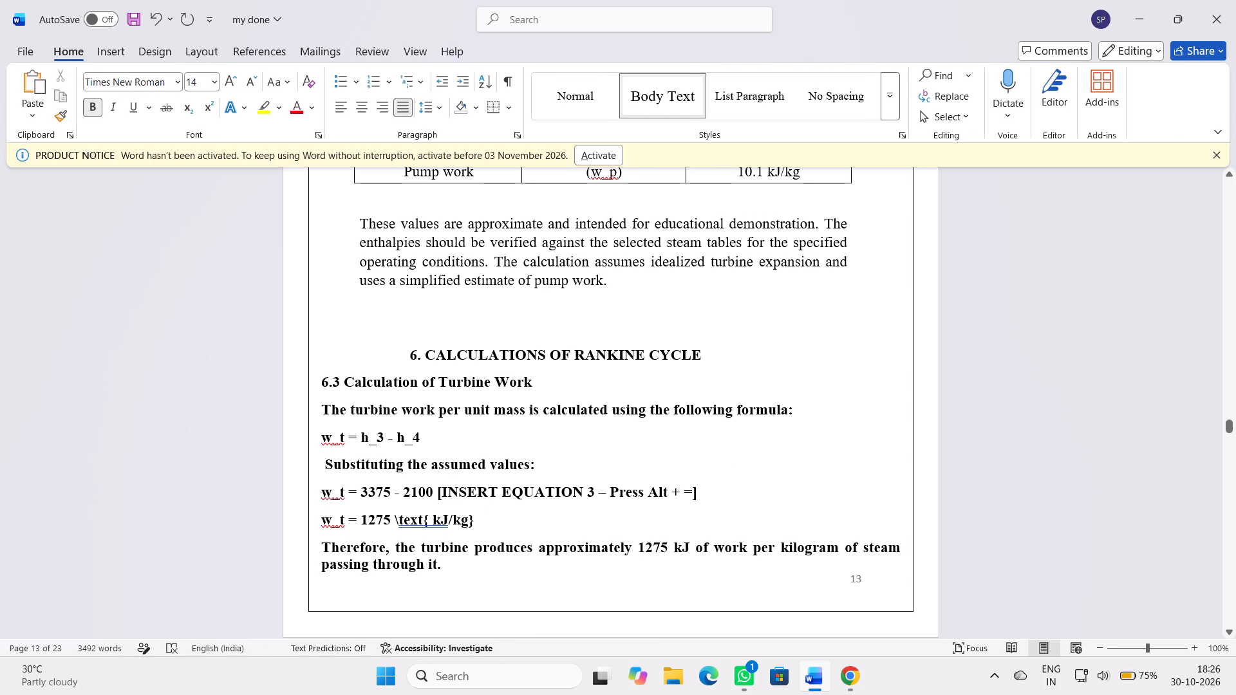
left_click(436, 499)
key("Return")
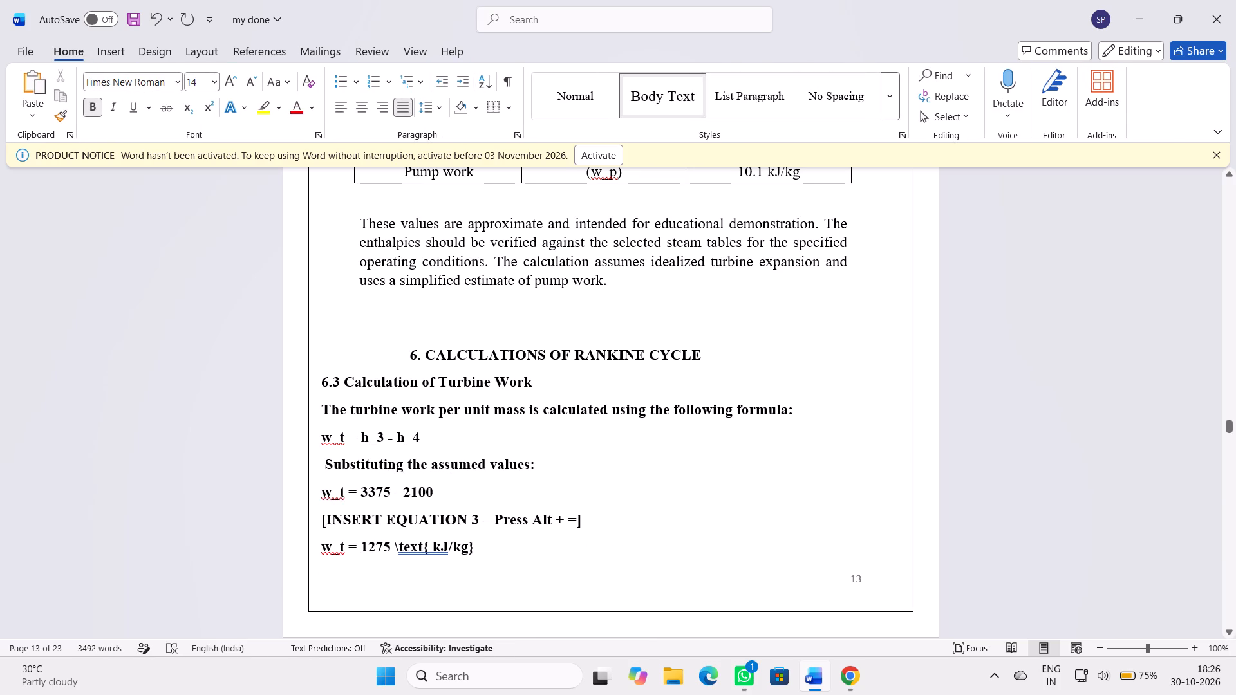
Replace the "INSERT EQUATION 3" placeholder in section 6.3 with w_t = 1275 \text{ kJ/kg} on its own line, using an inserted equation.
scroll(418, 532, "down", 2)
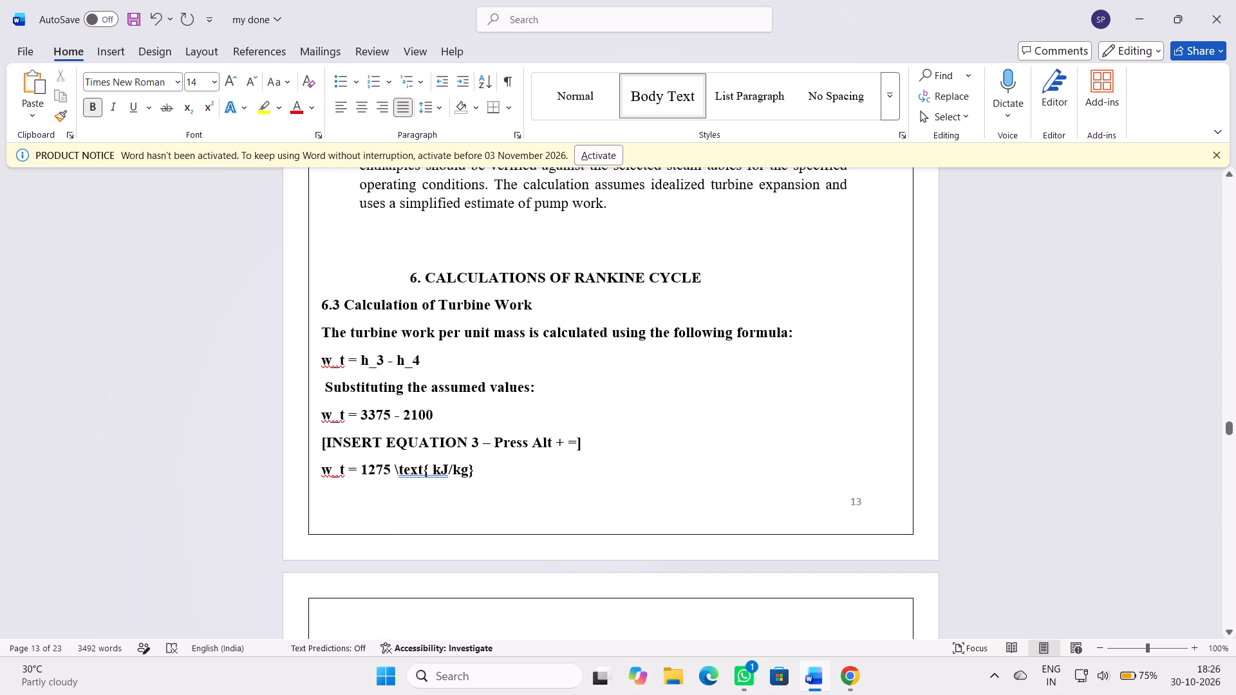
left_click_drag(322, 440, 588, 445)
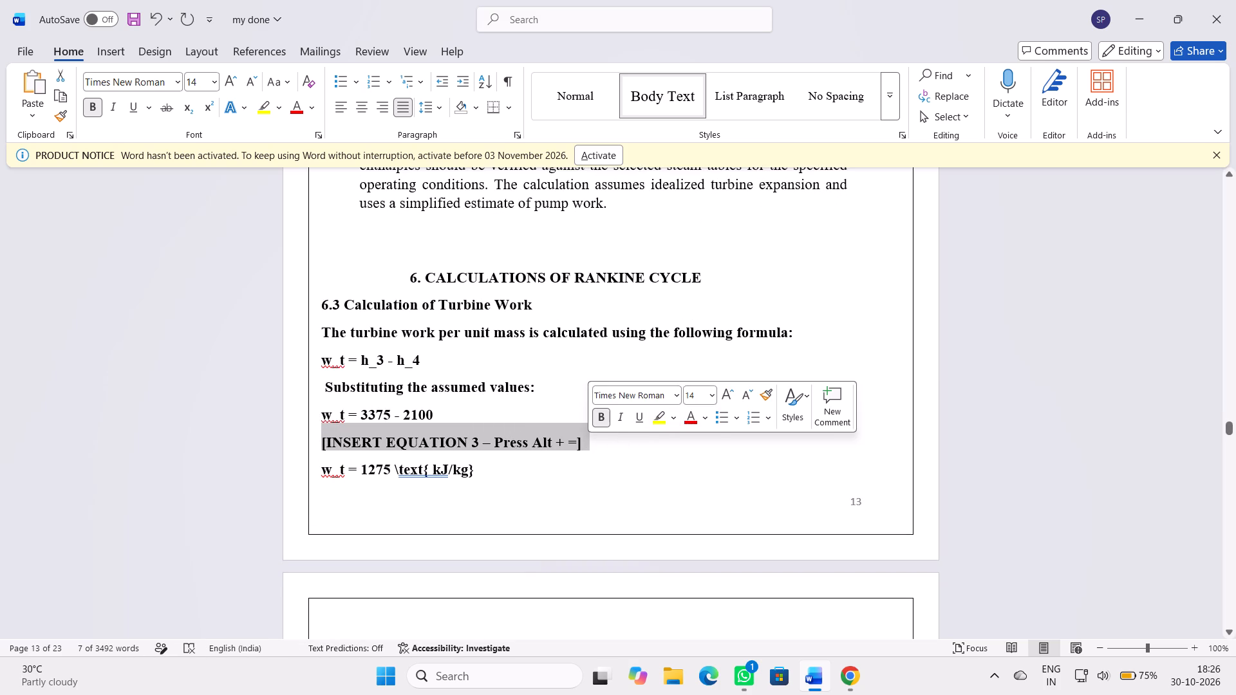
left_click_drag(315, 475, 490, 479)
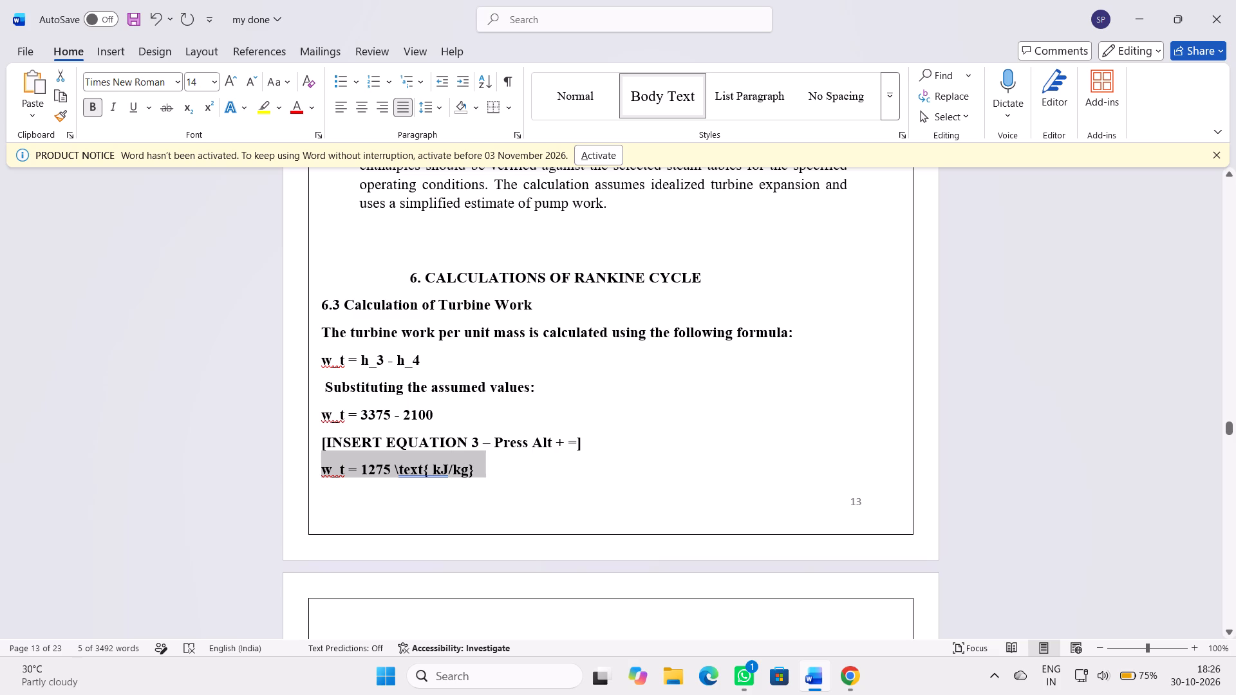
key("ctrl+c")
left_click_drag(324, 445, 433, 484)
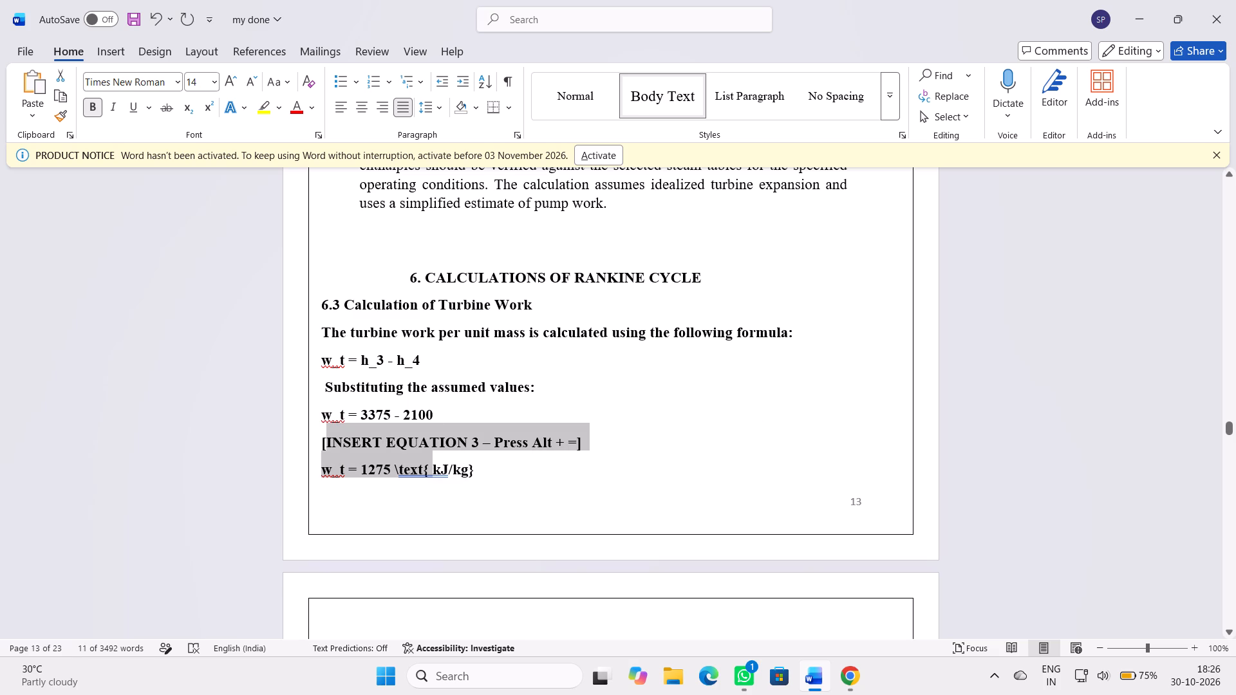
left_click_drag(312, 446, 512, 486)
key("BackSpace")
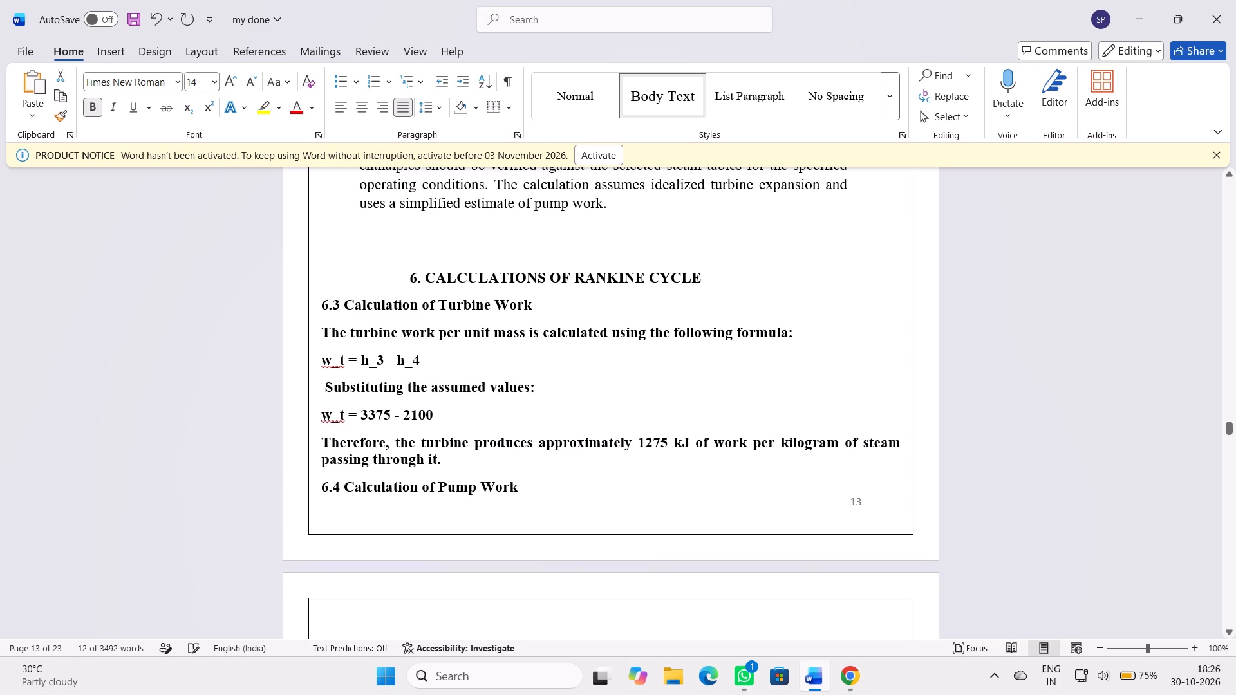
key("alt+equal")
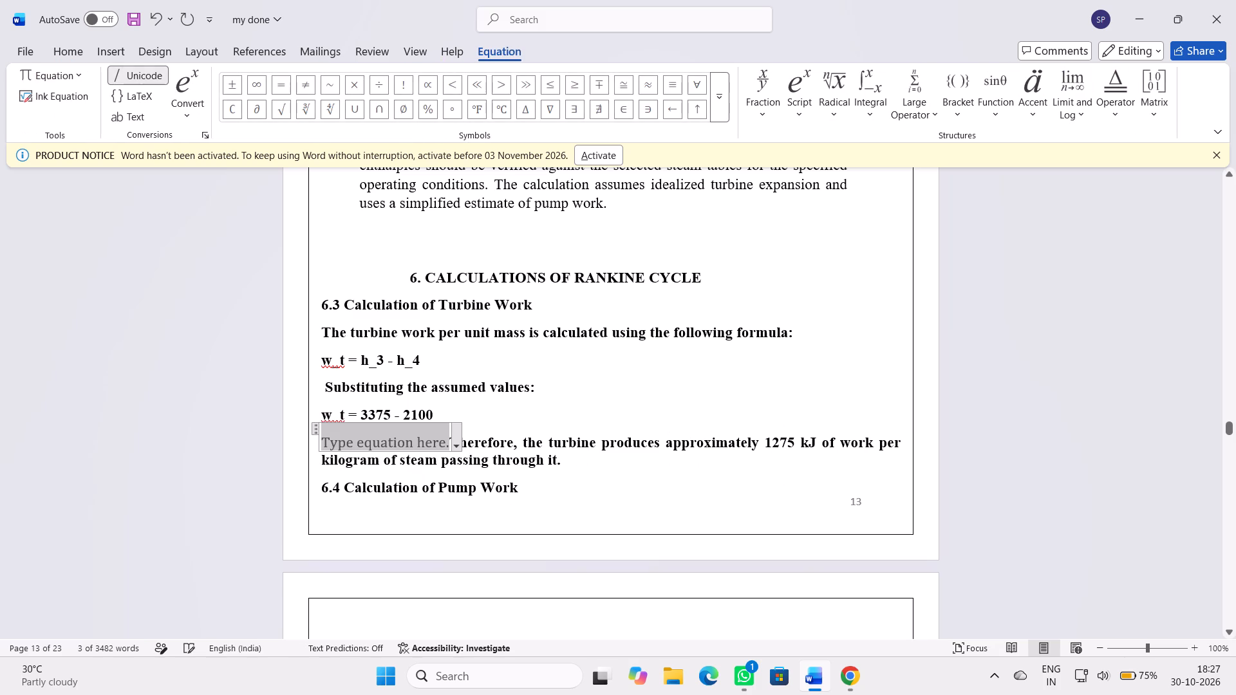
key("ctrl+v")
key("space")
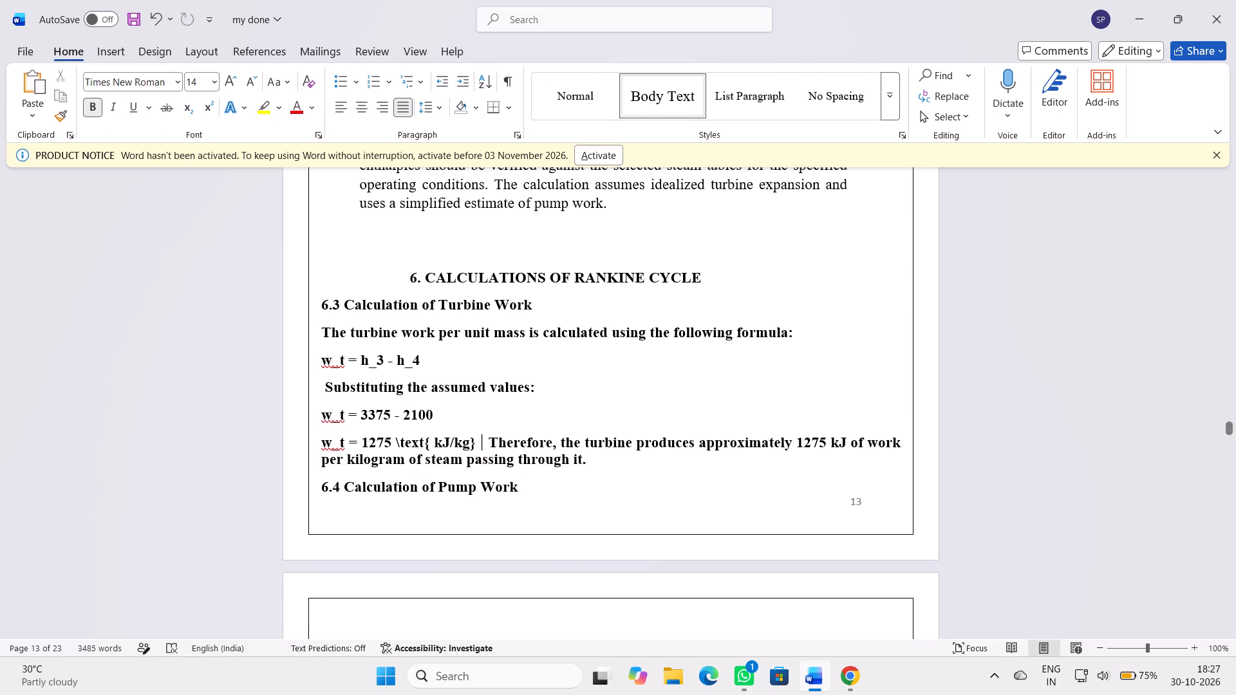
key("Return")
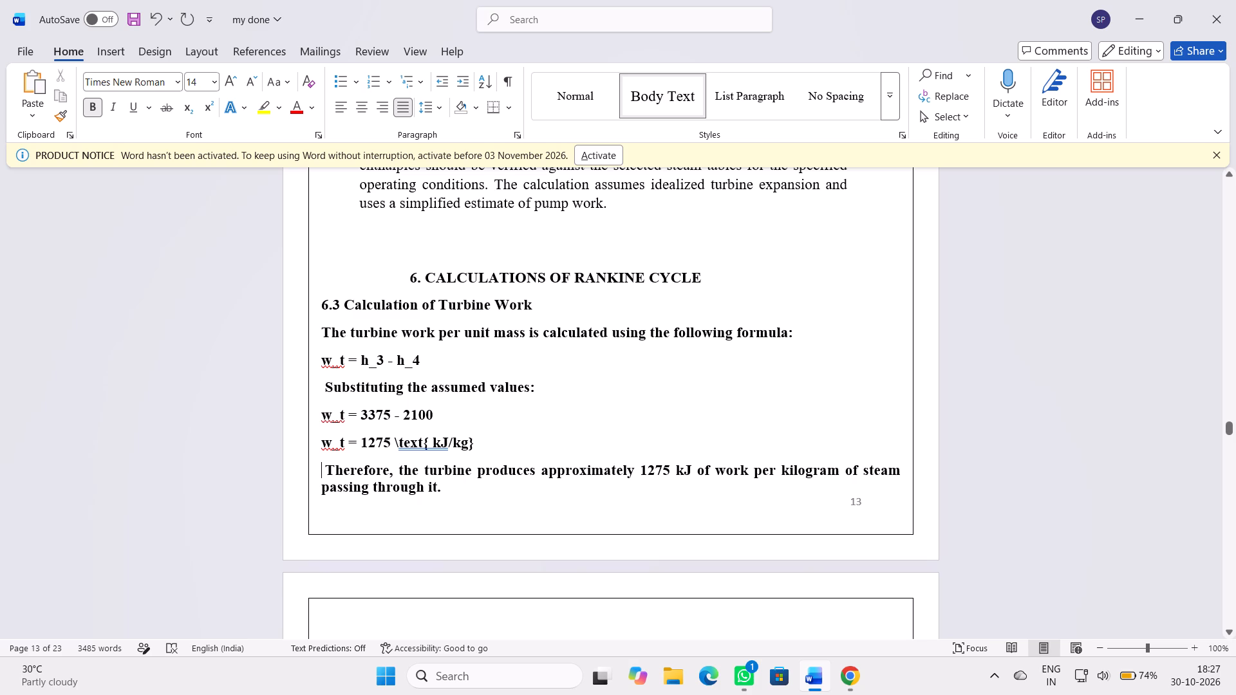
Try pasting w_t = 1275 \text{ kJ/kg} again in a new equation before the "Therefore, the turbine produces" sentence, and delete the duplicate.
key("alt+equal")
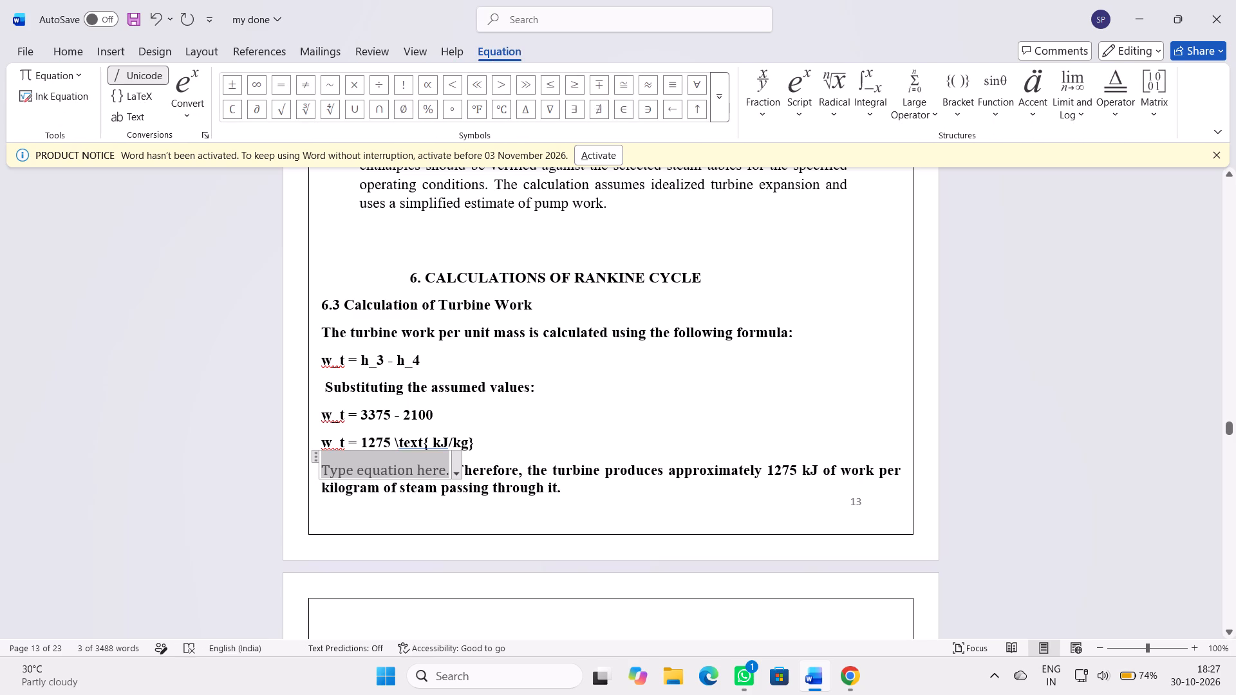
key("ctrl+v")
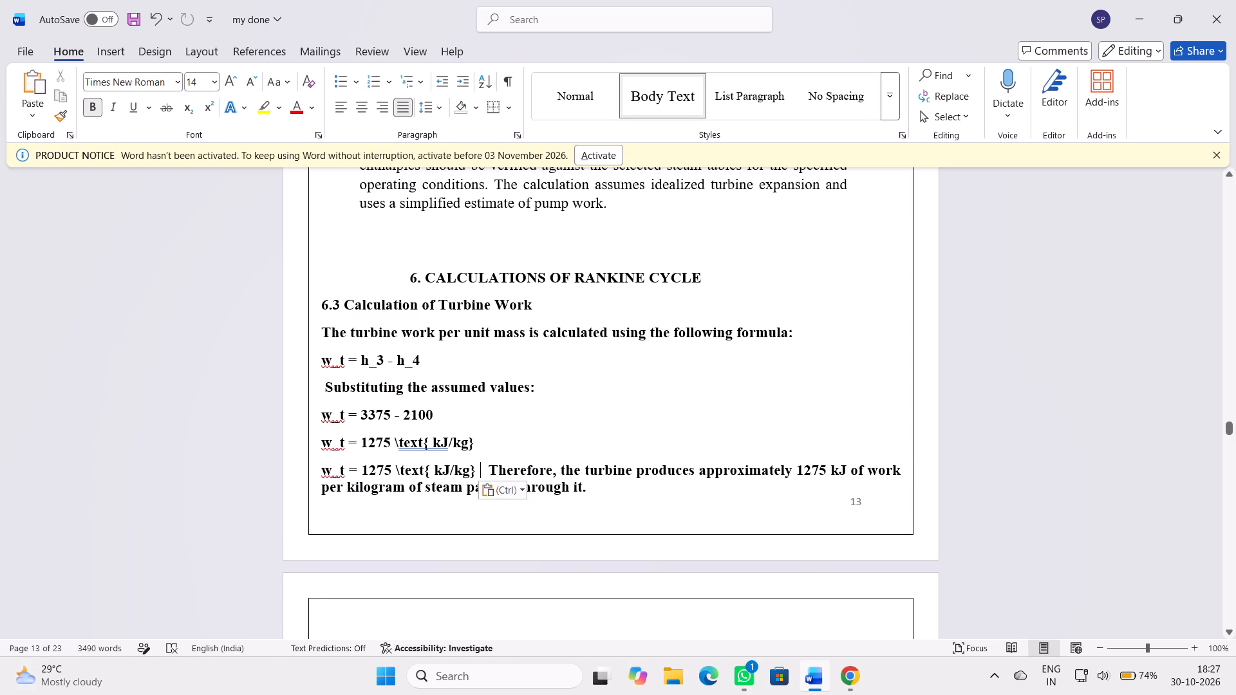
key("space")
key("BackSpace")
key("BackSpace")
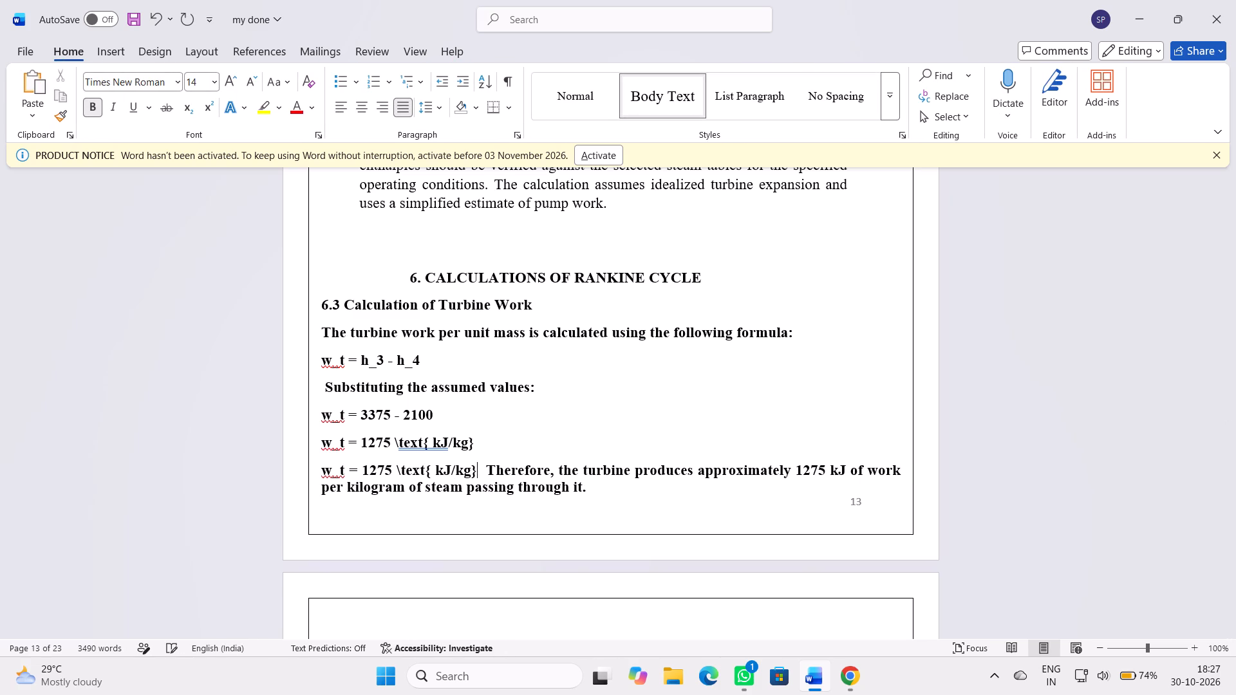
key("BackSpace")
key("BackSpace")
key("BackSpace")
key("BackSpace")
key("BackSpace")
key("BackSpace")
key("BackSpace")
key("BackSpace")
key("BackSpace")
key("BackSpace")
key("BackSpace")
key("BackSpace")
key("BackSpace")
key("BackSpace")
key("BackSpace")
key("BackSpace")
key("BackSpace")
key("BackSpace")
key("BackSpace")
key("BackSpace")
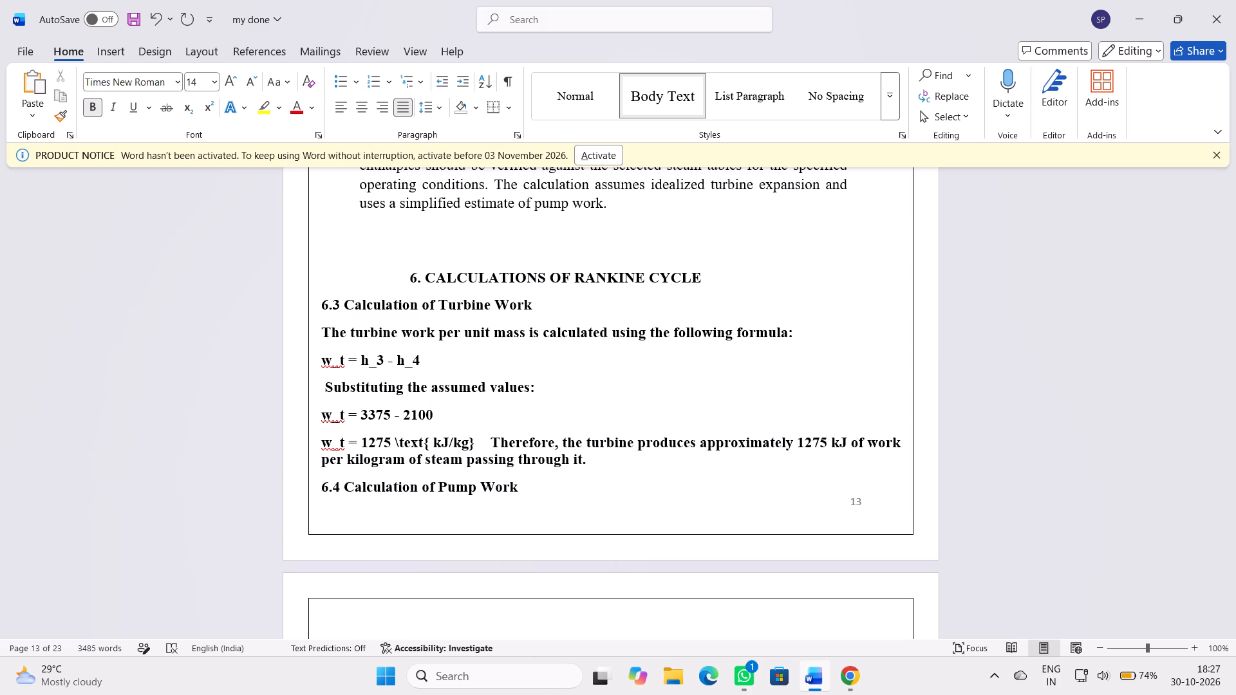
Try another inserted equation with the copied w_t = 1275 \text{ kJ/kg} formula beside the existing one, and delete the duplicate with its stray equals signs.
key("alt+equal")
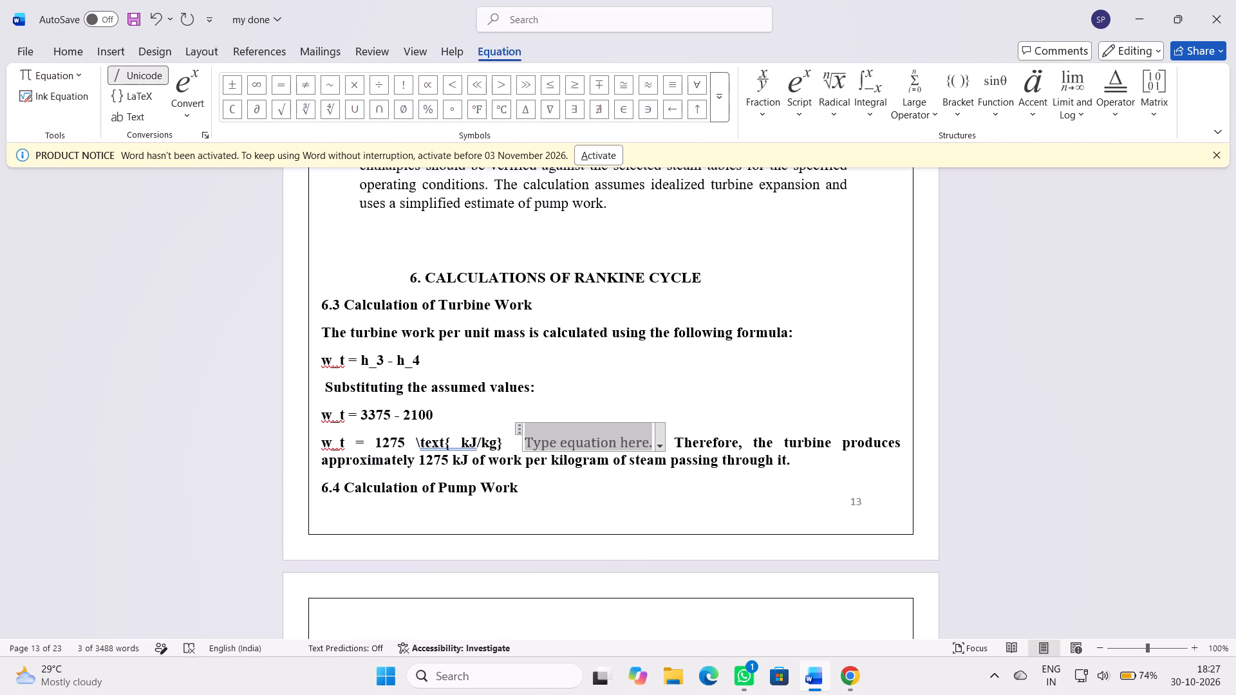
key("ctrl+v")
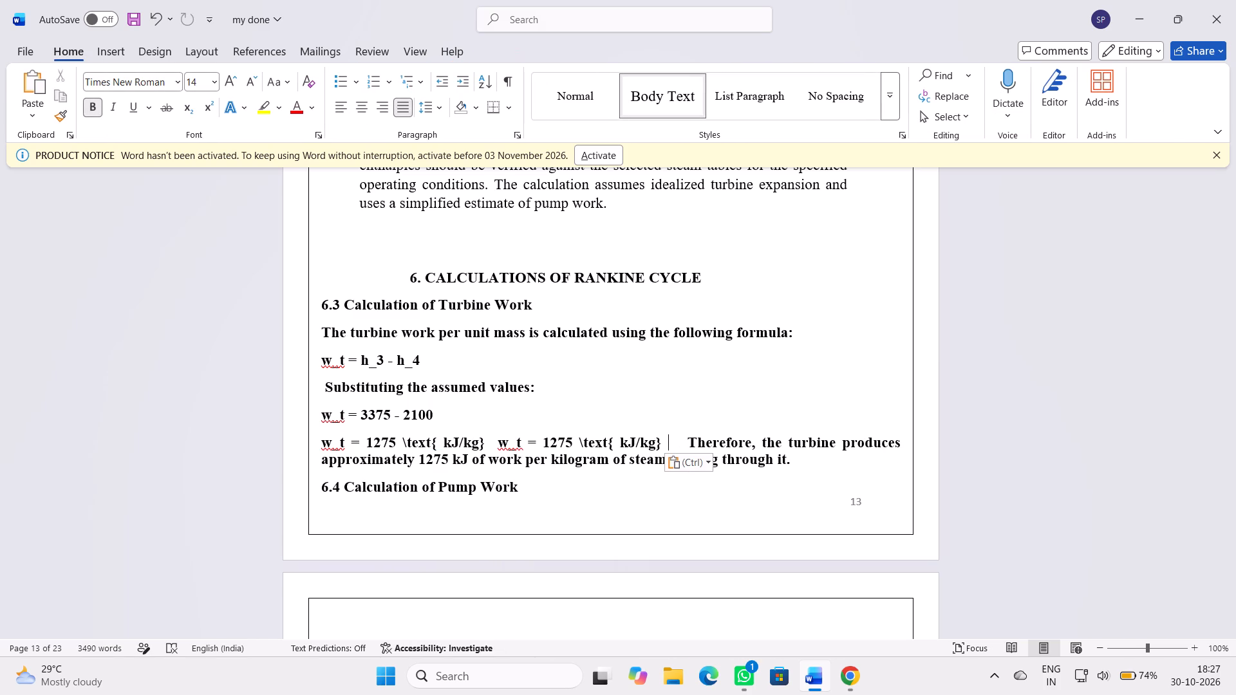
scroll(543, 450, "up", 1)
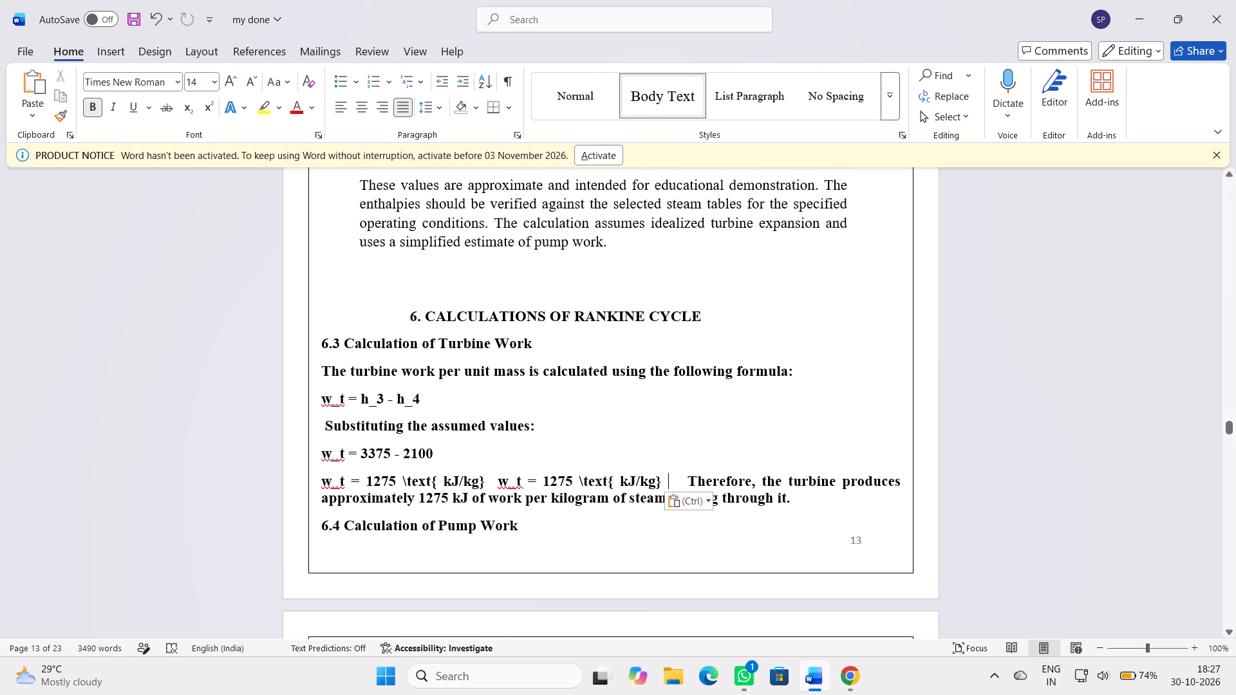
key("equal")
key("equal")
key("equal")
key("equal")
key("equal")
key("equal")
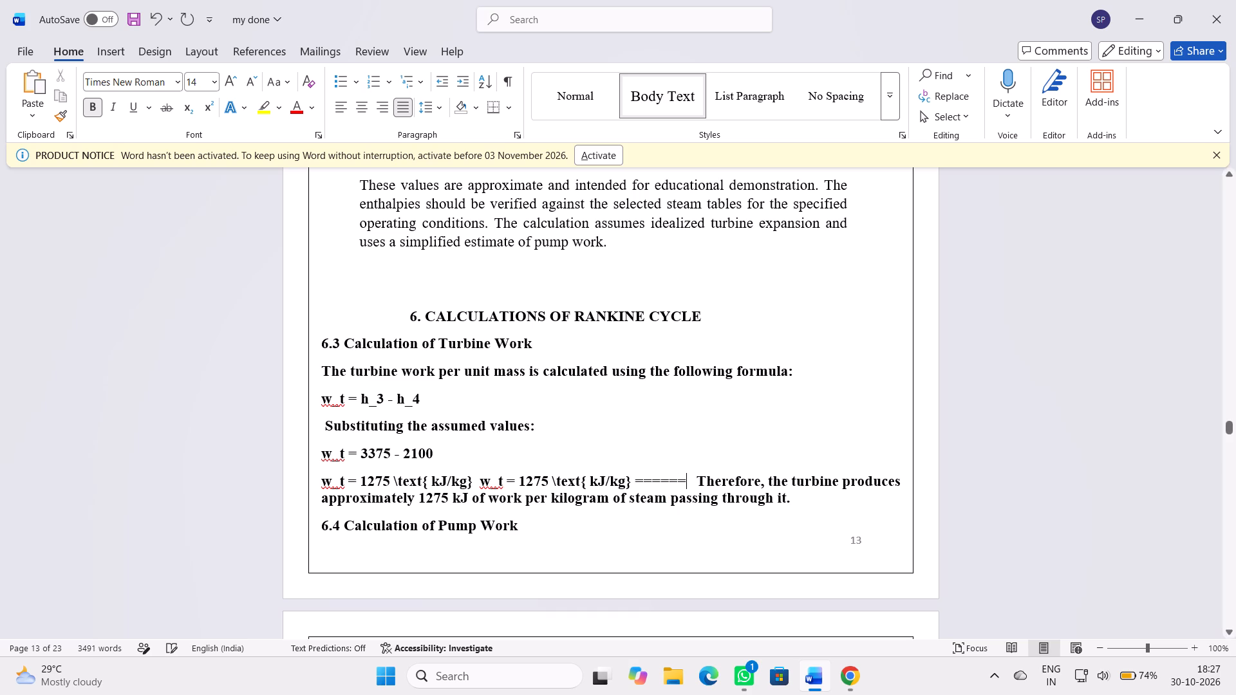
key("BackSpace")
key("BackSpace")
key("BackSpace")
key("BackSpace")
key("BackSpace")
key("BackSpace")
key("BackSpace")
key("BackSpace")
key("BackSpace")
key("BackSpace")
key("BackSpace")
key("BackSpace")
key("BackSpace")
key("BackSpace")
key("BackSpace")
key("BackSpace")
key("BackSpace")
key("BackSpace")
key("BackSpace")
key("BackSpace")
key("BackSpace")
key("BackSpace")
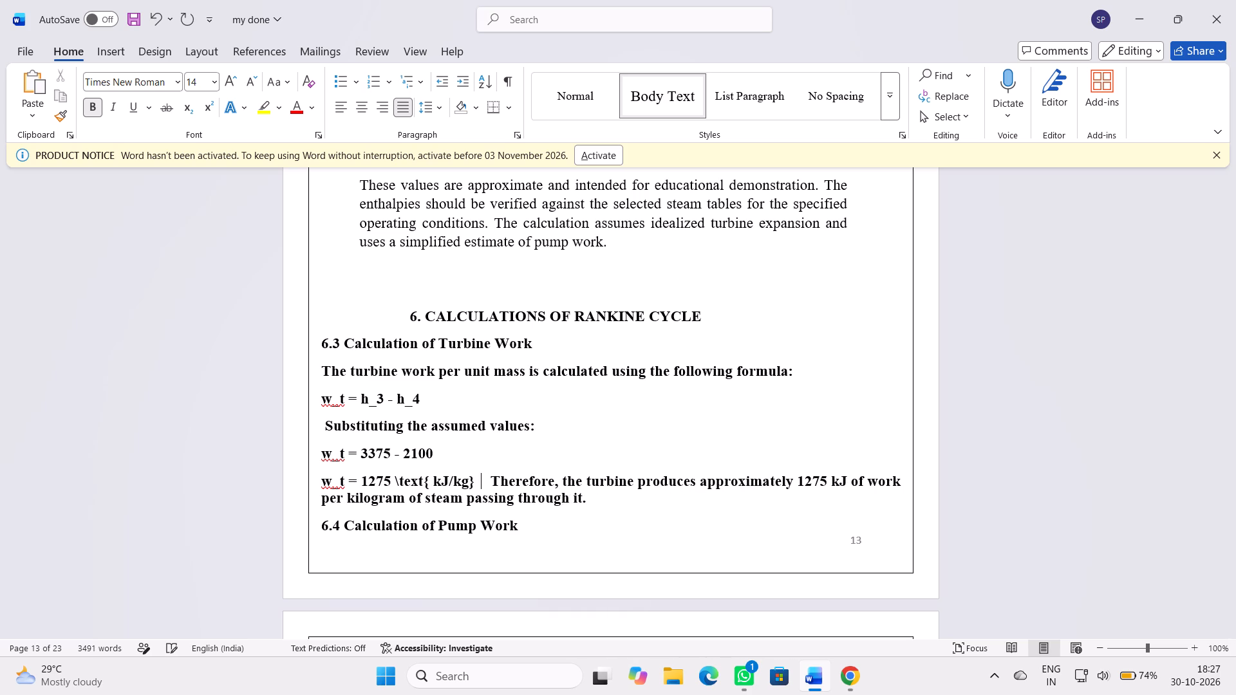
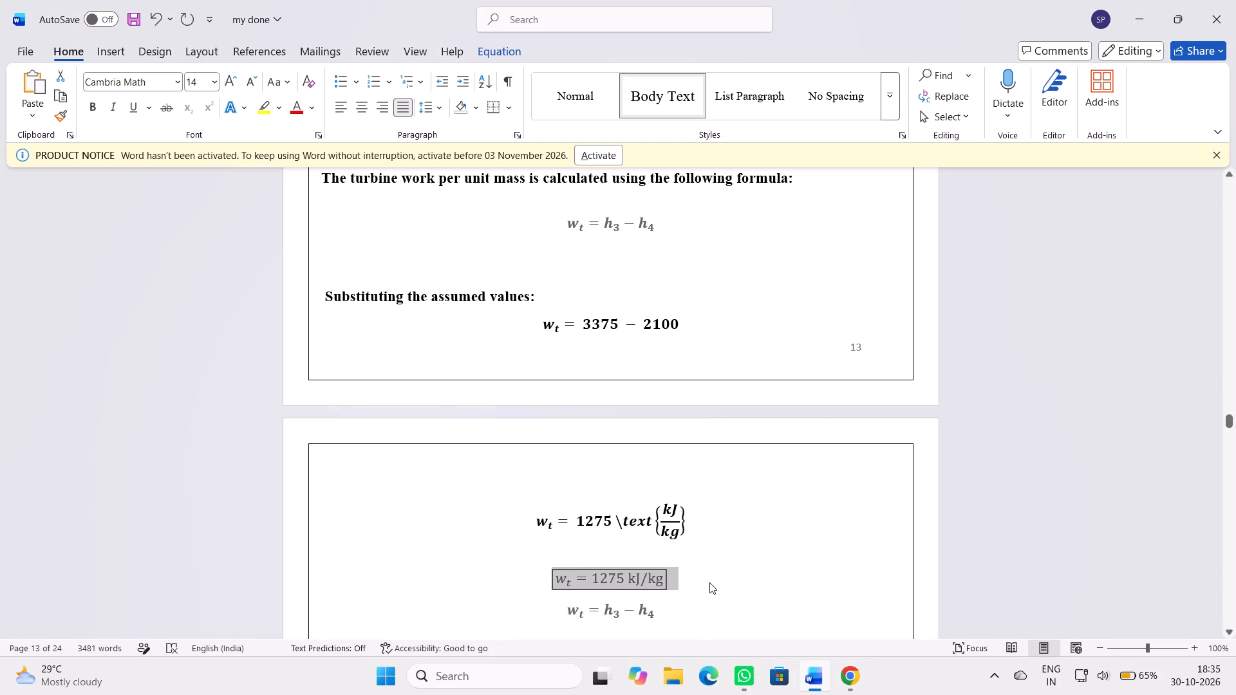
key("ctrl+b")
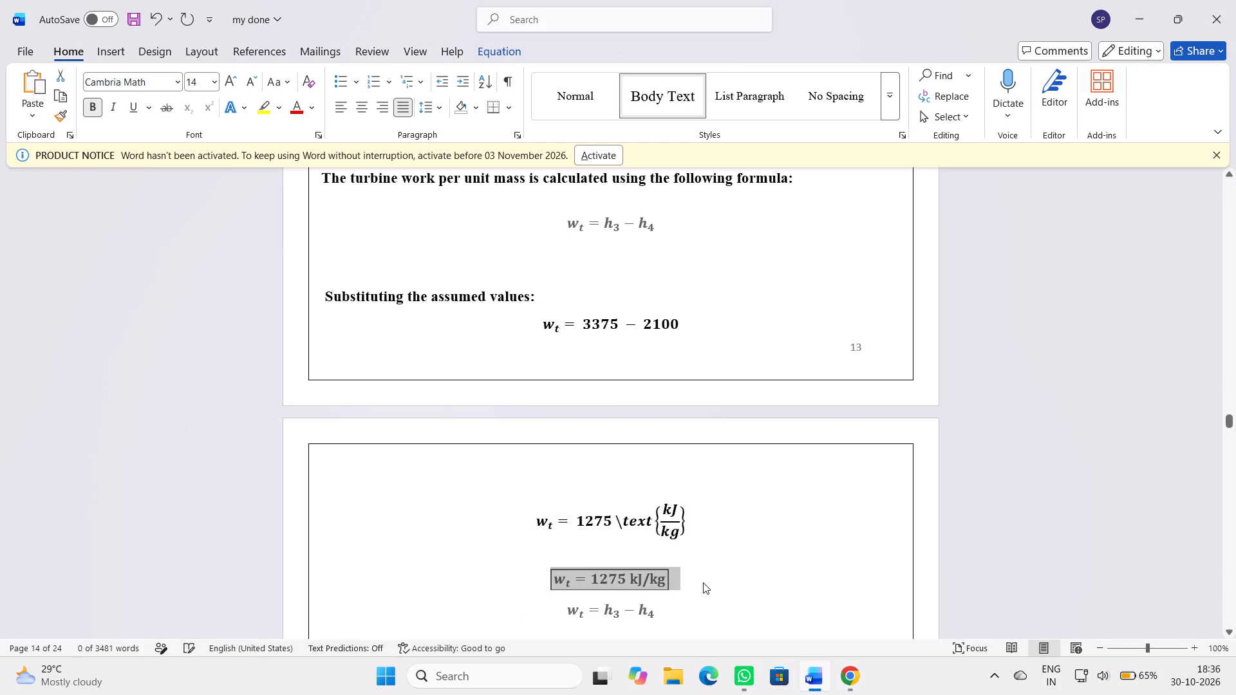
left_click(767, 537)
left_click_drag(550, 582, 715, 586)
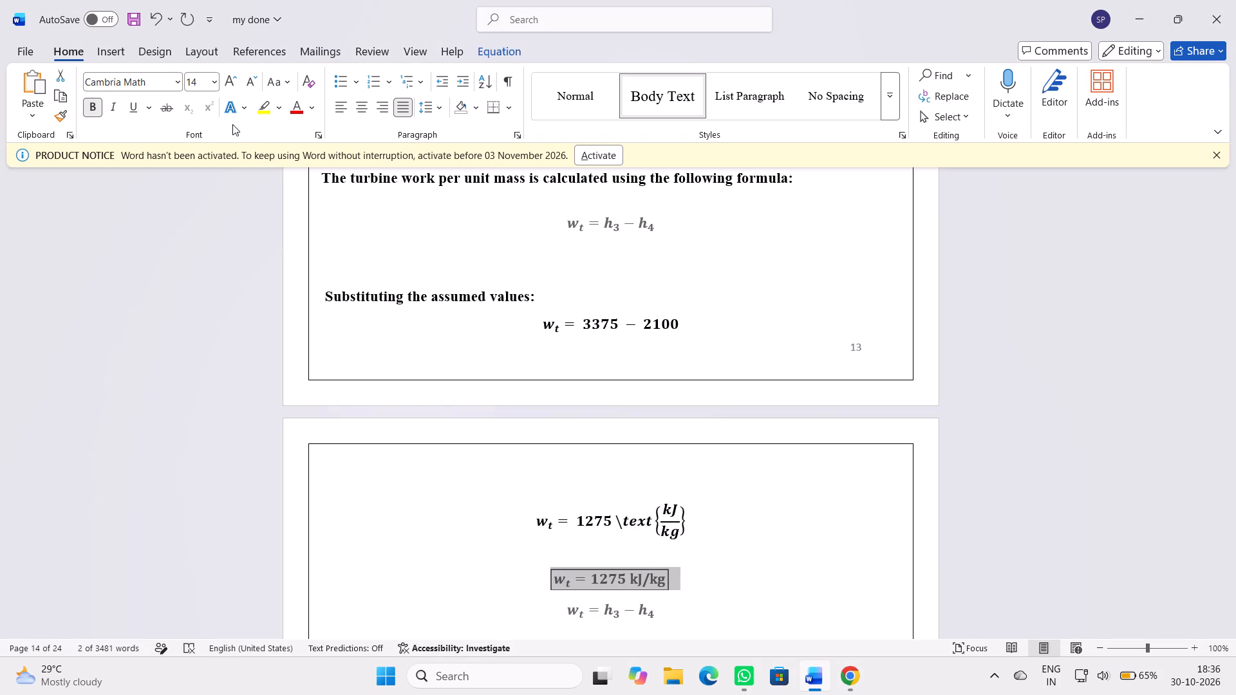
left_click(244, 109)
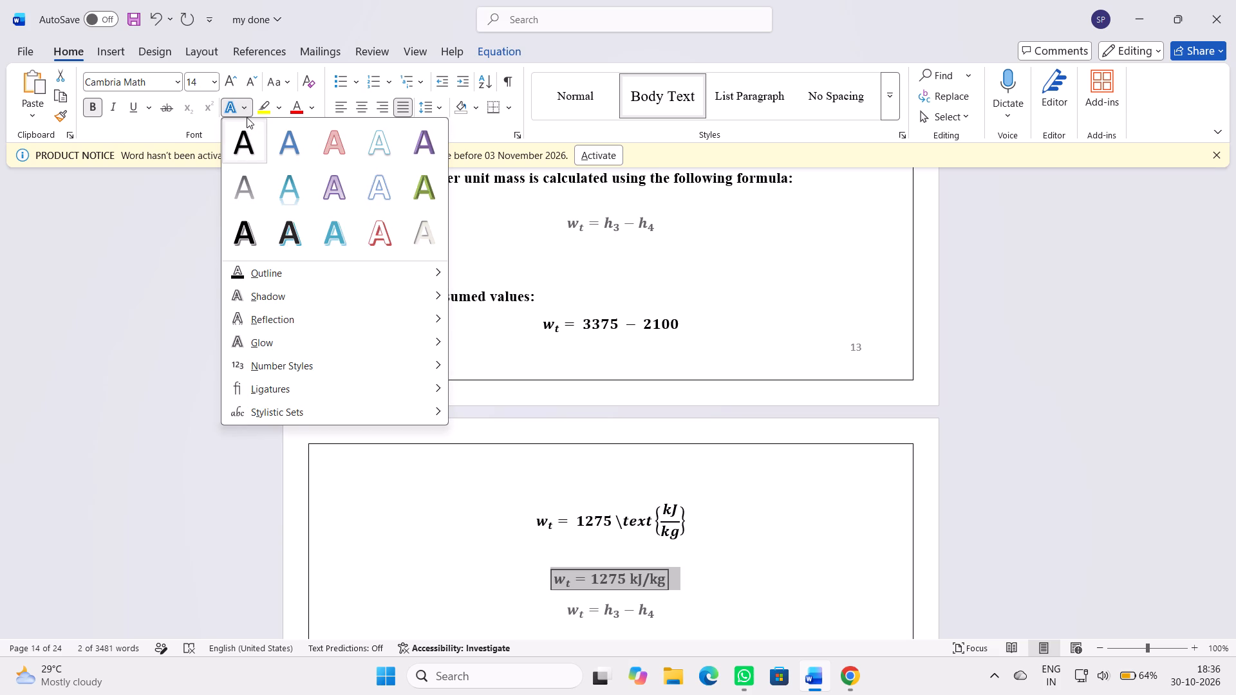
left_click(248, 145)
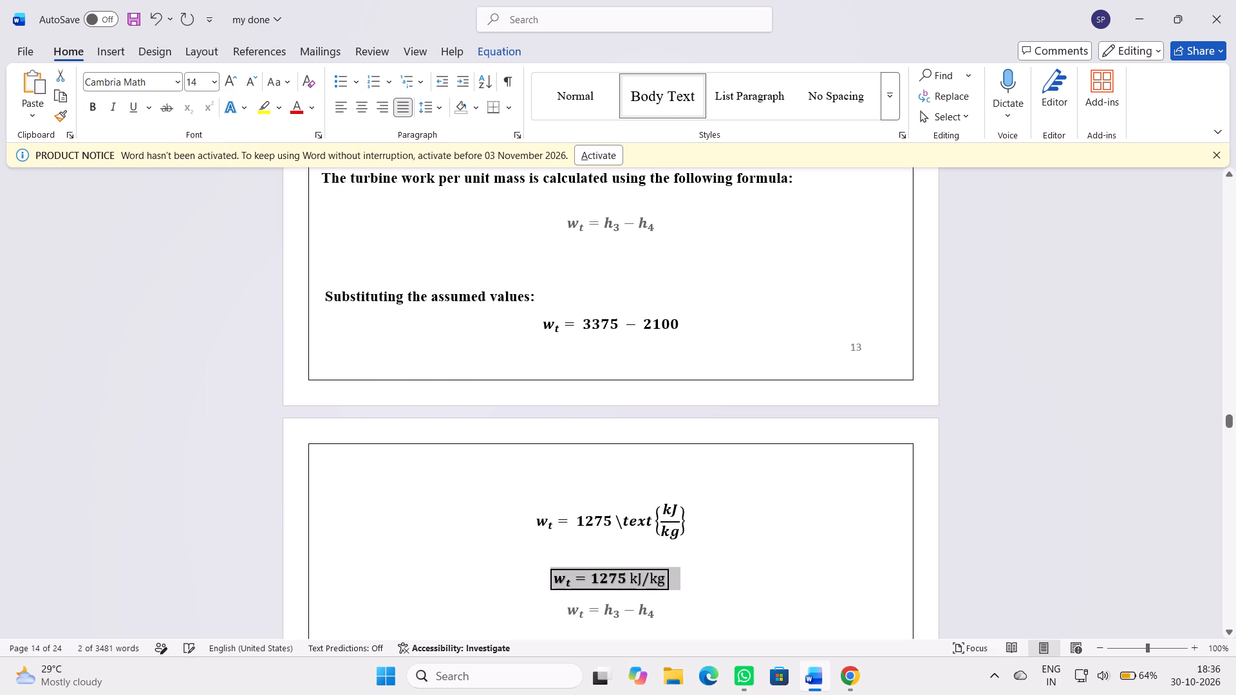
left_click(861, 535)
Apply the plain black text effect to the w_t = h_3 - h_4 equation below the boxed result.
scroll(856, 531, "down", 2)
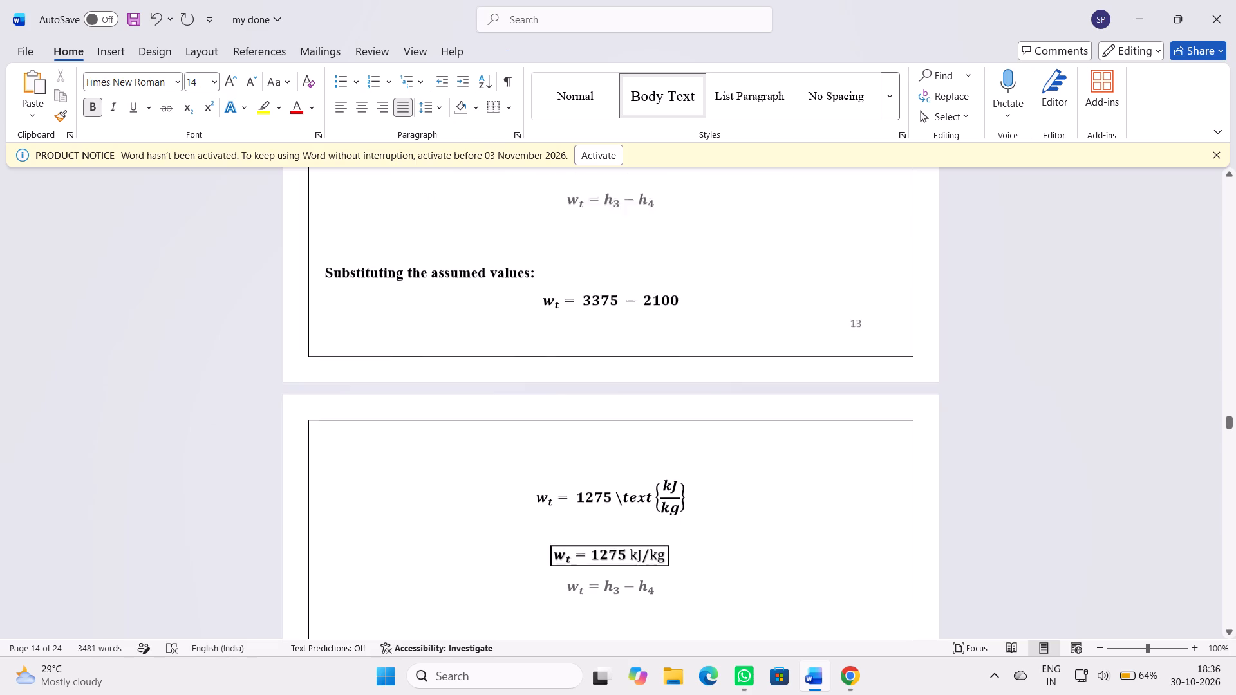
scroll(856, 531, "down", 1)
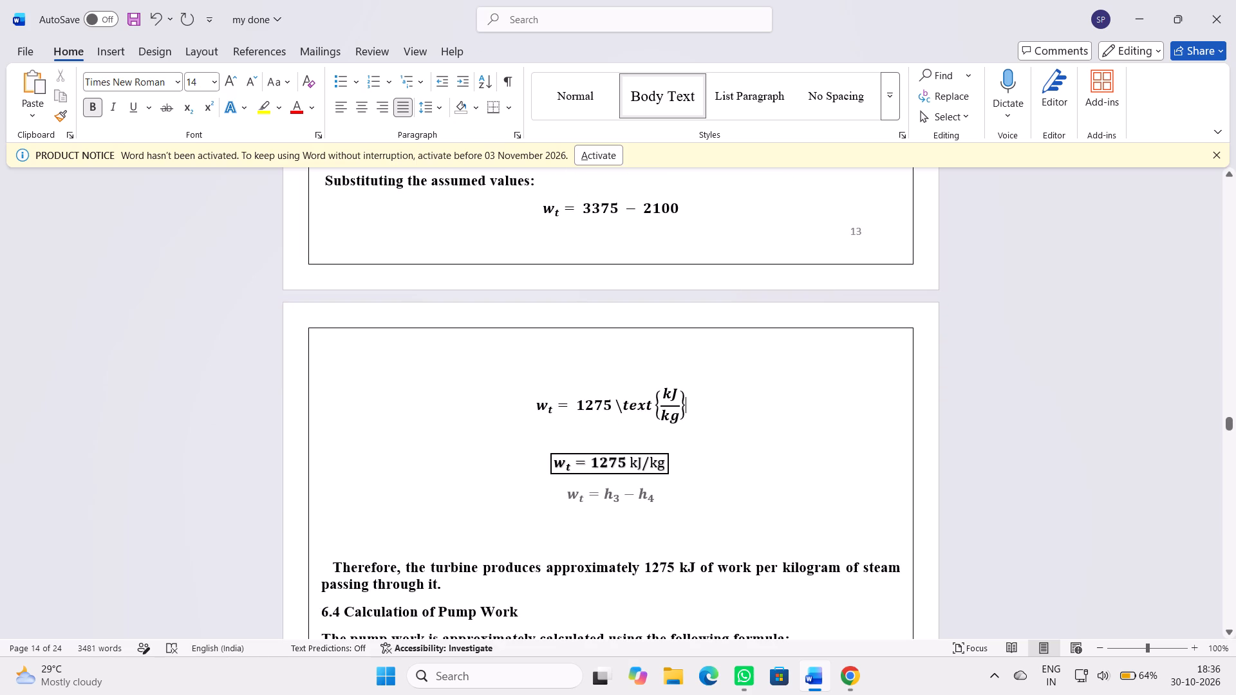
left_click_drag(559, 495, 674, 496)
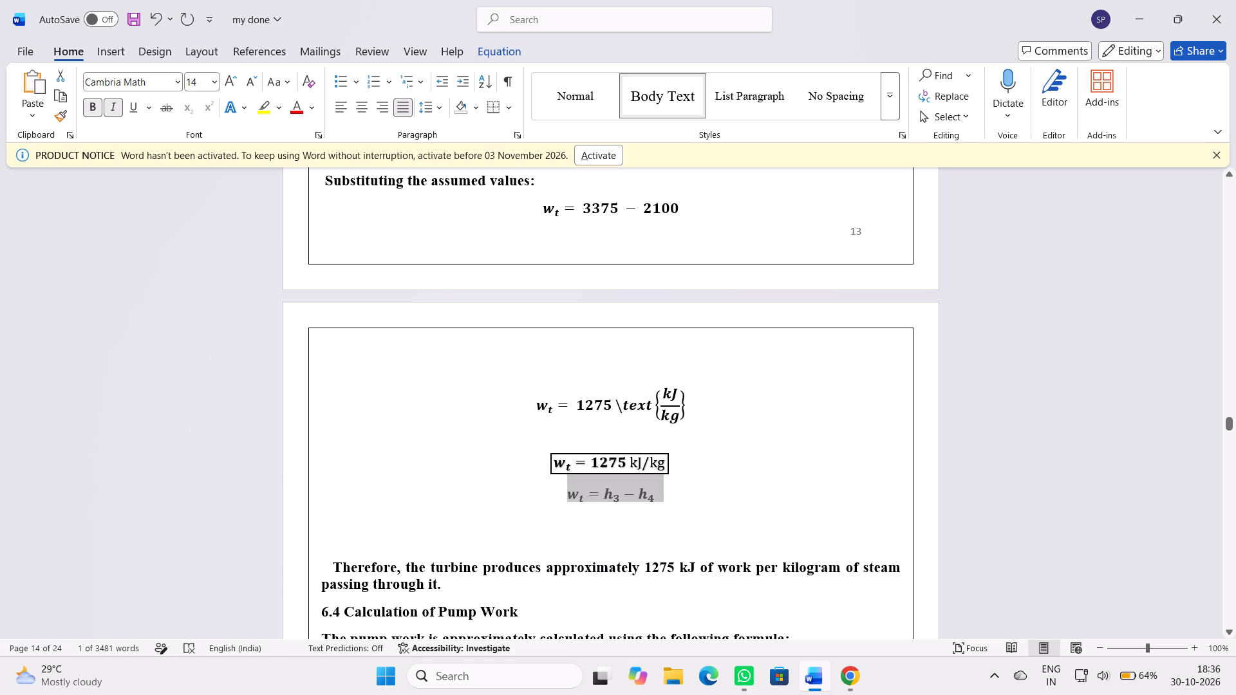
left_click(243, 111)
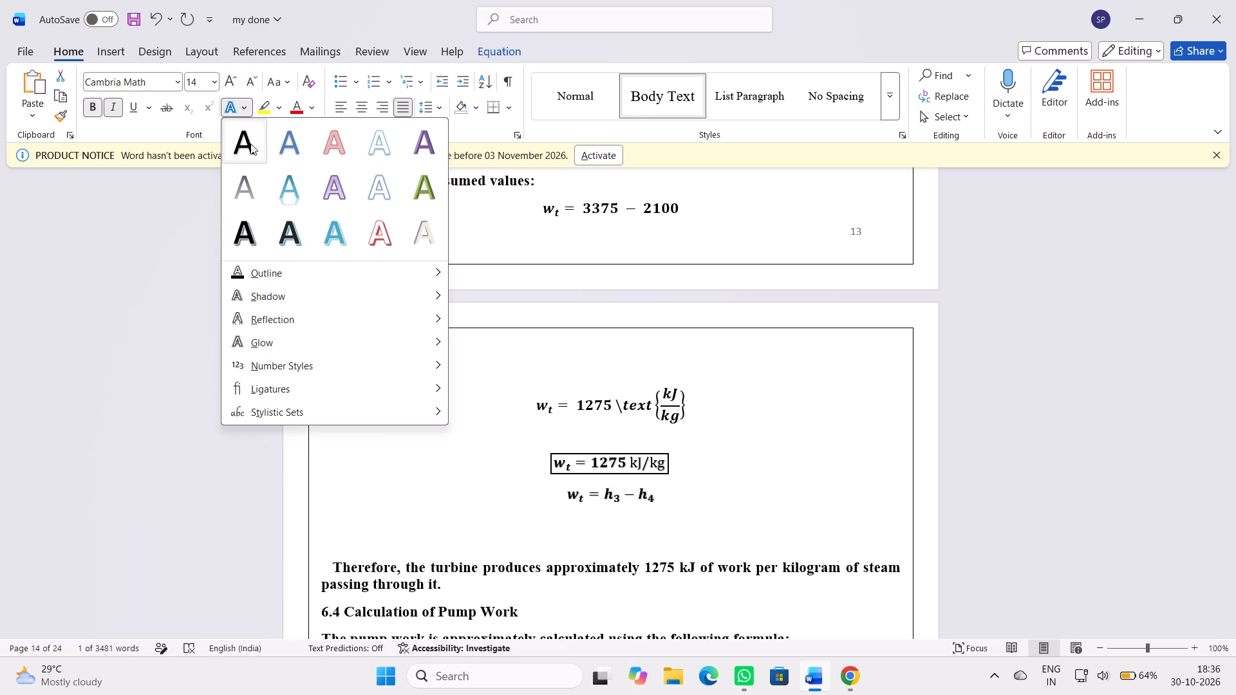
left_click(250, 144)
left_click(824, 427)
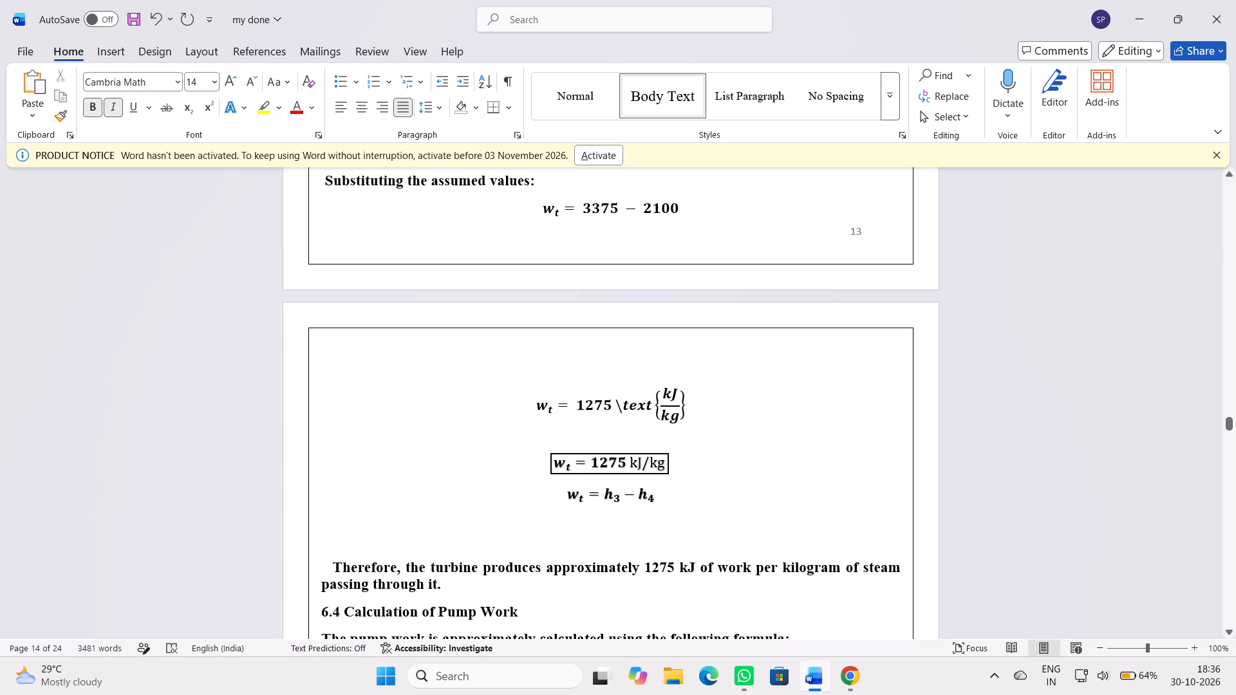
Copy the darkened w_t = h_3 - h_4 equation and paste it after "For liquid water, the specific volume is taken as:" in section 6.4.
left_click(623, 505)
left_click_drag(565, 499, 686, 503)
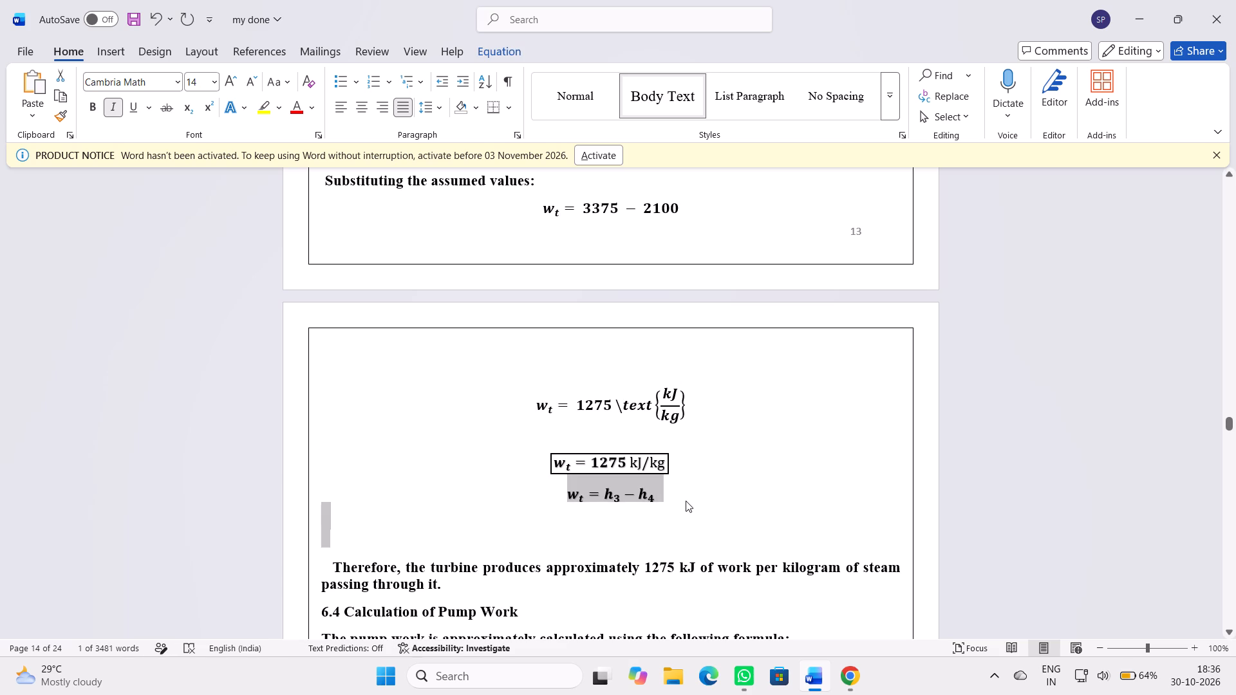
key("ctrl+c")
scroll(678, 501, "down", 5)
left_click(673, 518)
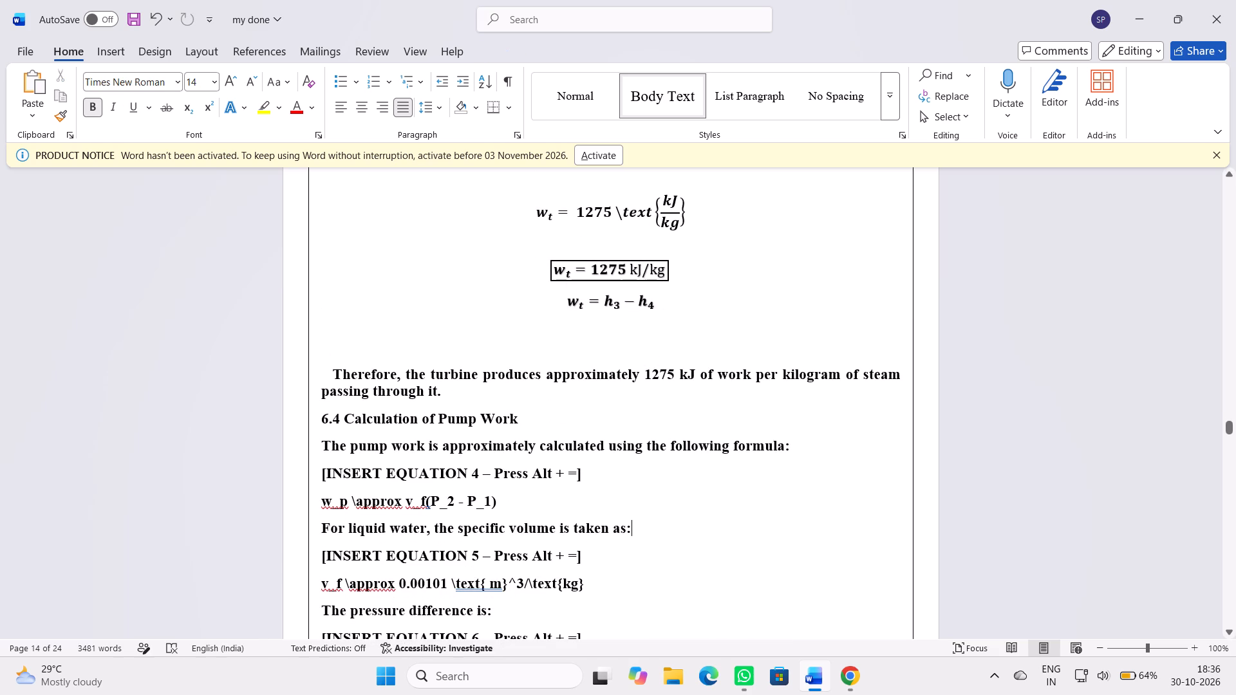
key("ctrl+v")
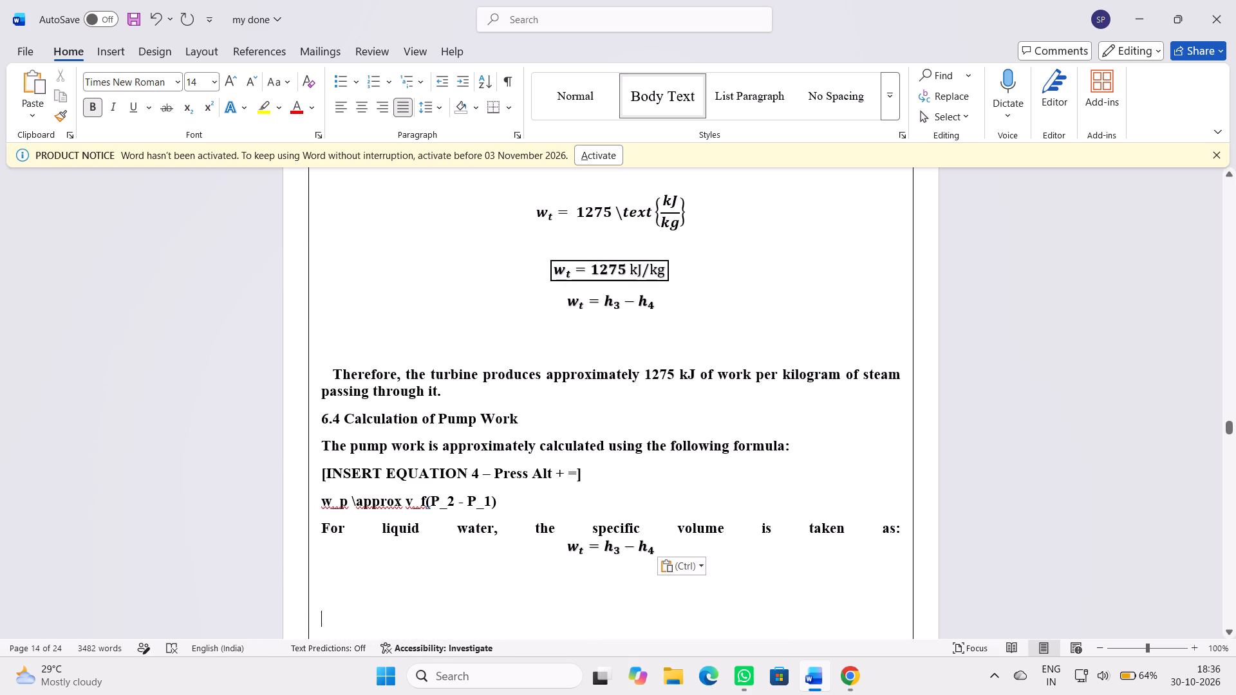
Look back through the report from the pump work section to the methodology list, assumed data table and turbine work calculation.
scroll(673, 518, "down", 4)
scroll(676, 518, "up", 8)
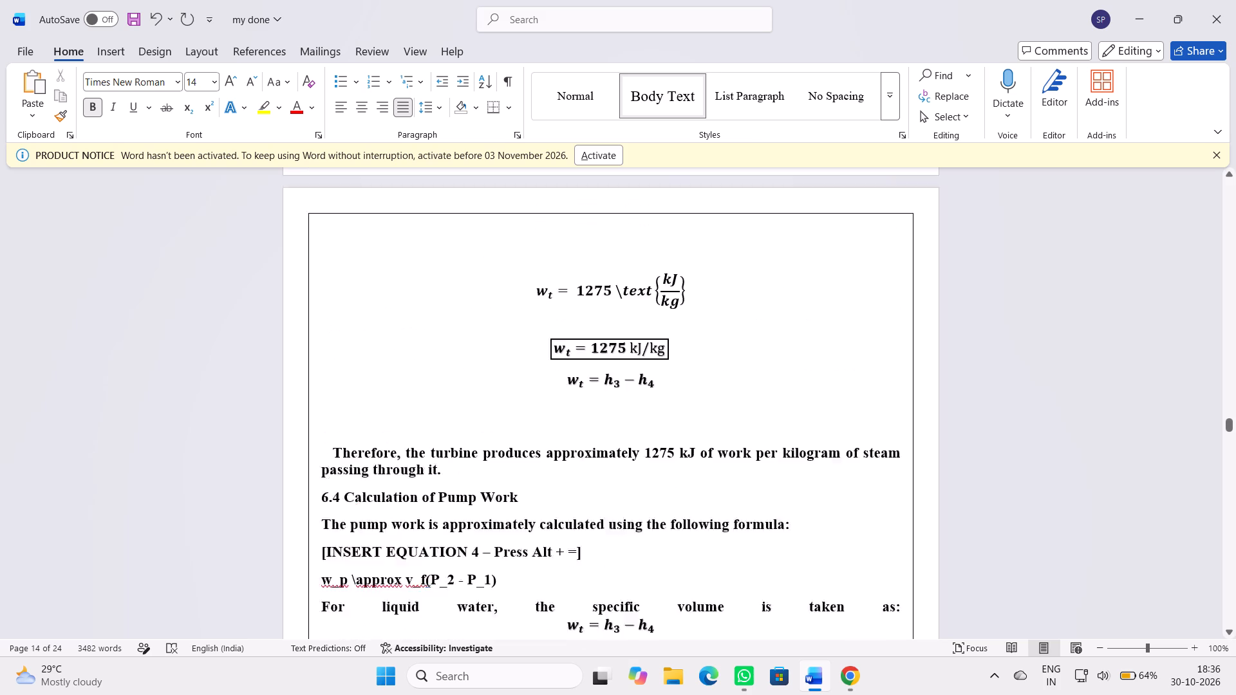
scroll(681, 517, "up", 11)
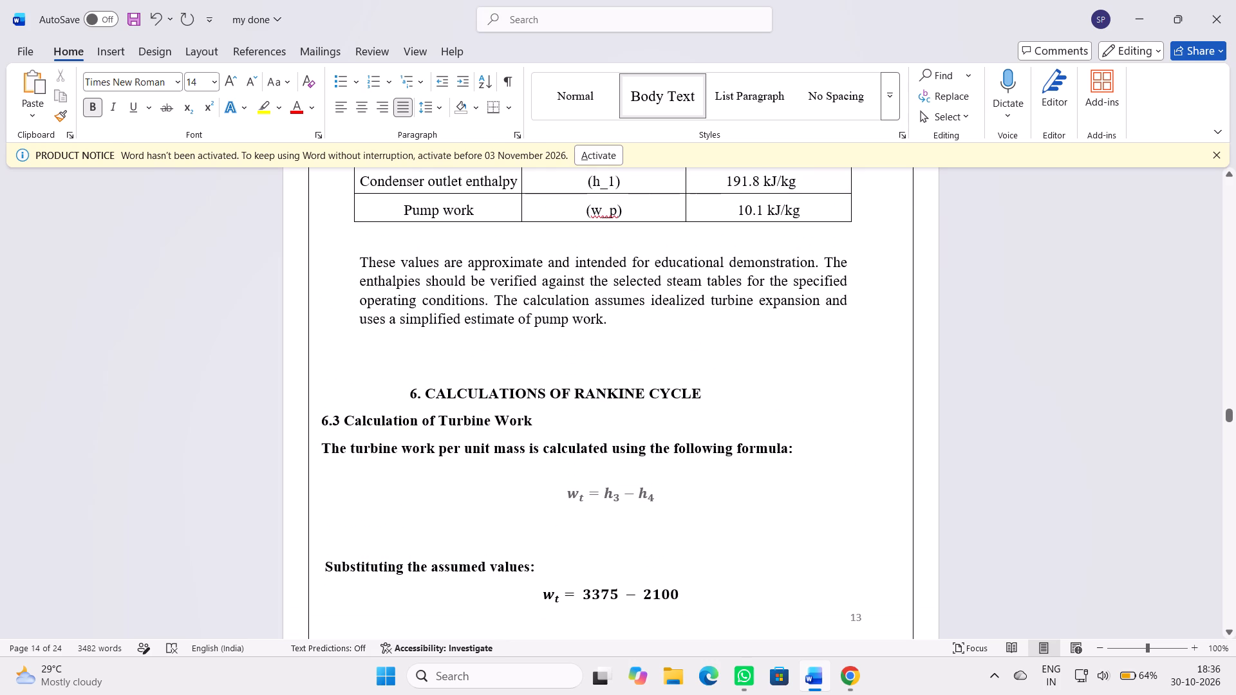
scroll(686, 514, "up", 17)
scroll(689, 512, "up", 20)
scroll(700, 504, "down", 14)
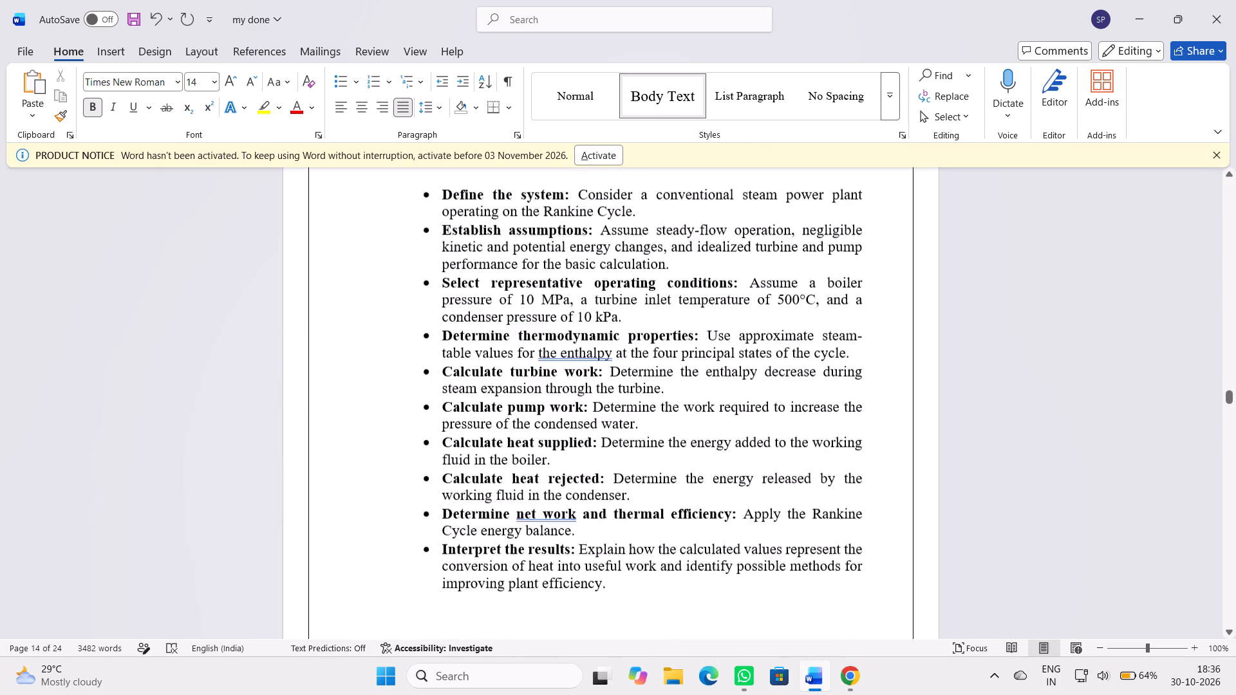
scroll(700, 503, "down", 16)
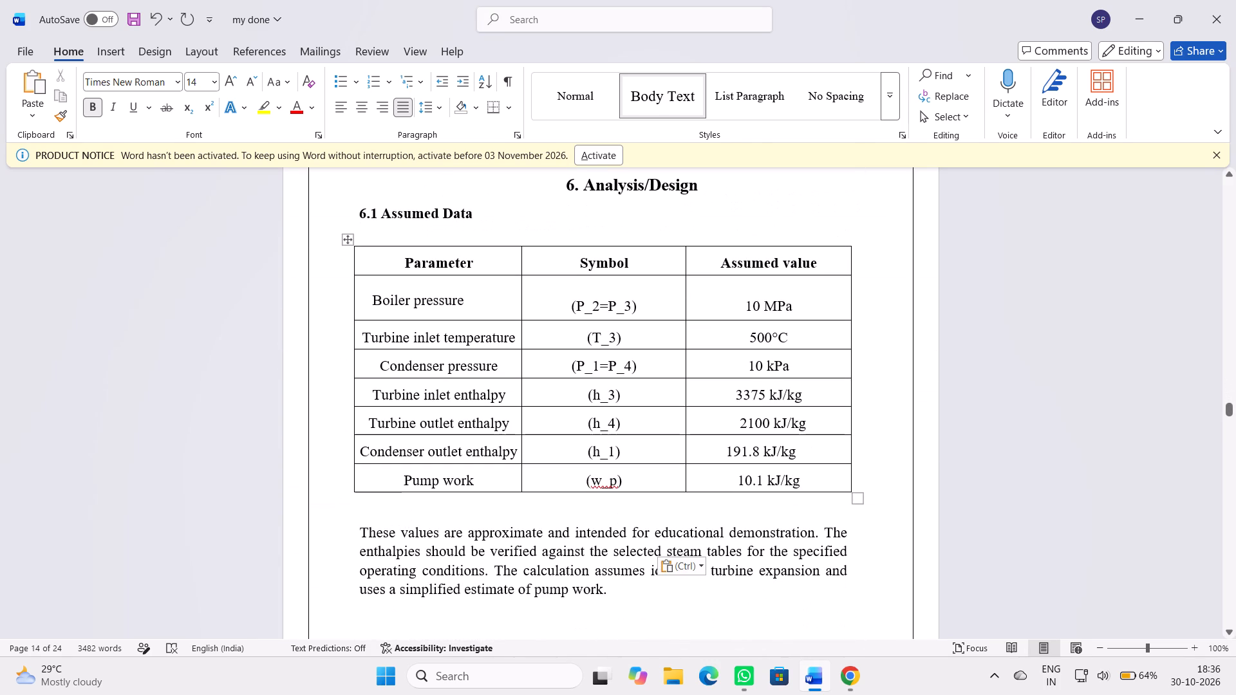
scroll(694, 509, "down", 6)
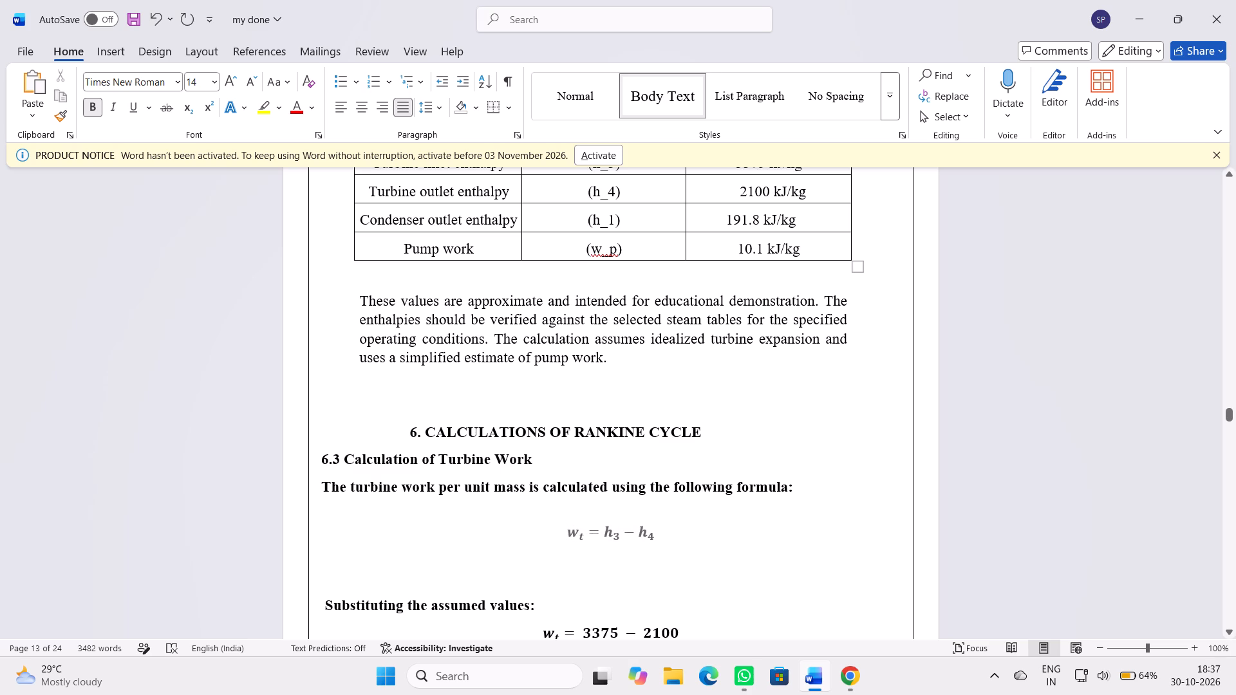
Delete the malformed w_t = 1275 \text{kJ/kg} equation above the boxed result and the duplicate w_t = h_3 - h_4 equation below it.
scroll(700, 555, "down", 3)
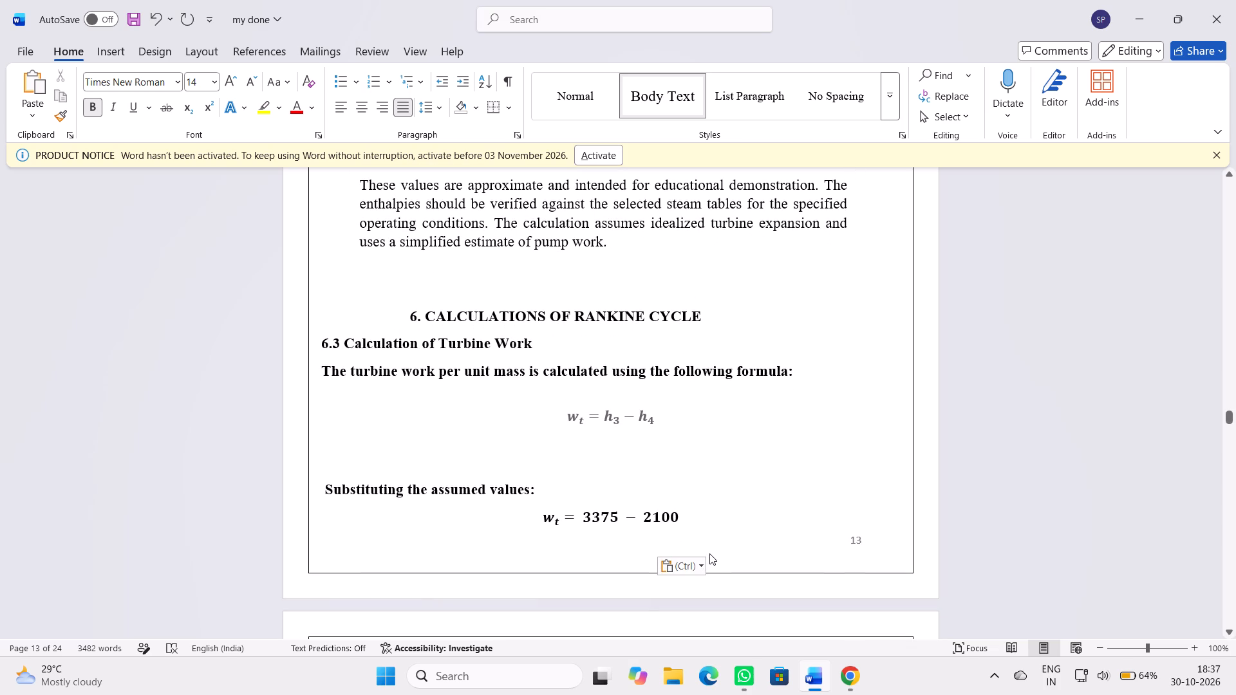
scroll(709, 553, "down", 4)
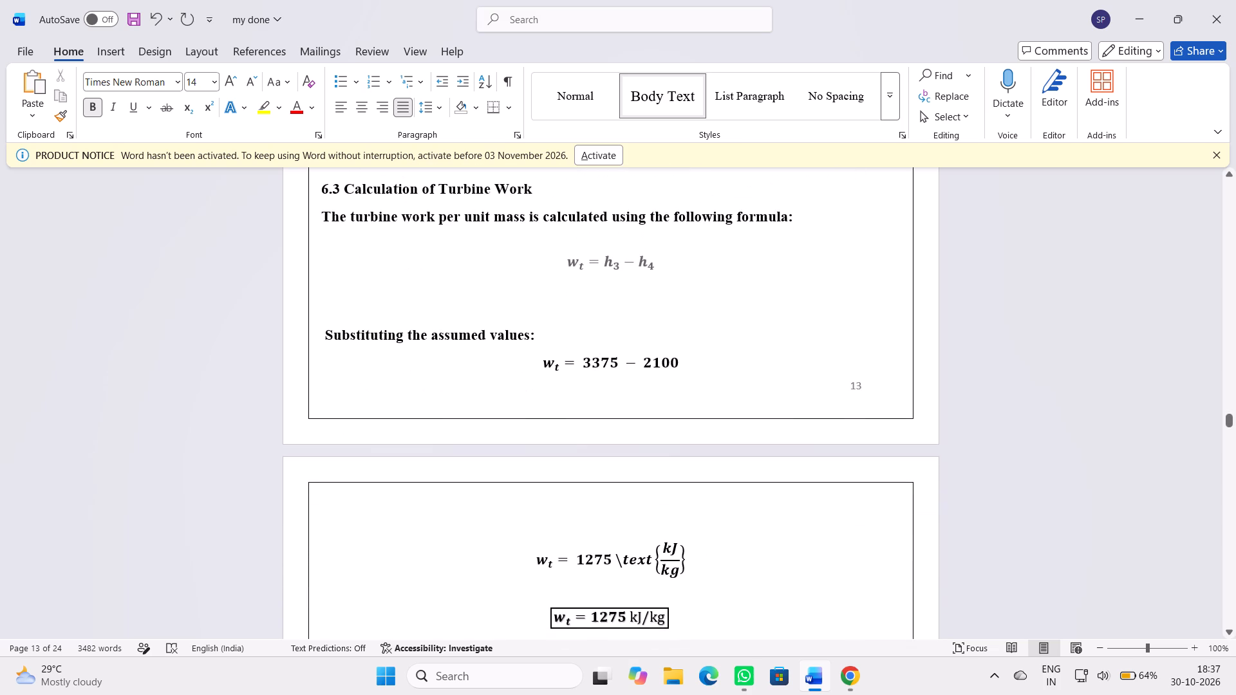
scroll(709, 553, "down", 1)
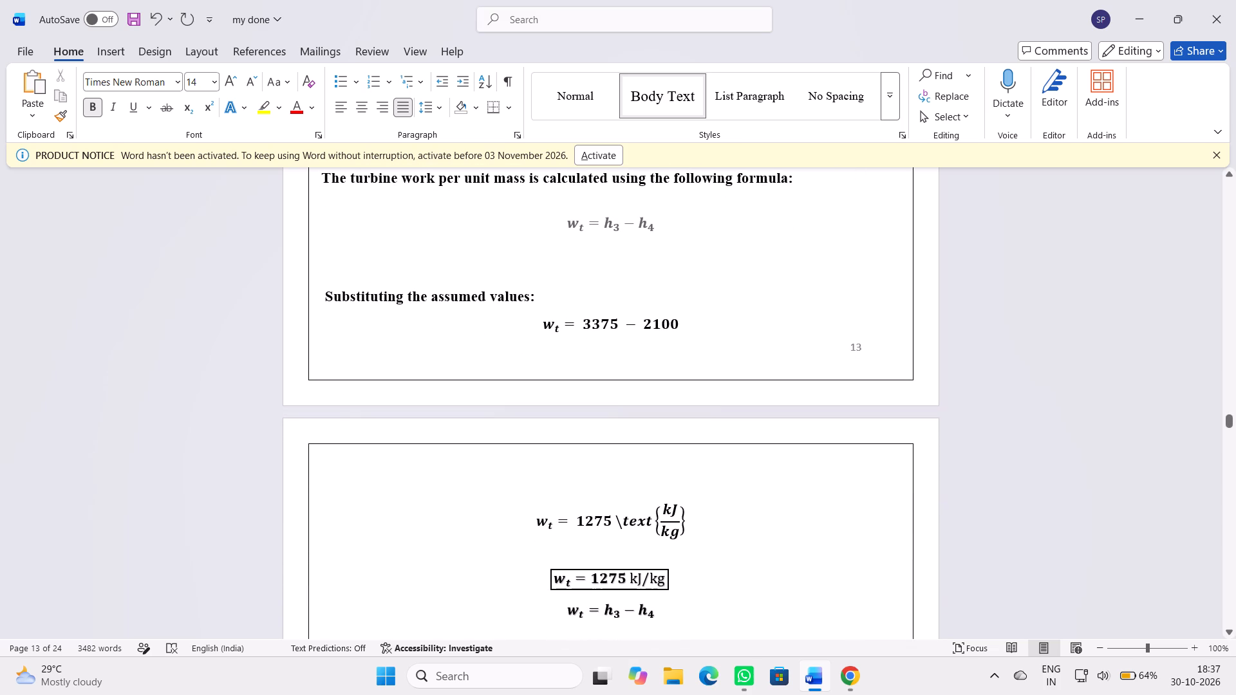
left_click_drag(682, 522, 520, 519)
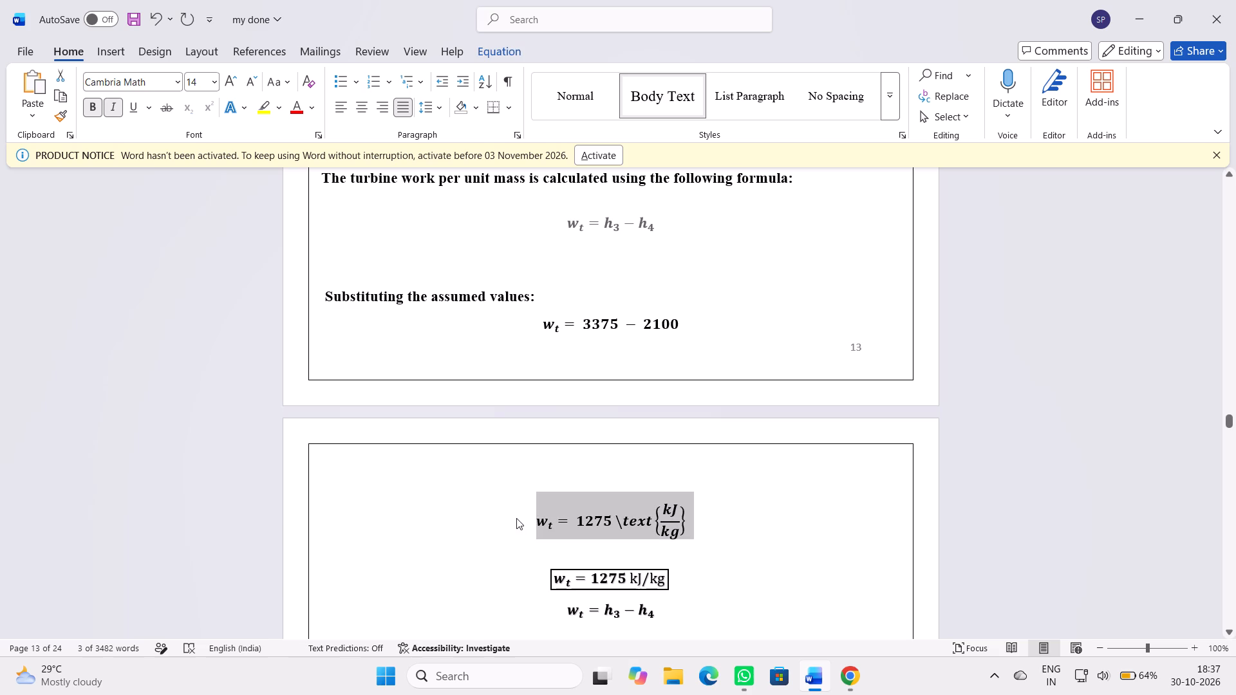
key("BackSpace")
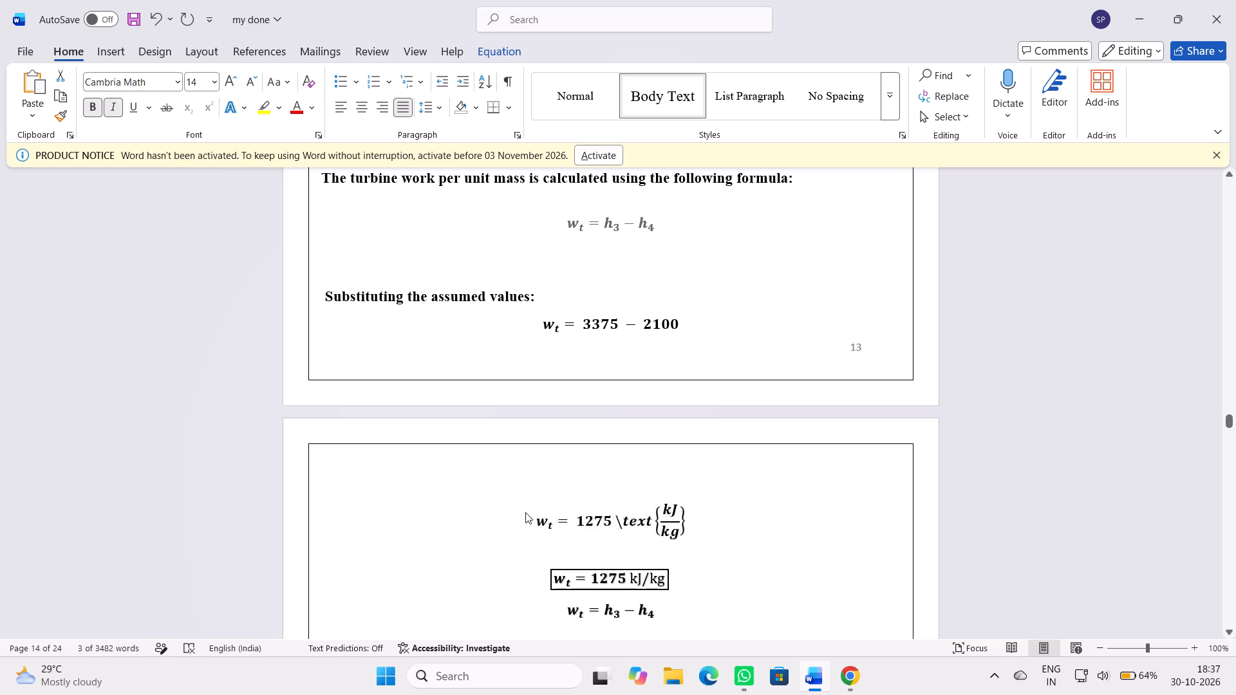
left_click_drag(673, 550, 505, 546)
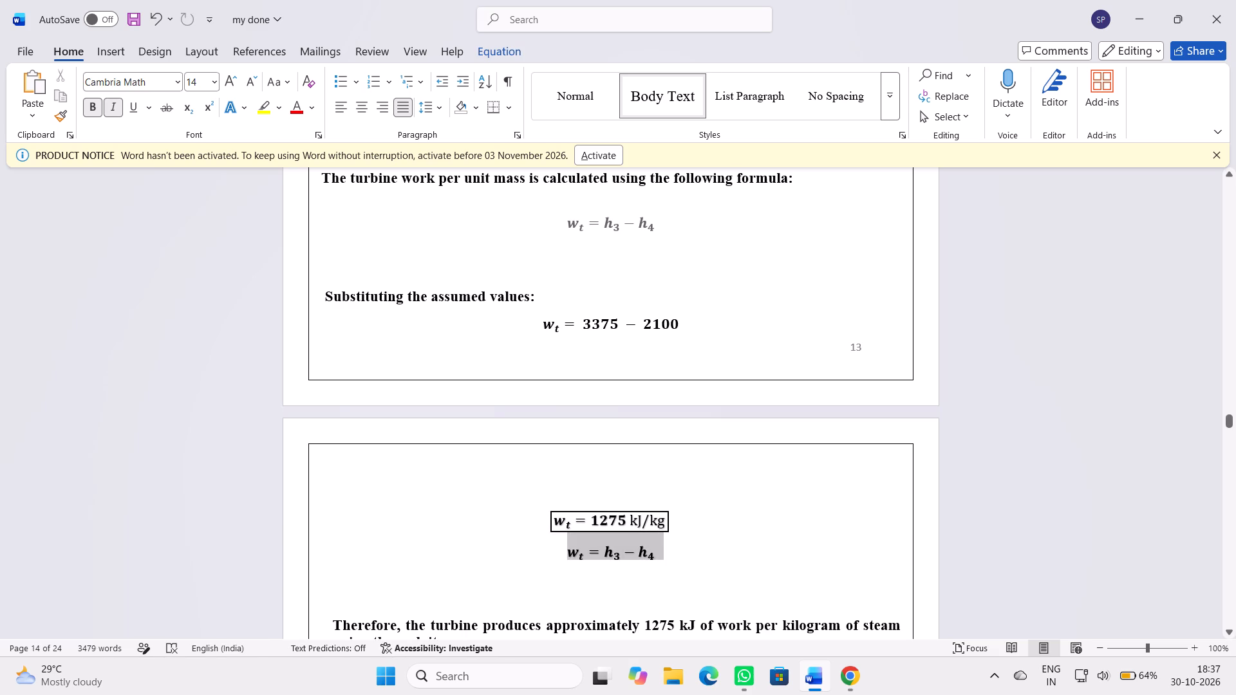
left_click_drag(505, 546, 505, 546)
key("BackSpace")
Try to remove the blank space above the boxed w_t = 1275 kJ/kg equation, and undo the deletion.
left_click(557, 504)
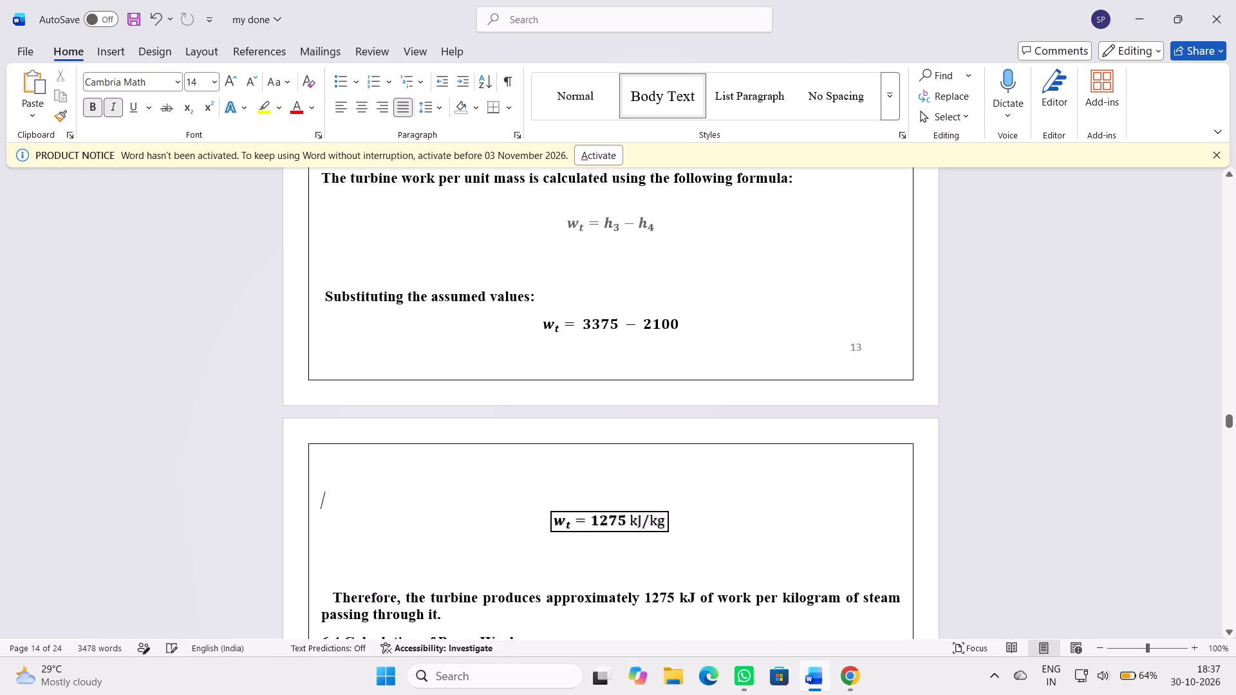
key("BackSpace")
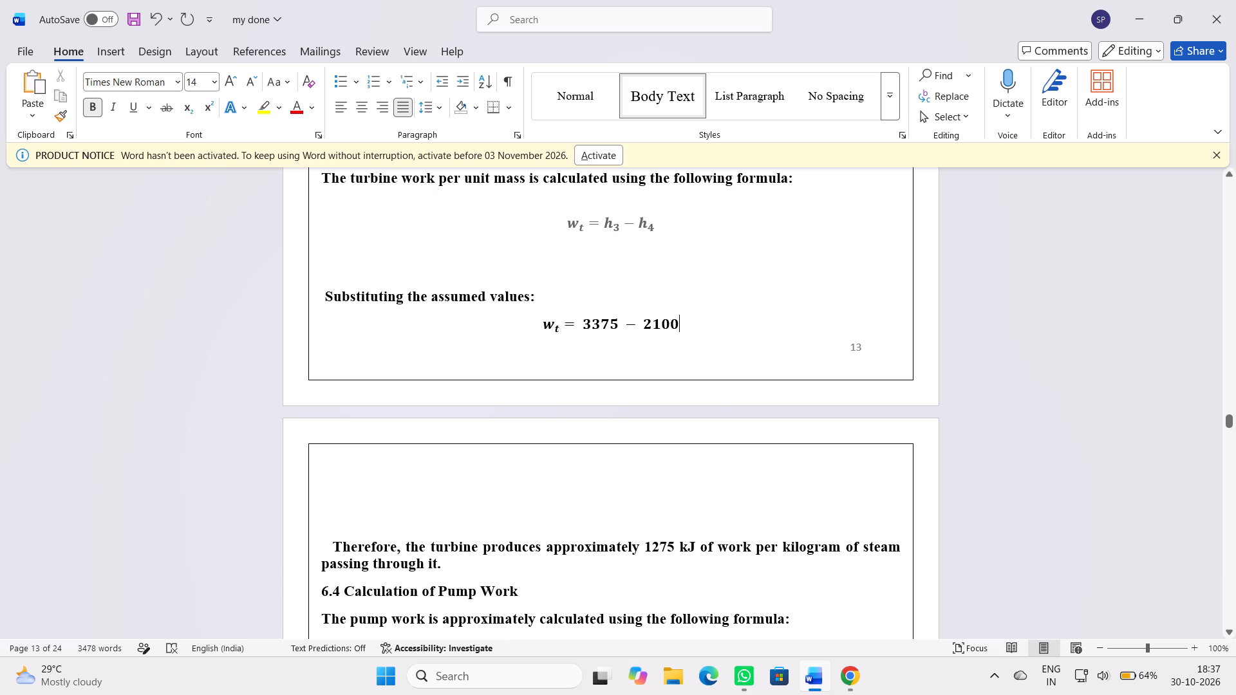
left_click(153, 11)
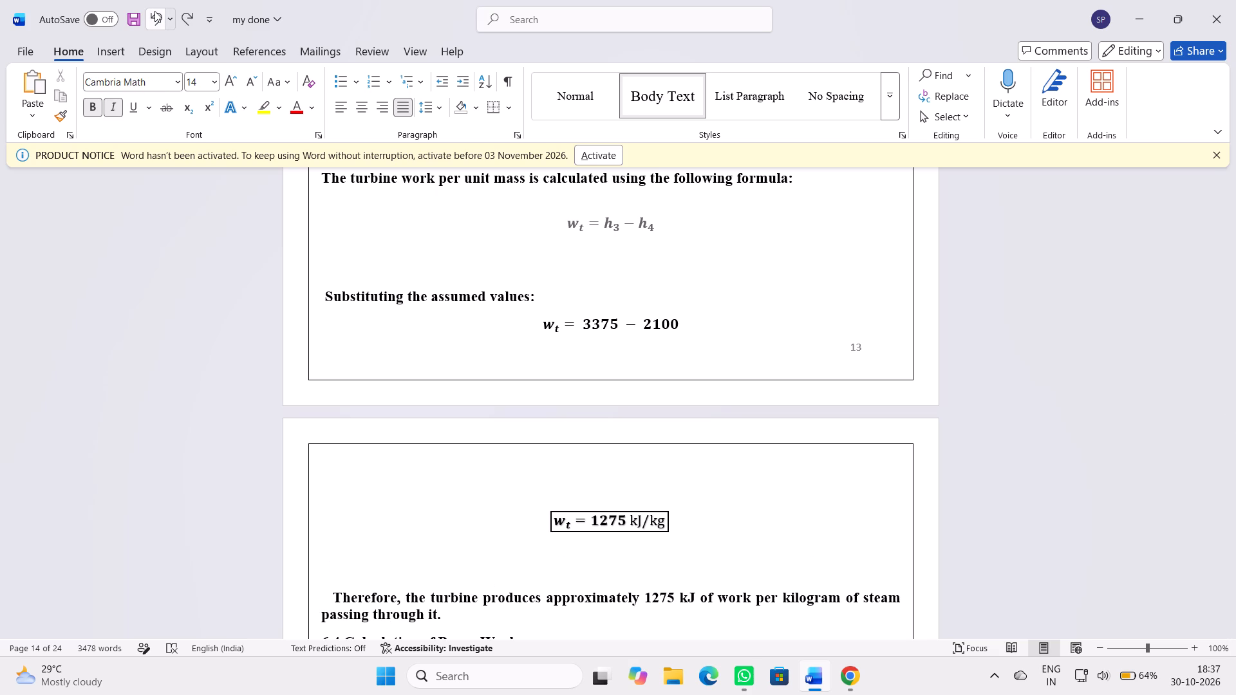
Remove the blank lines between the w_t = h_3 - h_4 equation and "Substituting the assumed values:" in section 6.3.
scroll(656, 391, "up", 3)
left_click(550, 375)
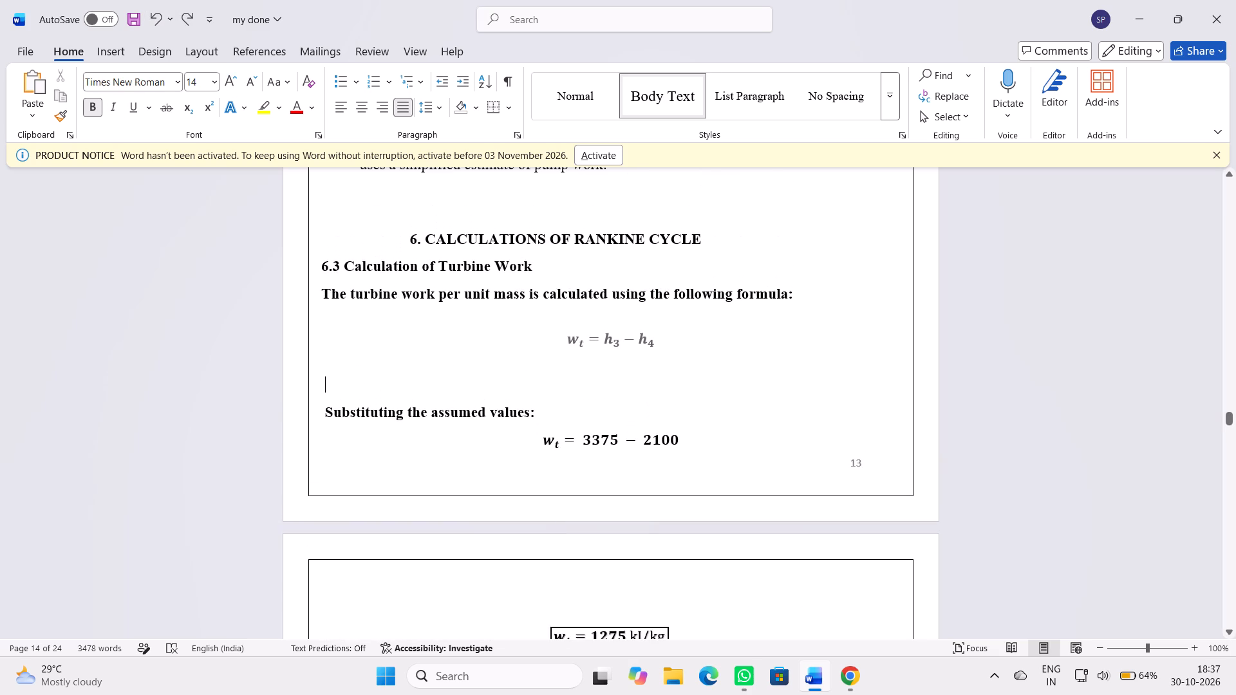
key("BackSpace")
key("BackSpace")
key("BackSpace")
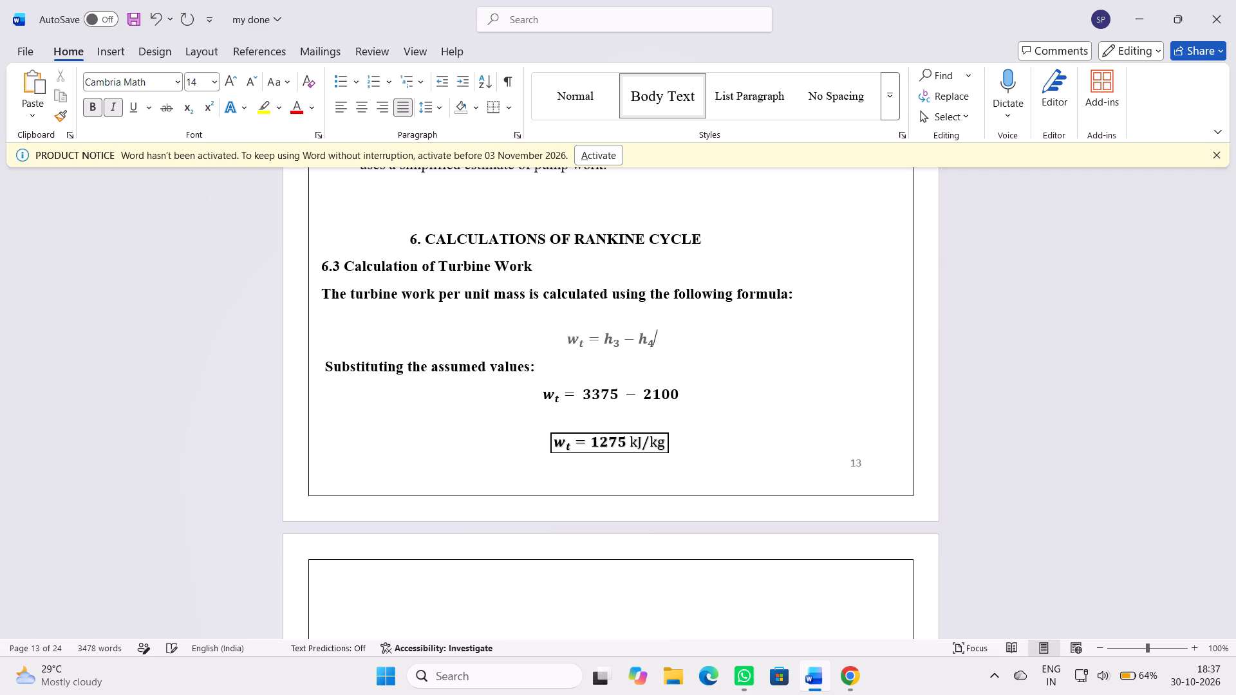
Apply the plain black text effect to the grey w_t = h_3 - h_4 equation in section 6.3.
left_click_drag(560, 339, 668, 335)
left_click(246, 116)
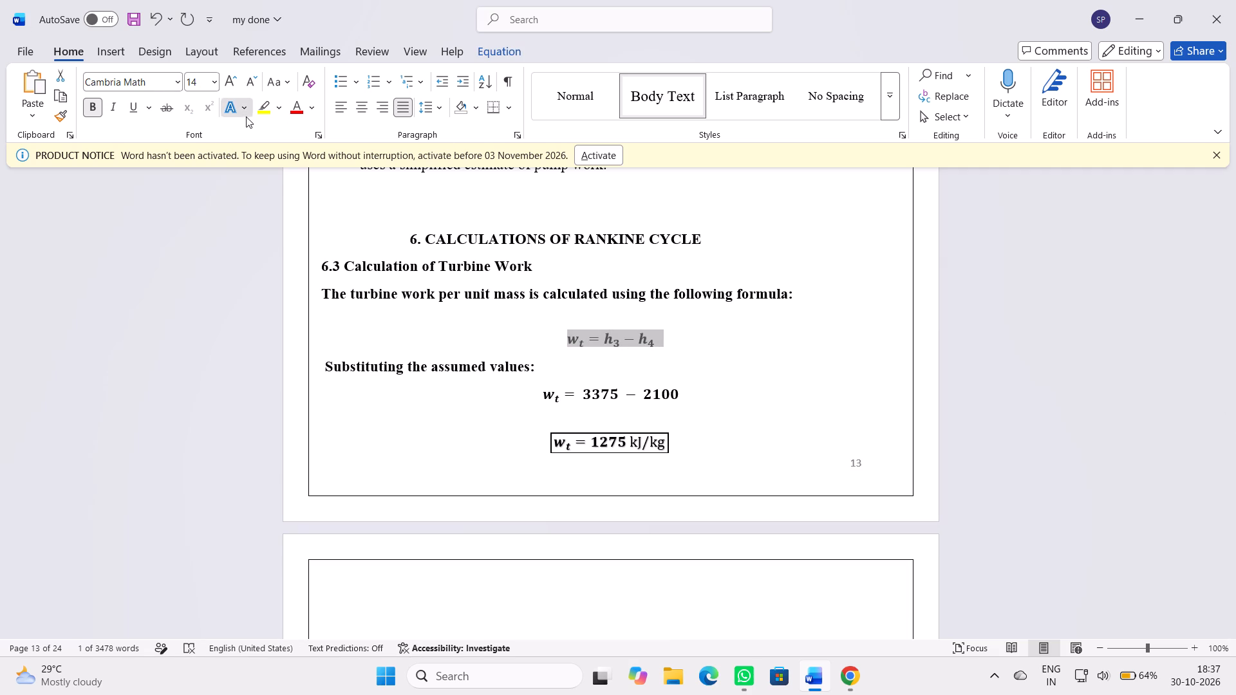
left_click(248, 142)
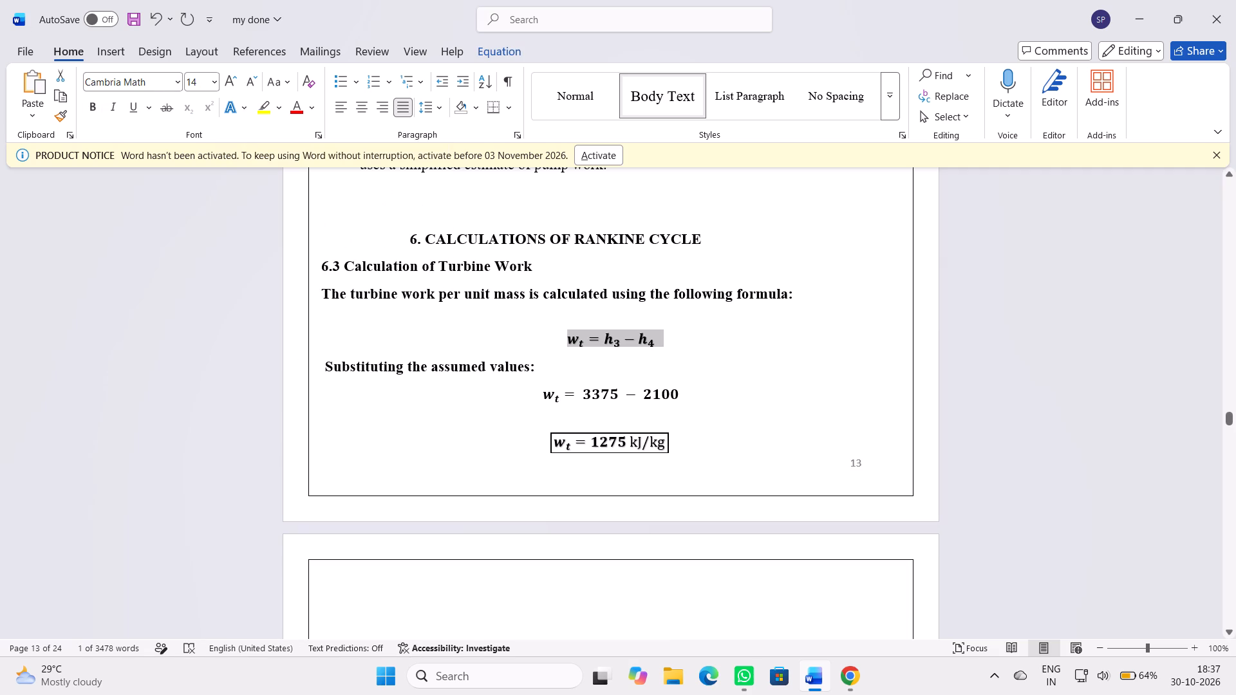
left_click(869, 369)
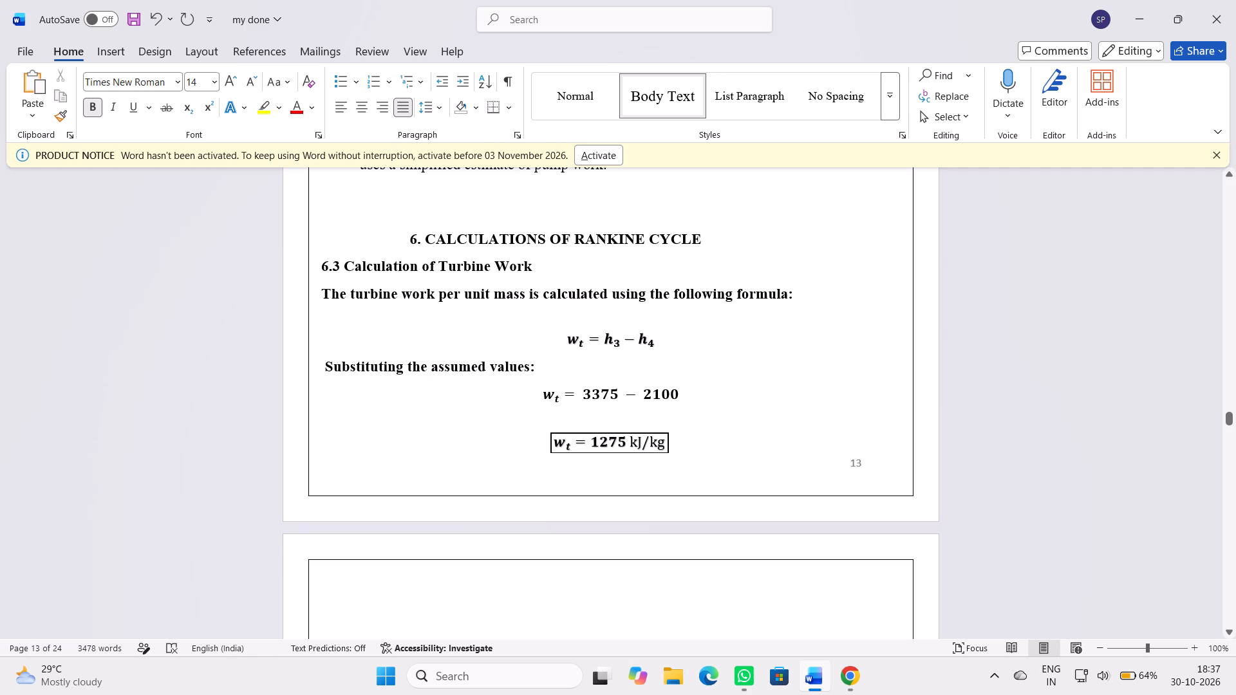
Check the paragraph indentation settings of the "These values are approximate" paragraph below the assumed data table.
scroll(406, 288, "up", 19)
scroll(411, 272, "down", 7)
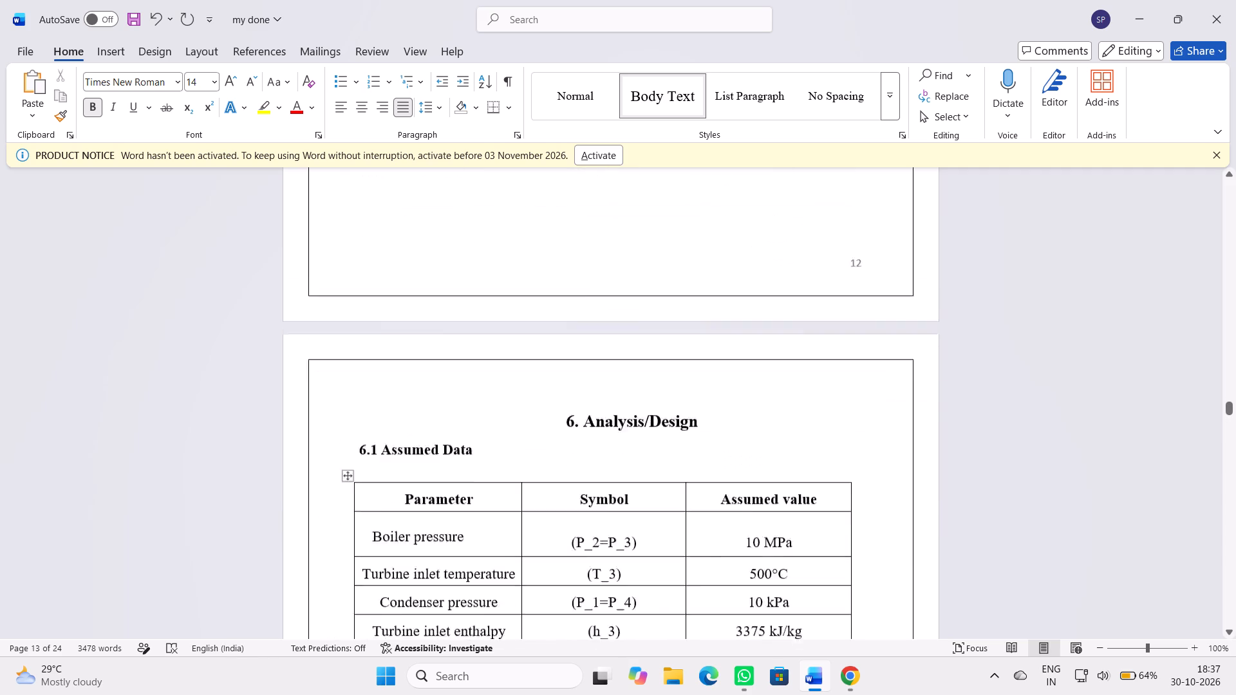
scroll(411, 273, "down", 5)
left_click(370, 391)
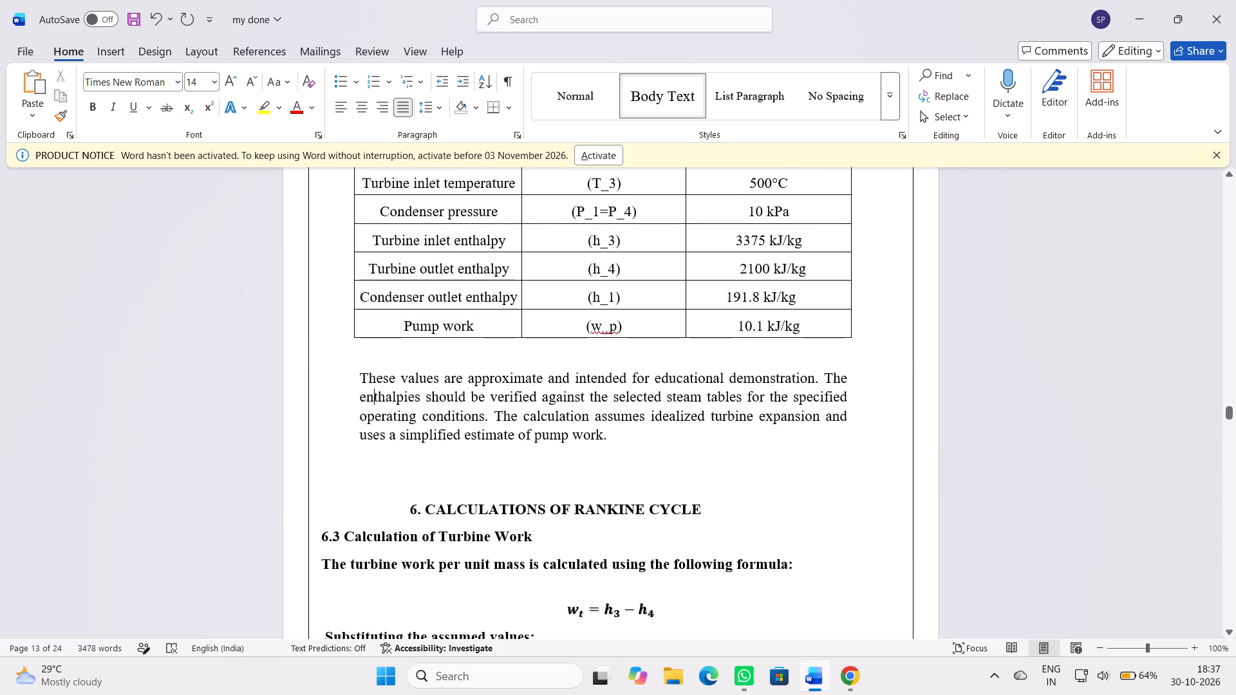
left_click(514, 142)
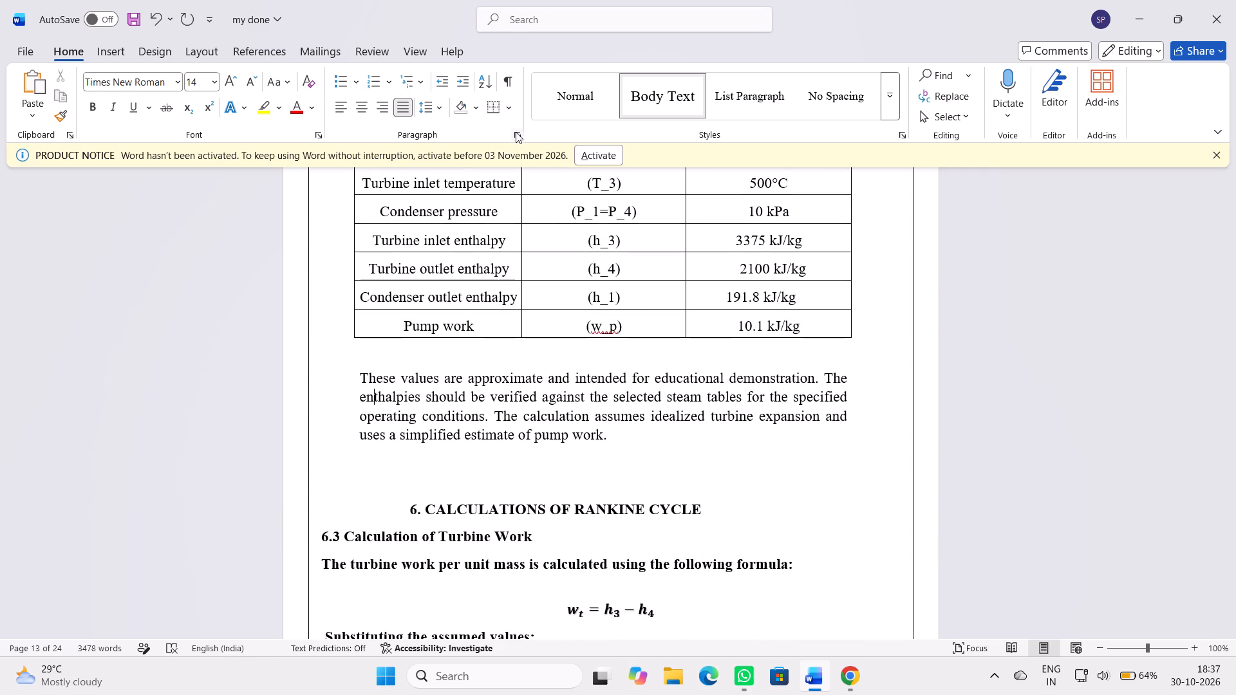
left_click(516, 130)
left_click(515, 130)
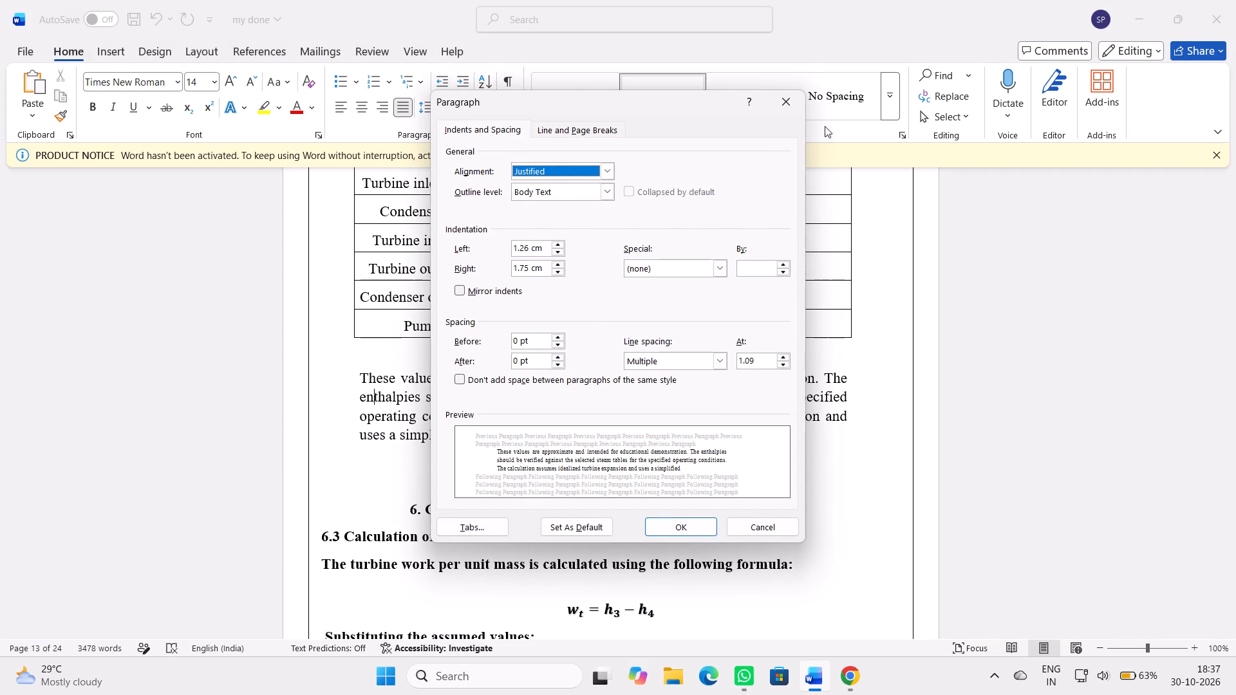
left_click(780, 104)
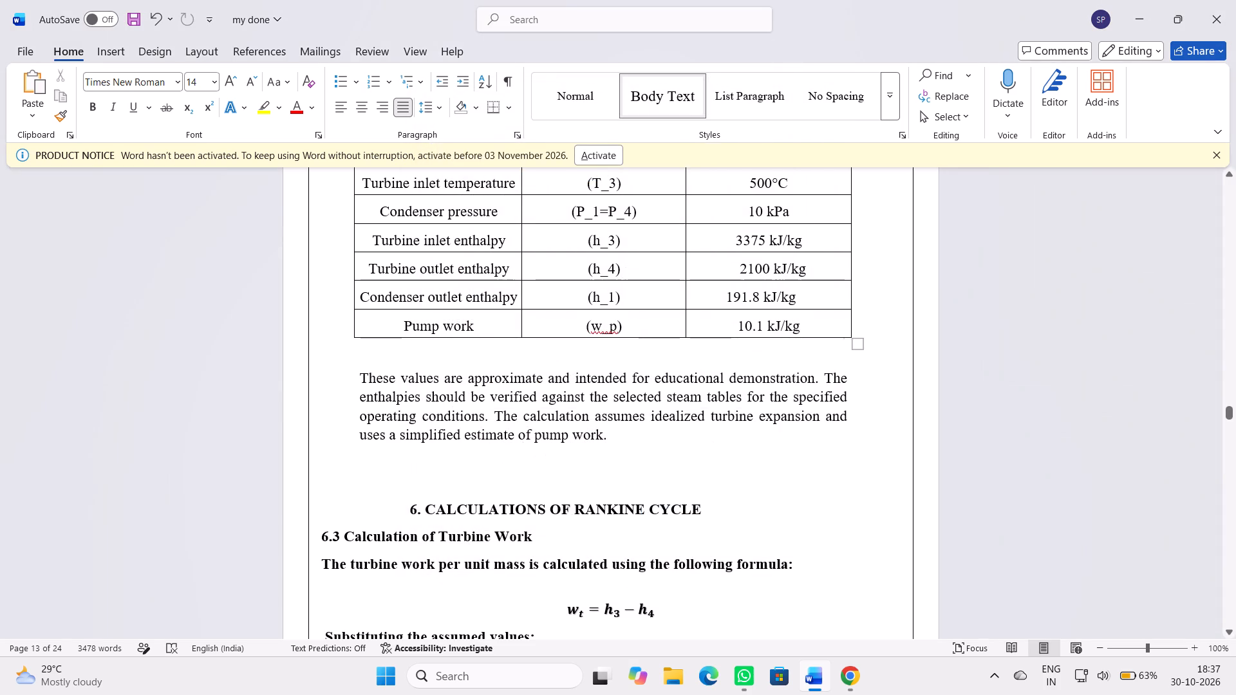
Set the left indent of the 6.3 heading and the turbine work formula sentence beneath it to 1.26 cm.
scroll(431, 463, "down", 2)
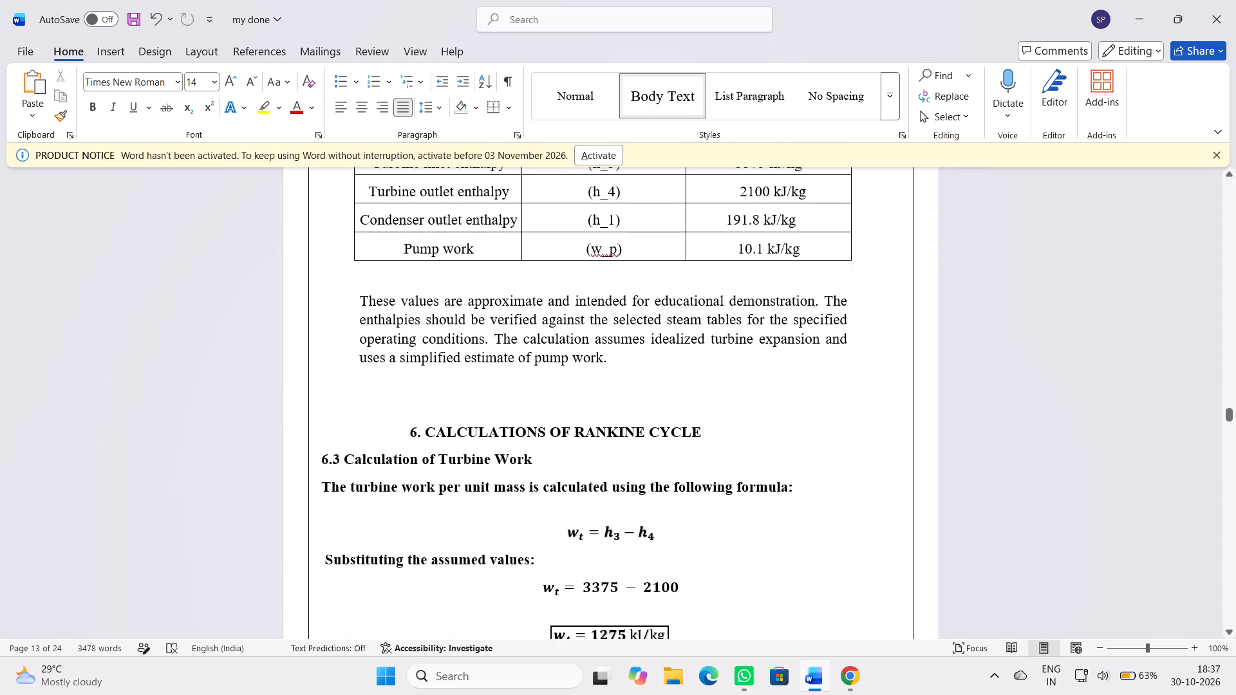
left_click_drag(322, 459, 803, 488)
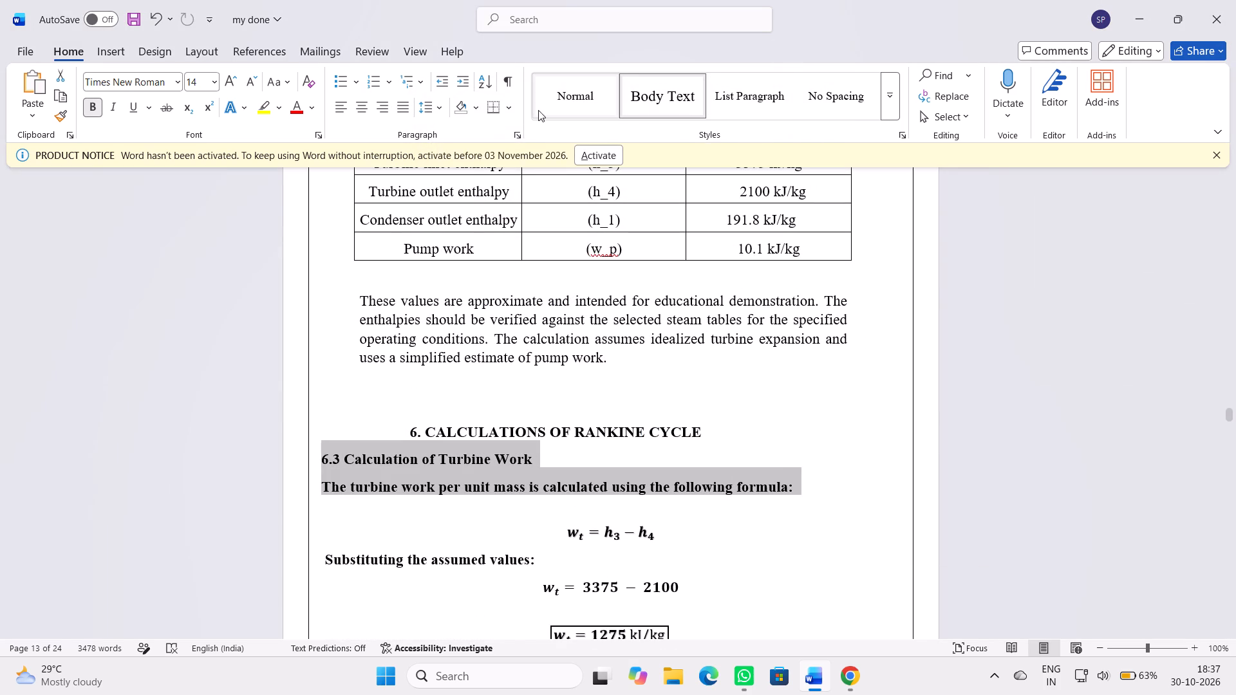
left_click(520, 133)
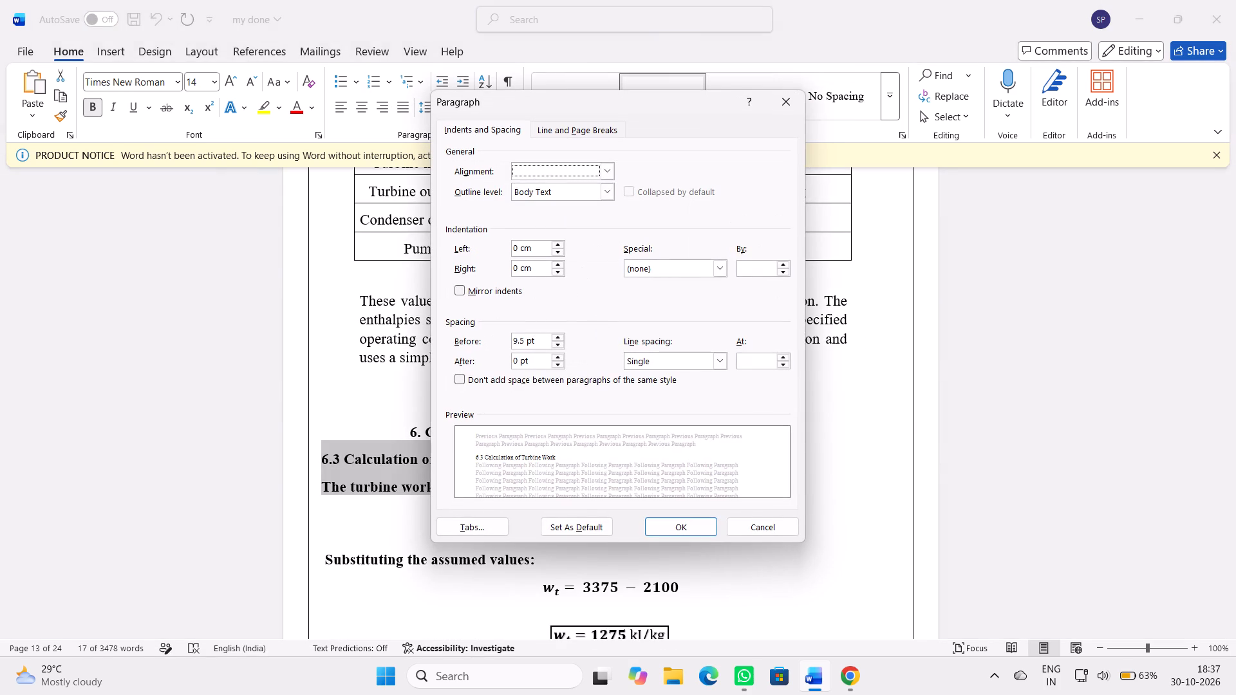
left_click(538, 252)
key("BackSpace")
key("BackSpace")
key("BackSpace")
type("1.26")
key("BackSpace")
key("BackSpace")
key("BackSpace")
key("BackSpace")
key("BackSpace")
key("BackSpace")
key("BackSpace")
key("BackSpace")
key("BackSpace")
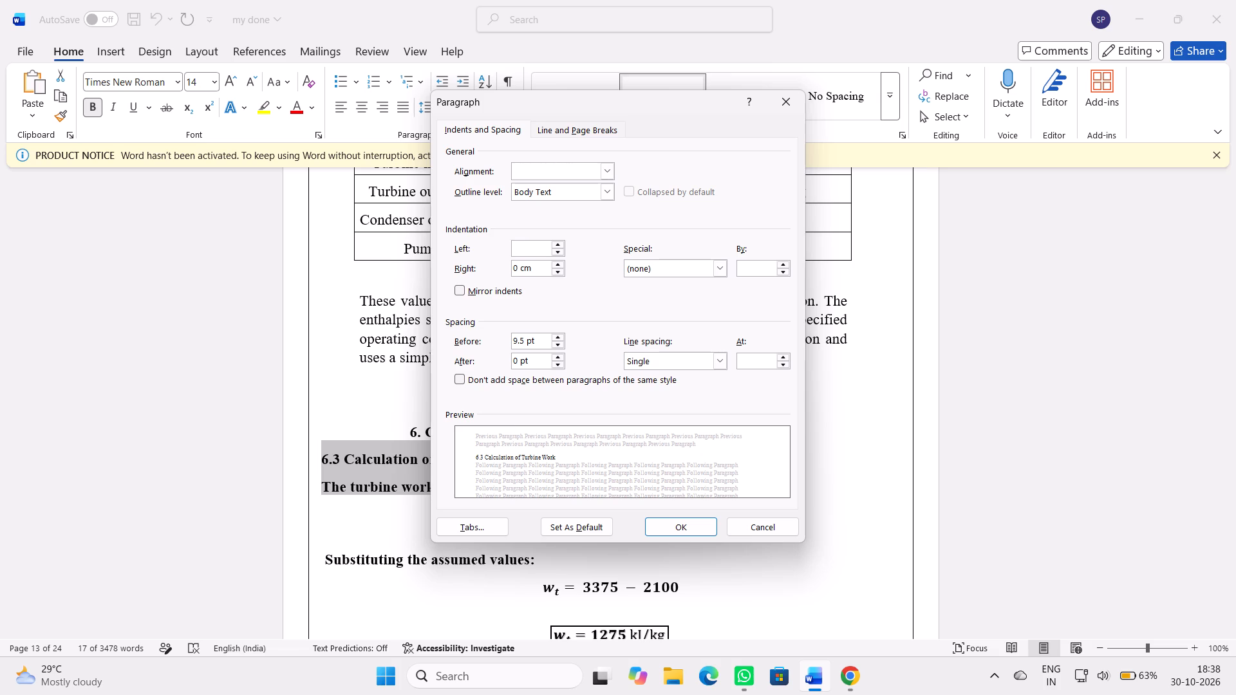
type("1.")
type("26")
key("Down")
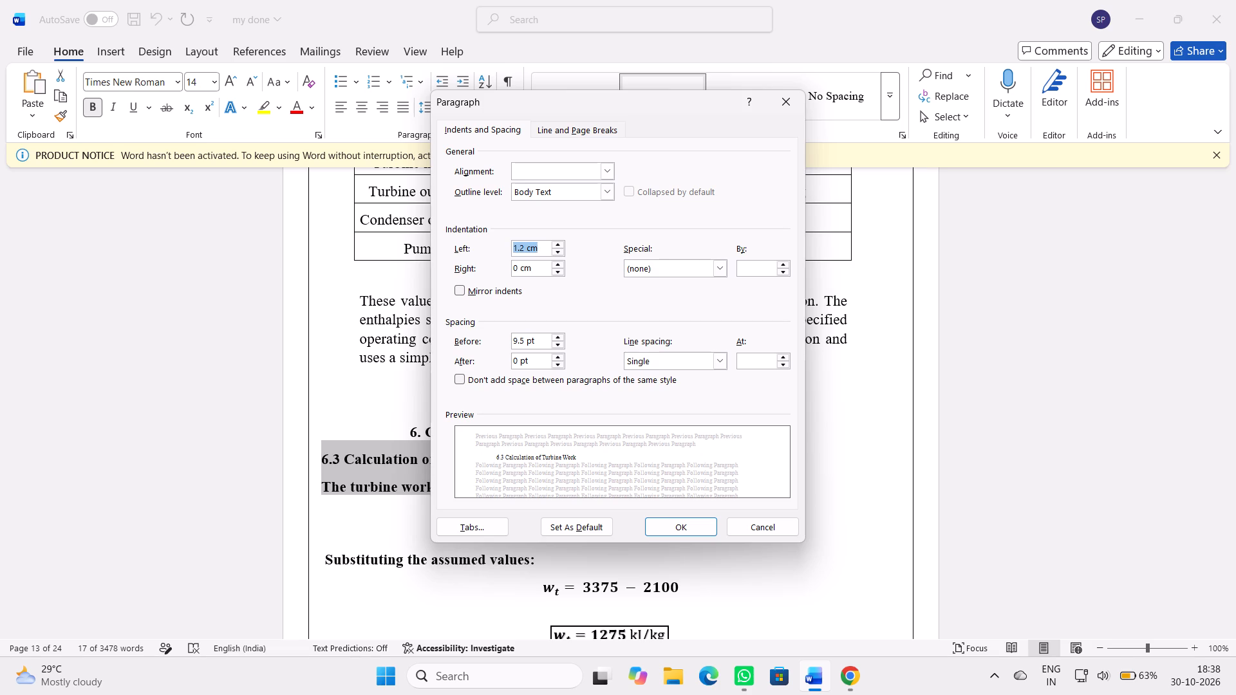
left_click(525, 254)
key("6")
Set the right indent of the same two section 6.3 lines to 1.75 cm and apply the paragraph settings.
left_click(541, 272)
key("BackSpace")
key("BackSpace")
key("BackSpace")
key("BackSpace")
key("BackSpace")
key("BackSpace")
key("BackSpace")
key("BackSpace")
key("BackSpace")
type("1.")
type("75")
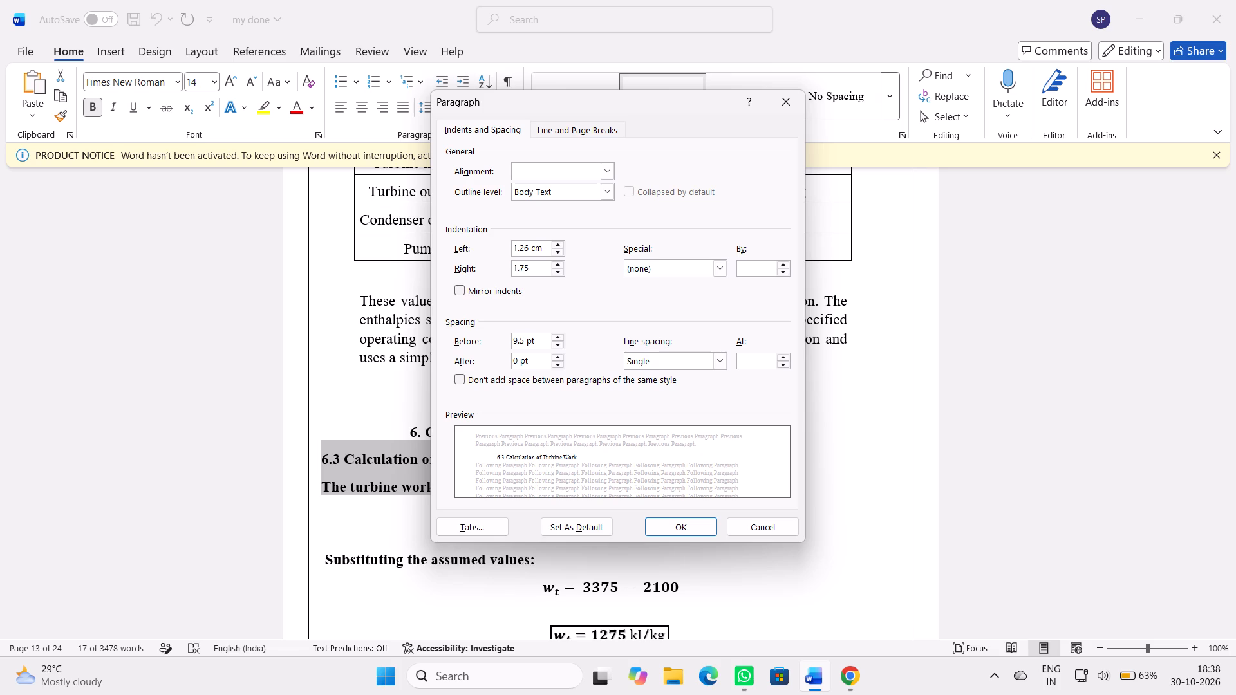
left_click(700, 524)
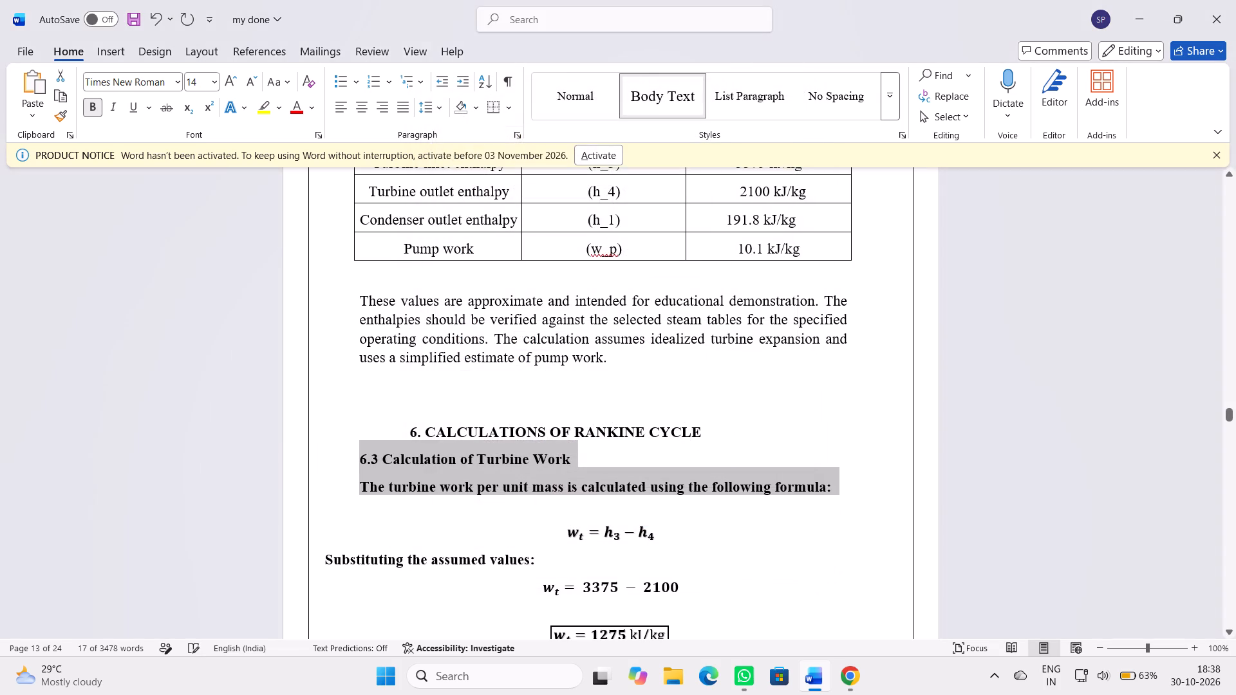
left_click(1018, 472)
Justify the "Substituting the assumed values:" line in section 6.3.
scroll(1020, 473, "down", 4)
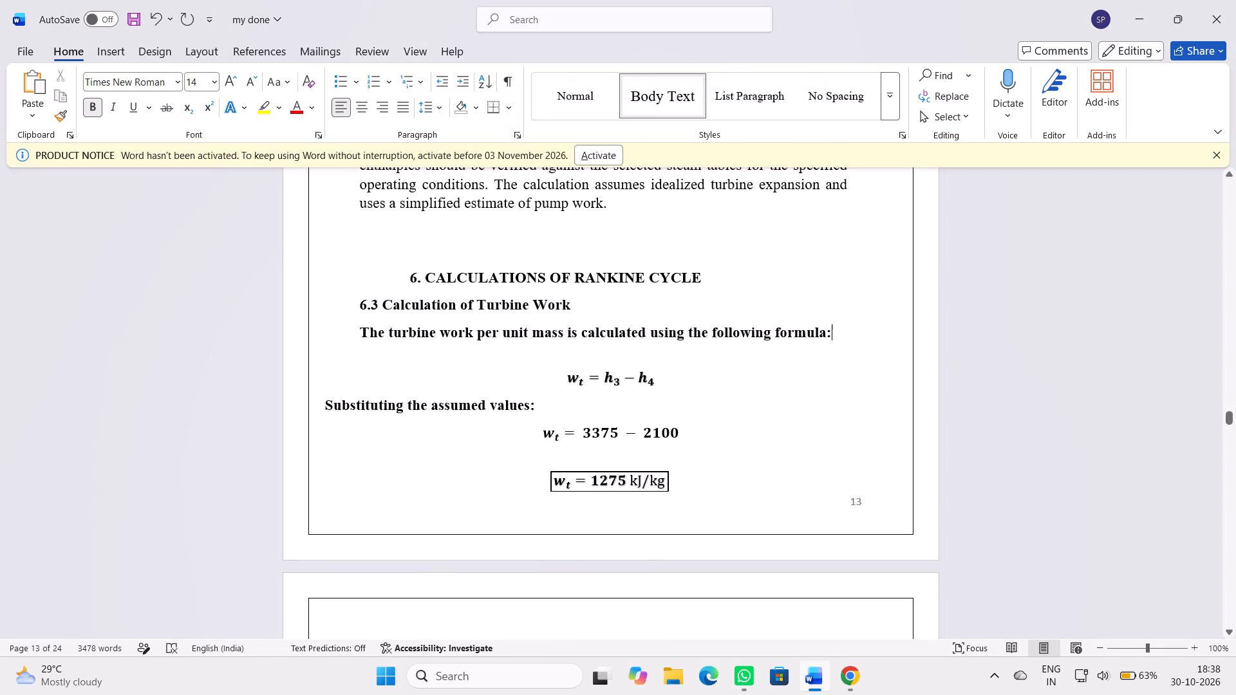
left_click_drag(323, 408, 530, 421)
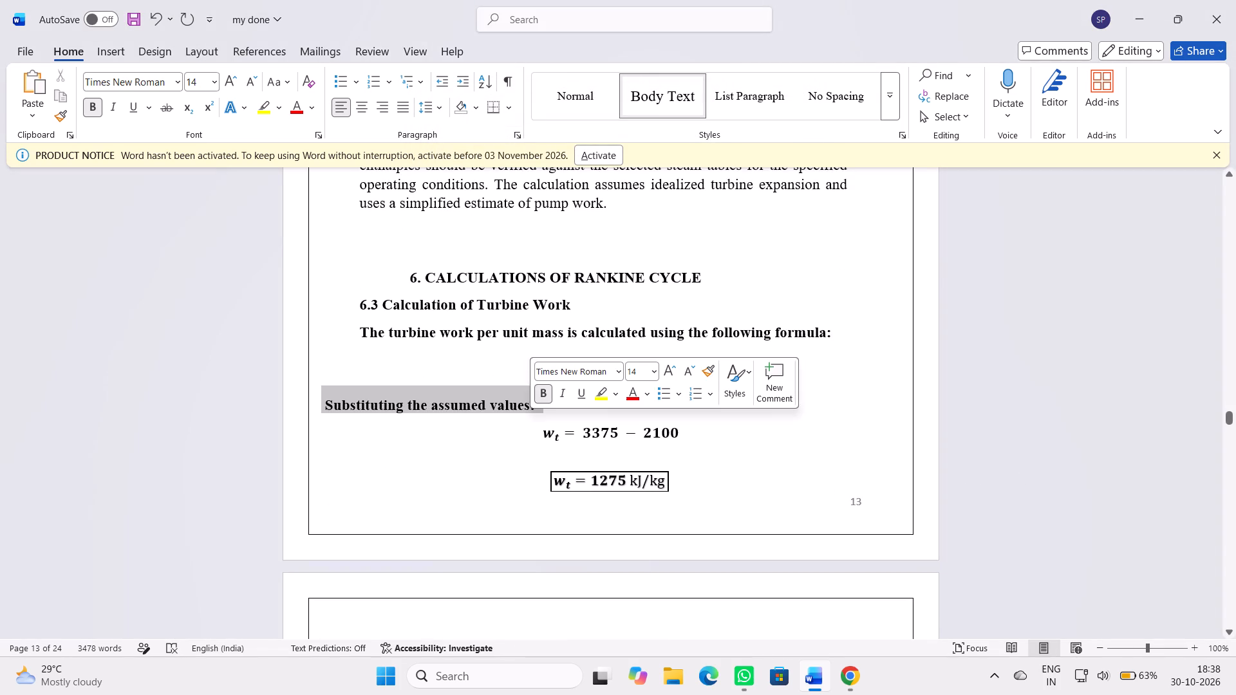
left_click(404, 110)
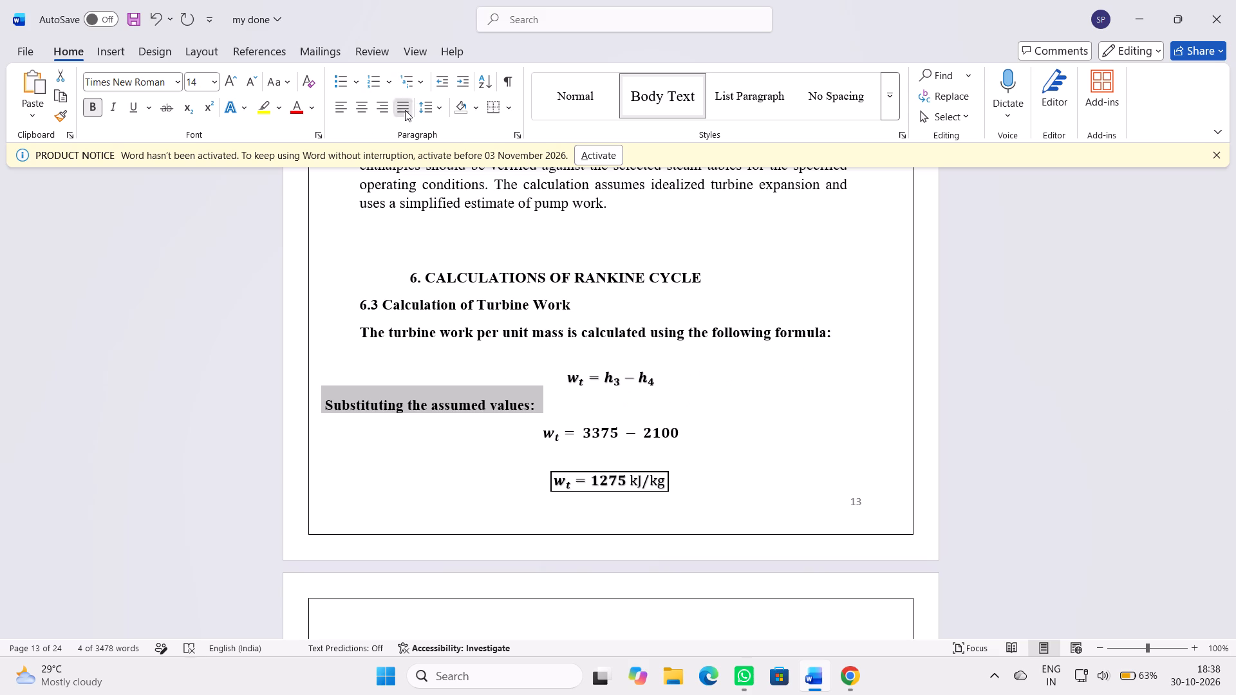
left_click(399, 109)
Set the left indent of the "Substituting the assumed values:" line to 1.26 cm.
left_click(520, 134)
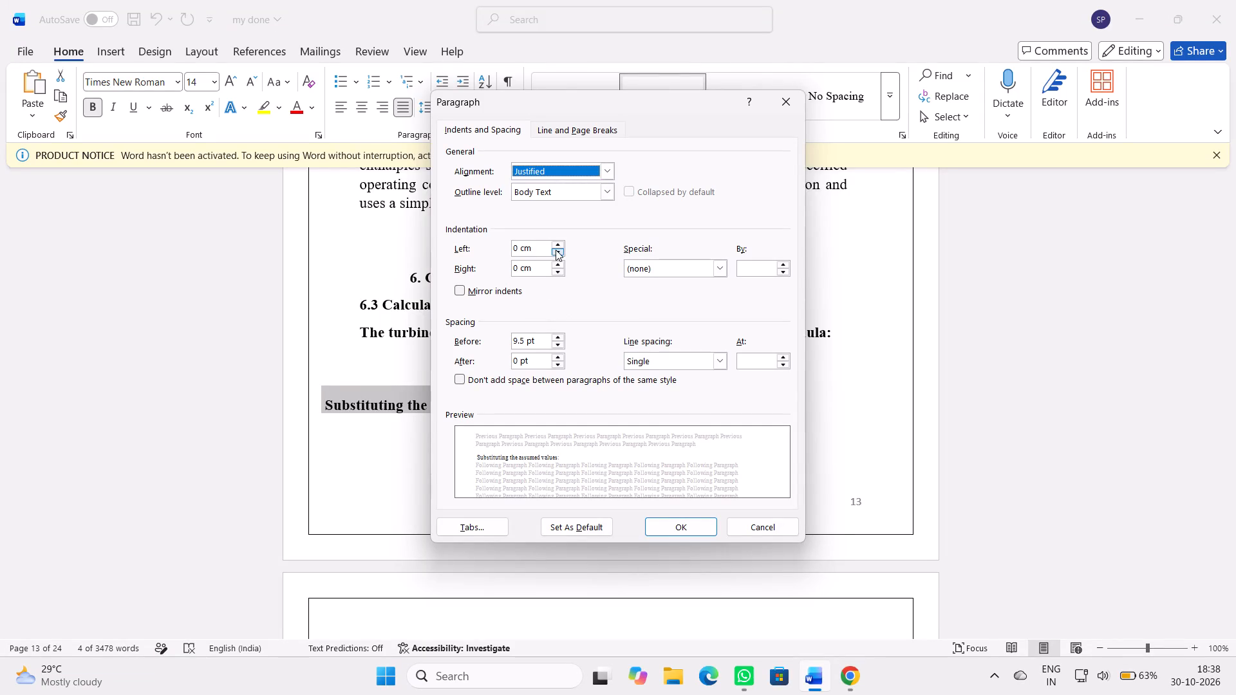
left_click(531, 250)
key("BackSpace")
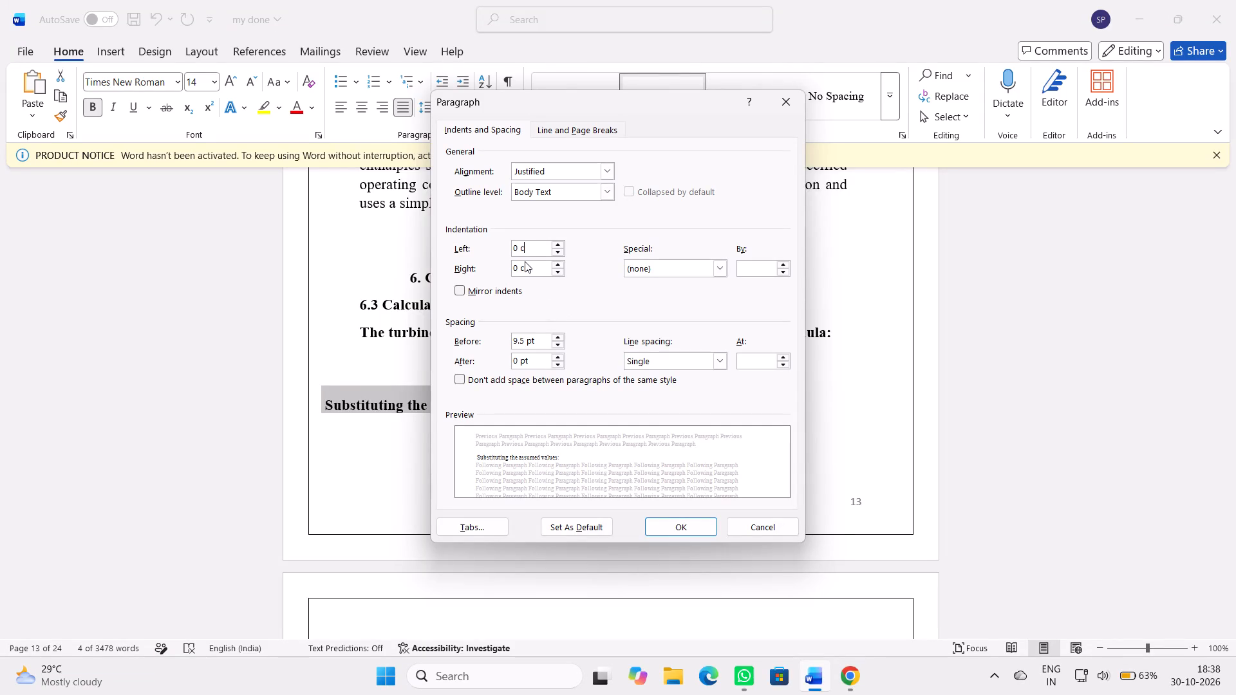
key("BackSpace")
key("BackSpace")
key("BackSpace")
key("1")
key("period")
key("2")
key("6")
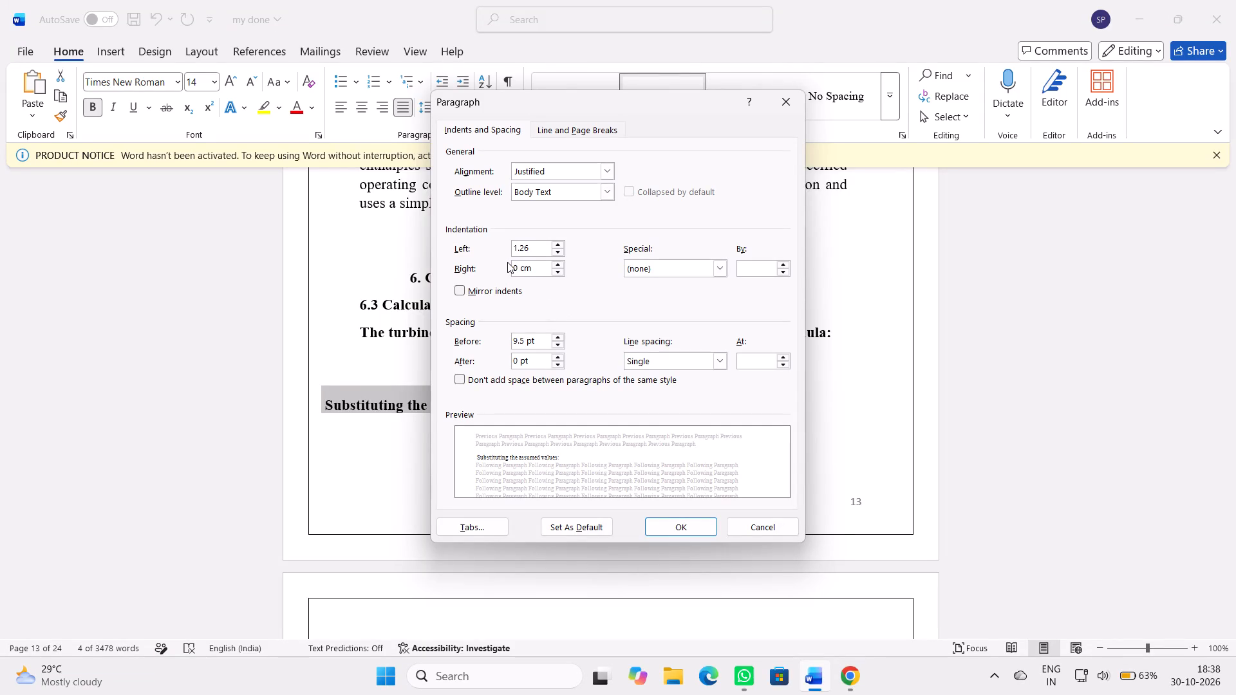
Set the right indent of the "Substituting the assumed values:" line to 1.75 cm and apply the paragraph settings.
left_click(523, 266)
key("Right")
key("BackSpace")
key("BackSpace")
key("BackSpace")
key("BackSpace")
key("BackSpace")
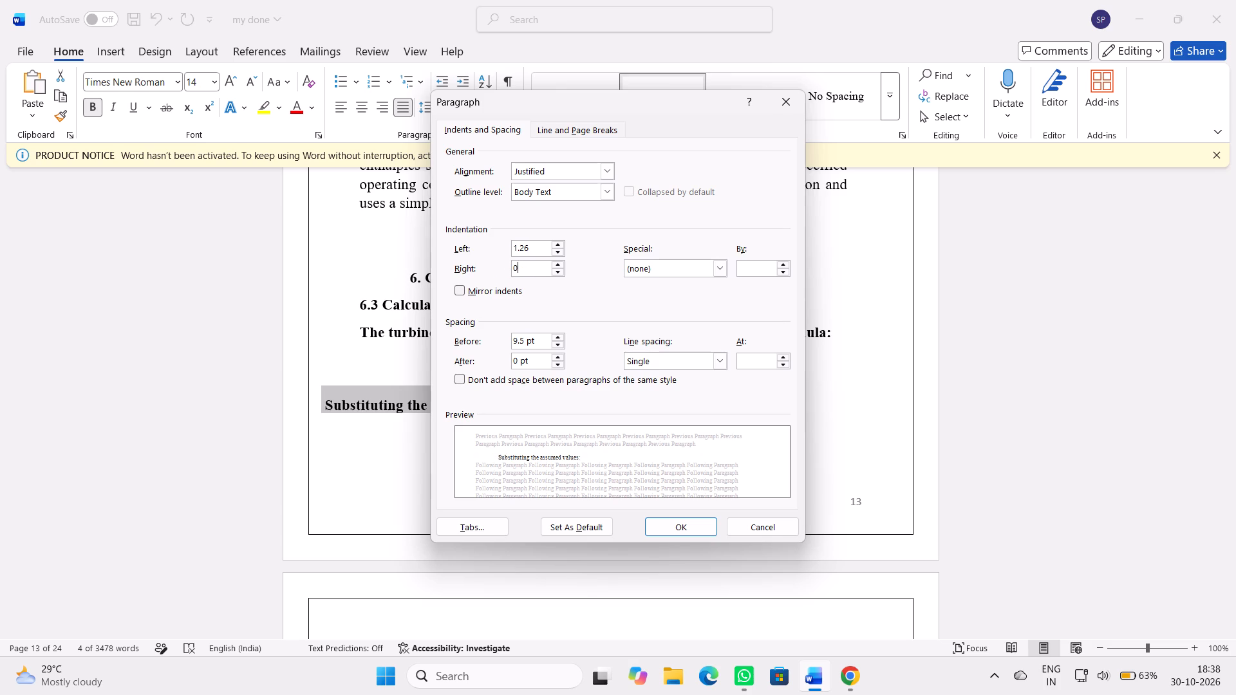
type("1.")
type("75")
left_click(661, 519)
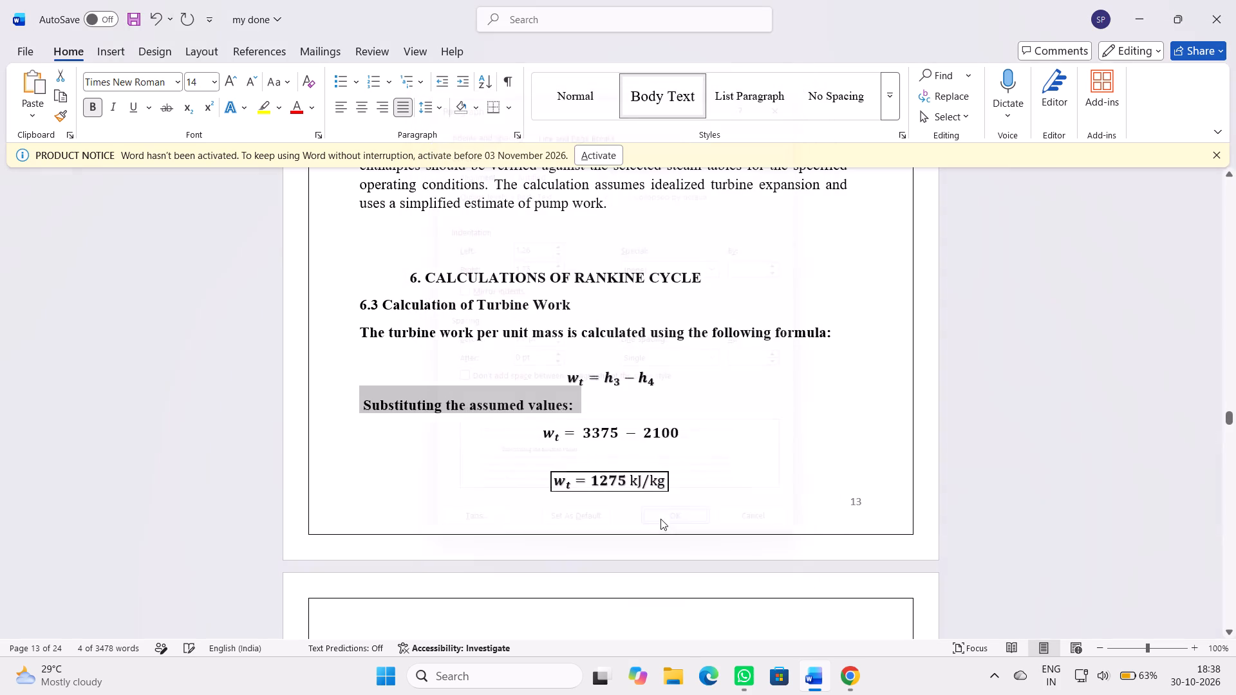
left_click(783, 458)
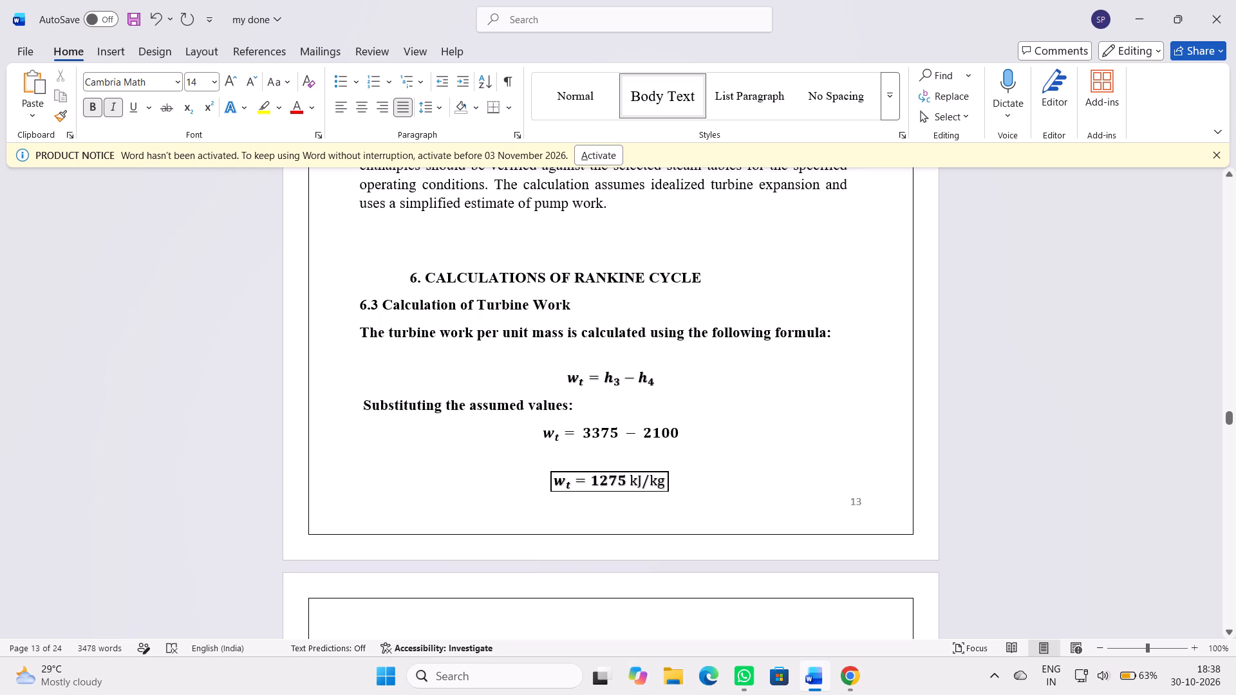
Set a 1.26 cm left indent for the "Therefore, the turbine produces" paragraph, the 6.4 heading and the pump work formula sentence.
scroll(689, 464, "down", 1)
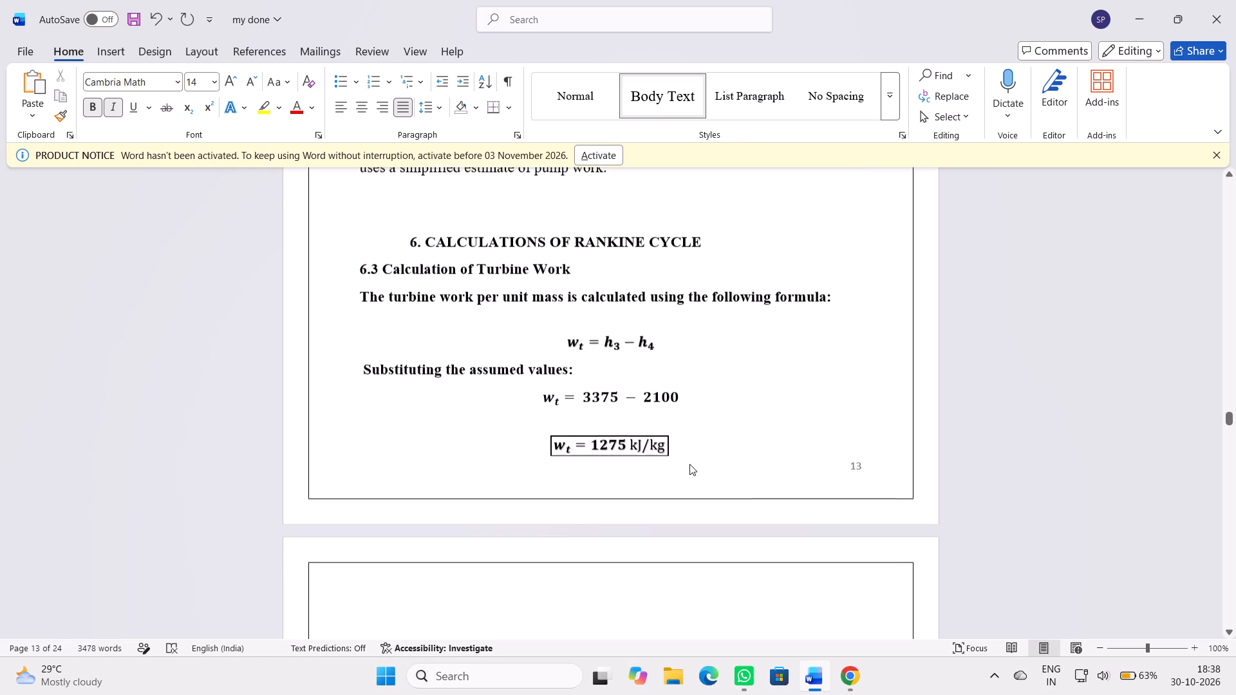
scroll(690, 464, "down", 4)
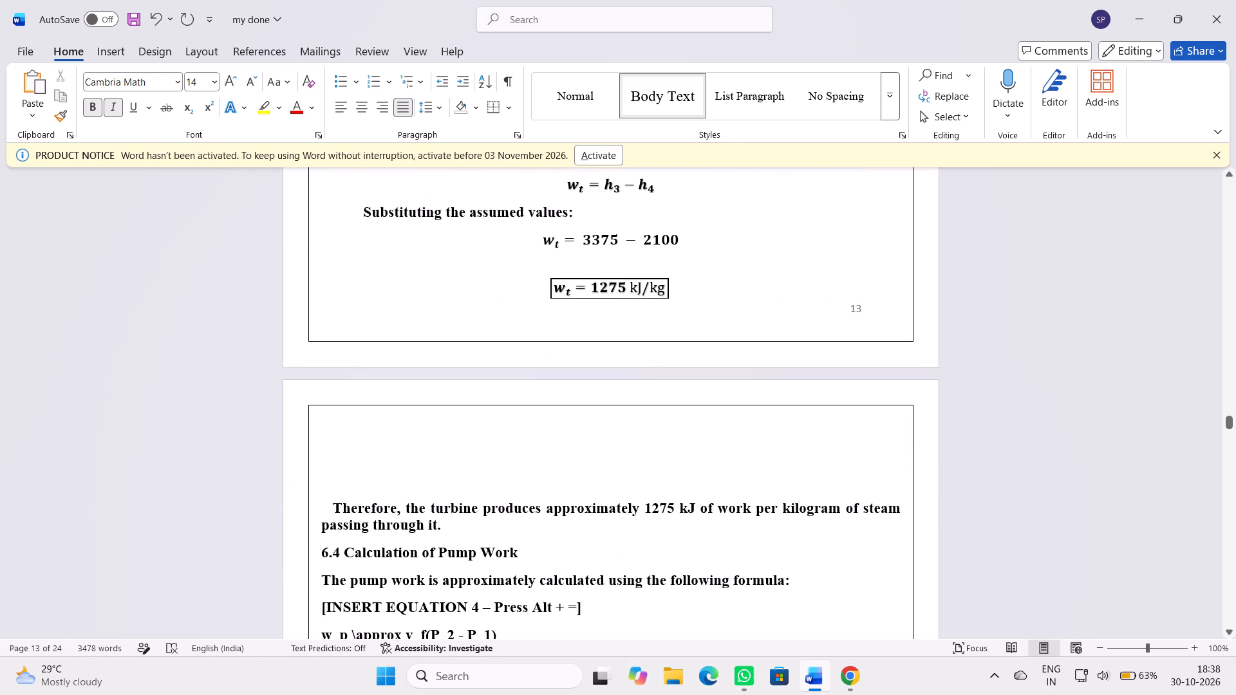
scroll(690, 463, "down", 2)
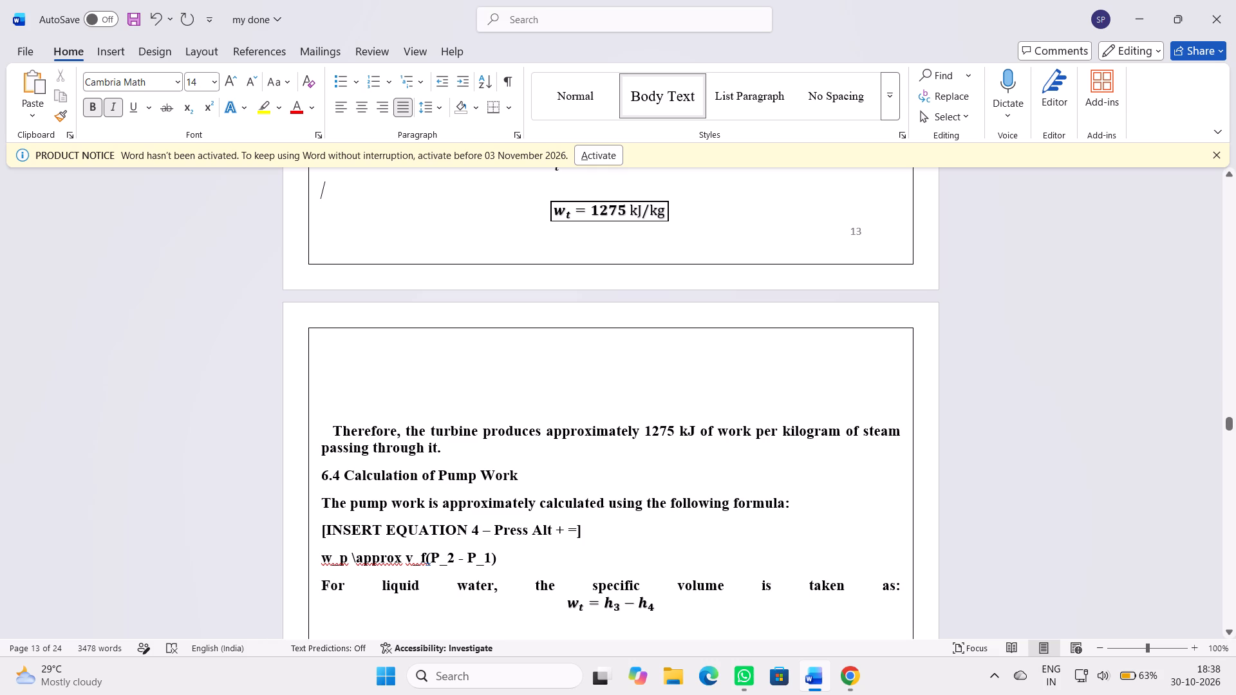
left_click_drag(335, 431, 458, 451)
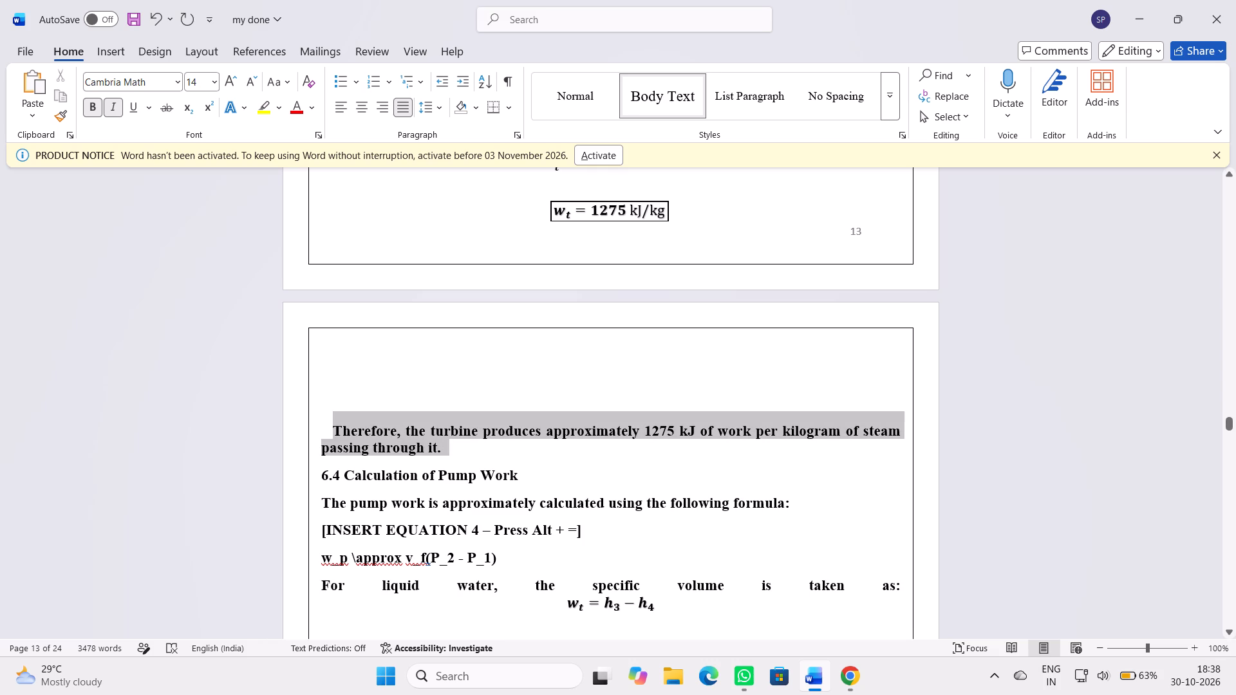
left_click_drag(458, 451, 795, 510)
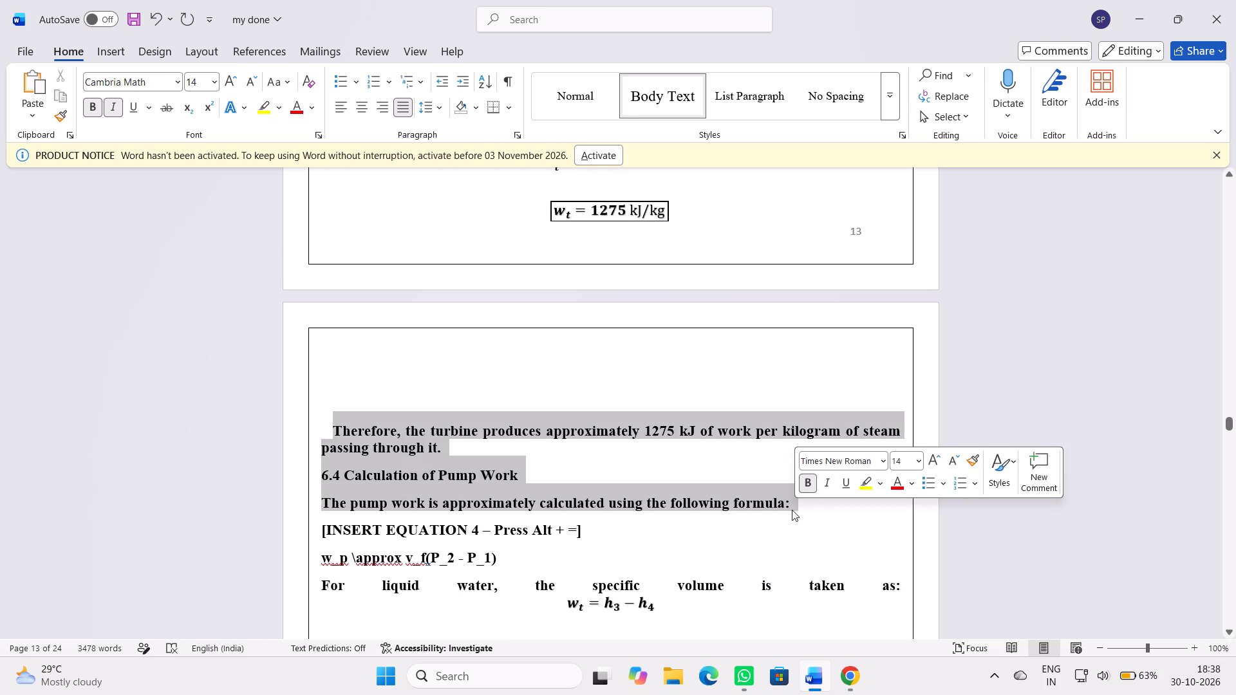
left_click(518, 131)
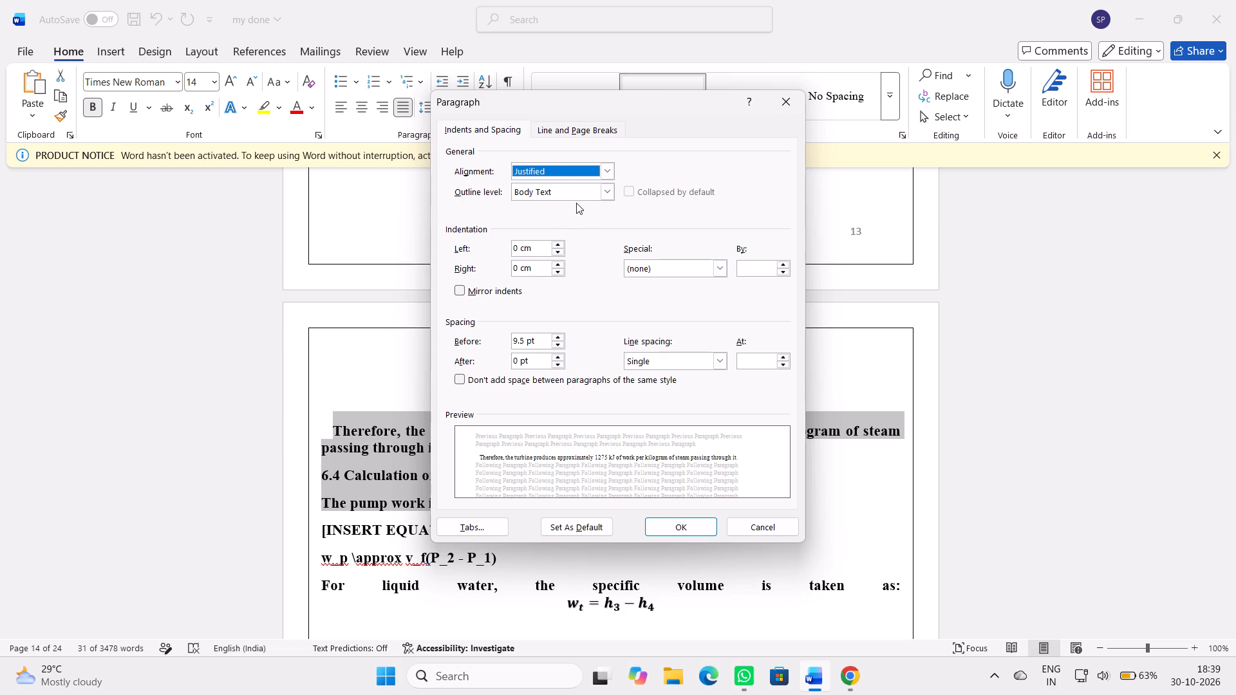
left_click(577, 192)
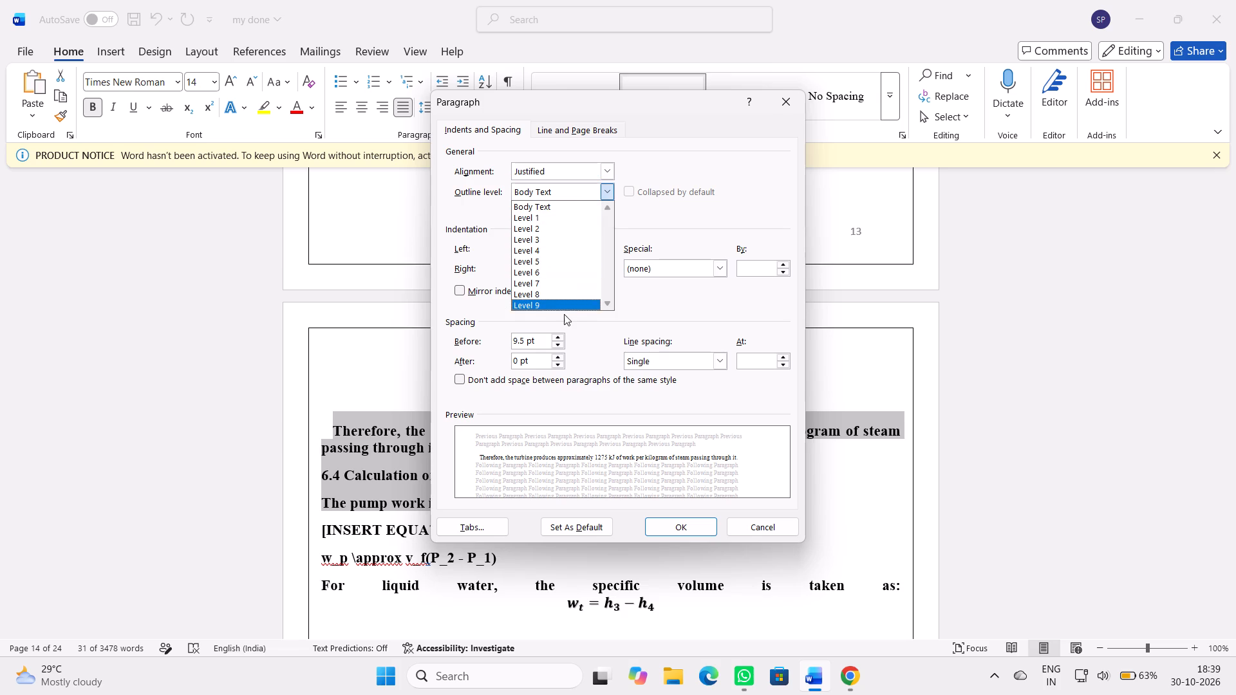
left_click(483, 335)
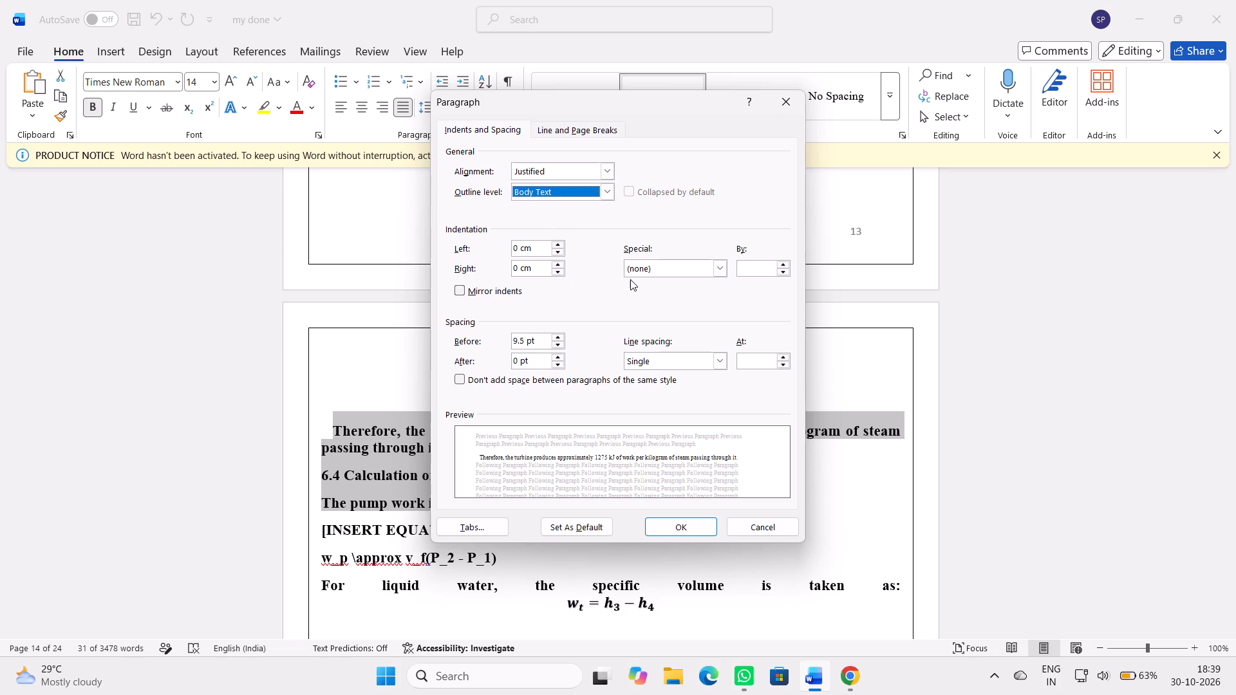
triple_click(561, 245)
double_click(559, 243)
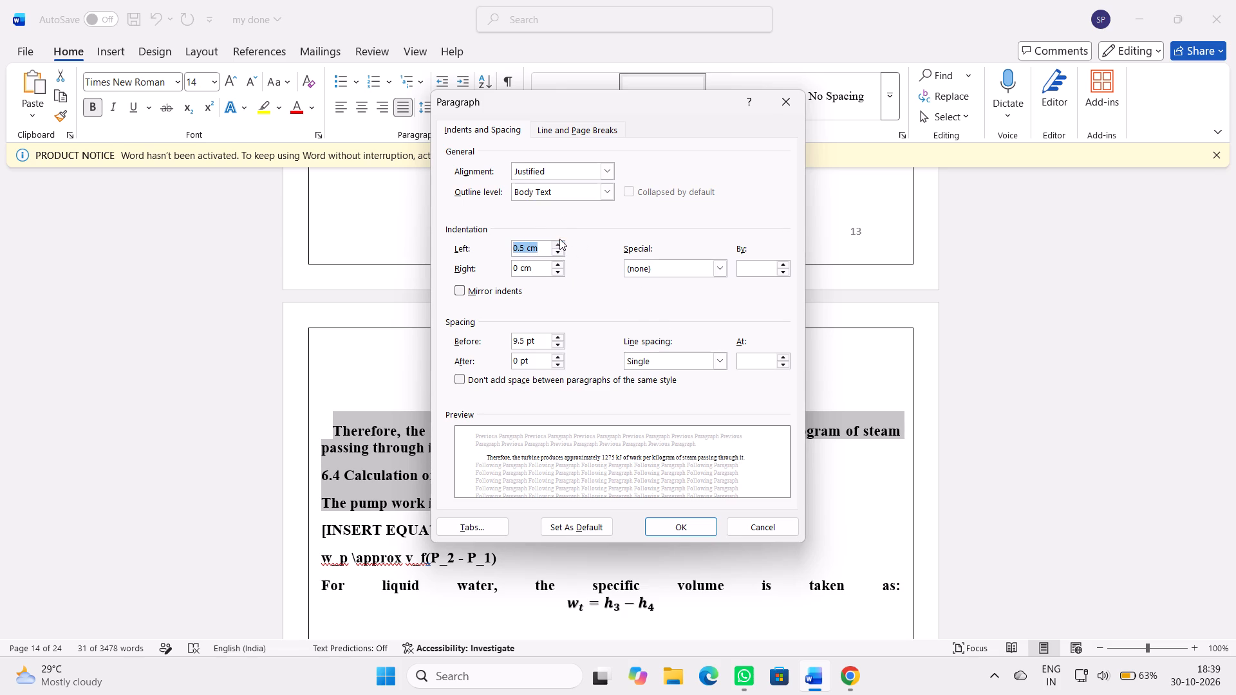
key("BackSpace")
type("1.26")
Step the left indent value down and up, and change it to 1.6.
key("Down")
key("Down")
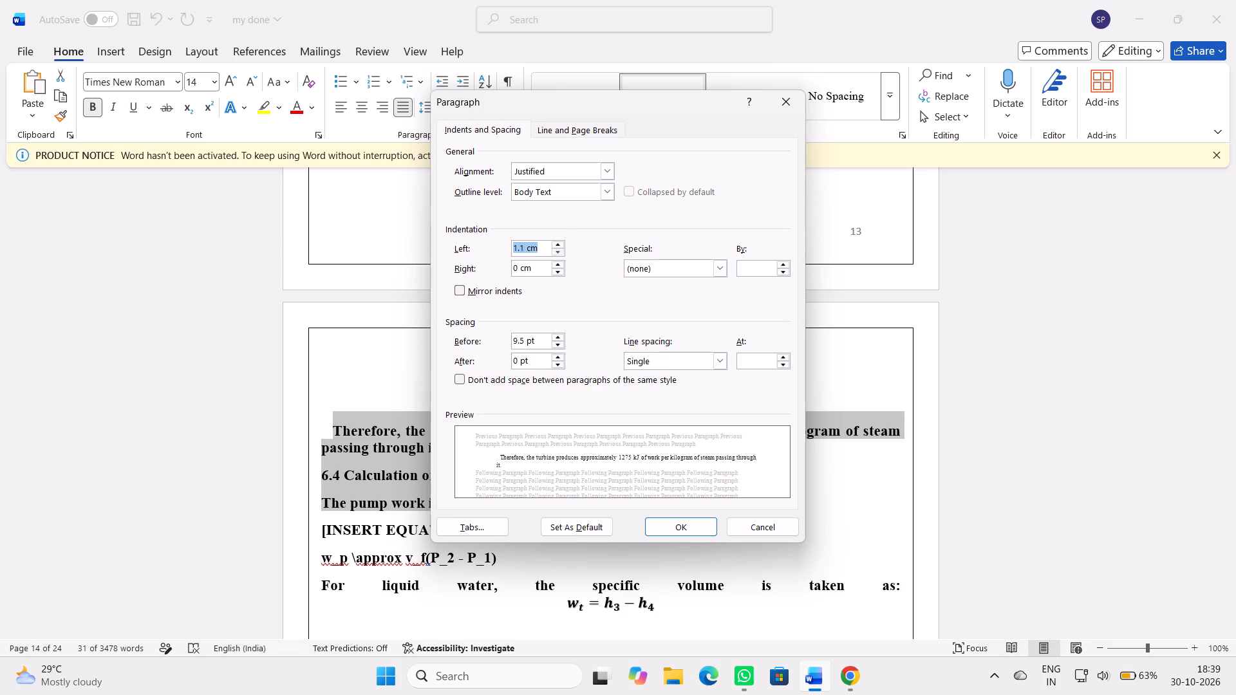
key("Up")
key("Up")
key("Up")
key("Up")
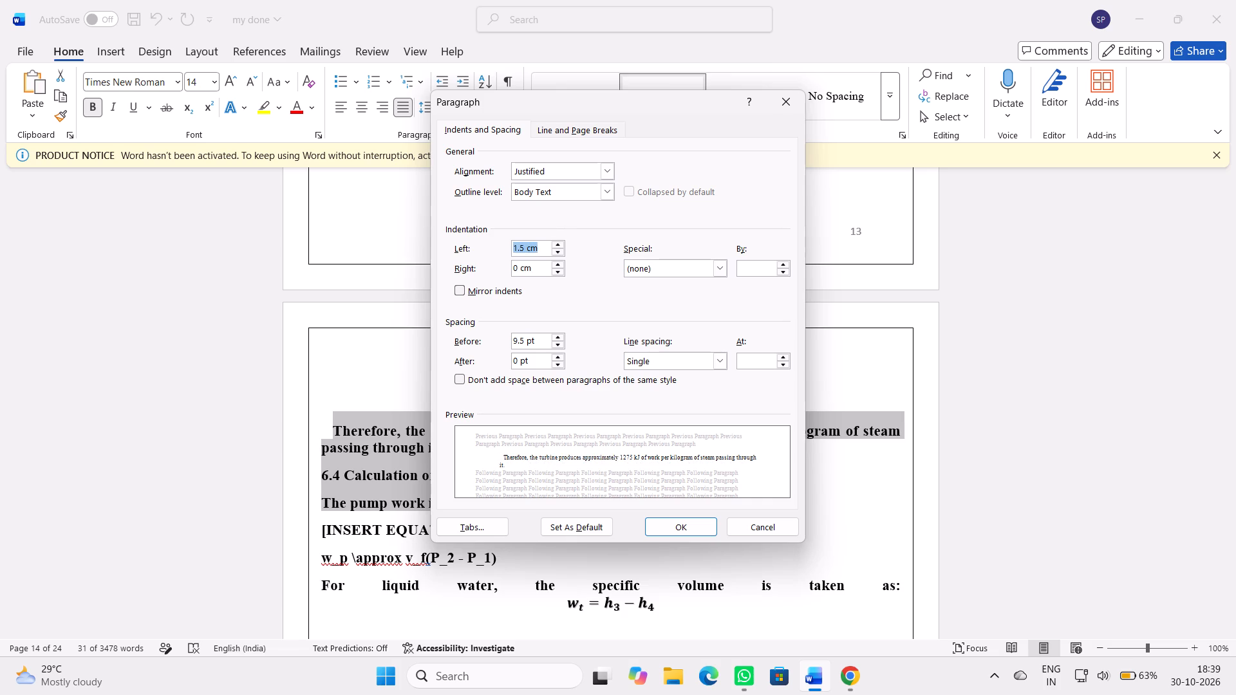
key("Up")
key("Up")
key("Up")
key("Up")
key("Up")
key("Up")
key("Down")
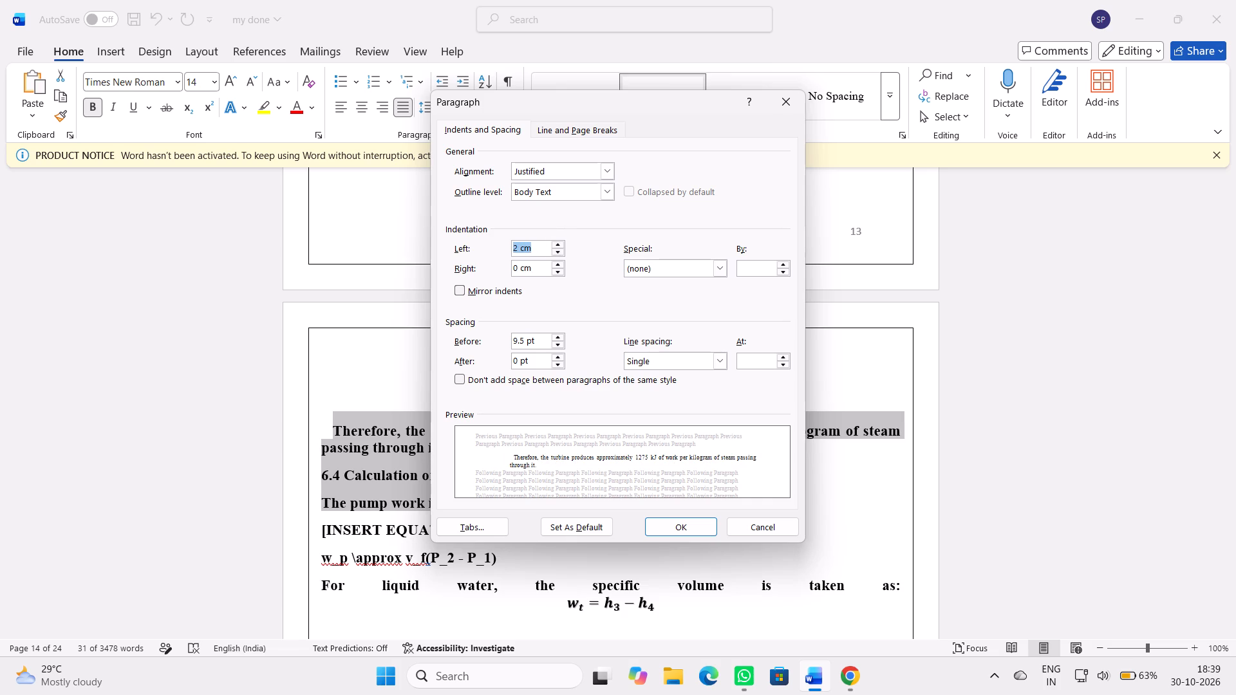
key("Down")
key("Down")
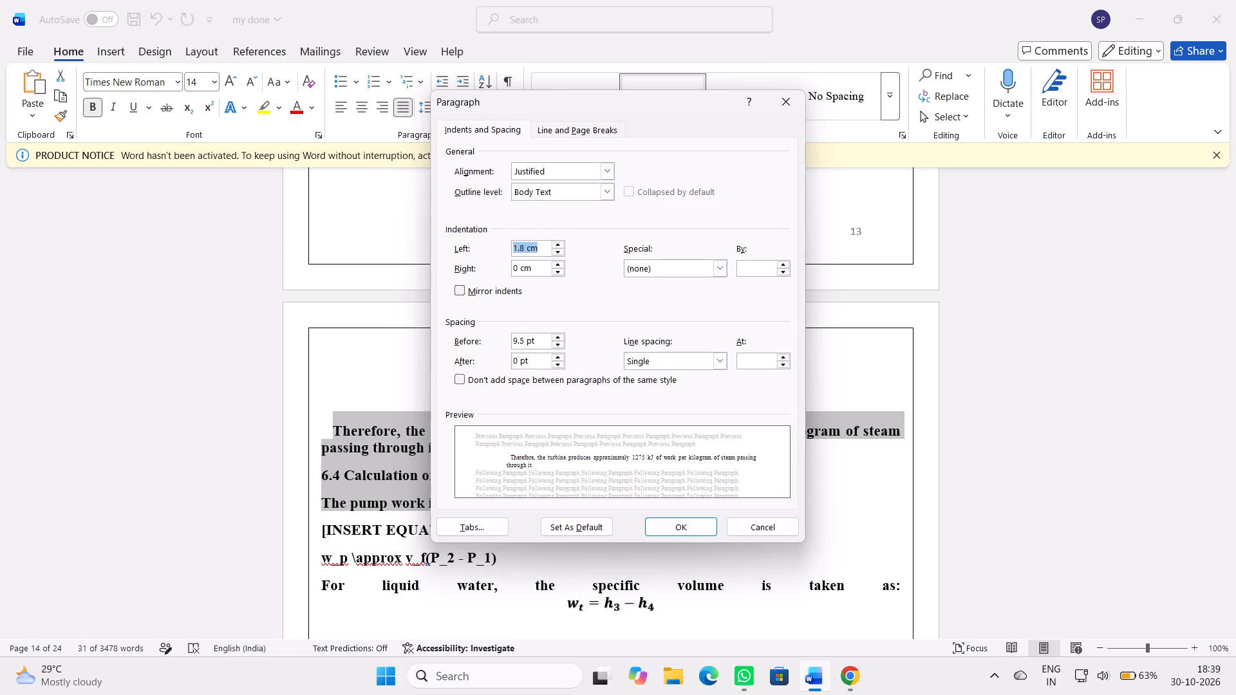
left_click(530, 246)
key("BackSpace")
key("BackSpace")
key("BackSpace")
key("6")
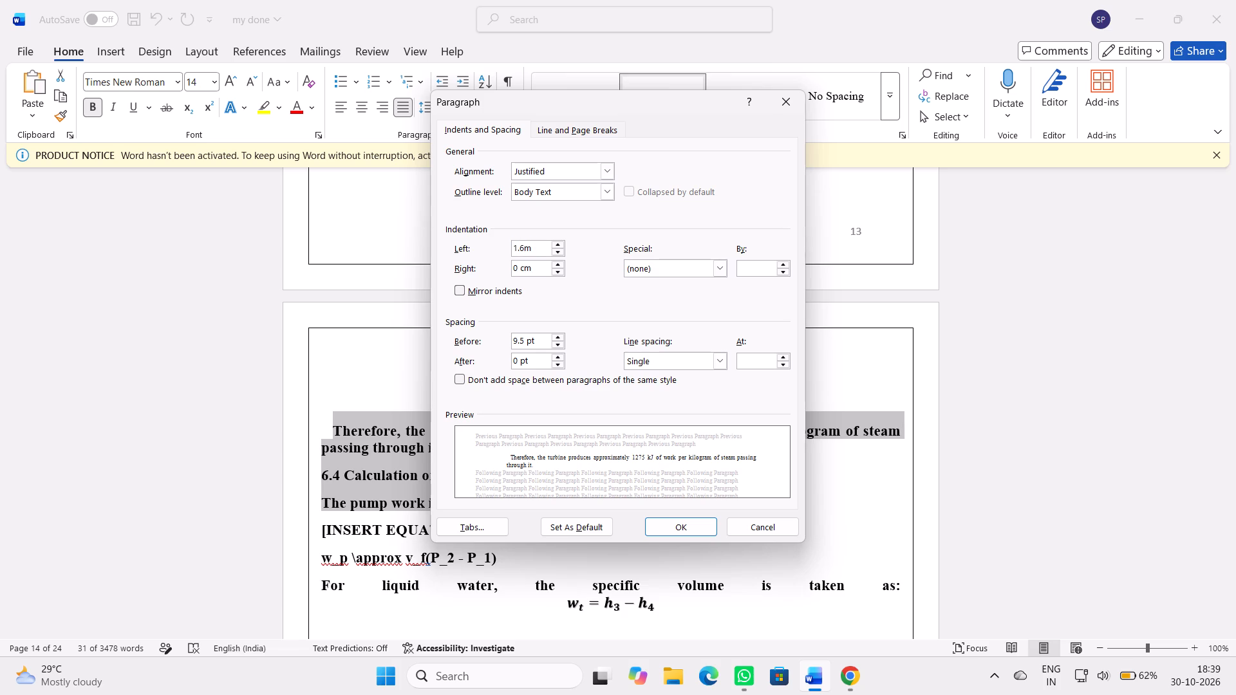
Set the right indent of the selected turbine conclusion paragraph, 6.4 heading and pump work sentence to 1.75 cm.
left_click(538, 262)
key("BackSpace")
key("BackSpace")
key("BackSpace")
key("BackSpace")
key("BackSpace")
key("BackSpace")
key("BackSpace")
key("BackSpace")
key("BackSpace")
key("BackSpace")
key("BackSpace")
type("1.")
type("75")
Correct the left indent of the same three paragraphs to 1.26 cm with a valid unit and apply the paragraph settings.
left_click(521, 249)
key("2")
left_click(680, 528)
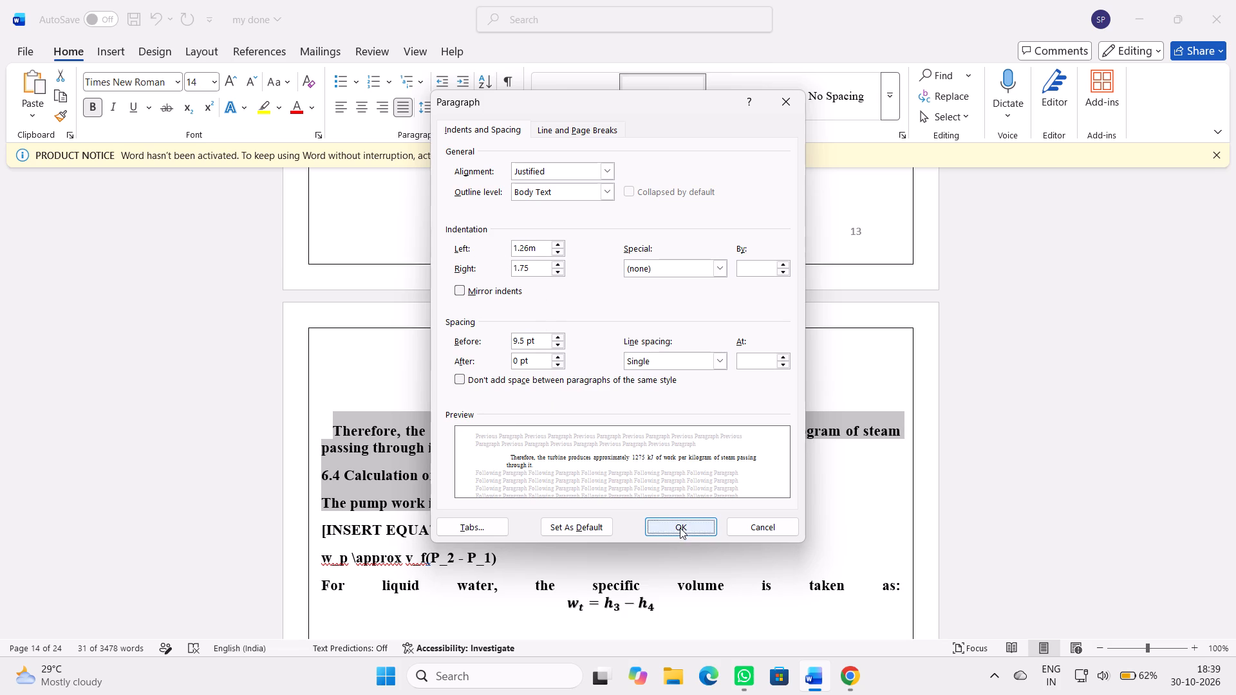
left_click(716, 359)
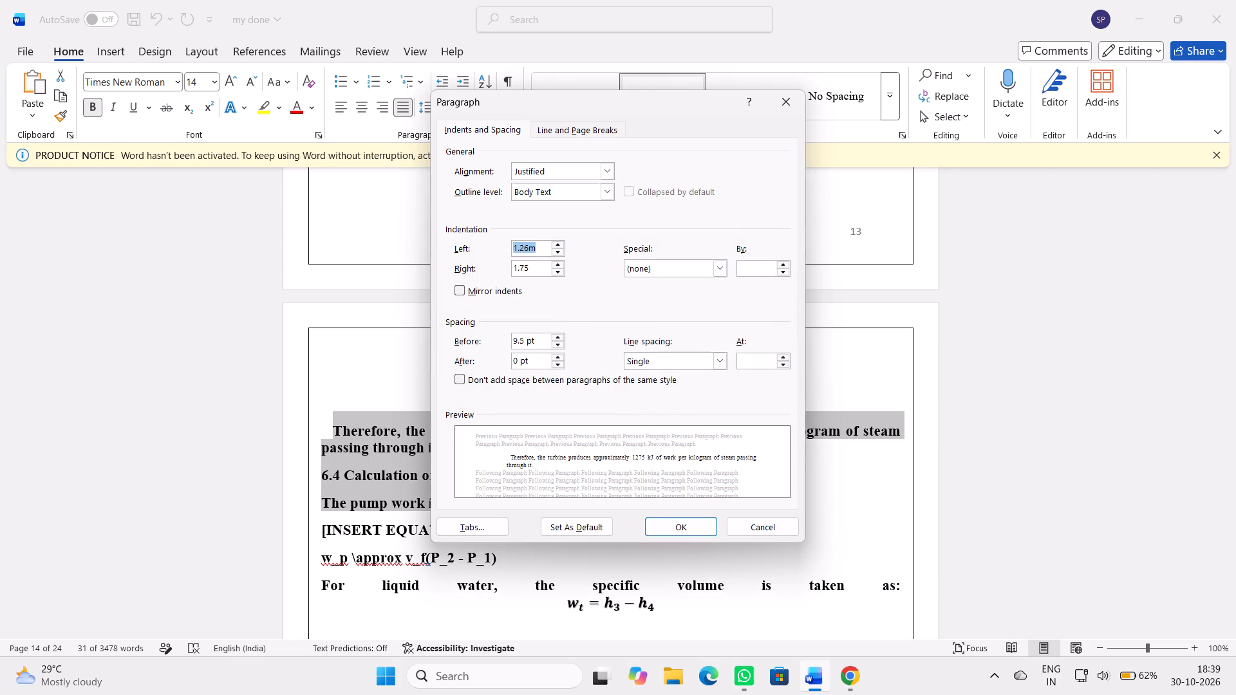
left_click(539, 252)
key("BackSpace")
left_click(702, 528)
left_click(1006, 450)
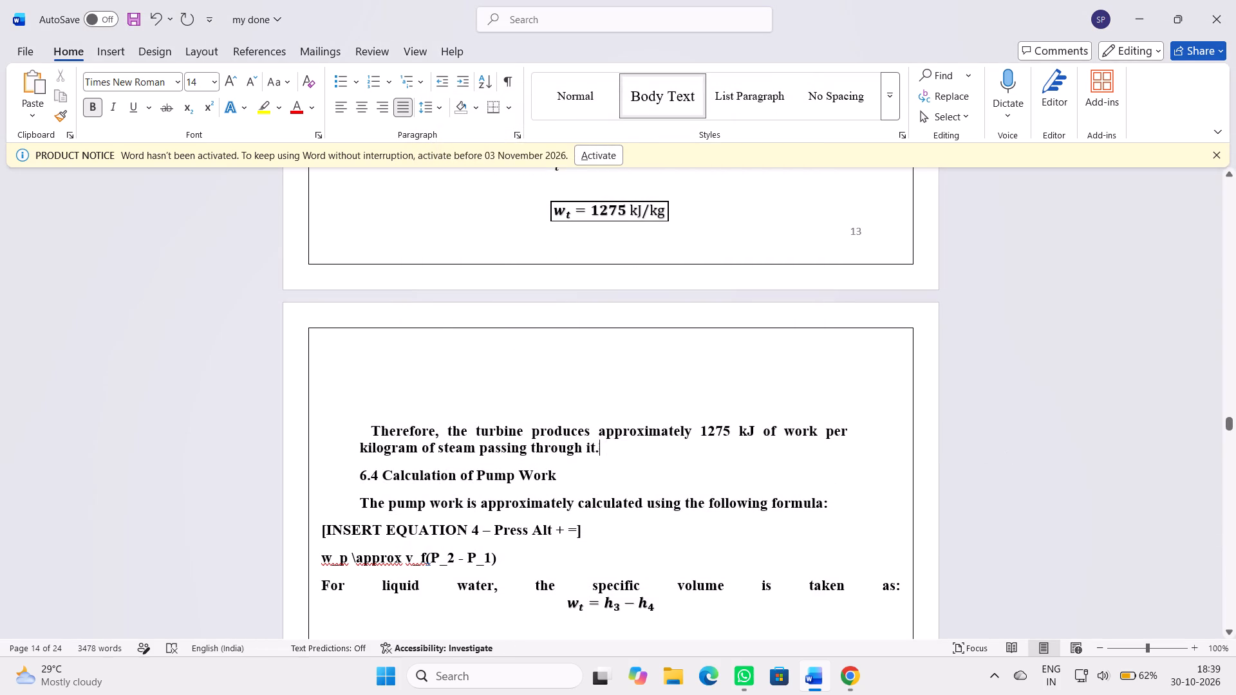
Delete the leading spaces before "Therefore, the turbine produces" in the turbine work conclusion.
scroll(1027, 537, "up", 8)
scroll(1025, 528, "down", 8)
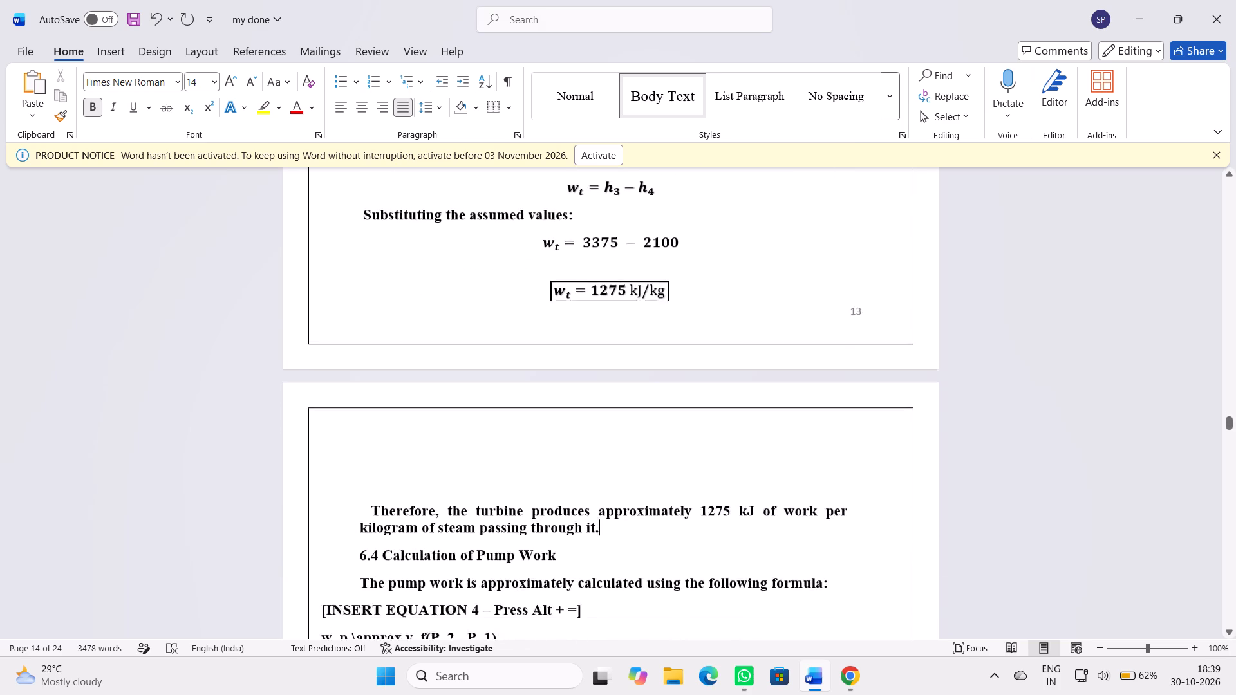
left_click(374, 429)
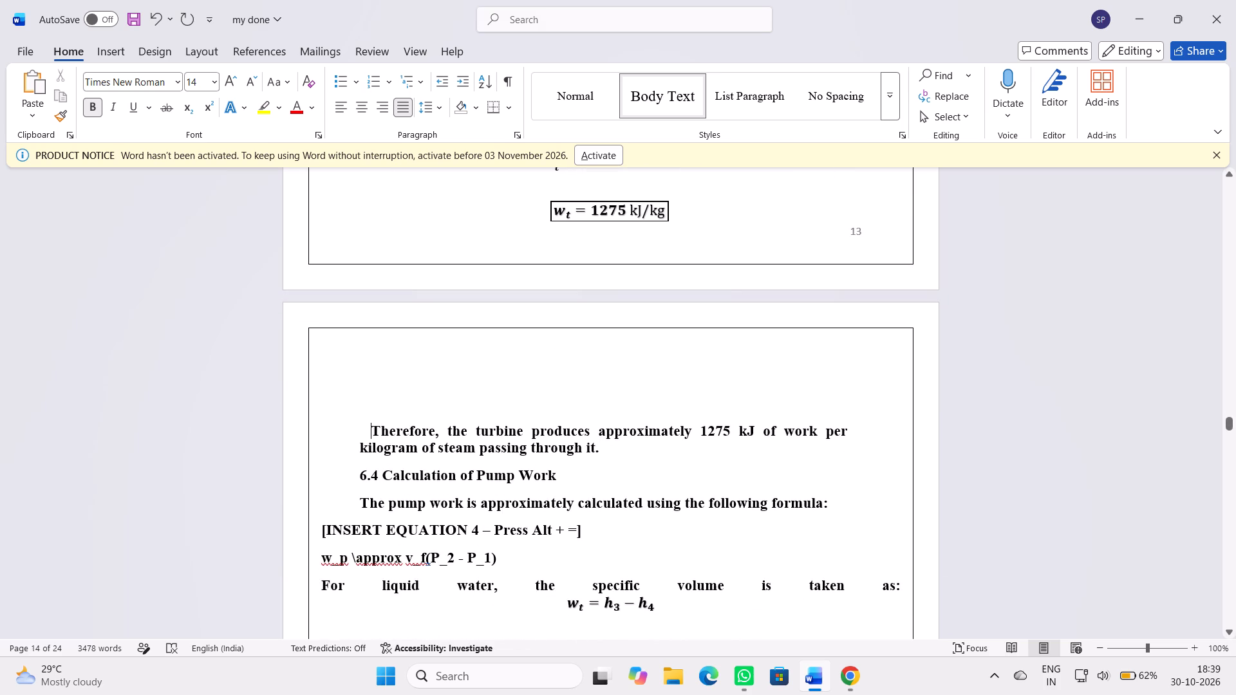
key("BackSpace")
key("BackSpace")
key("BackSpace")
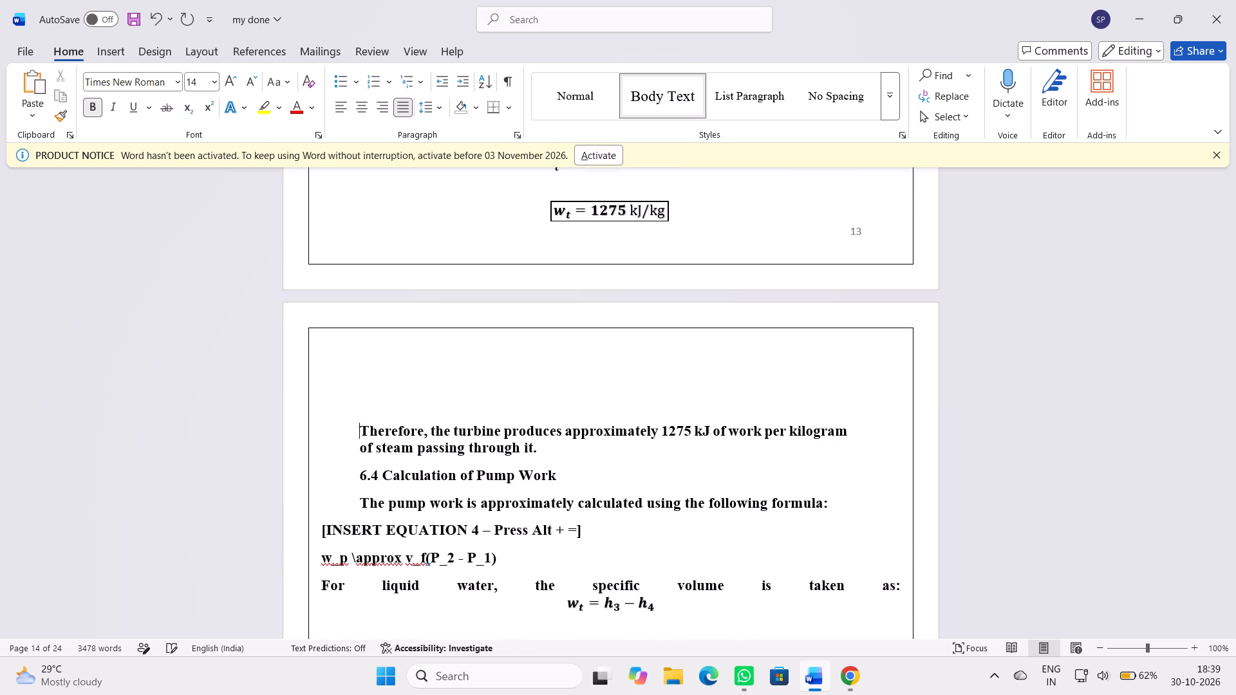
Remove the blank gap above the turbine conclusion on page 14, keeping it as a separate paragraph after the boxed w_t equation.
key("Return")
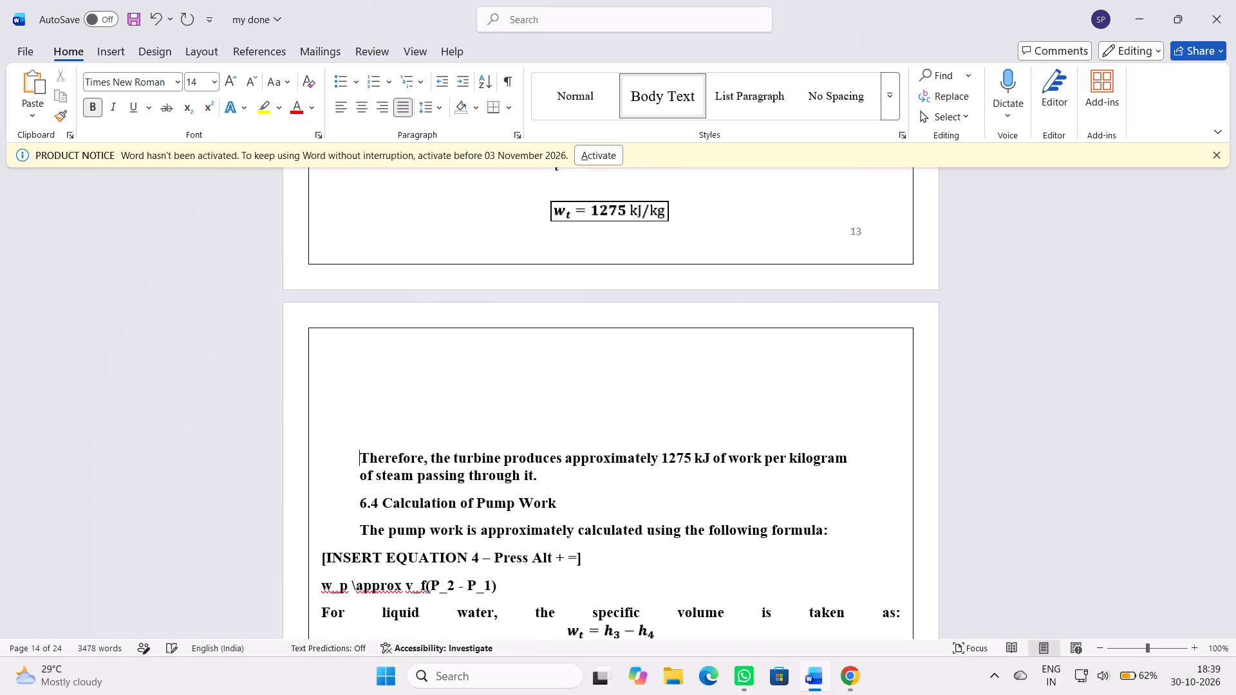
key("BackSpace")
key("BackSpace")
key("BackSpace")
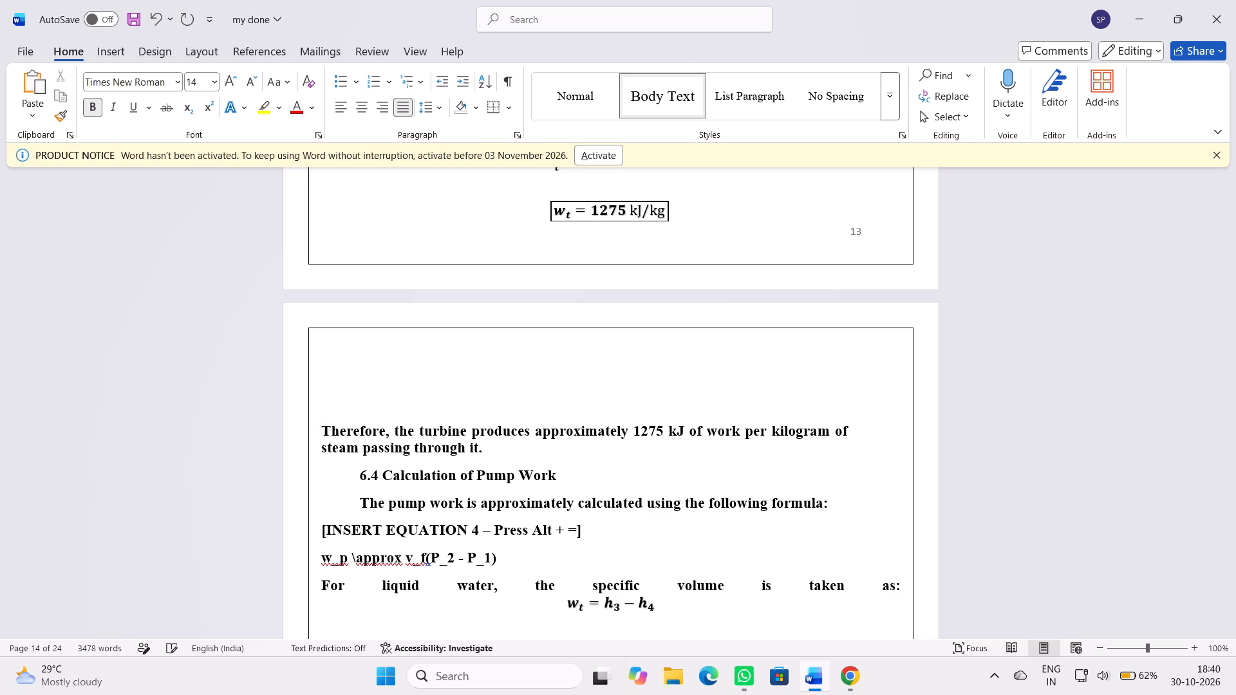
key("BackSpace")
key("BackSpace")
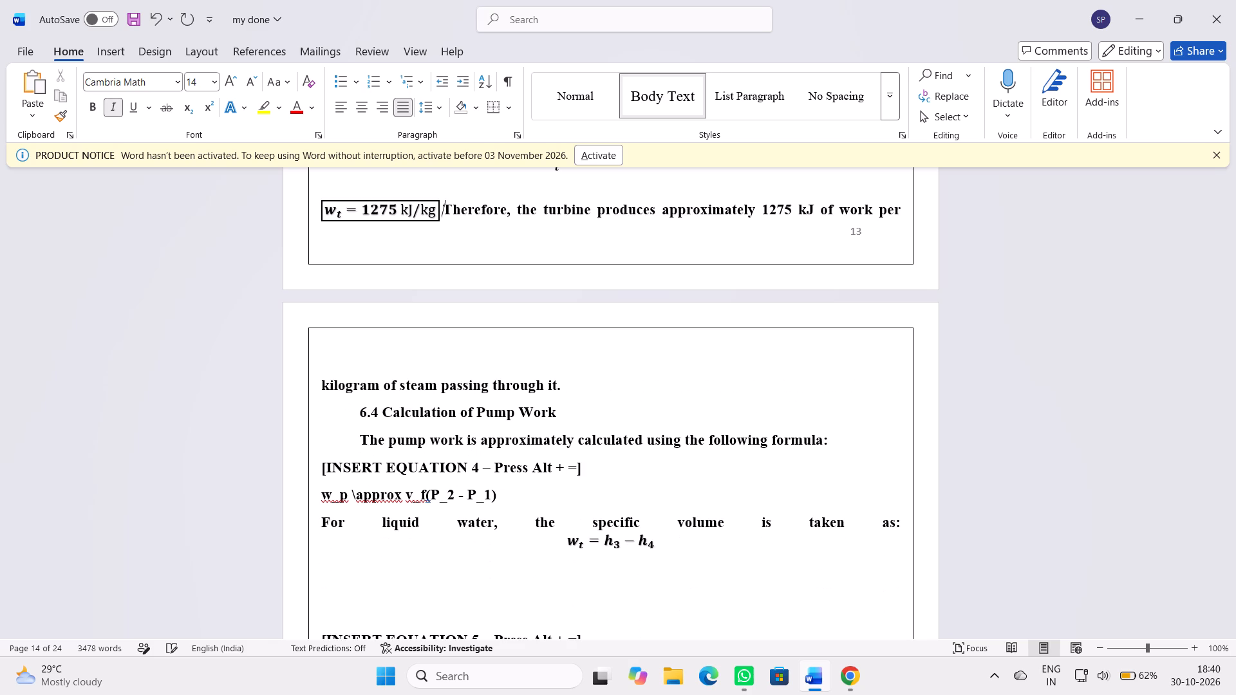
key("Return")
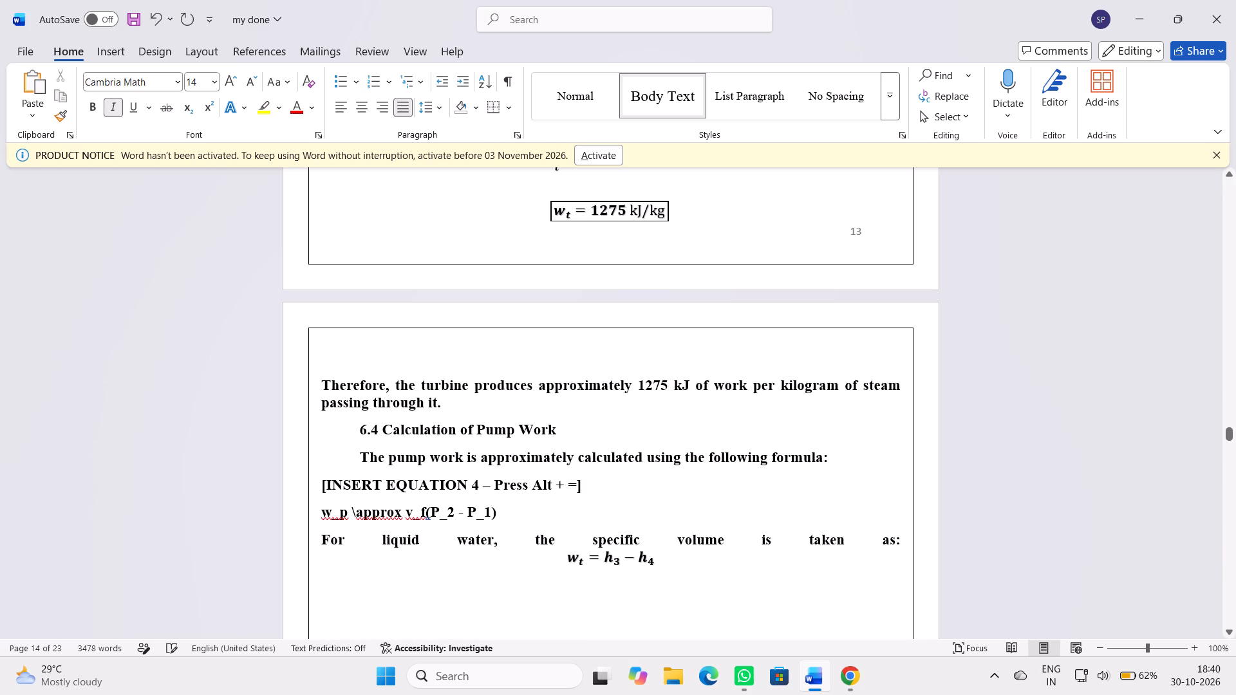
left_click(155, 26)
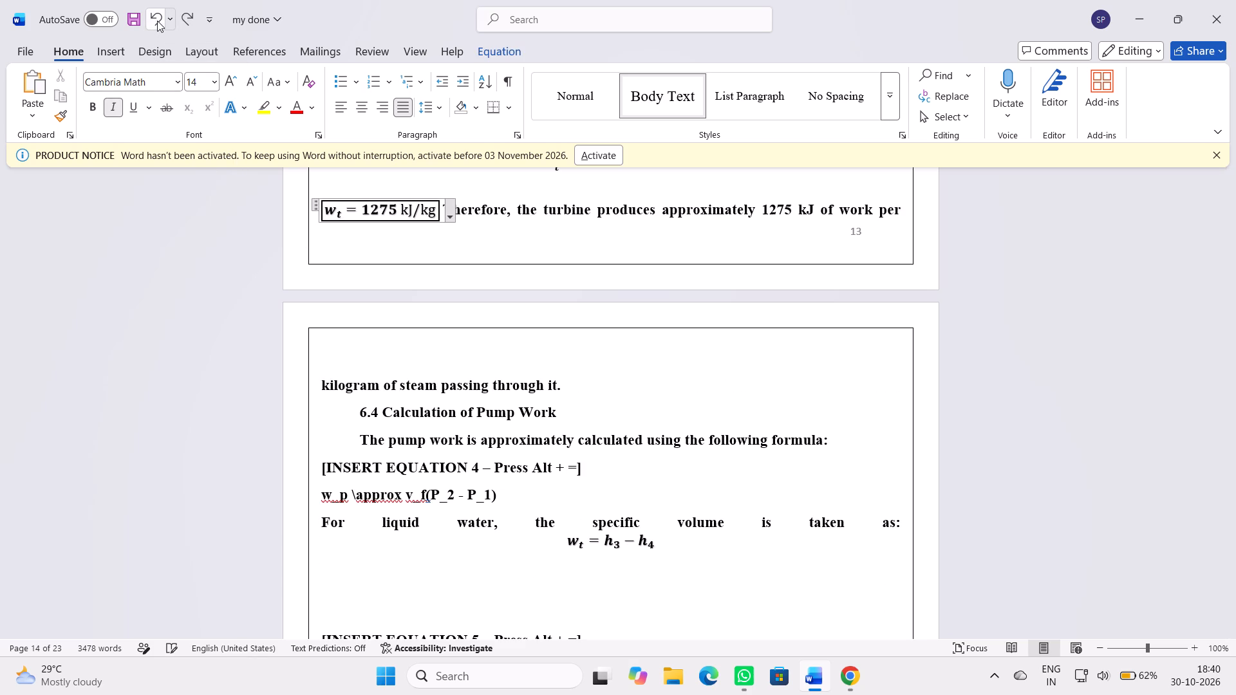
left_click(185, 19)
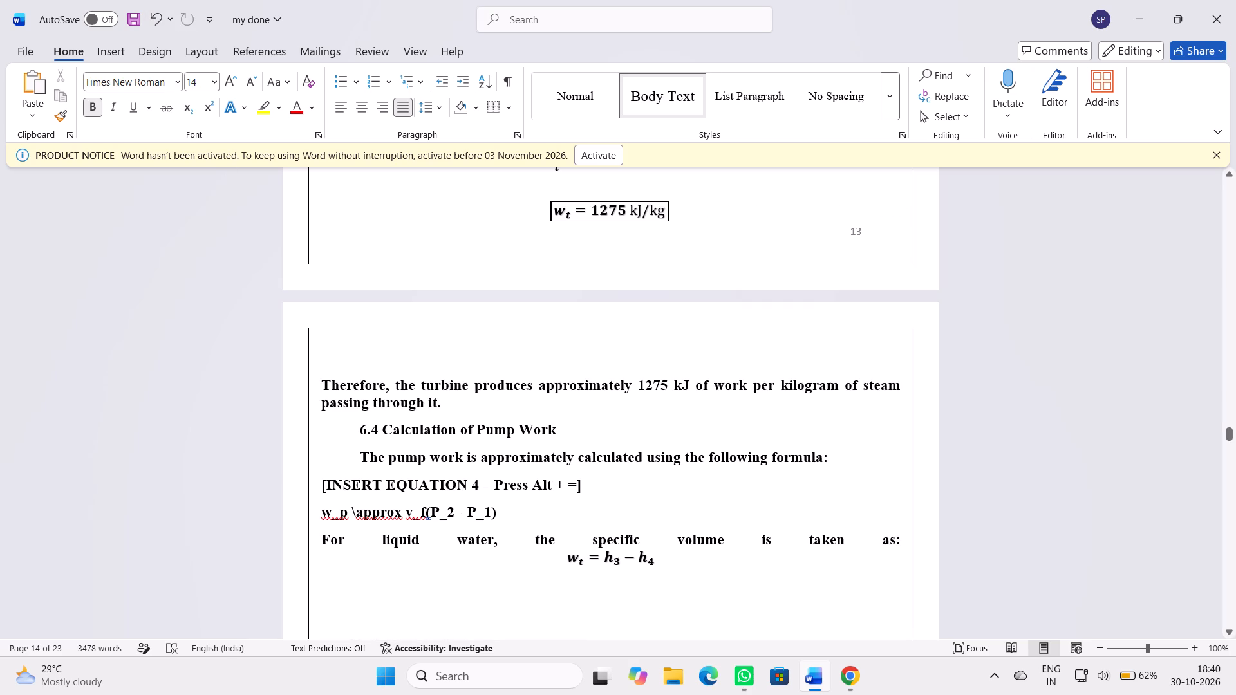
Set the inside indent to 1.26 and outside indent to 1.75 for everything from the turbine conclusion through the closing energy balance paragraph.
left_click_drag(324, 382, 561, 533)
scroll(549, 526, "down", 9)
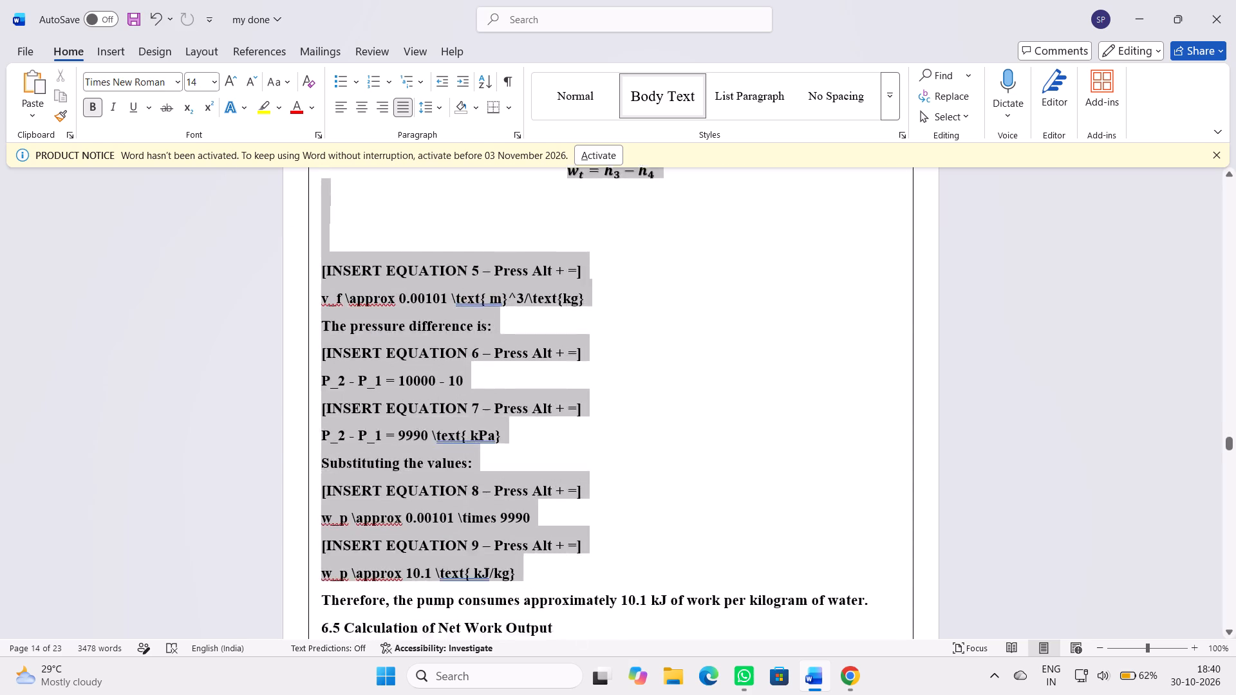
left_click_drag(561, 533, 558, 528)
scroll(561, 533, "down", 20)
scroll(561, 533, "down", 8)
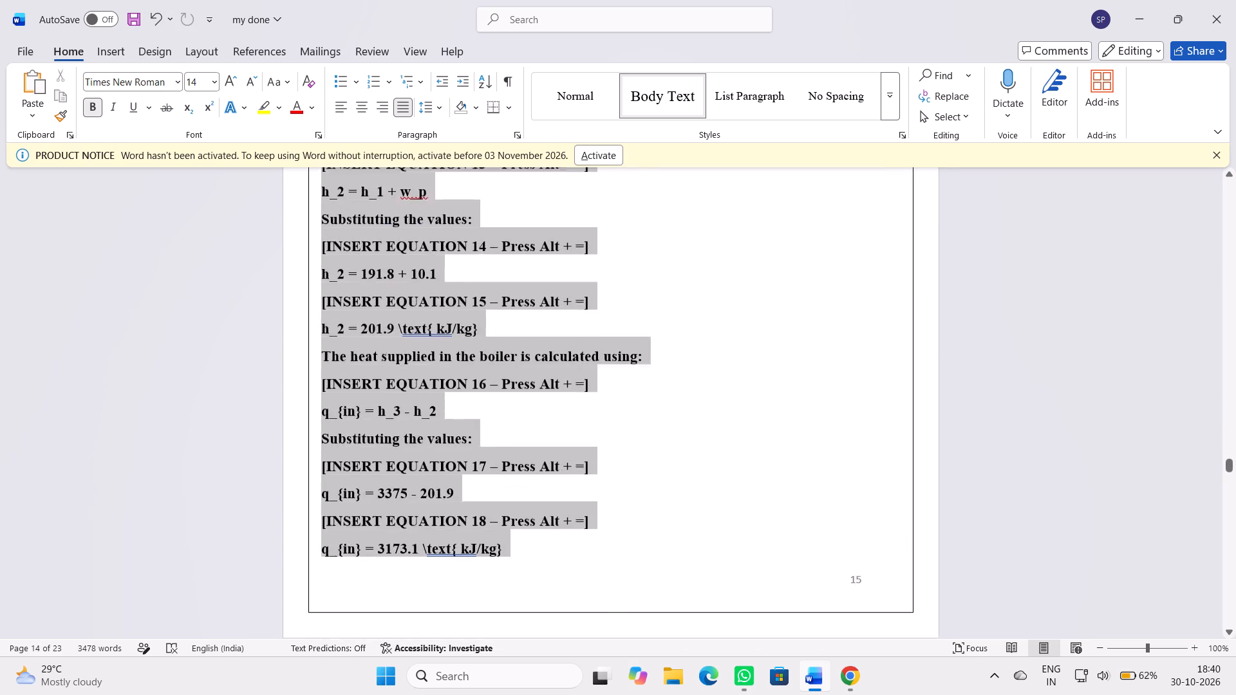
left_click_drag(558, 528, 557, 526)
scroll(558, 528, "down", 20)
scroll(558, 528, "down", 7)
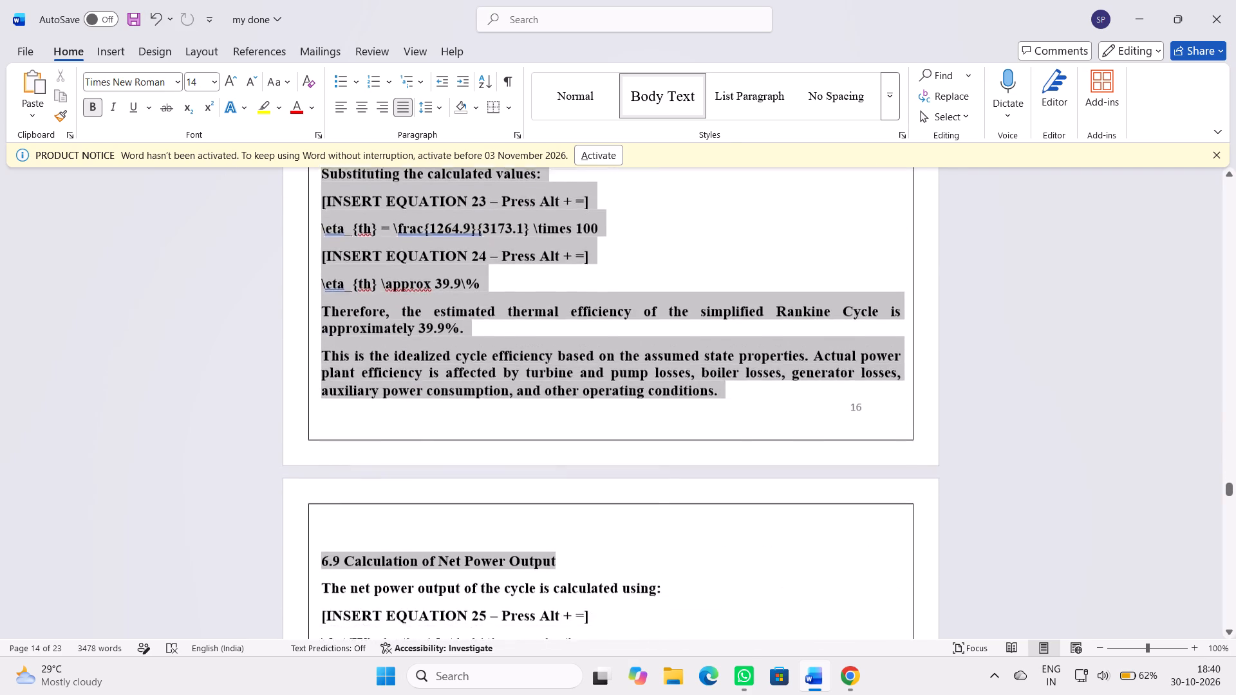
scroll(557, 526, "down", 20)
scroll(557, 526, "down", 6)
left_click_drag(557, 526, 557, 527)
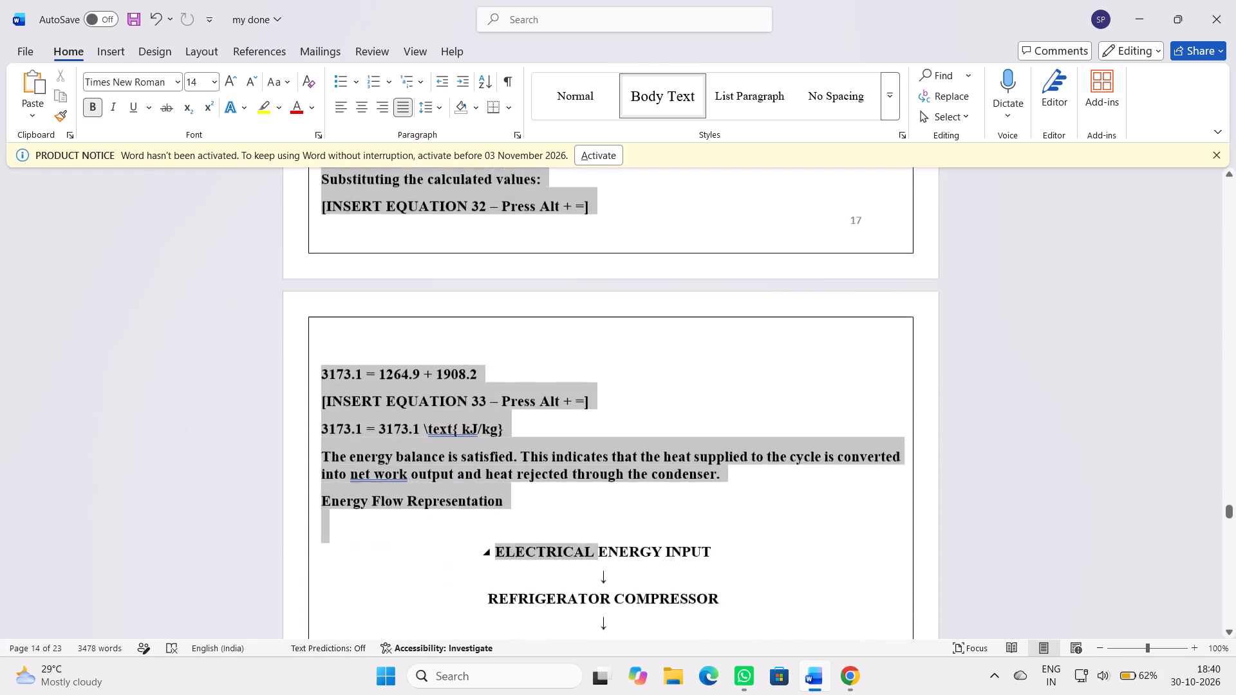
left_click_drag(557, 527, 730, 301)
scroll(557, 527, "down", 4)
left_click(518, 132)
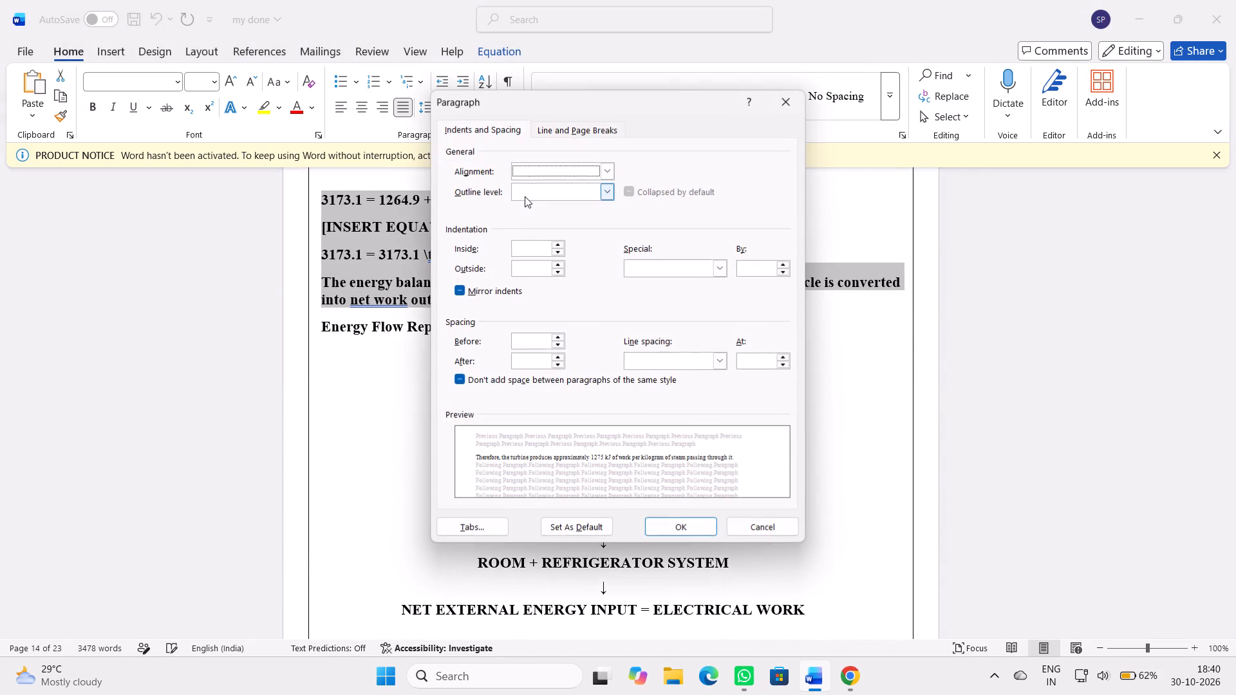
left_click(522, 248)
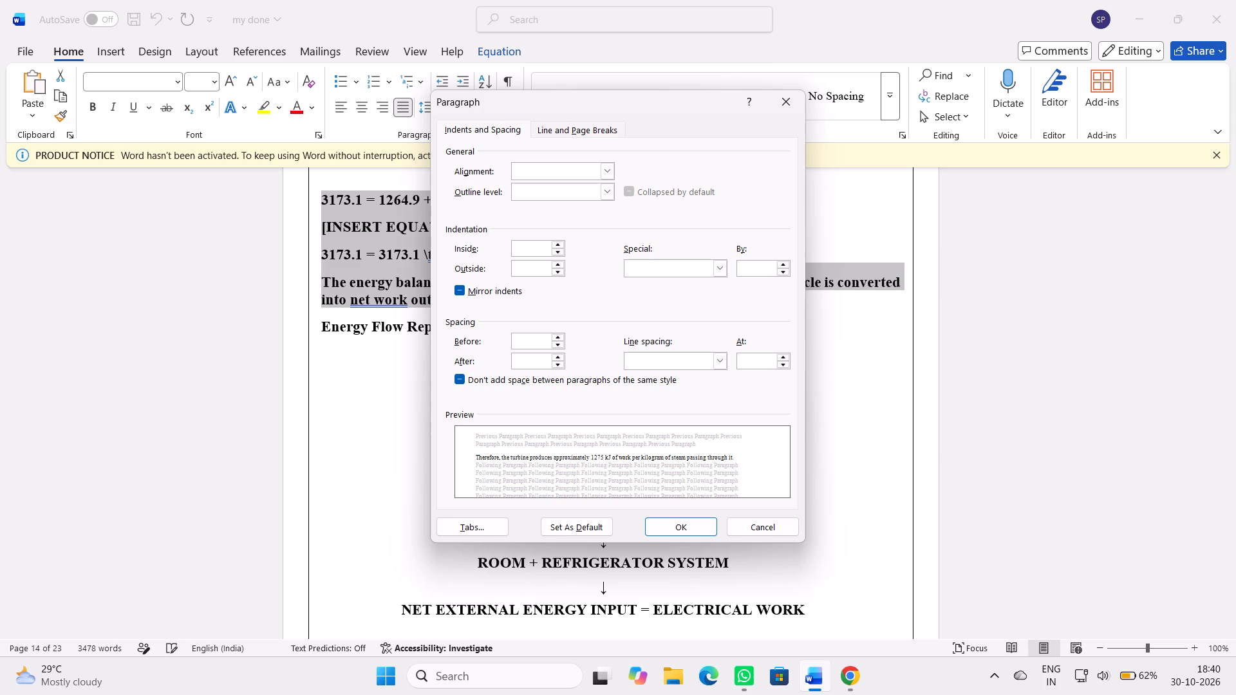
type("1.26")
left_click(531, 267)
type("1.75")
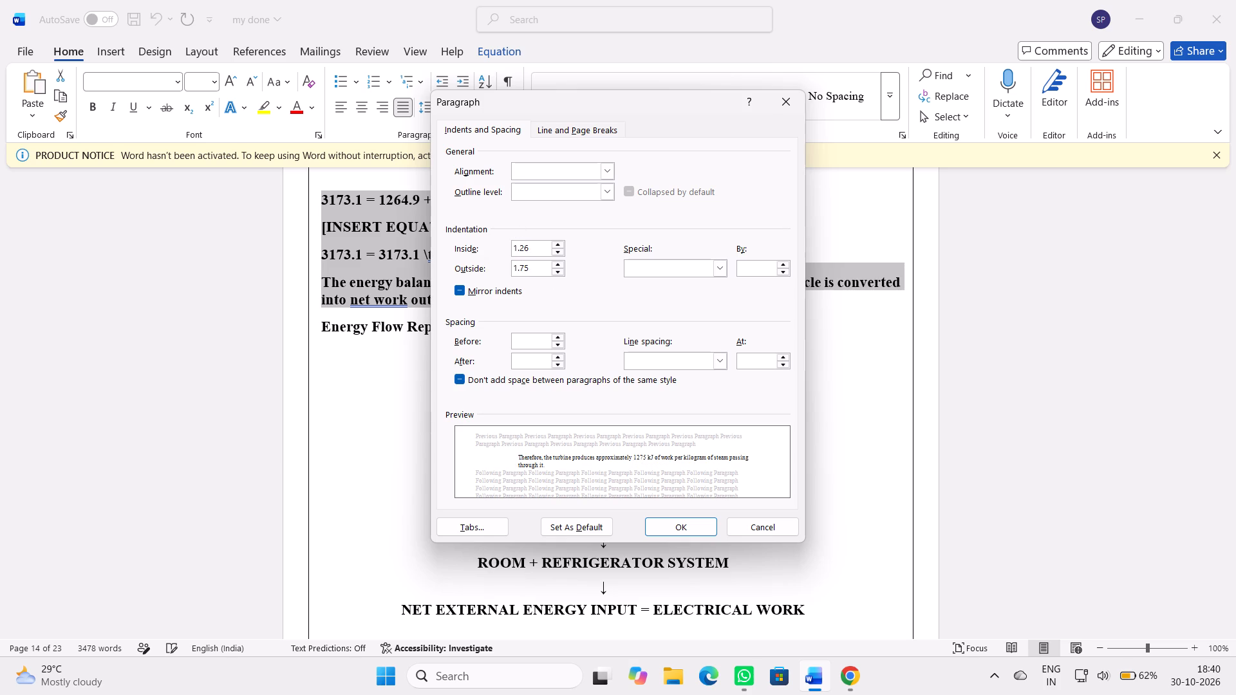
left_click(674, 527)
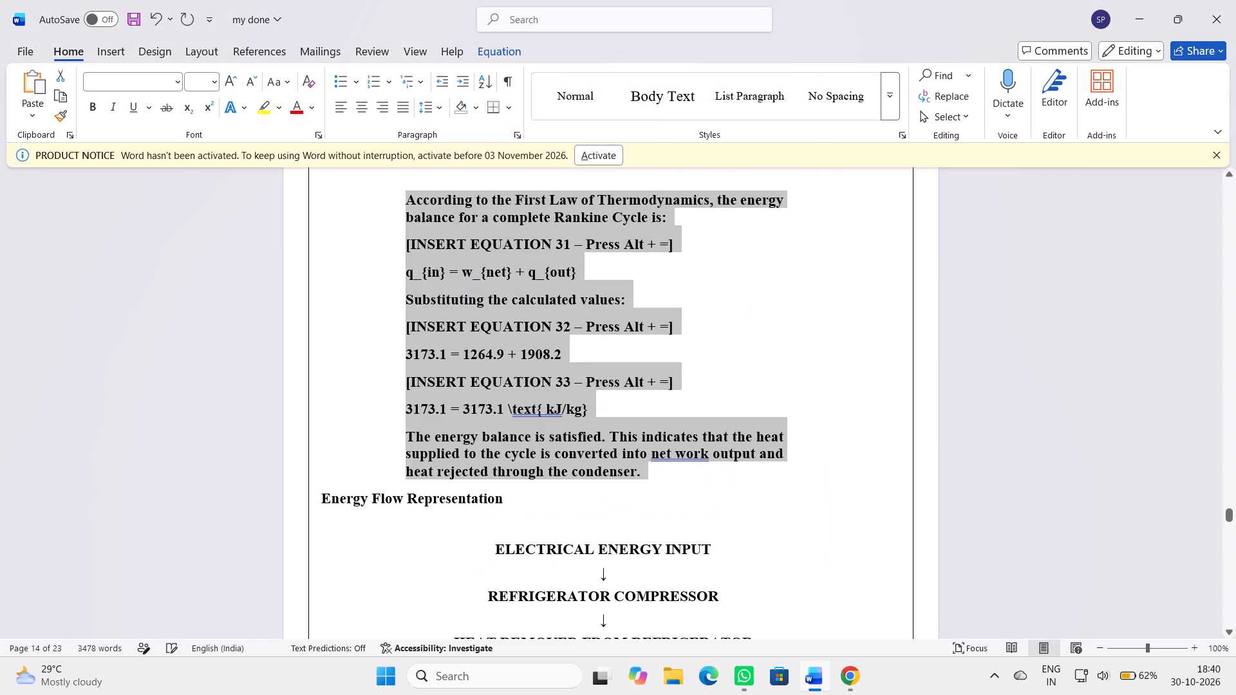
Review the indentation of the Rankine cycle calculations from the 6.10 energy balance back to the 6.3 turbine work section.
left_click(1123, 437)
scroll(1079, 439, "up", 12)
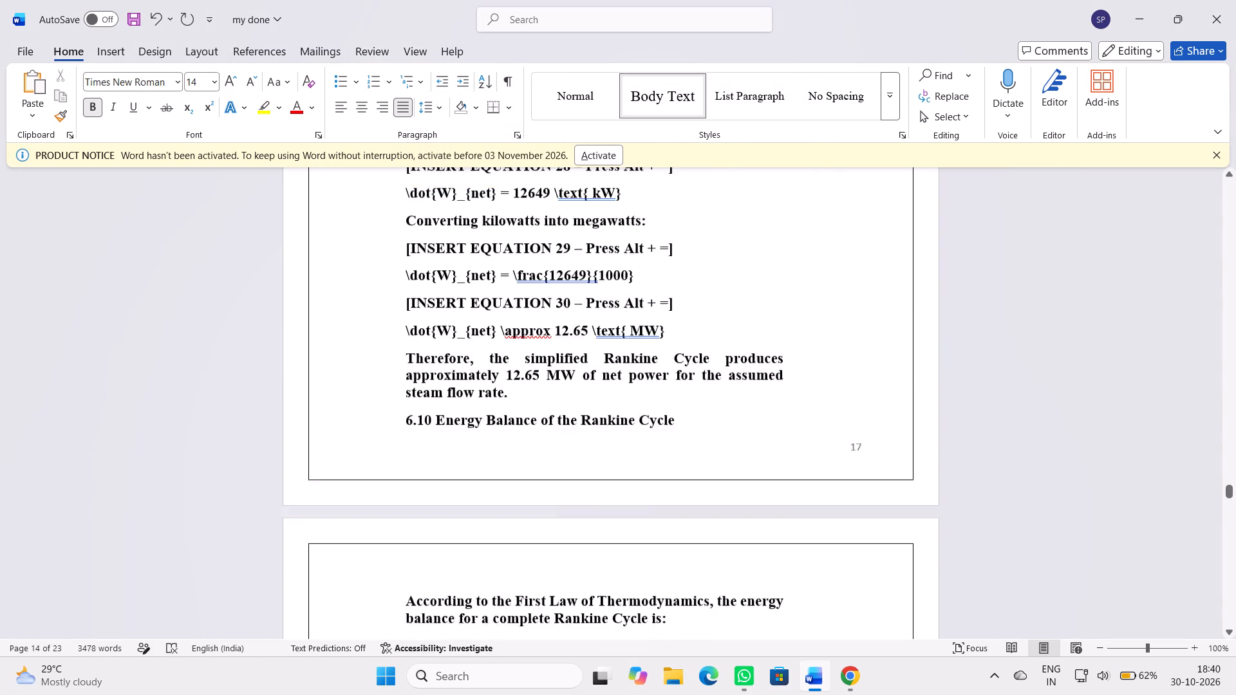
scroll(1083, 438, "up", 20)
scroll(1083, 438, "up", 20)
scroll(1083, 438, "up", 1)
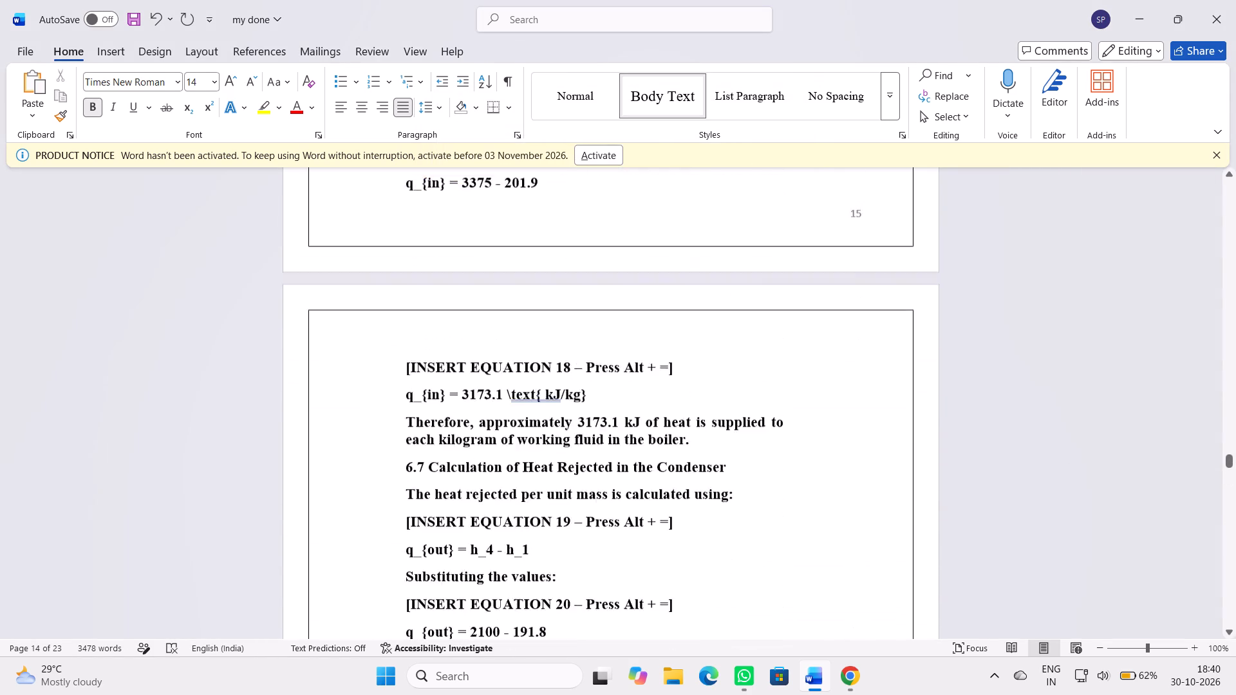
scroll(1083, 437, "up", 4)
scroll(1083, 438, "up", 20)
scroll(1083, 438, "up", 12)
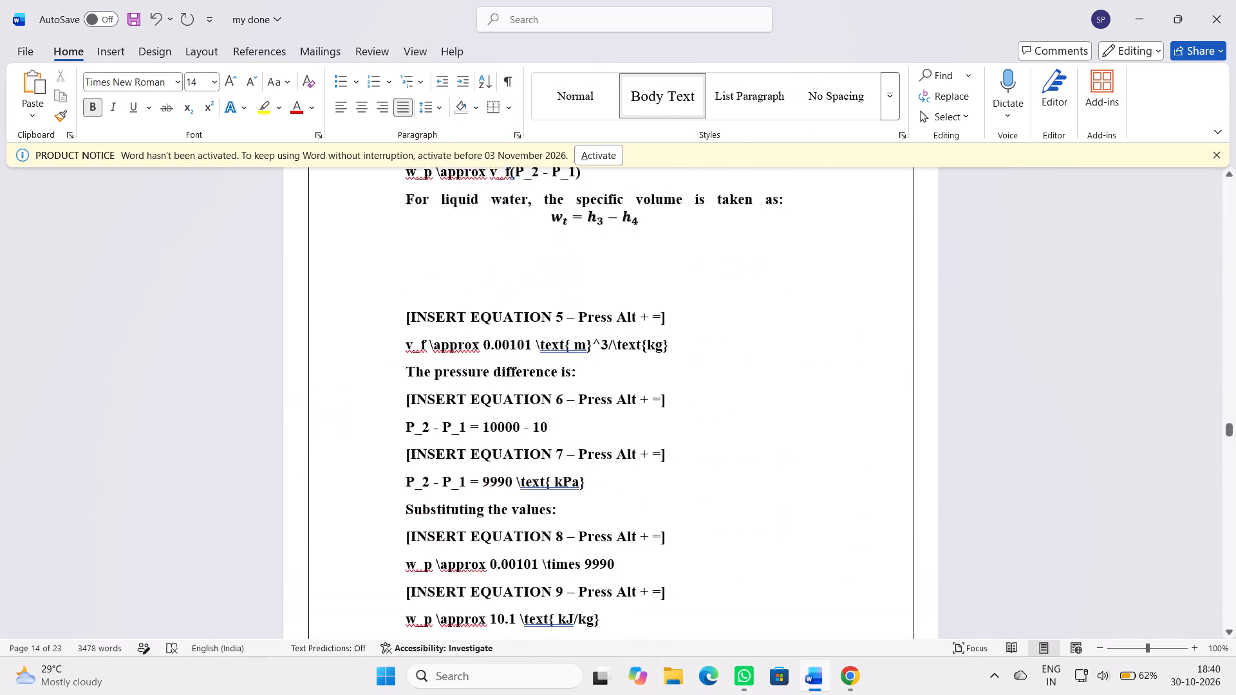
scroll(1083, 441, "up", 12)
scroll(1083, 441, "down", 1)
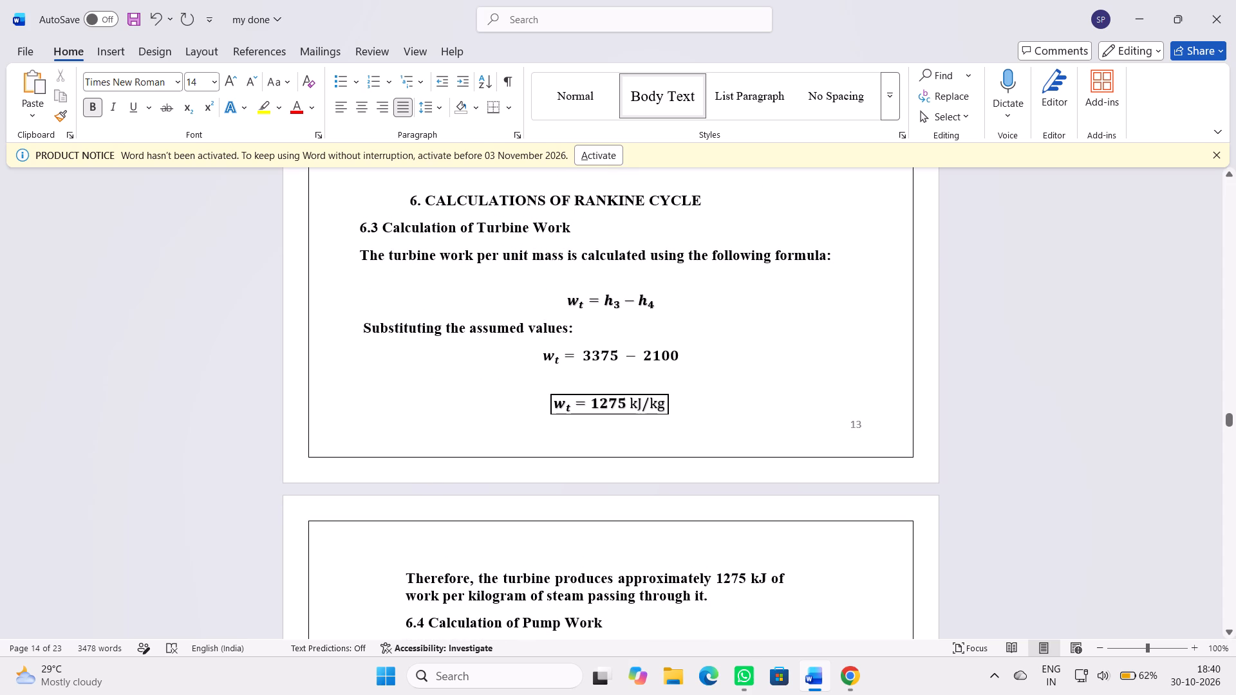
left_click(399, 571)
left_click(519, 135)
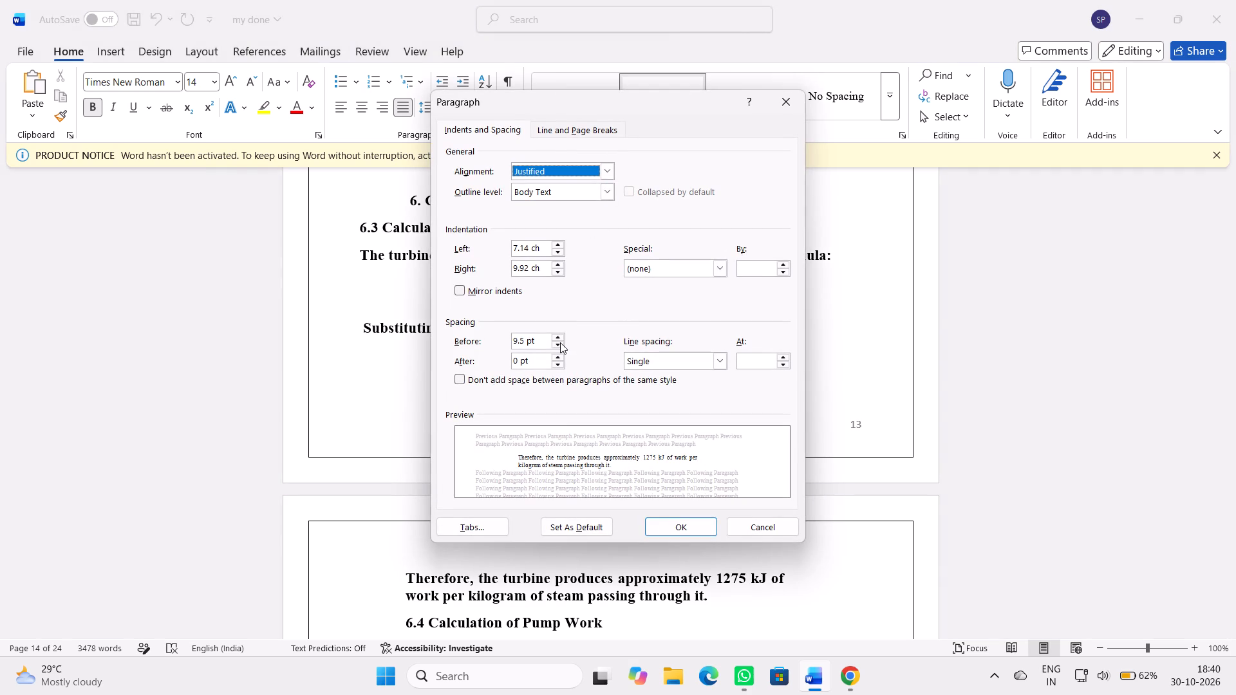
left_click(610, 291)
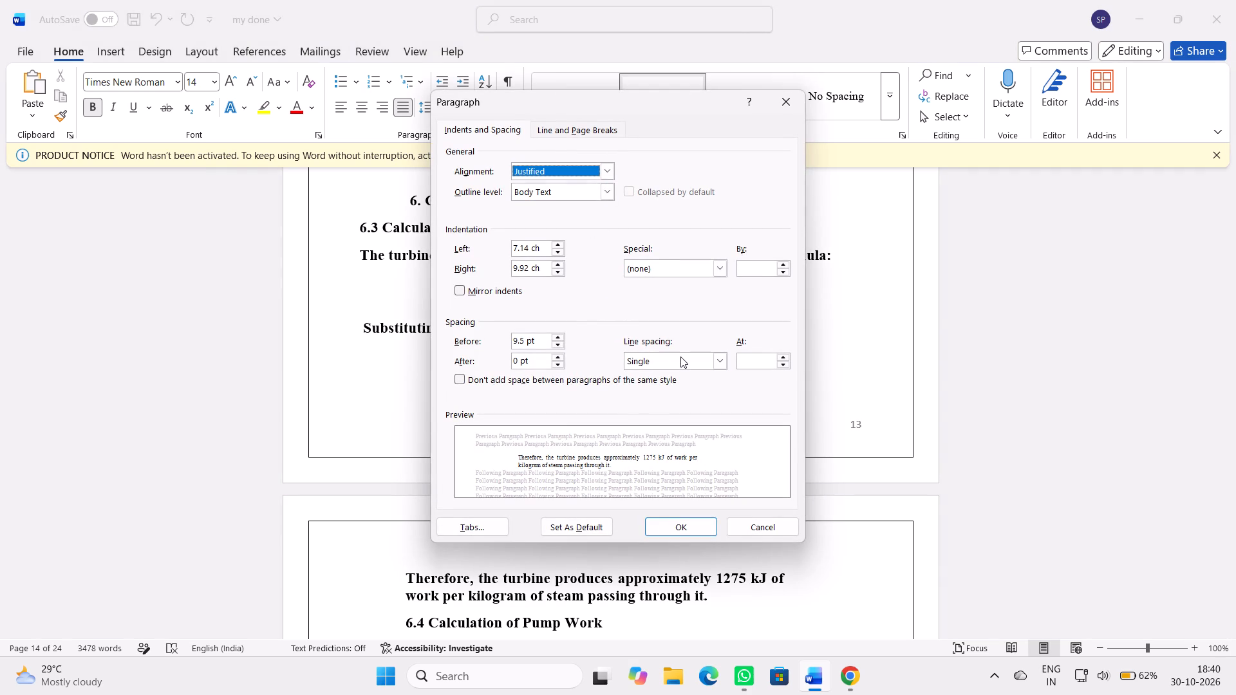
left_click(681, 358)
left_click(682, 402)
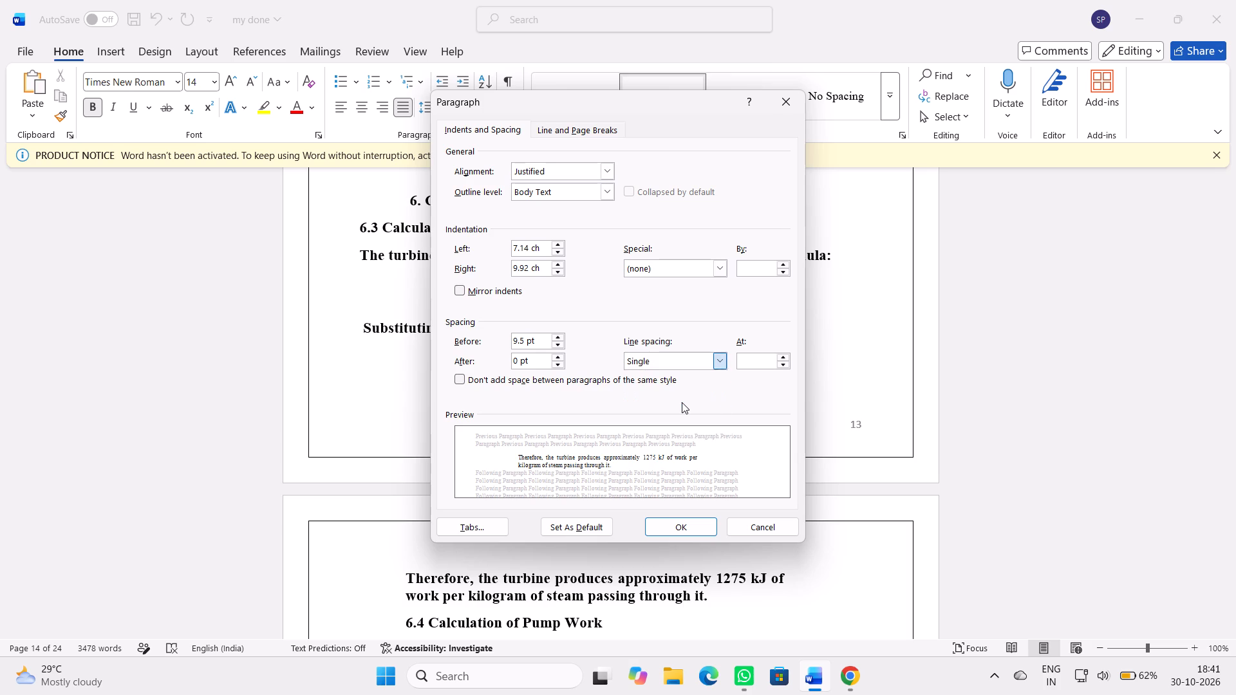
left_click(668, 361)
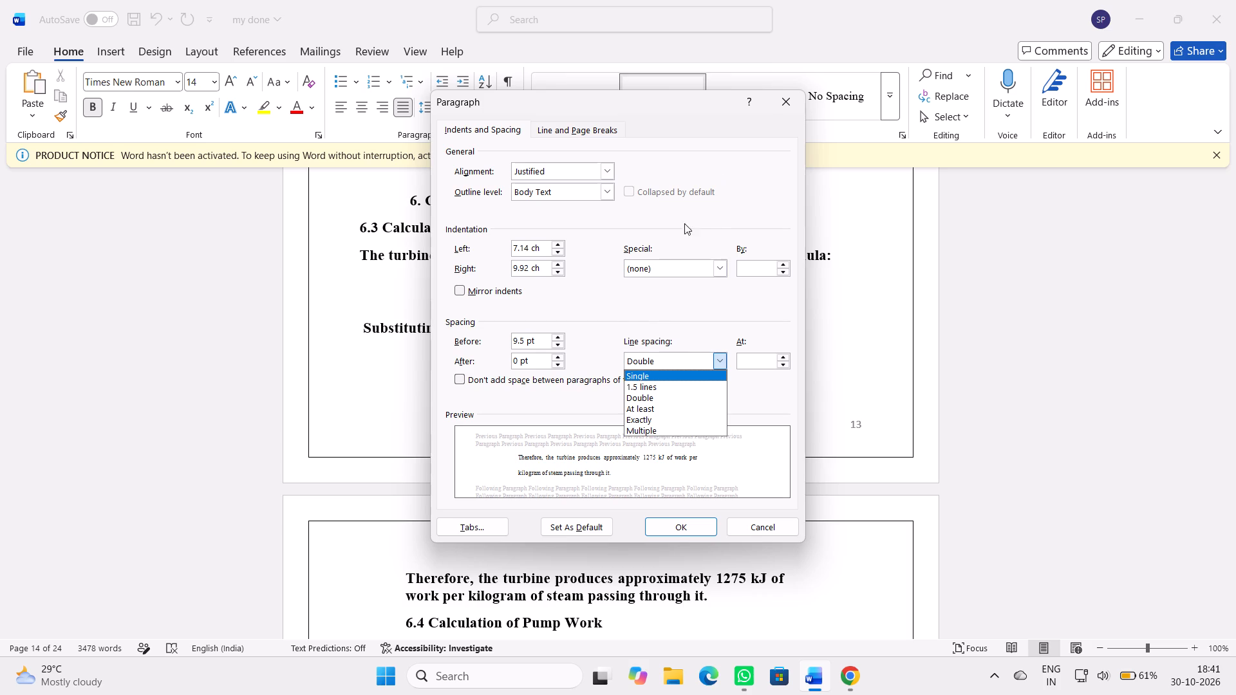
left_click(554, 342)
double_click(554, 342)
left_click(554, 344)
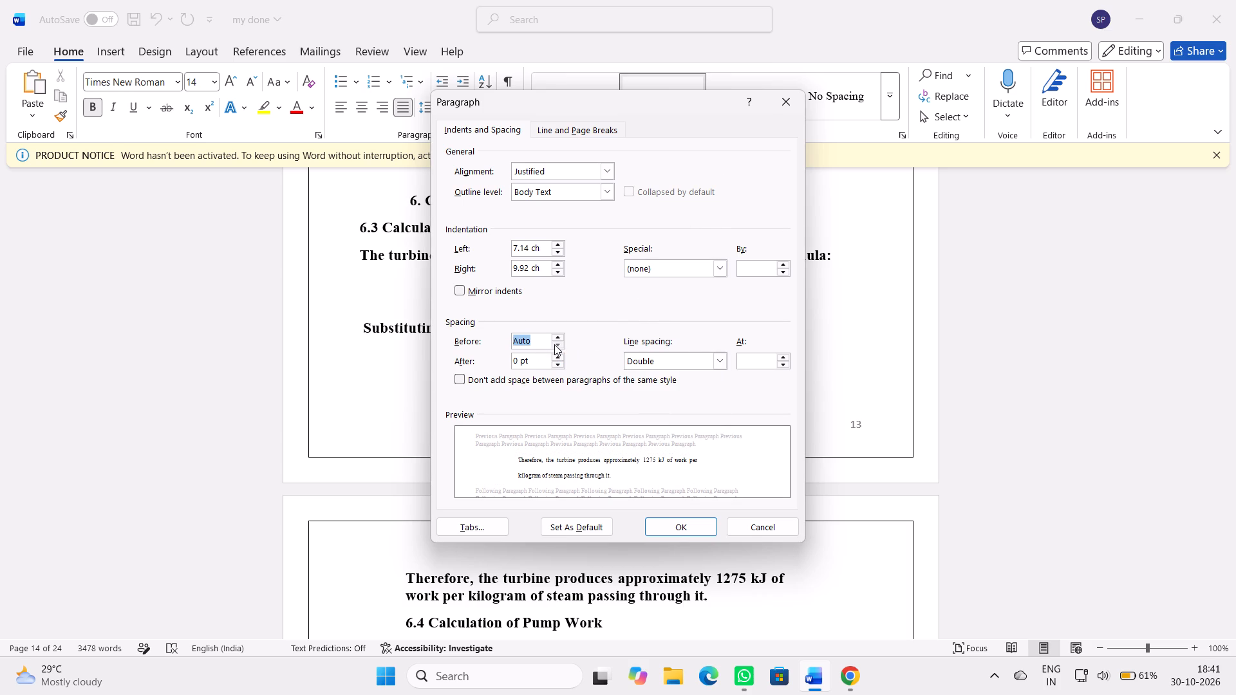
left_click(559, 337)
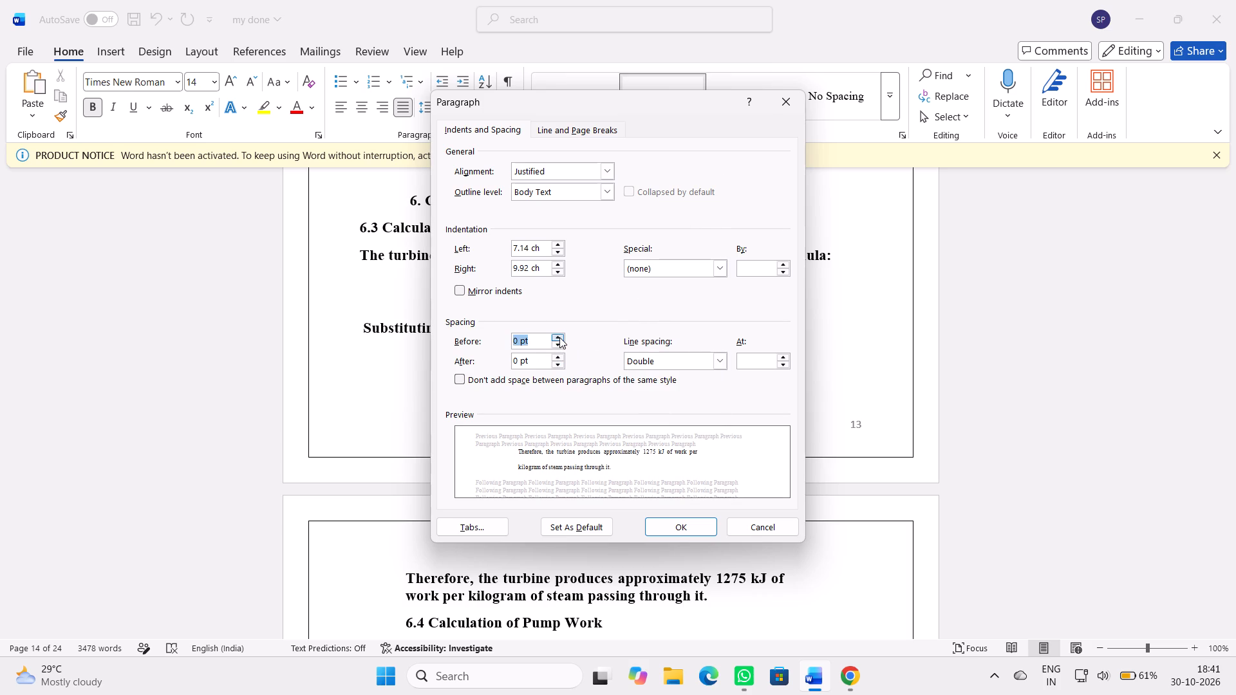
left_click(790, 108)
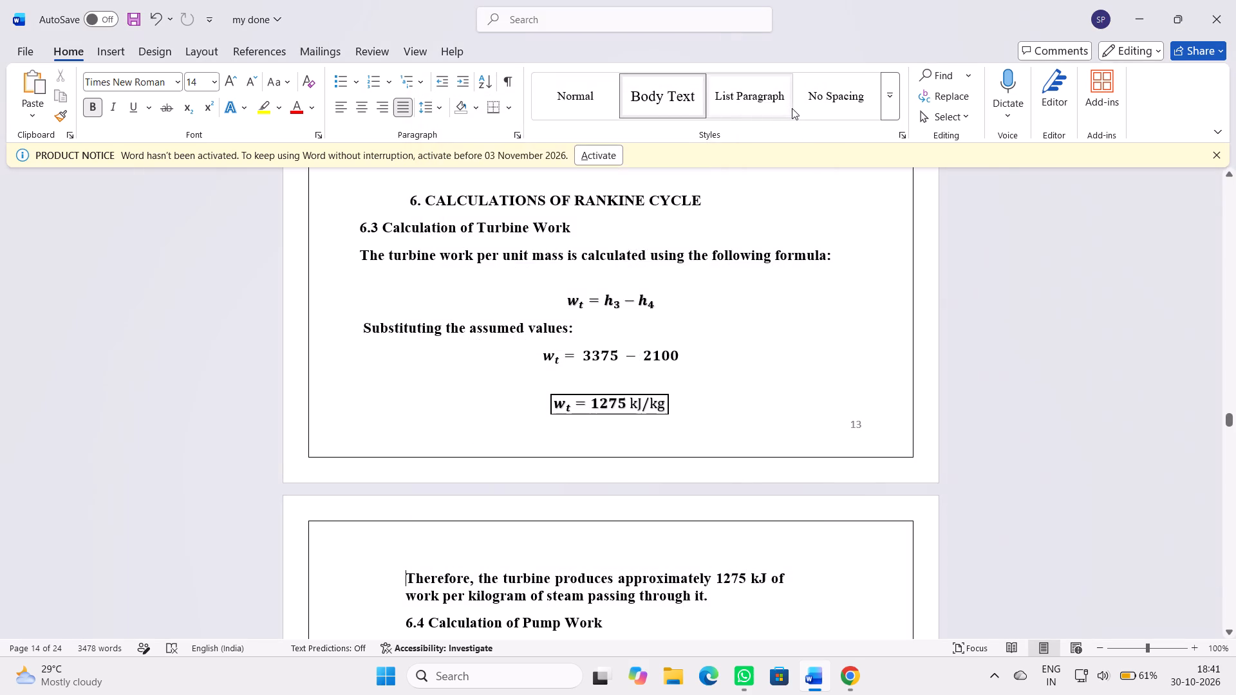
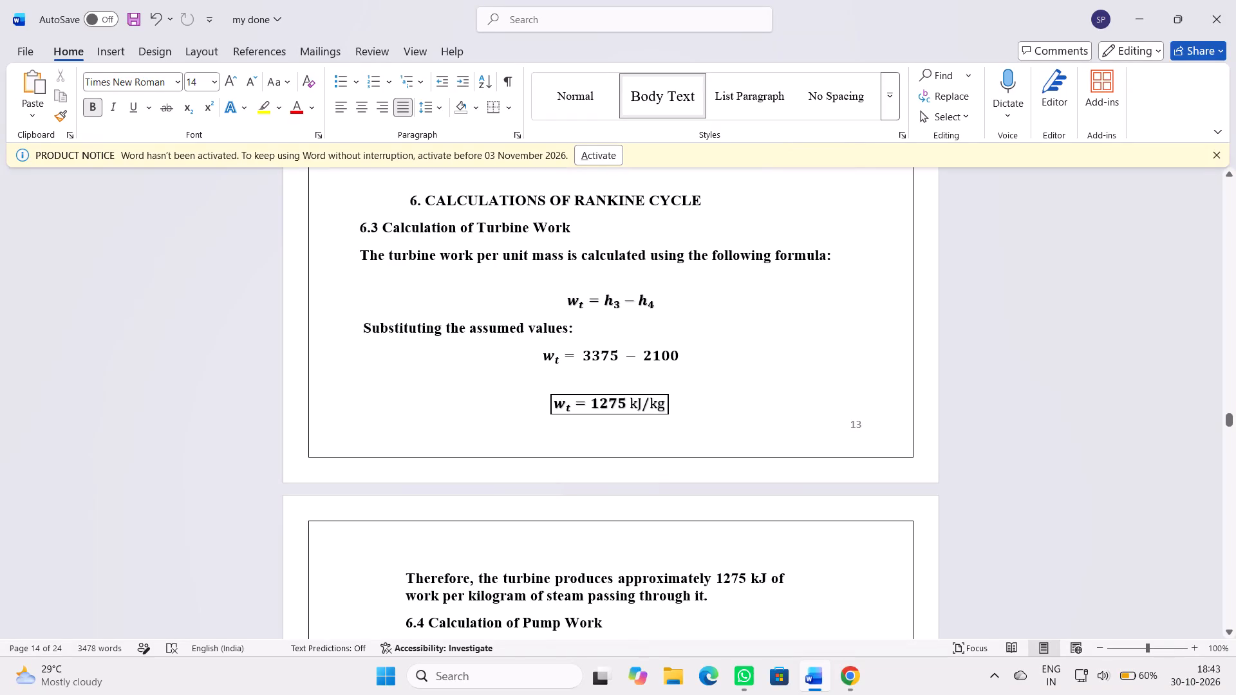
Set the left indent to 1.26 and the right indent to 1.75 for the turbine conclusion paragraph on page 14.
scroll(733, 342, "down", 6)
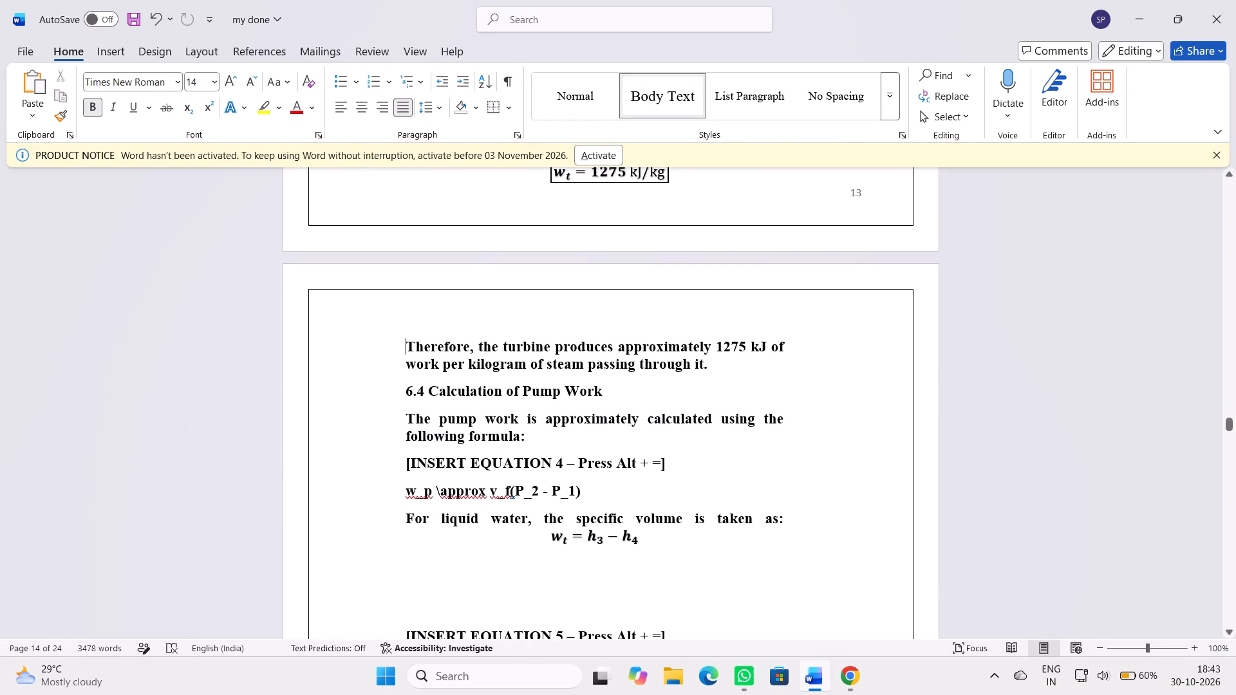
left_click_drag(402, 346, 700, 355)
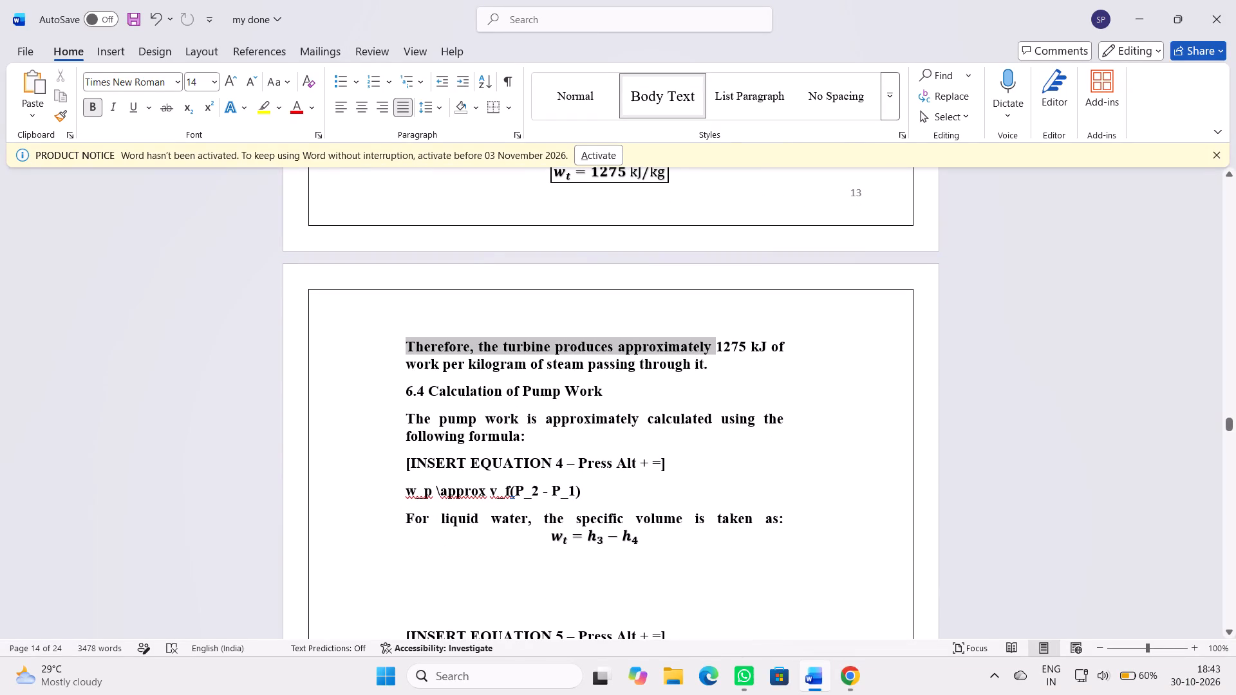
left_click_drag(700, 355, 718, 316)
left_click(704, 364)
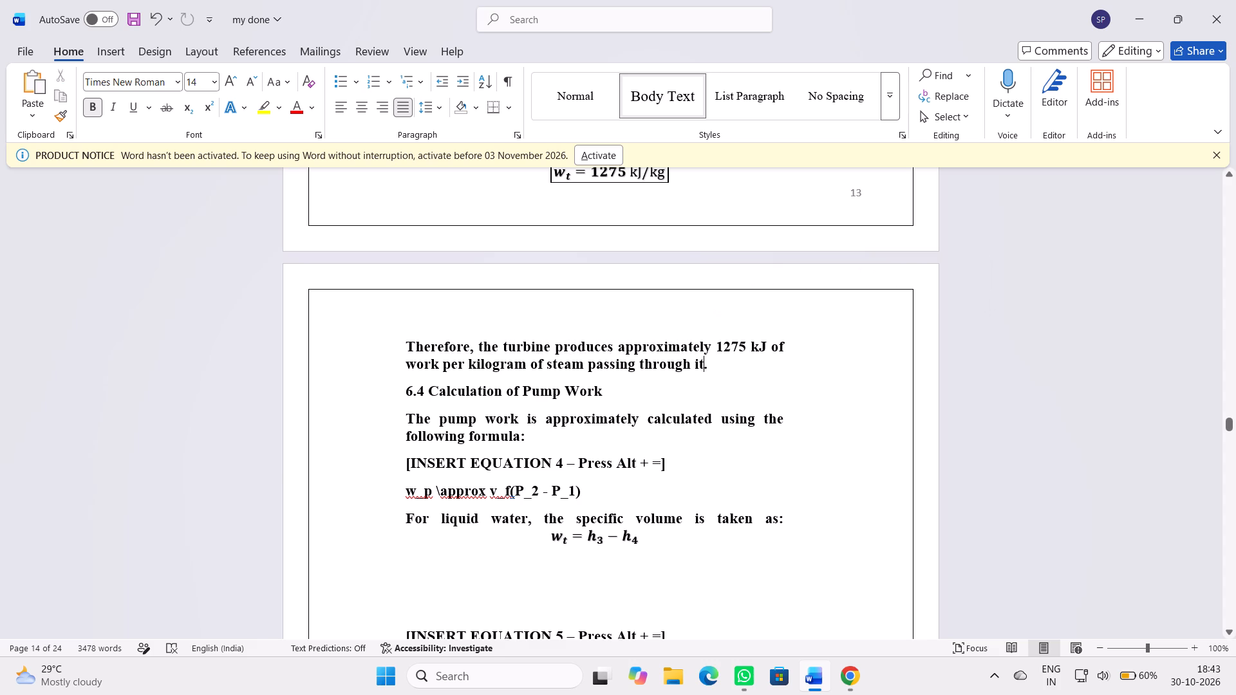
left_click_drag(709, 367, 401, 344)
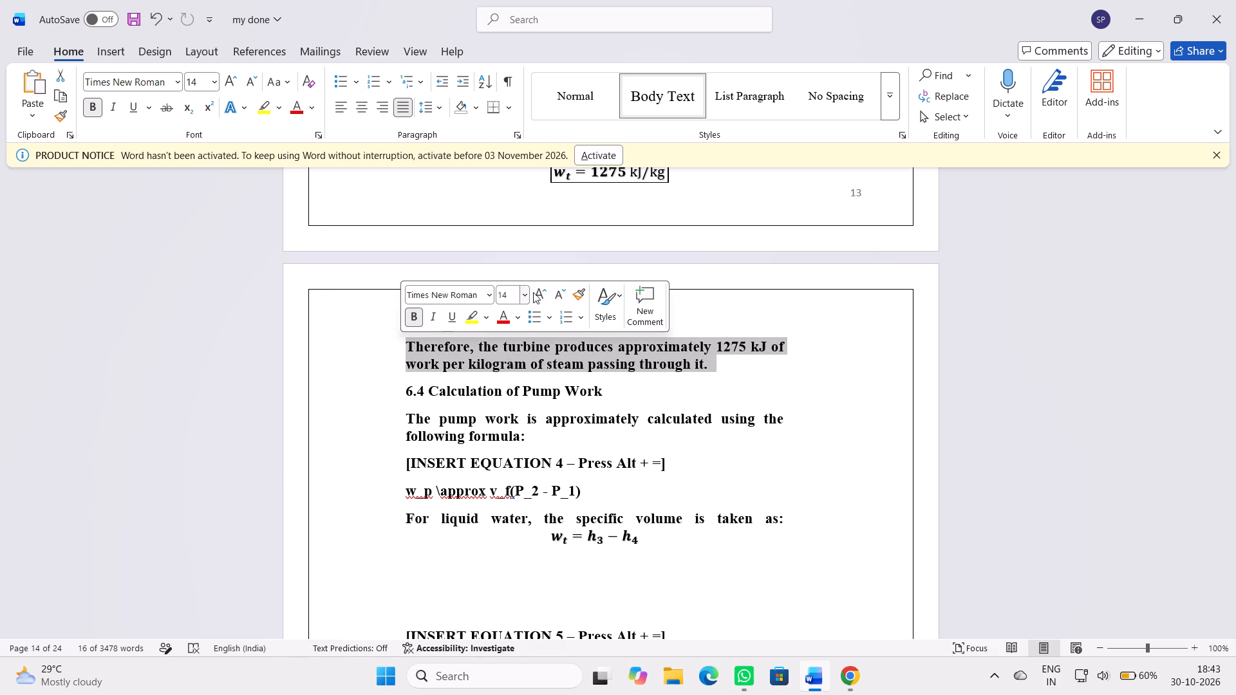
left_click(513, 134)
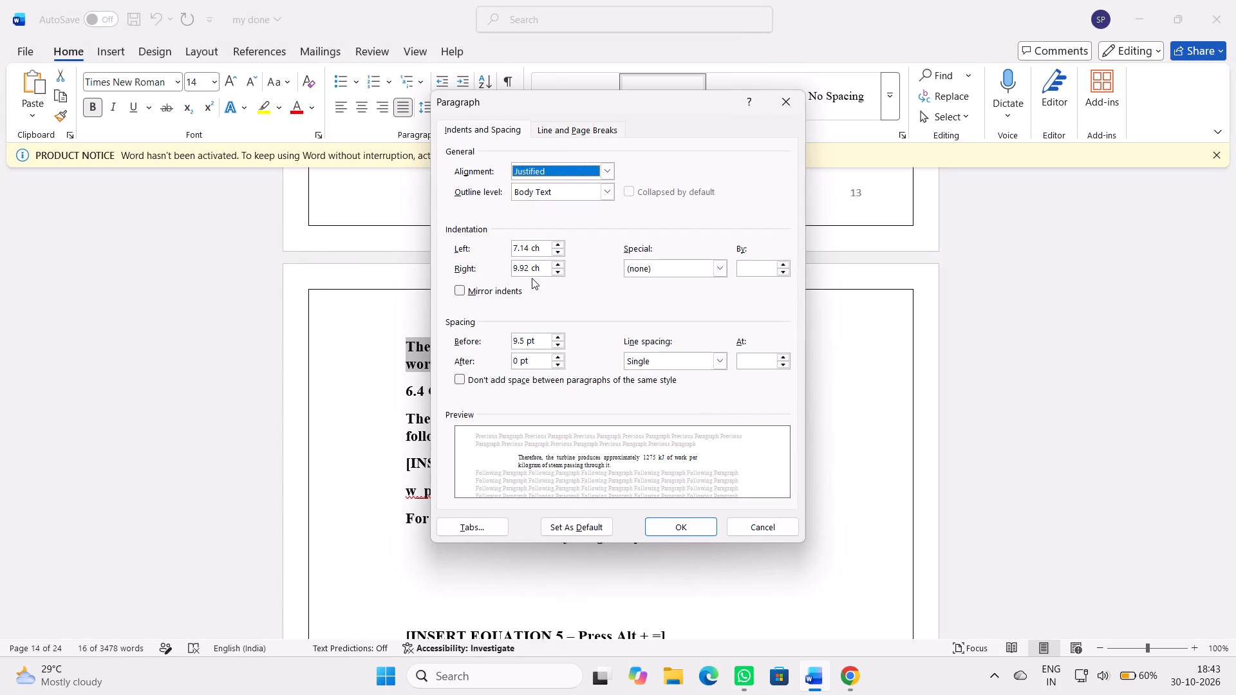
left_click(545, 250)
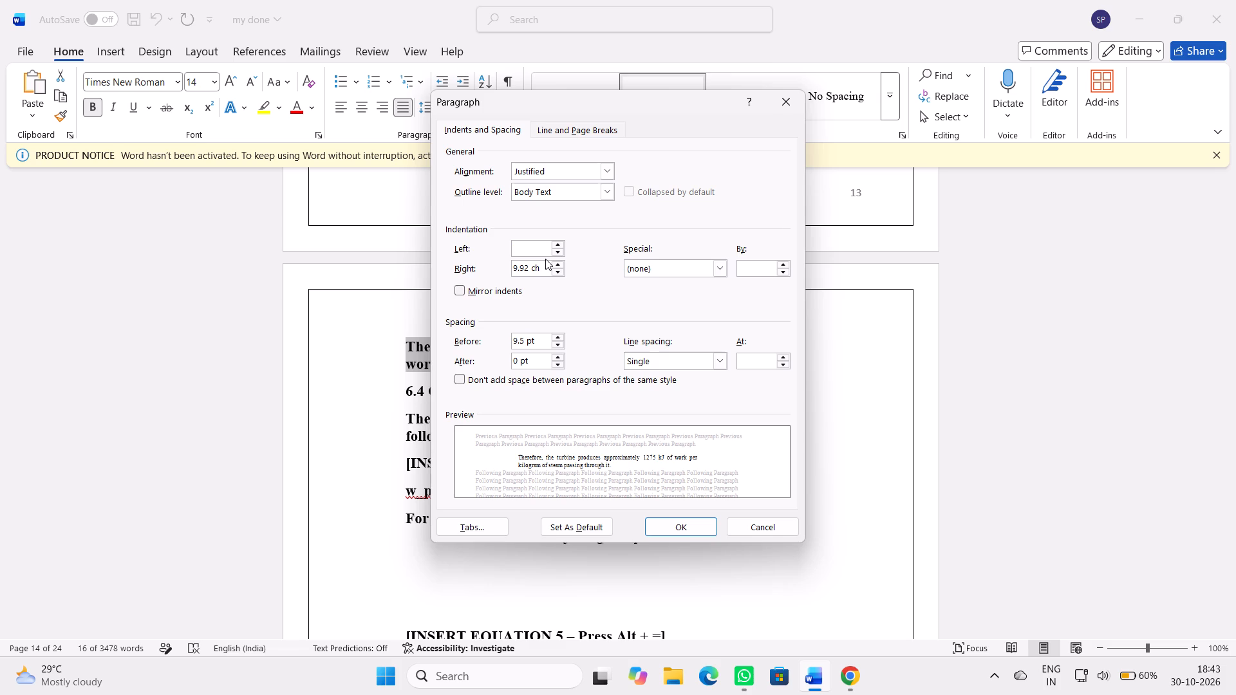
key("BackSpace")
key("BackSpace")
key("BackSpace")
key("BackSpace")
key("BackSpace")
key("BackSpace")
key("BackSpace")
key("BackSpace")
key("BackSpace")
key("BackSpace")
key("BackSpace")
key("BackSpace")
type("1.26")
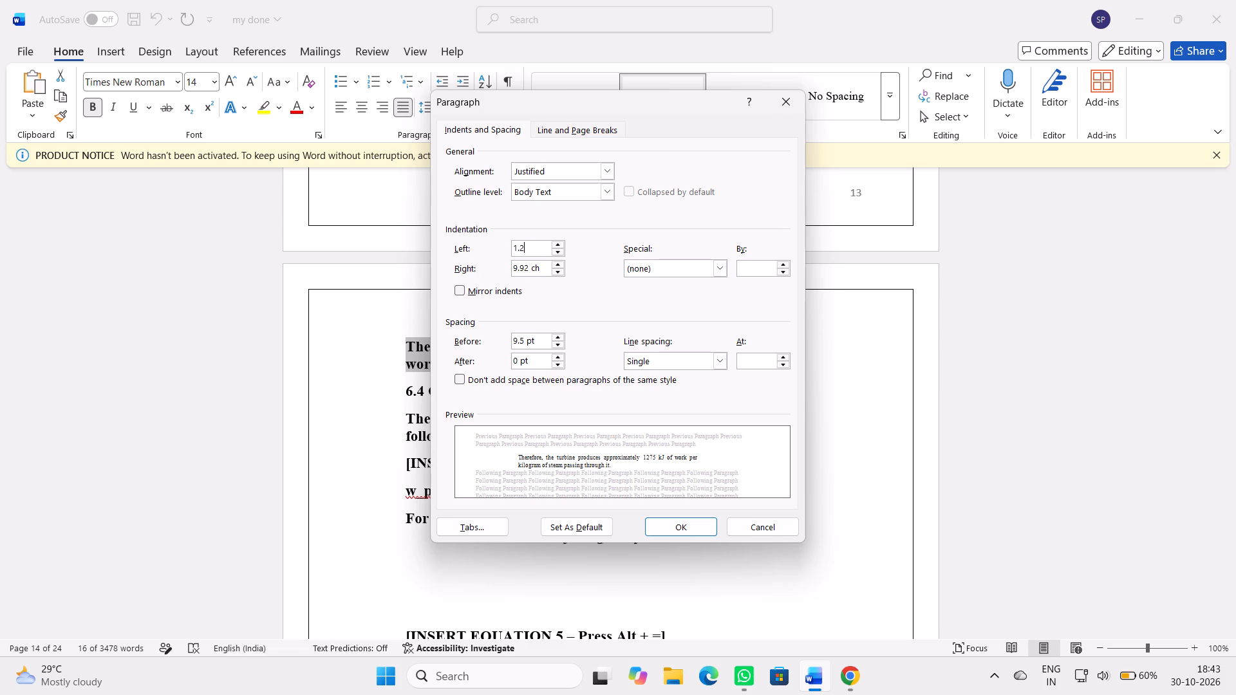
left_click(540, 266)
key("BackSpace")
key("BackSpace")
key("BackSpace")
key("BackSpace")
key("BackSpace")
key("BackSpace")
key("BackSpace")
key("BackSpace")
key("BackSpace")
key("BackSpace")
key("BackSpace")
key("BackSpace")
key("BackSpace")
type("1.")
type("75")
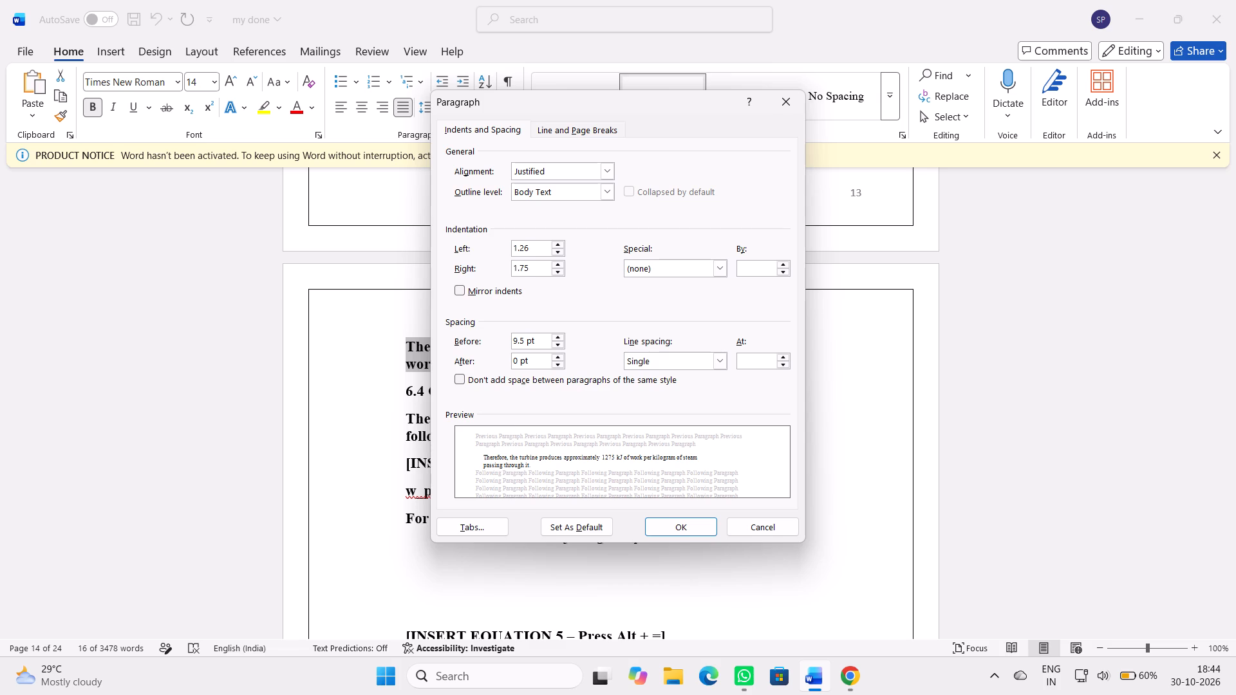
left_click(684, 530)
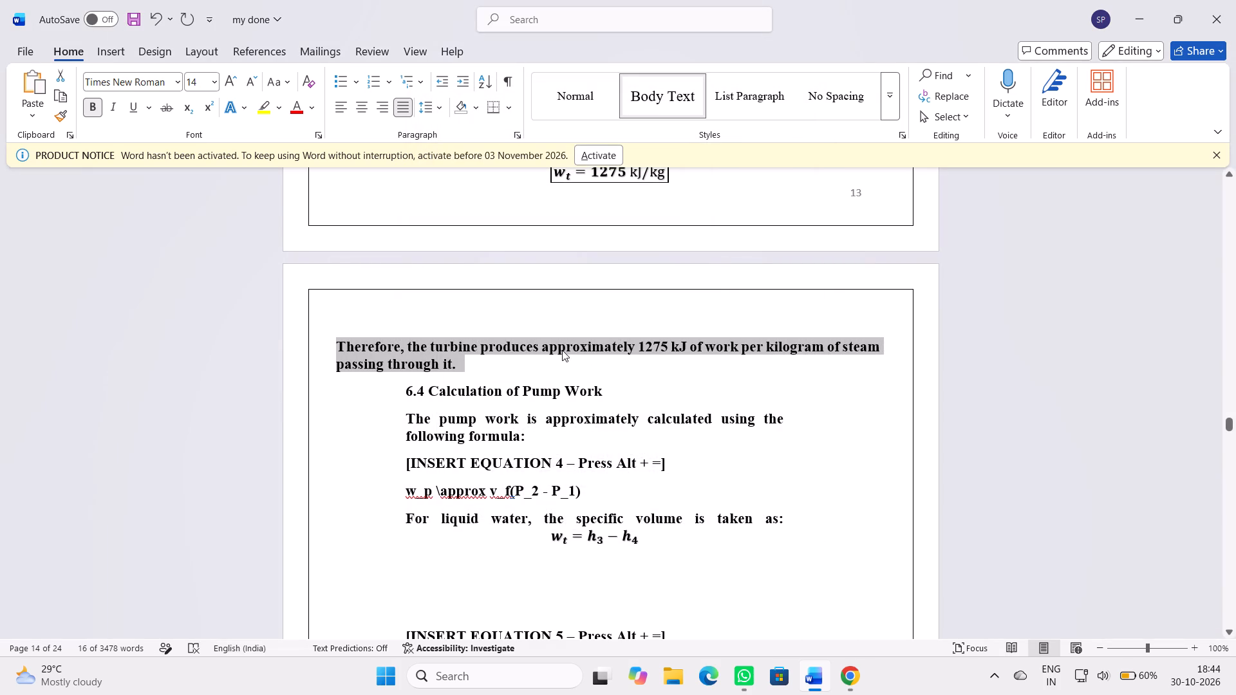
Check the indent settings of the turbine conclusion paragraph.
left_click(516, 138)
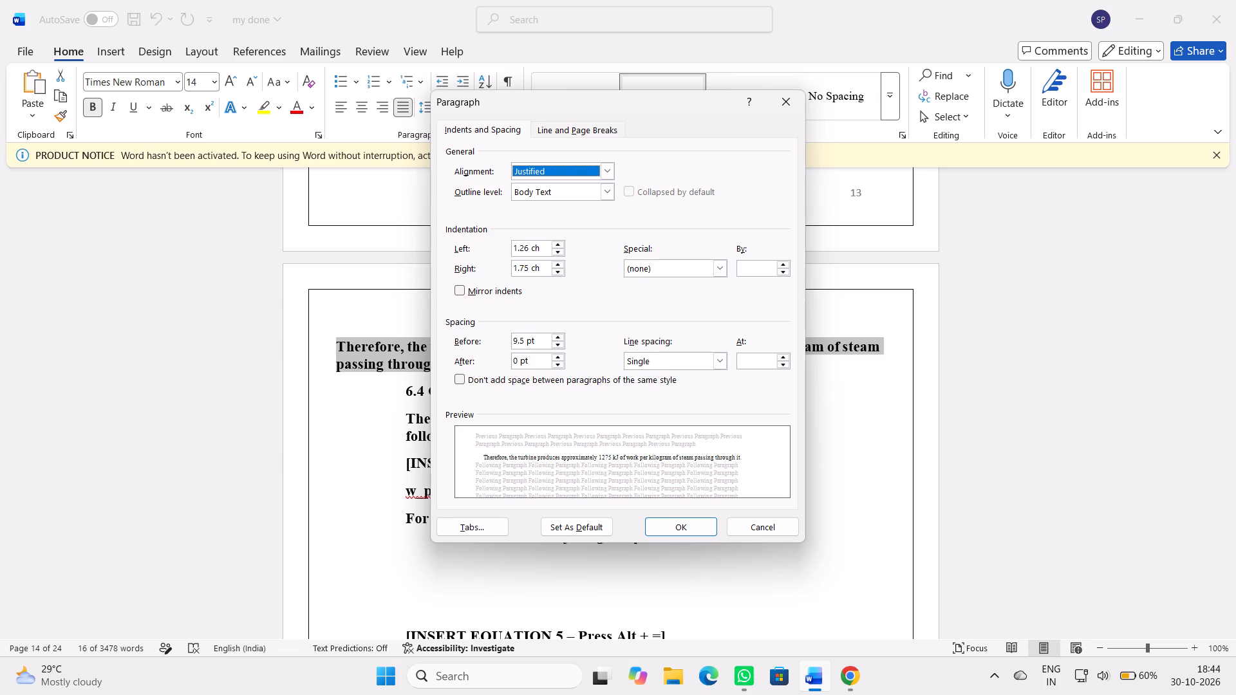
left_click(542, 268)
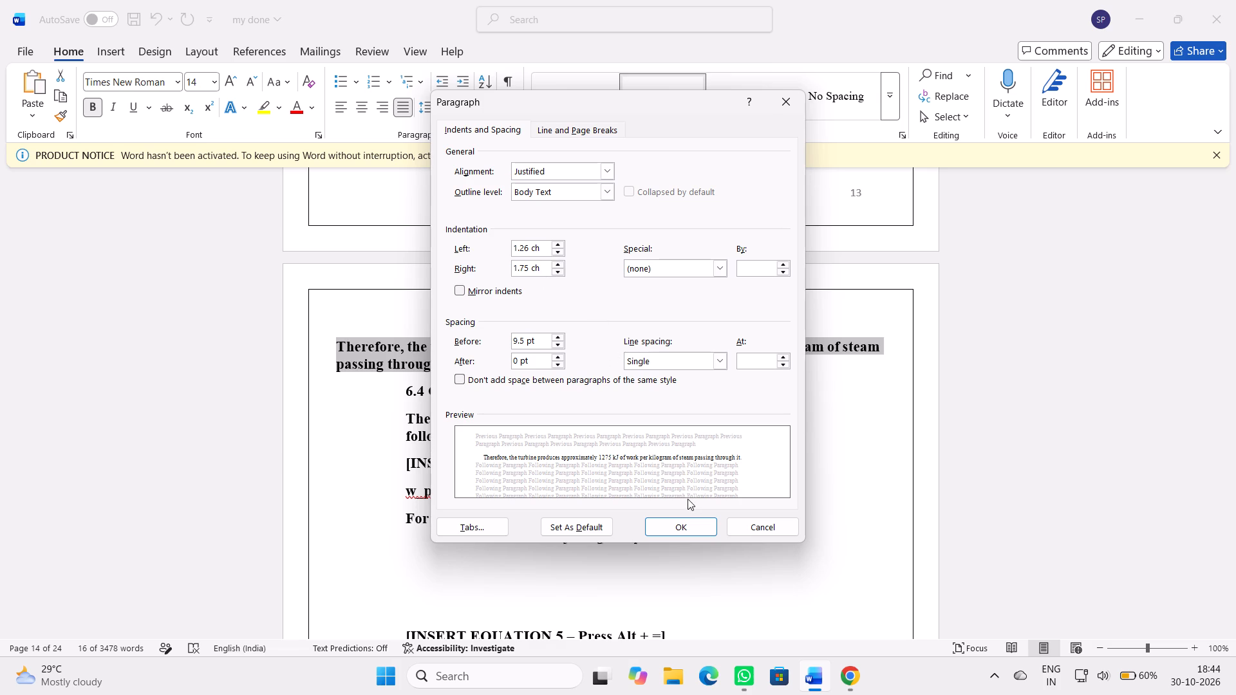
left_click(667, 532)
Check the indent settings of the "These values are approximate" paragraph below the 6.1 Assumed Data table for comparison.
scroll(734, 508, "up", 5)
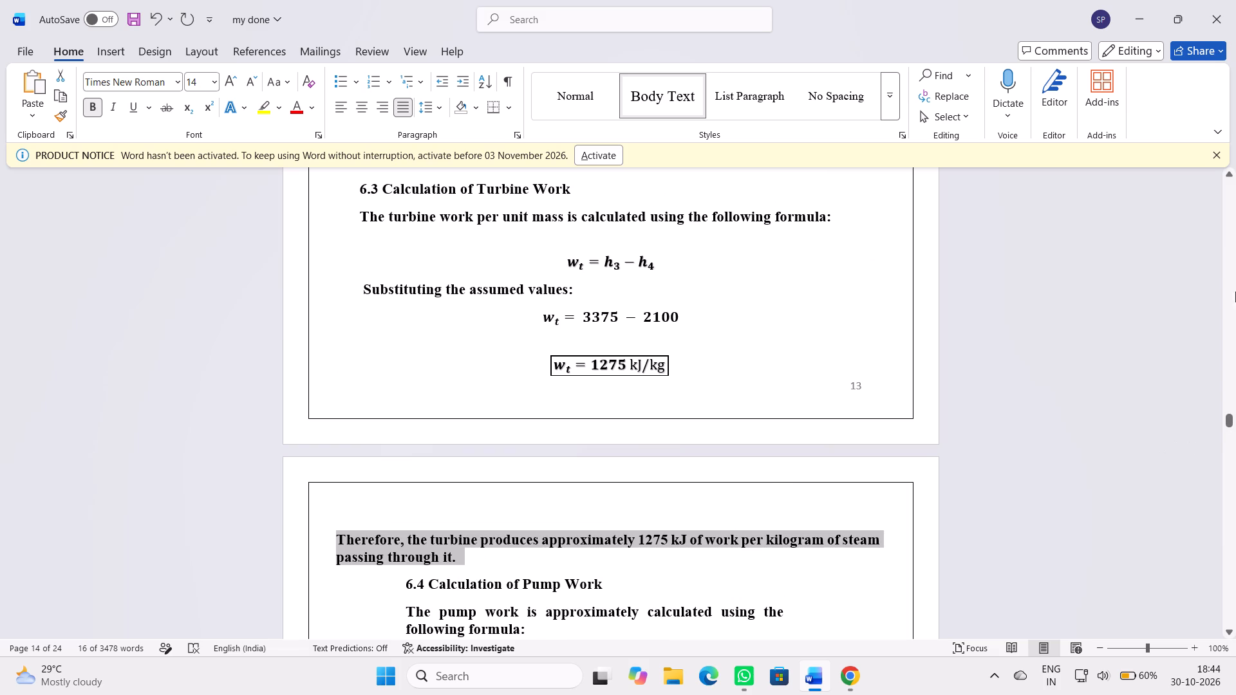
left_click(1058, 347)
scroll(1043, 412, "up", 6)
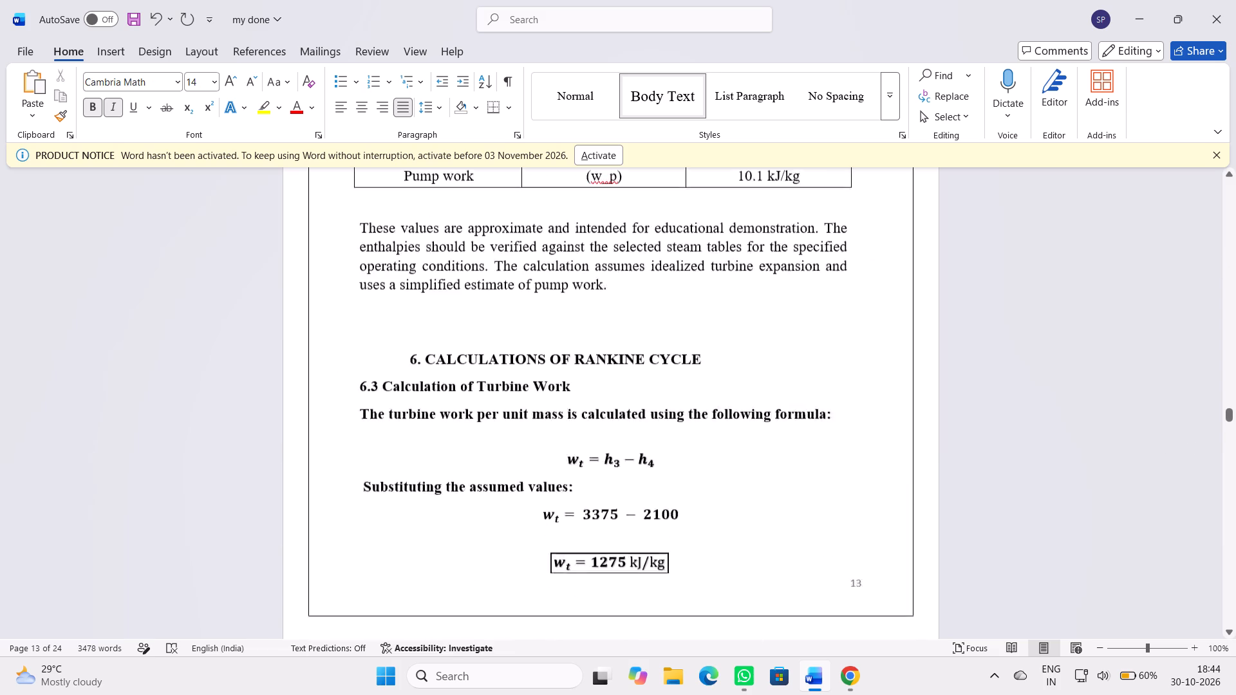
scroll(1042, 403, "up", 13)
scroll(1035, 406, "down", 6)
left_click(610, 582)
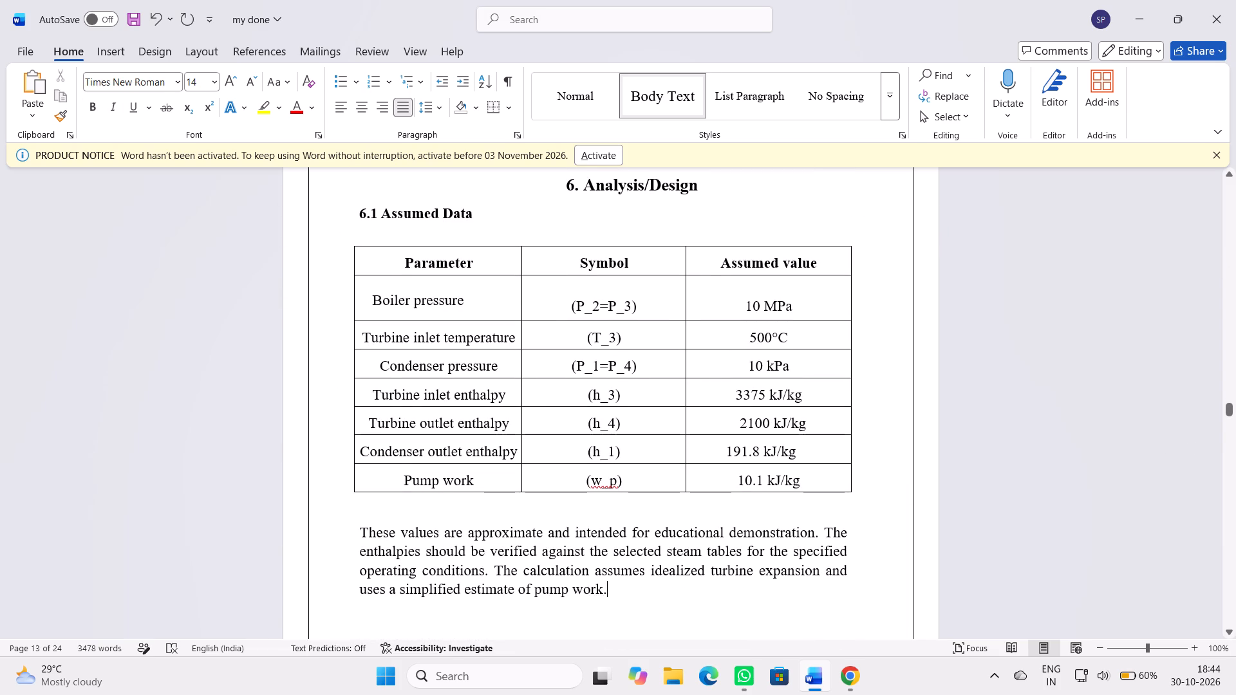
left_click(520, 133)
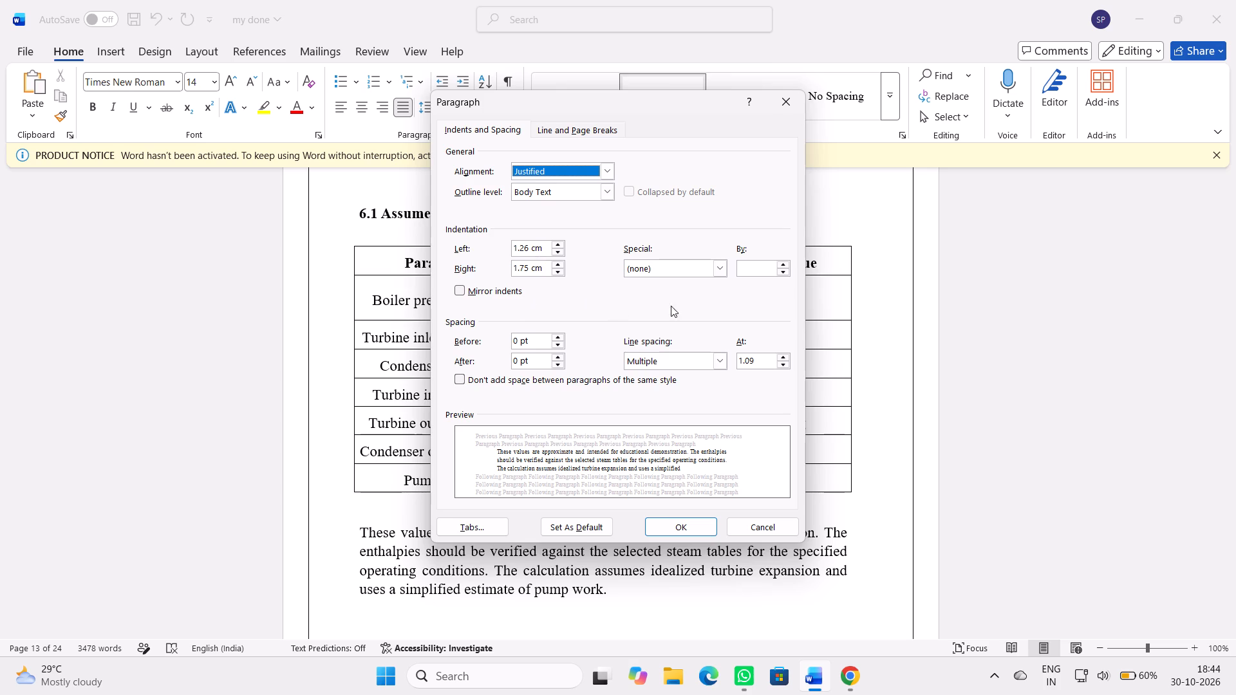
scroll(817, 330, "down", 7)
left_click(935, 344)
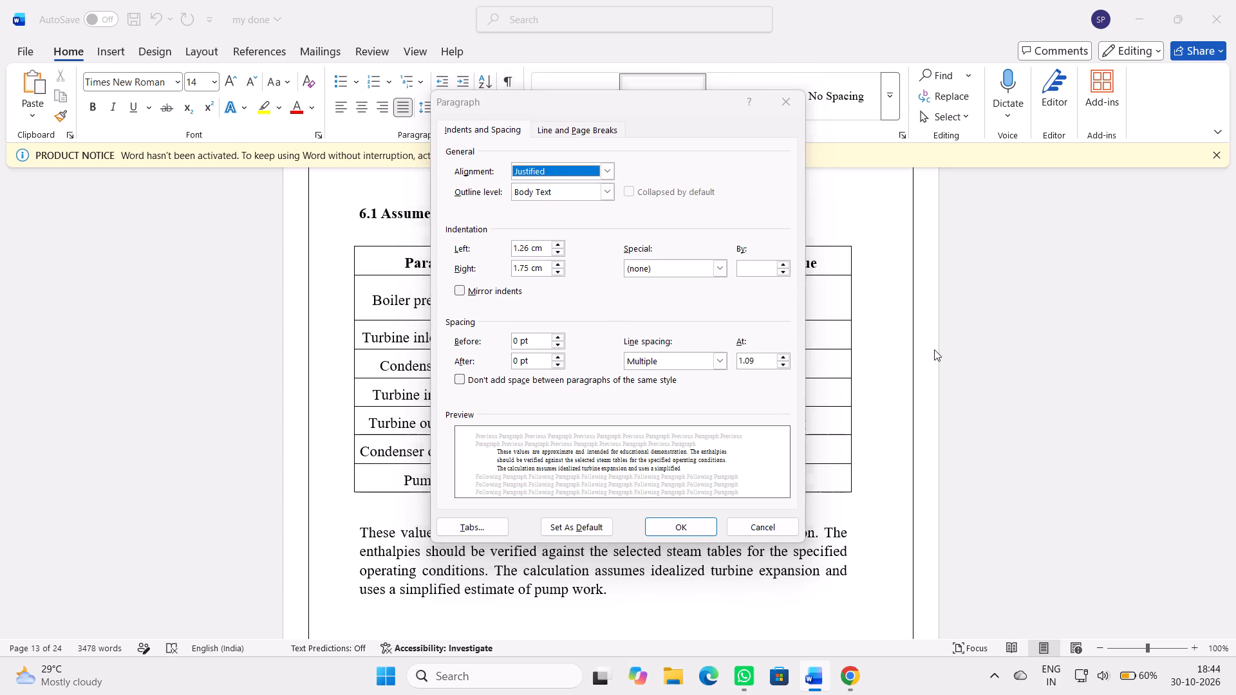
left_click(782, 106)
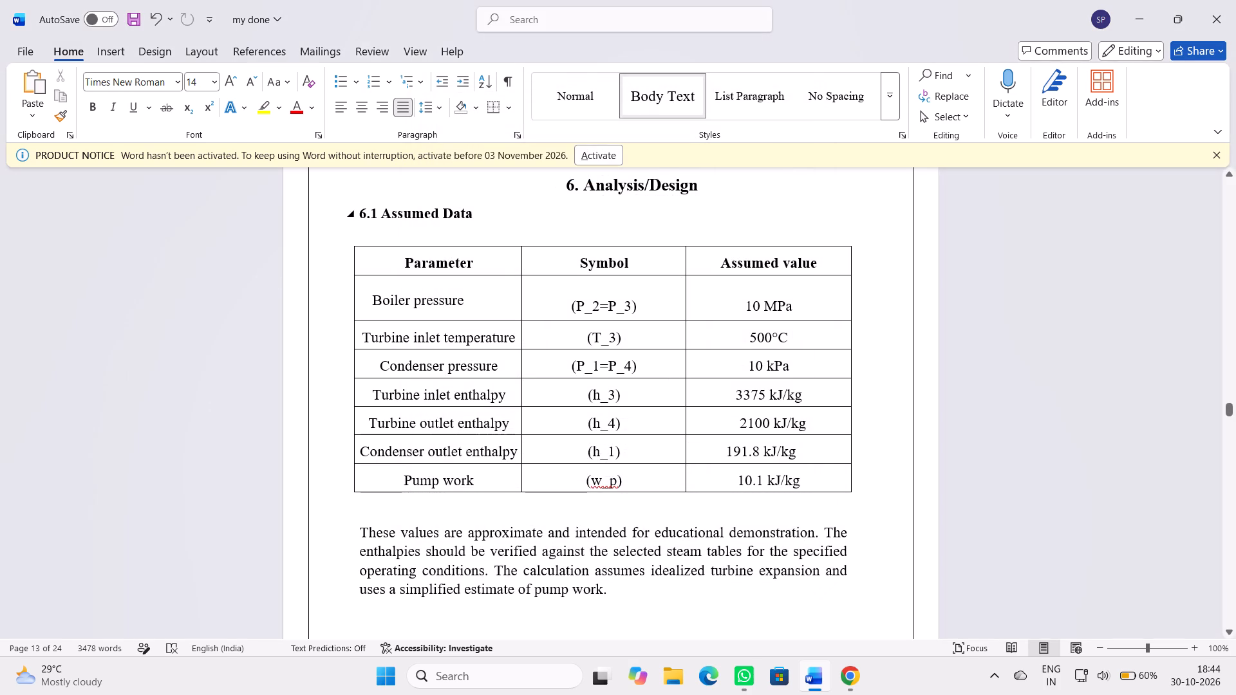
left_click_drag(360, 533, 534, 588)
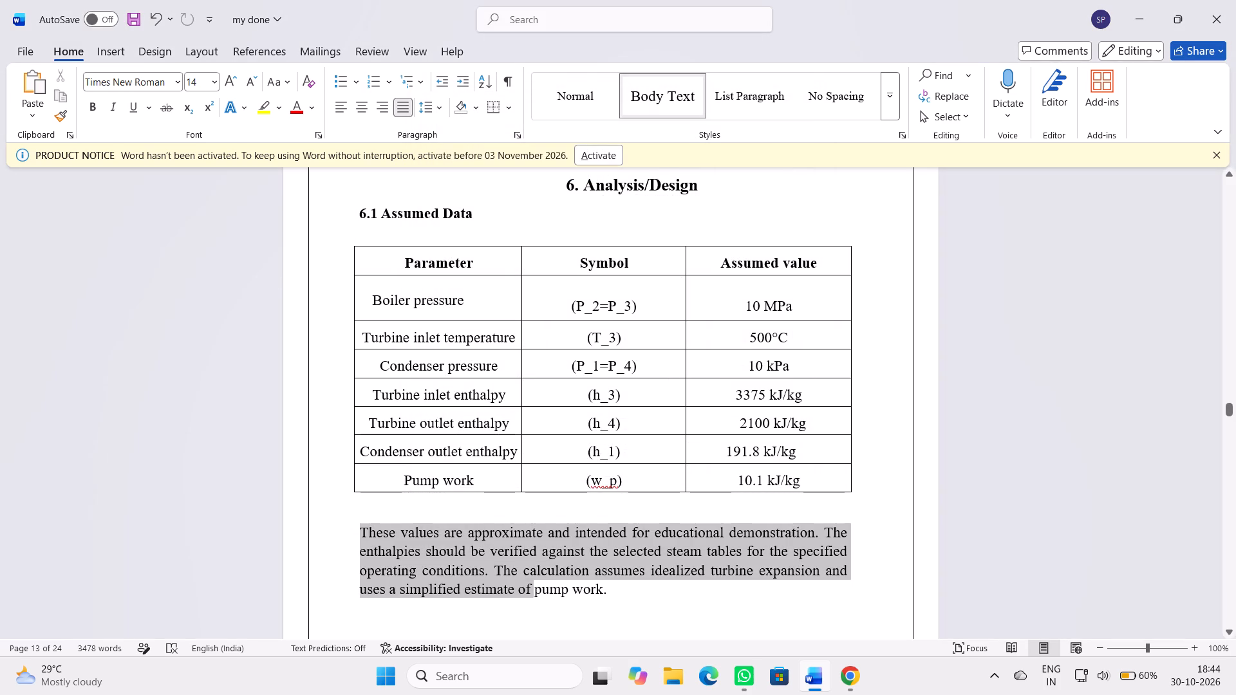
left_click_drag(534, 588, 563, 584)
left_click_drag(563, 584, 635, 586)
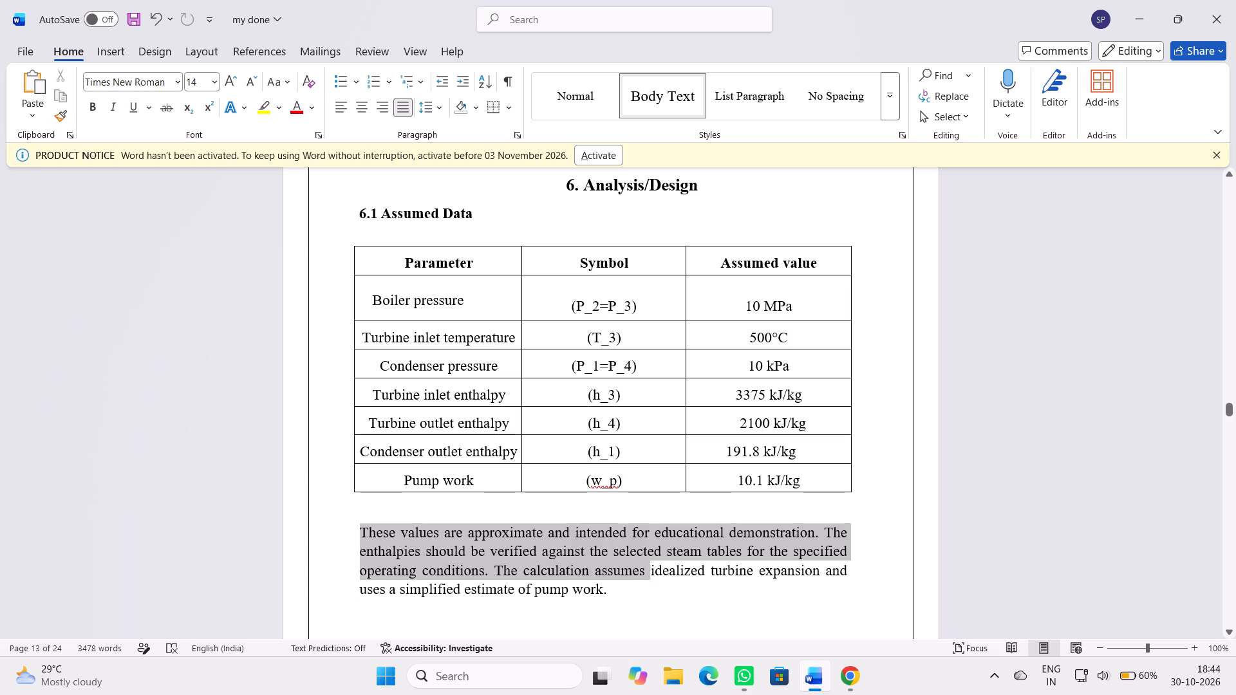
left_click_drag(635, 586, 627, 586)
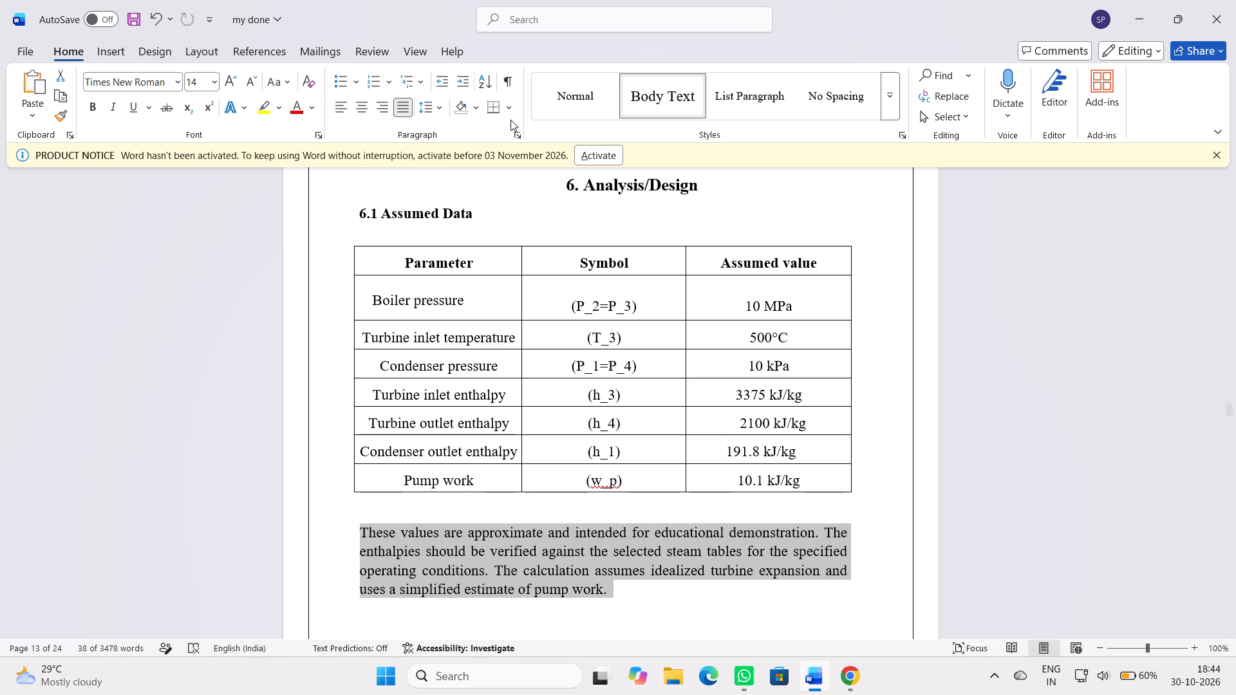
left_click(510, 133)
left_click(517, 138)
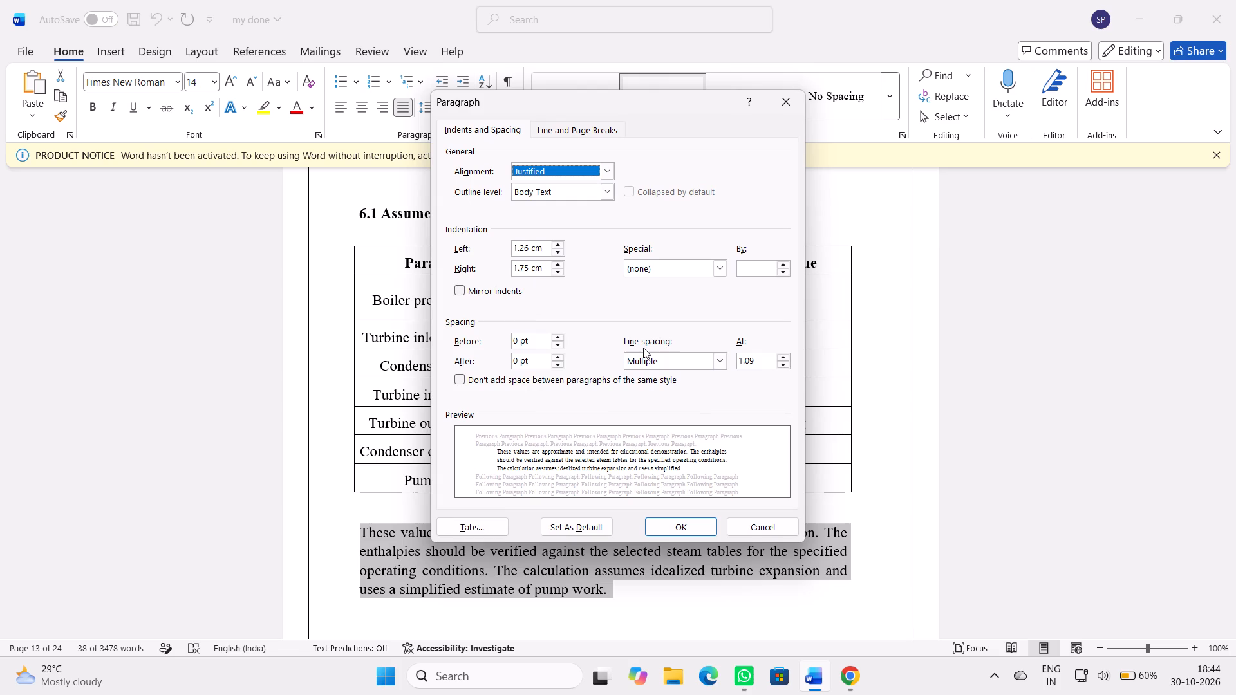
left_click(1065, 347)
left_click(1065, 340)
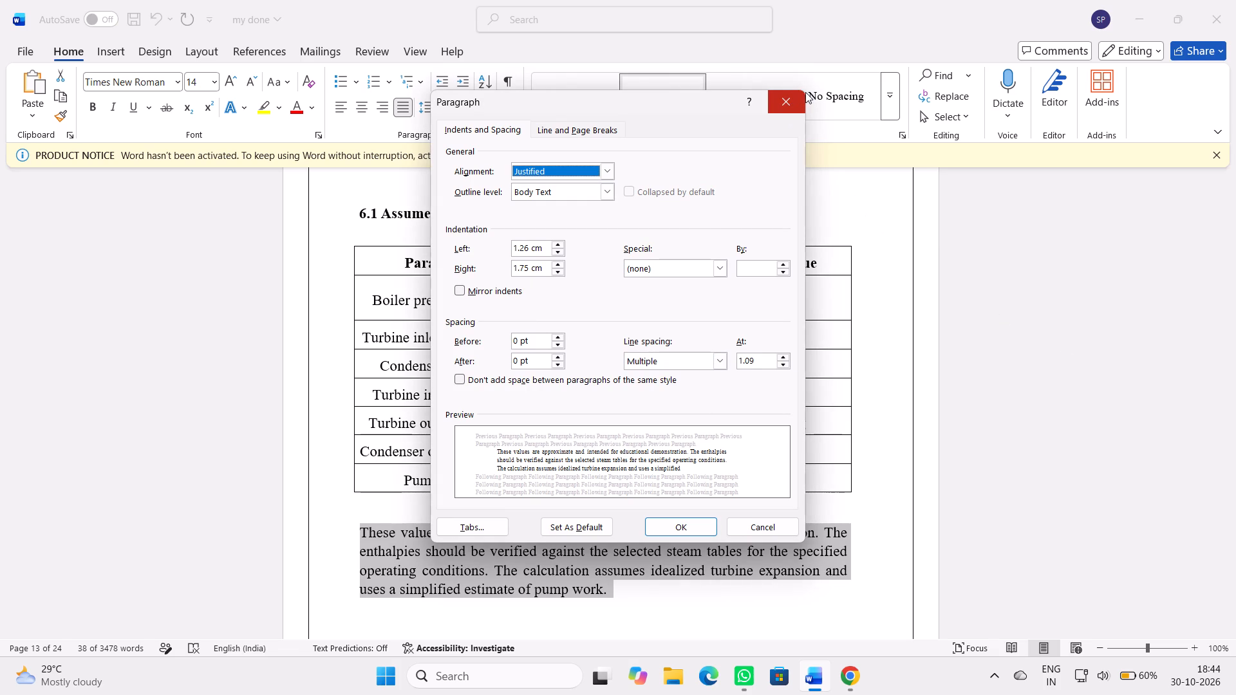
left_click(794, 94)
Set the left indent to 1.26 and the right indent to 1.75 from the turbine conclusion through the 6.4 pump work introduction on page 14.
scroll(890, 432, "down", 12)
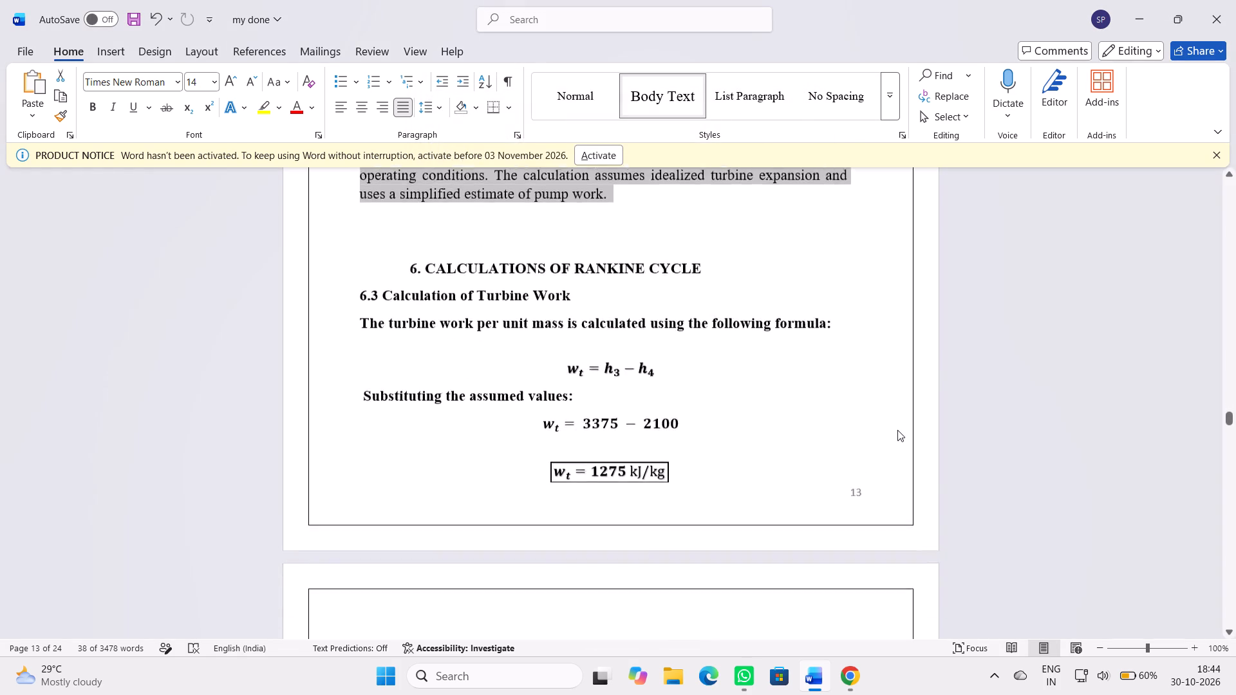
scroll(897, 430, "down", 6)
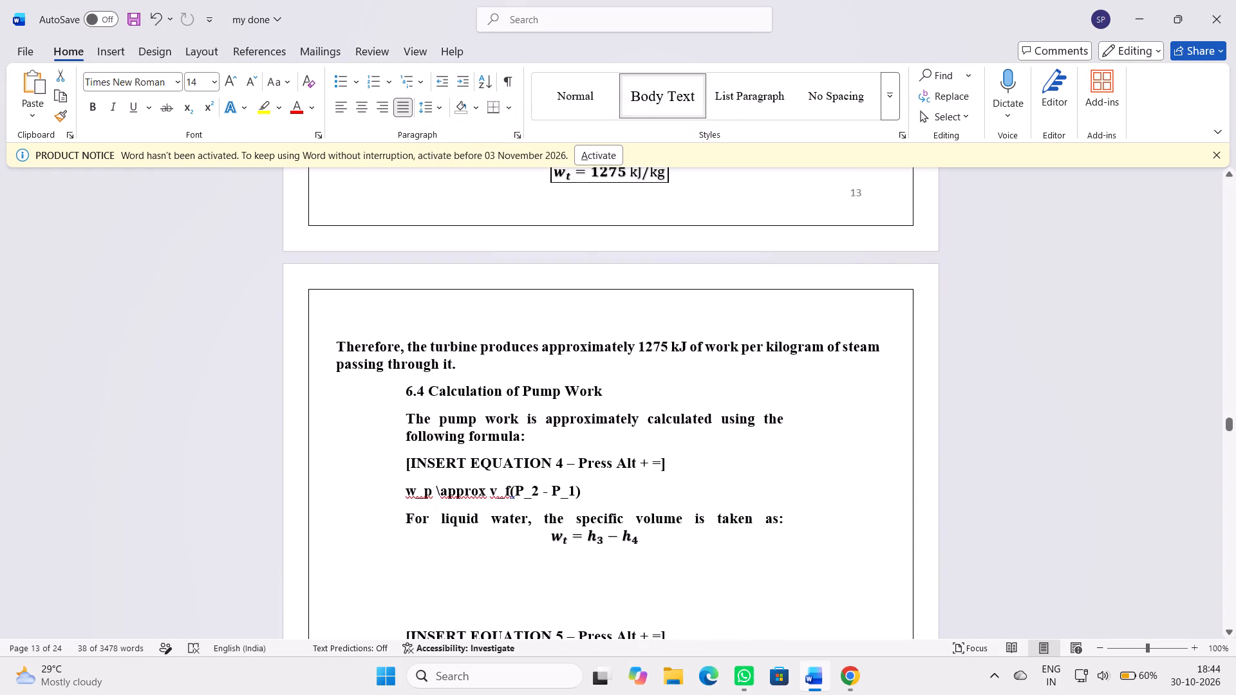
left_click_drag(336, 343, 524, 434)
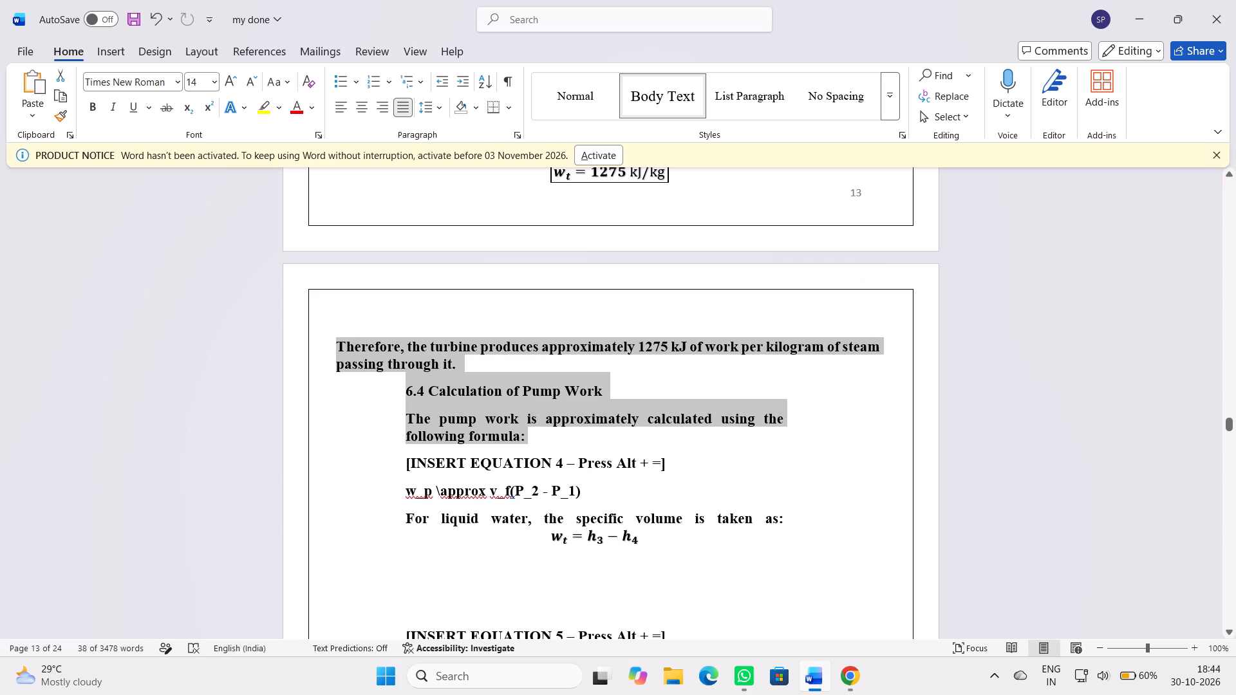
left_click_drag(524, 434, 521, 434)
left_click(515, 138)
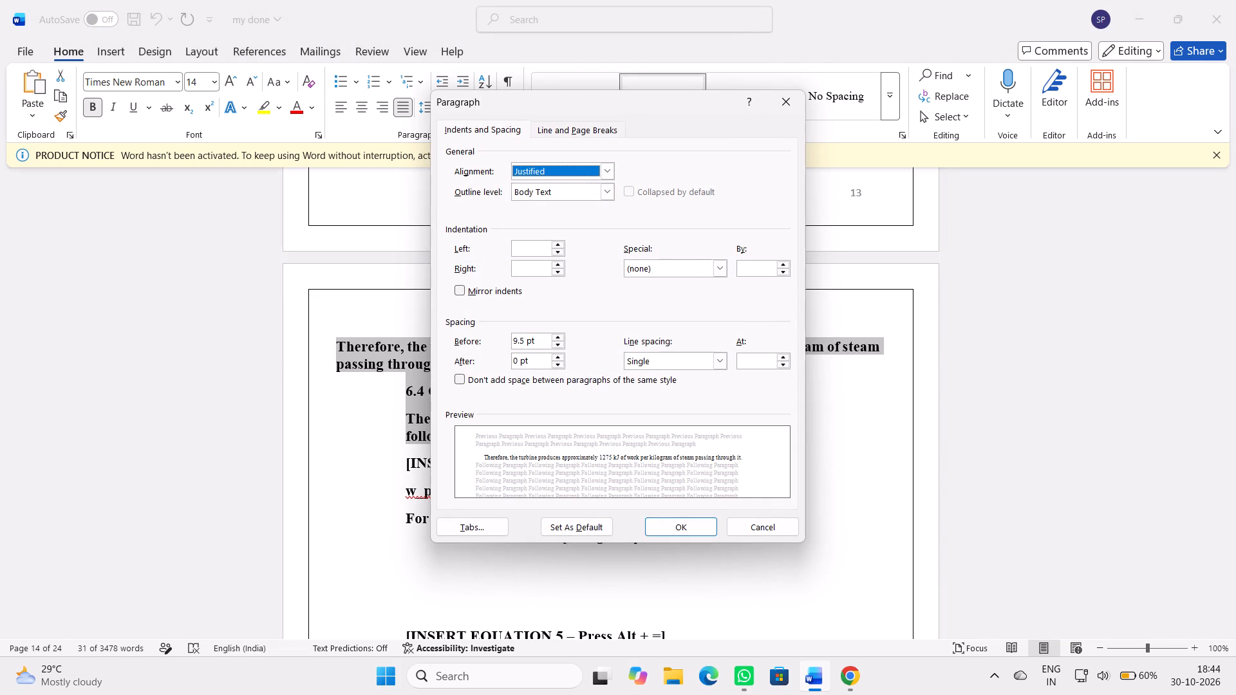
left_click(523, 249)
key("1")
key("comma")
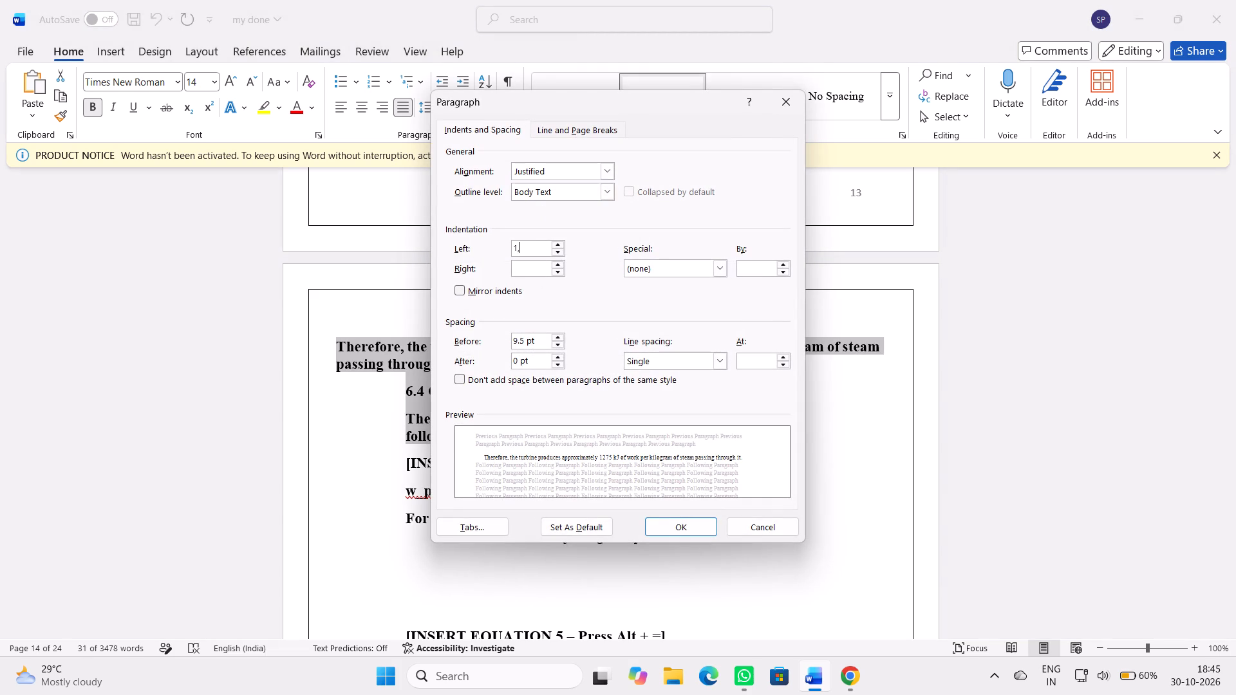
type("26")
key("BackSpace")
key("BackSpace")
key("BackSpace")
type(".26")
left_click(532, 263)
type("1.")
type("75")
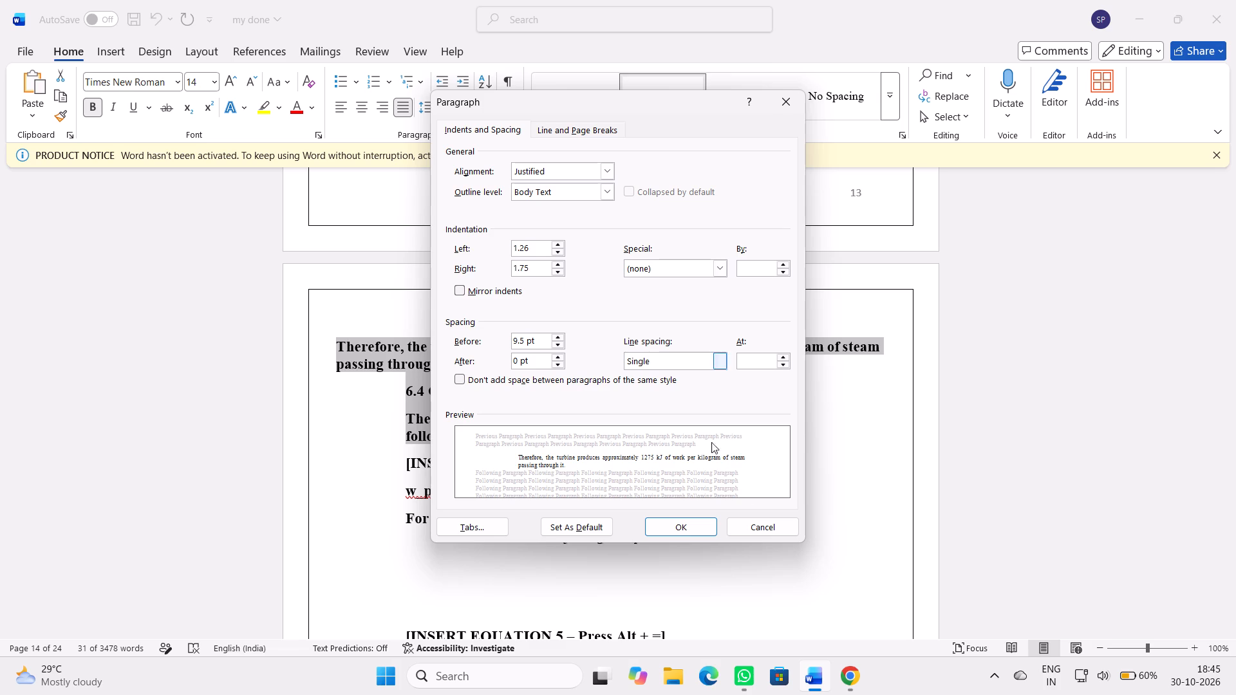
left_click(691, 526)
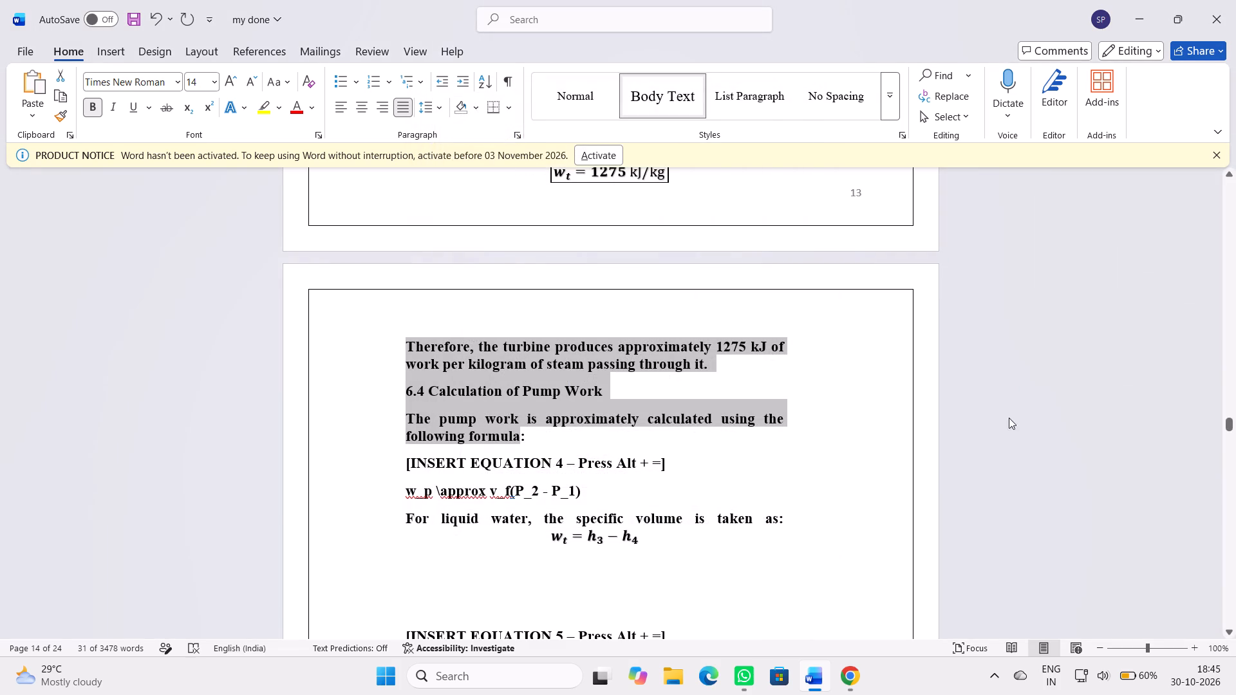
Review the Rankine cycle calculations from the 6.3 turbine work section through the Energy Flow Representation for indentation and unformatted equations.
left_click(1009, 418)
scroll(1009, 418, "up", 5)
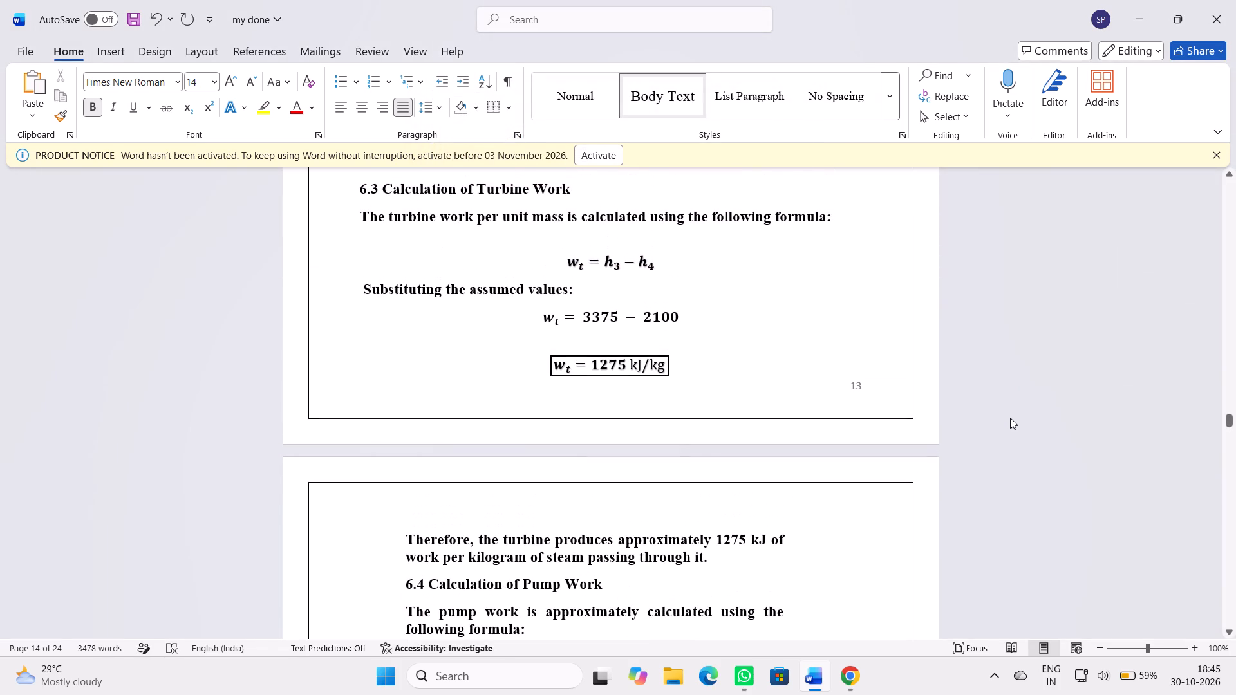
scroll(1010, 418, "down", 3)
scroll(957, 442, "down", 6)
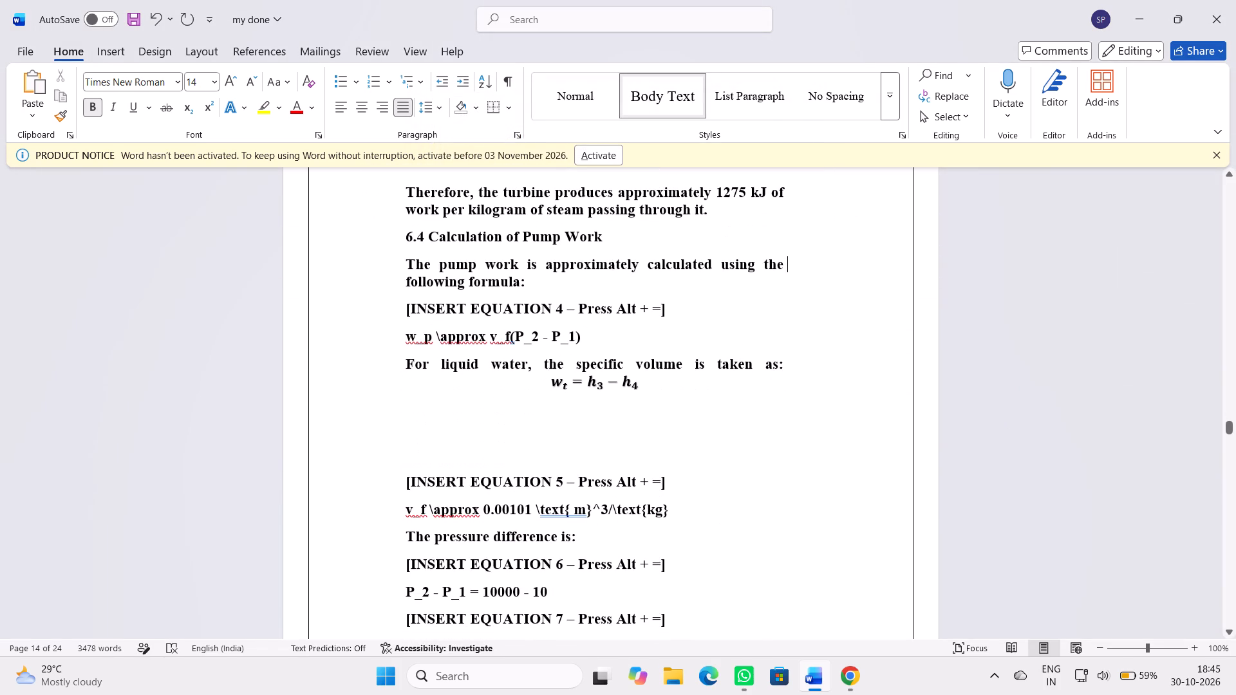
scroll(976, 434, "down", 14)
scroll(991, 407, "down", 7)
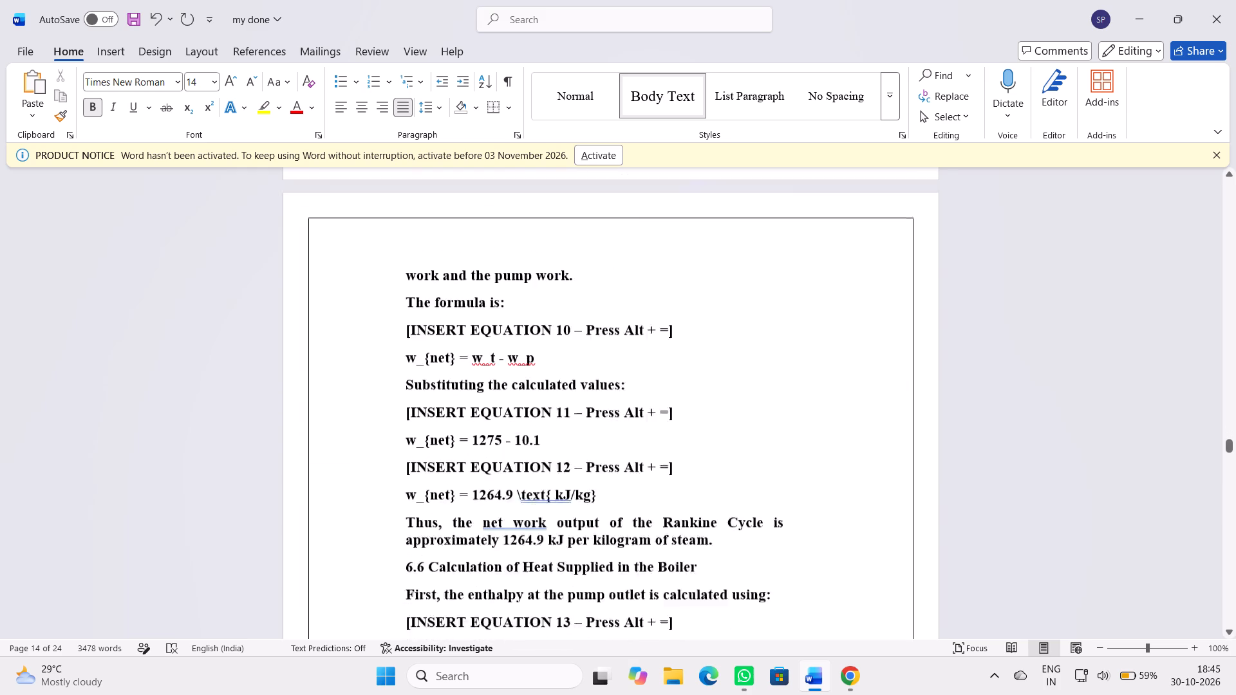
scroll(991, 407, "down", 19)
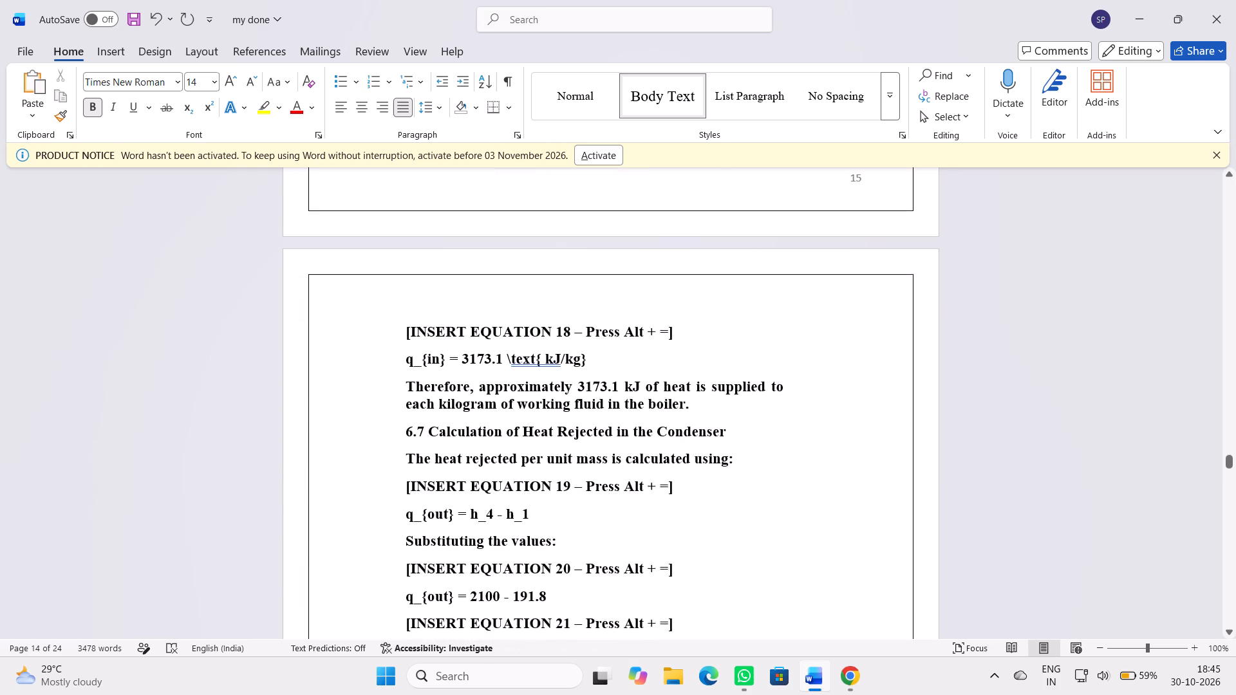
scroll(989, 407, "down", 20)
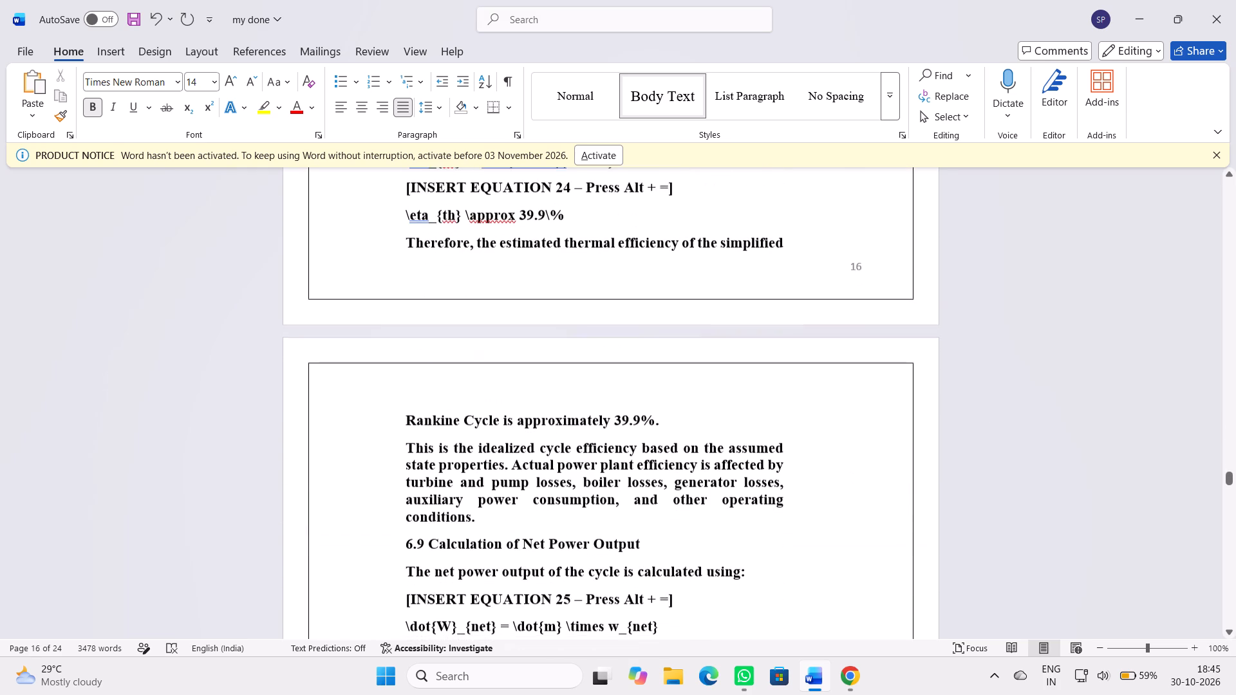
scroll(984, 399, "down", 10)
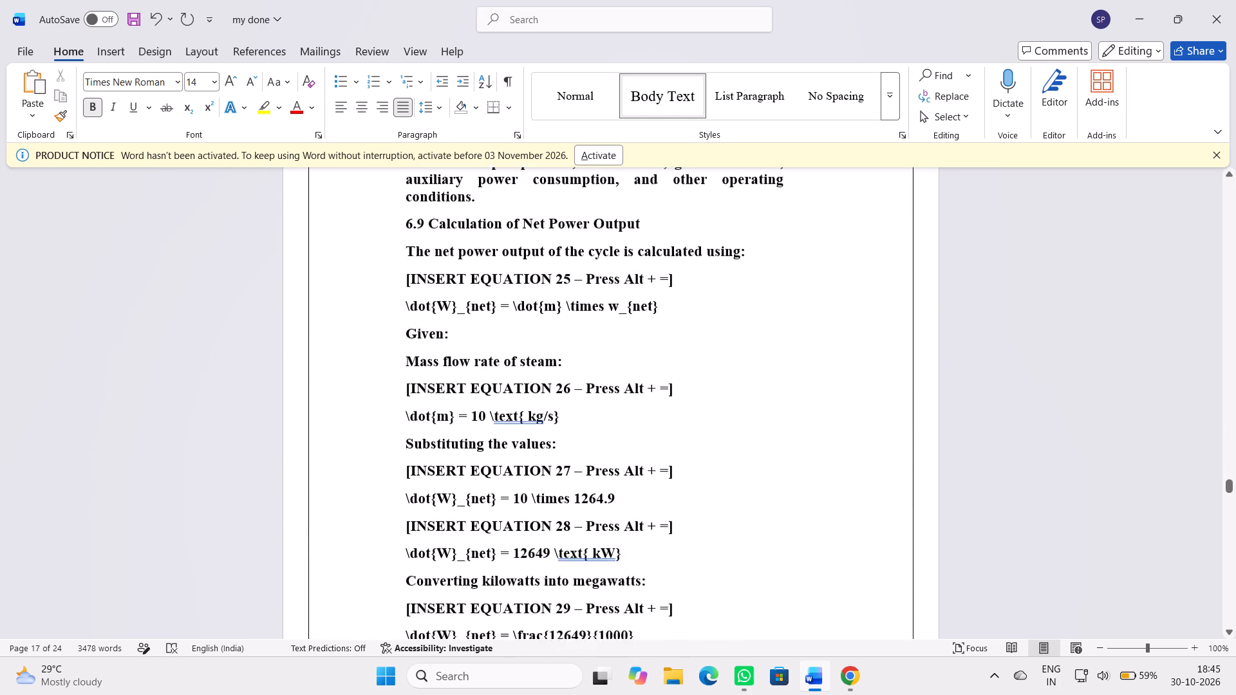
scroll(984, 396, "down", 11)
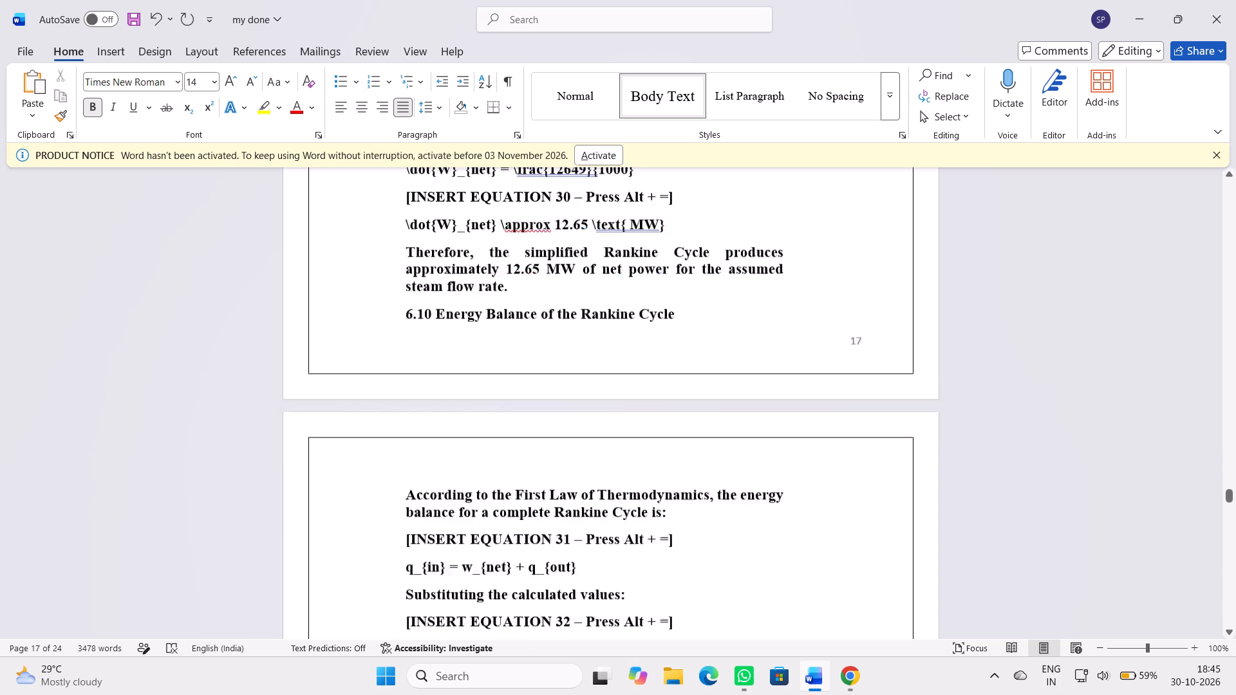
scroll(986, 383, "down", 10)
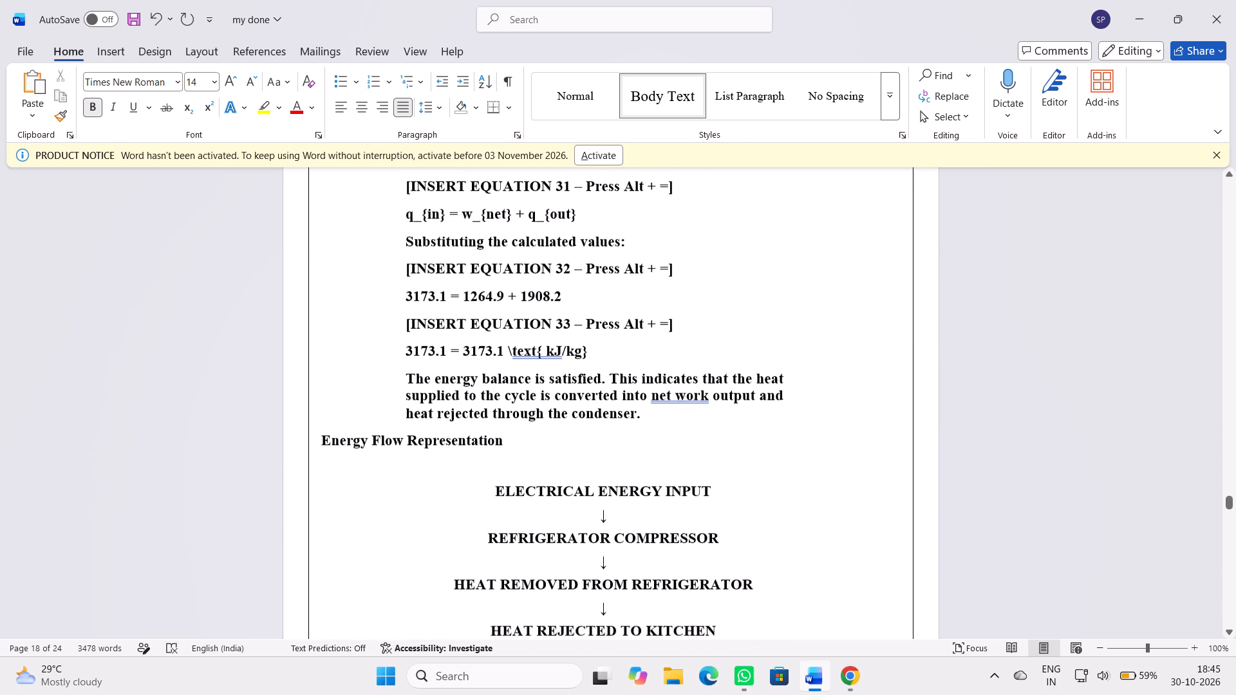
scroll(986, 355, "down", 3)
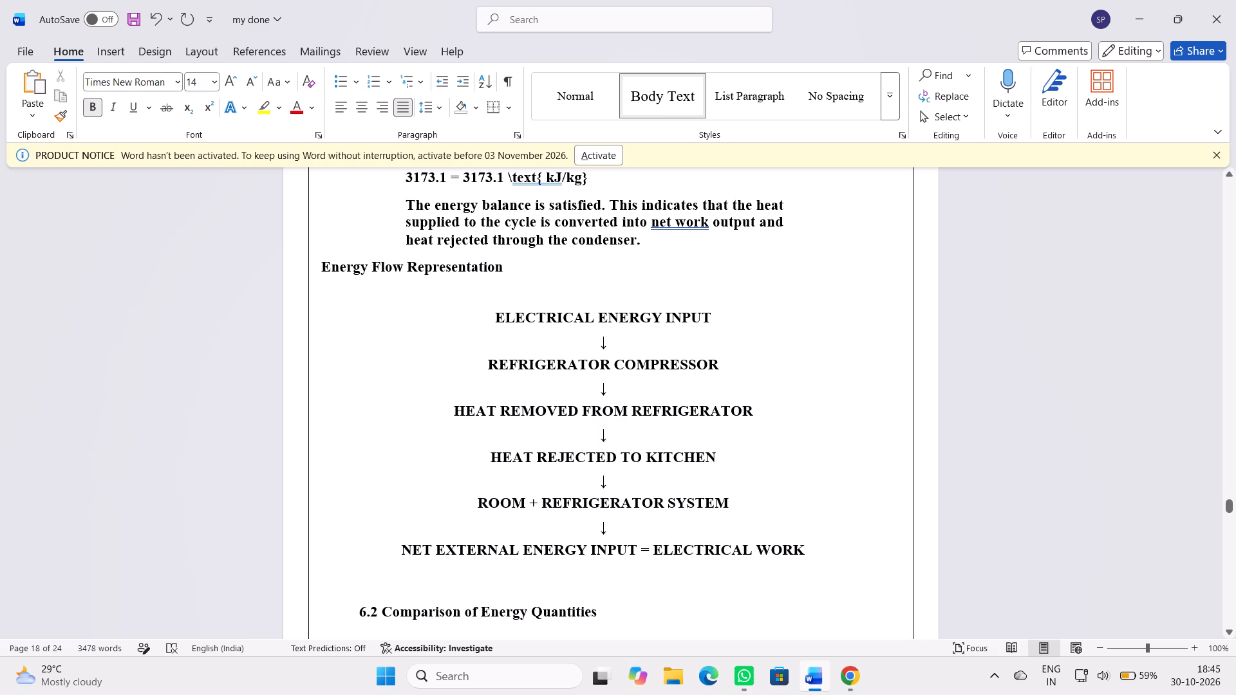
key("ctrl+a")
scroll(853, 593, "up", 20)
scroll(853, 593, "up", 4)
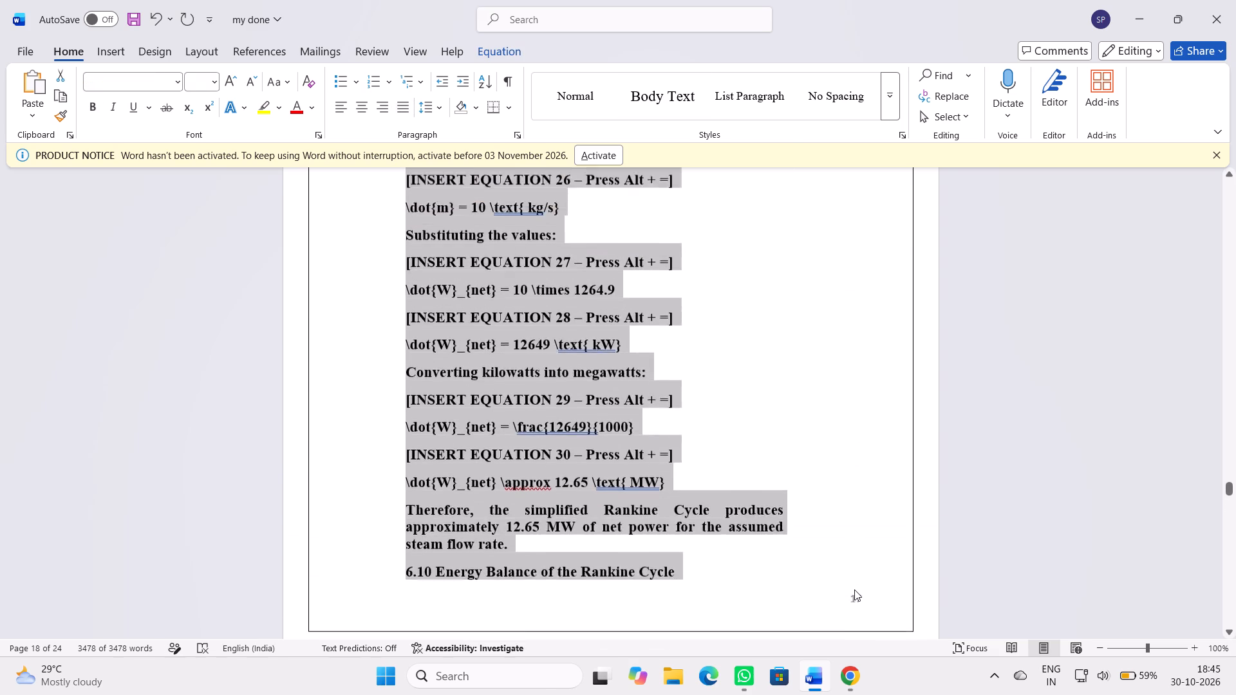
scroll(854, 589, "up", 20)
scroll(854, 589, "up", 19)
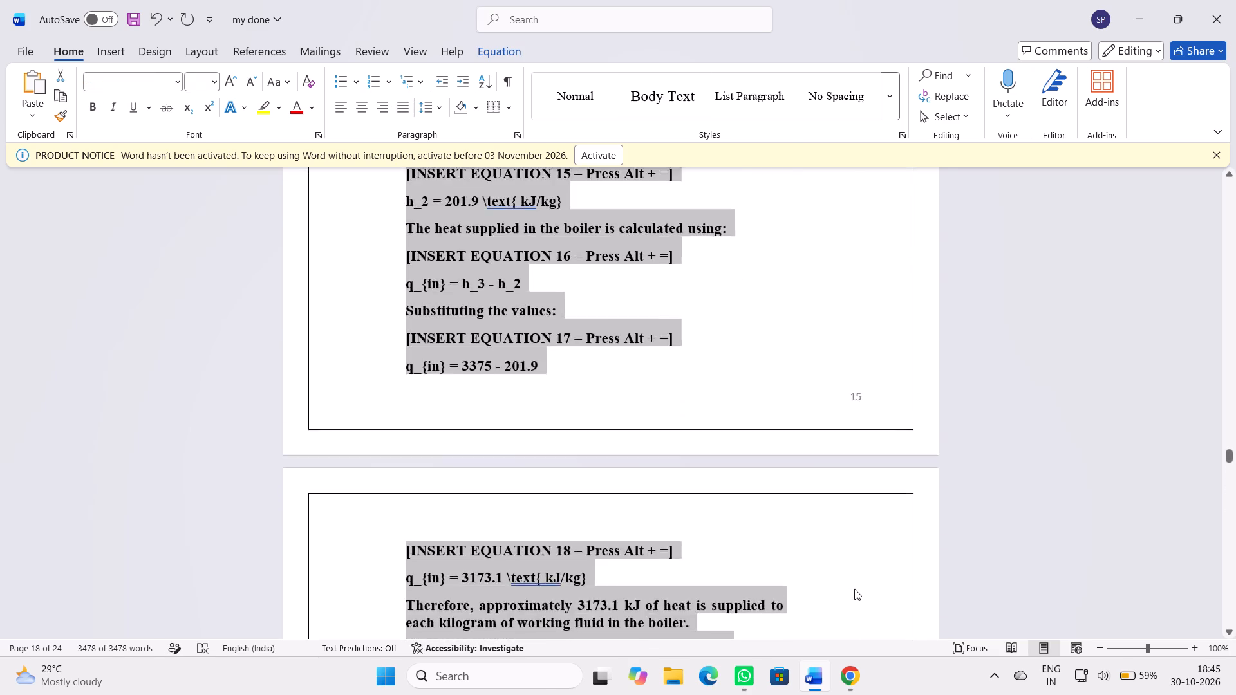
scroll(854, 589, "up", 4)
scroll(854, 589, "down", 20)
scroll(854, 589, "down", 15)
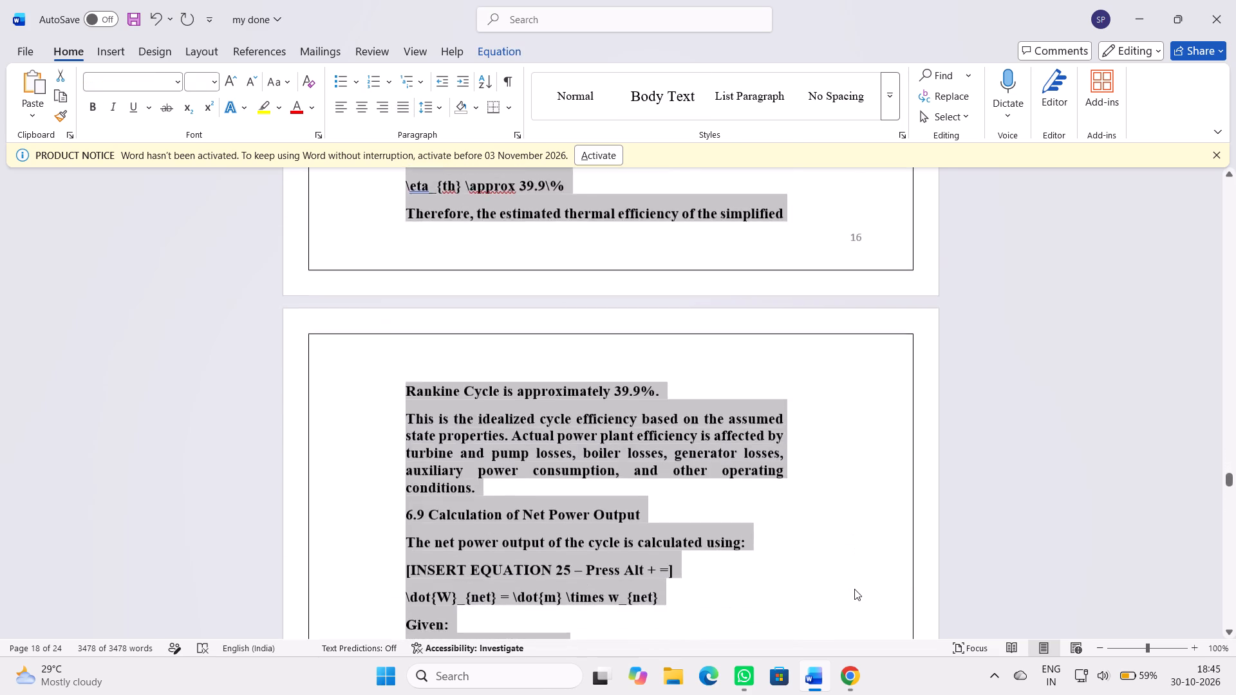
scroll(854, 589, "down", 15)
scroll(854, 591, "down", 19)
scroll(854, 593, "down", 7)
scroll(854, 595, "up", 4)
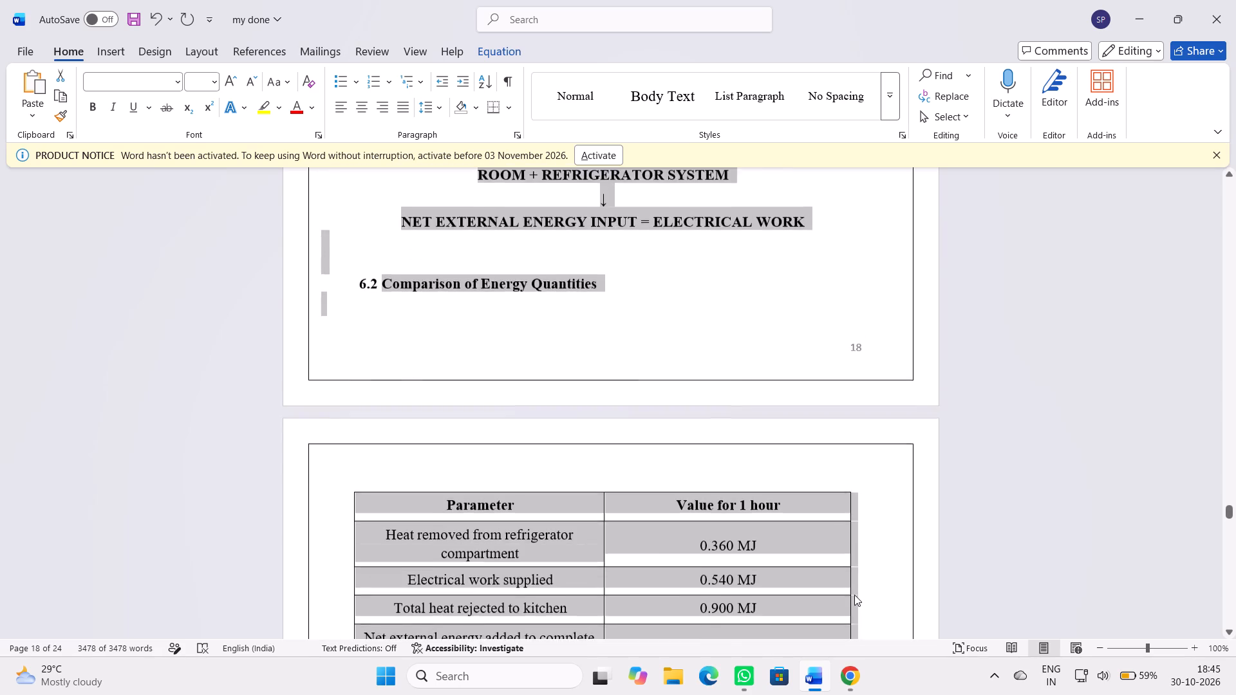
scroll(854, 595, "up", 8)
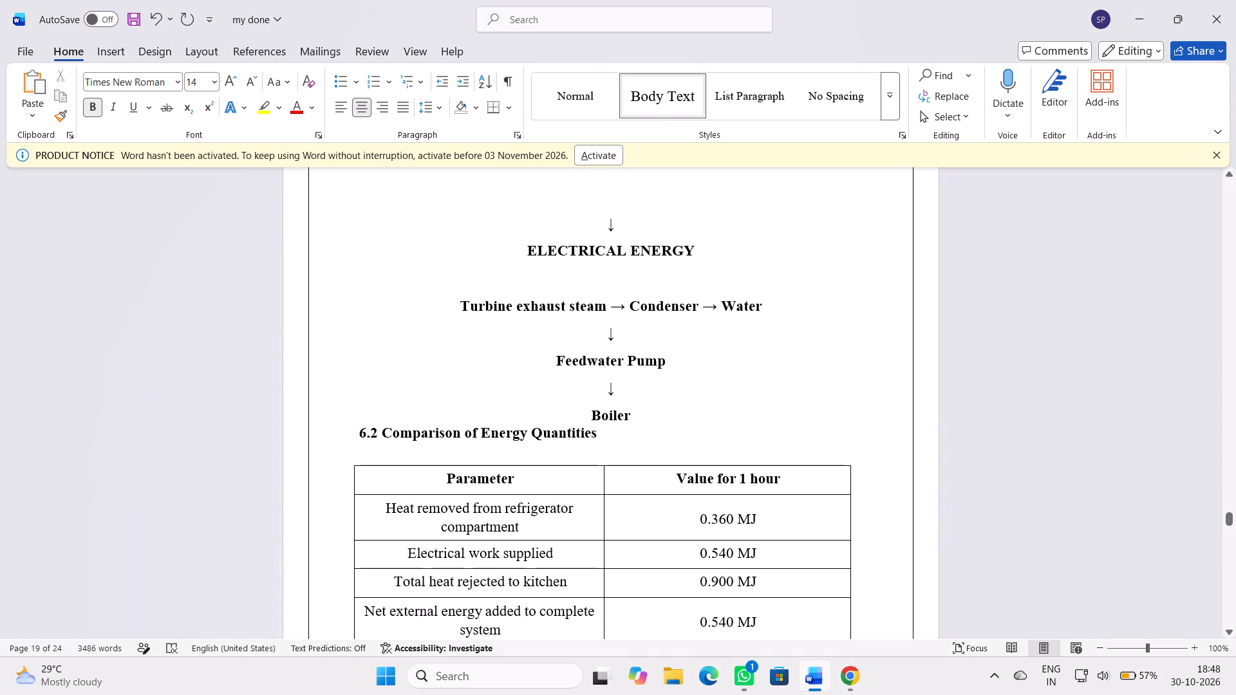
left_click_drag(590, 352, 621, 399)
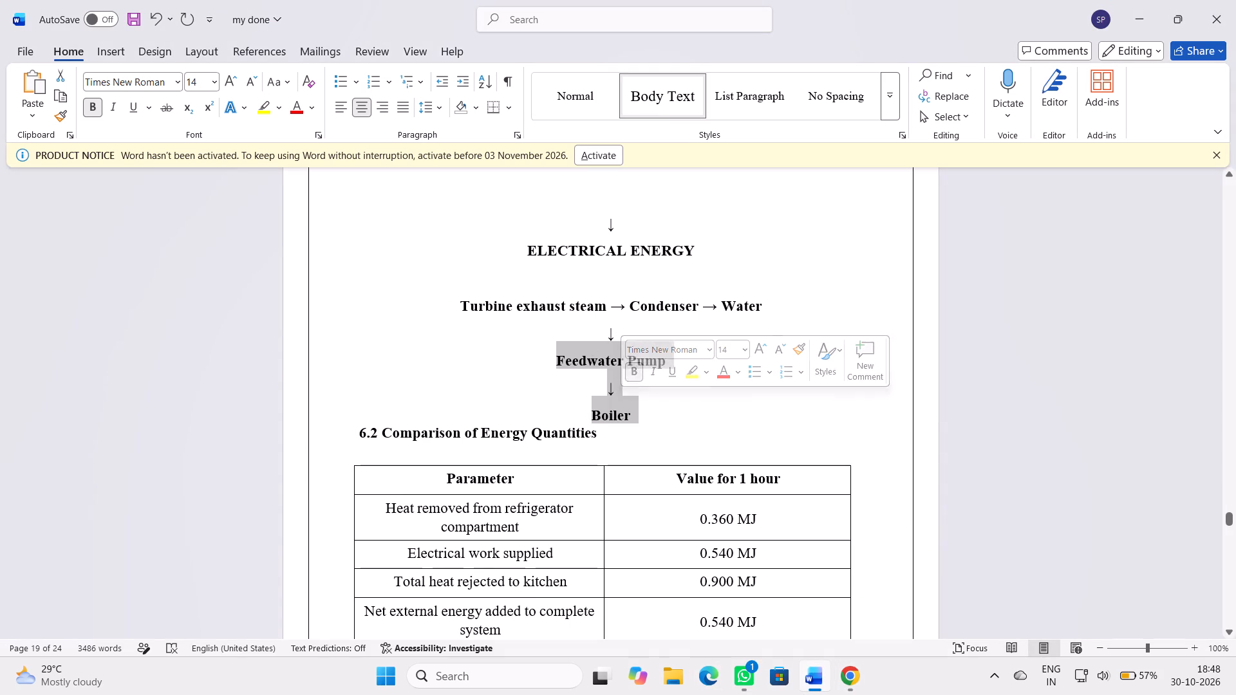
left_click(581, 334)
left_click_drag(588, 335, 628, 411)
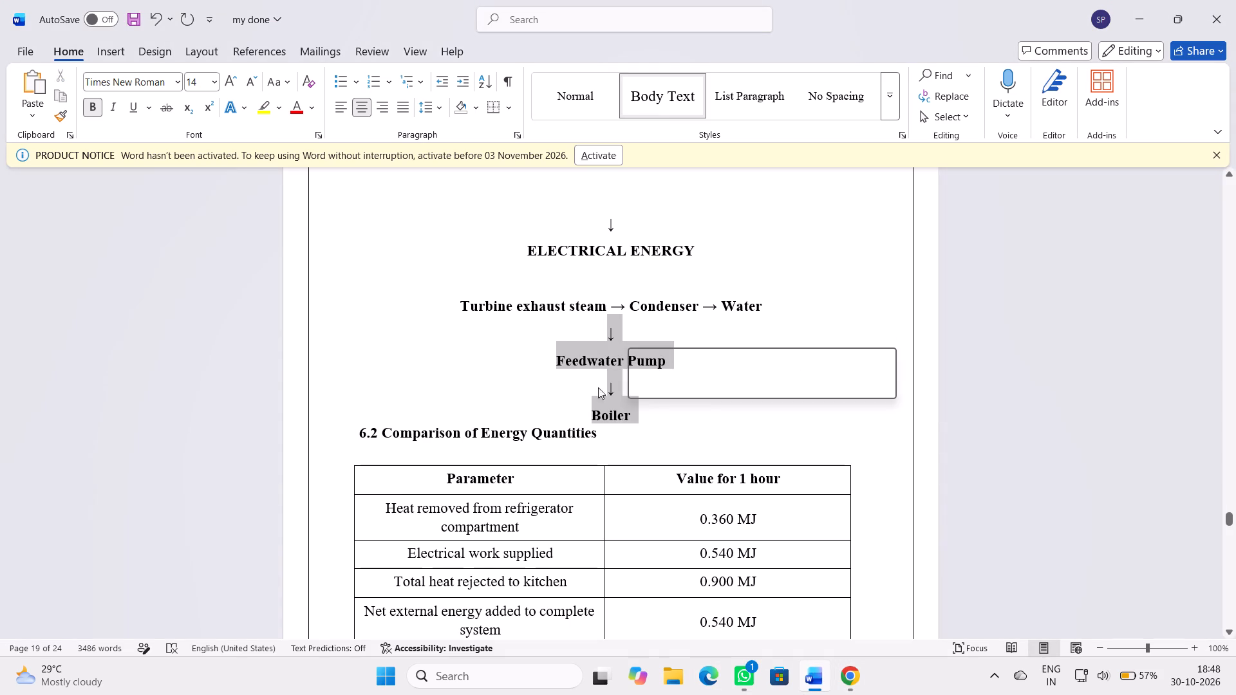
left_click(465, 80)
triple_click(465, 80)
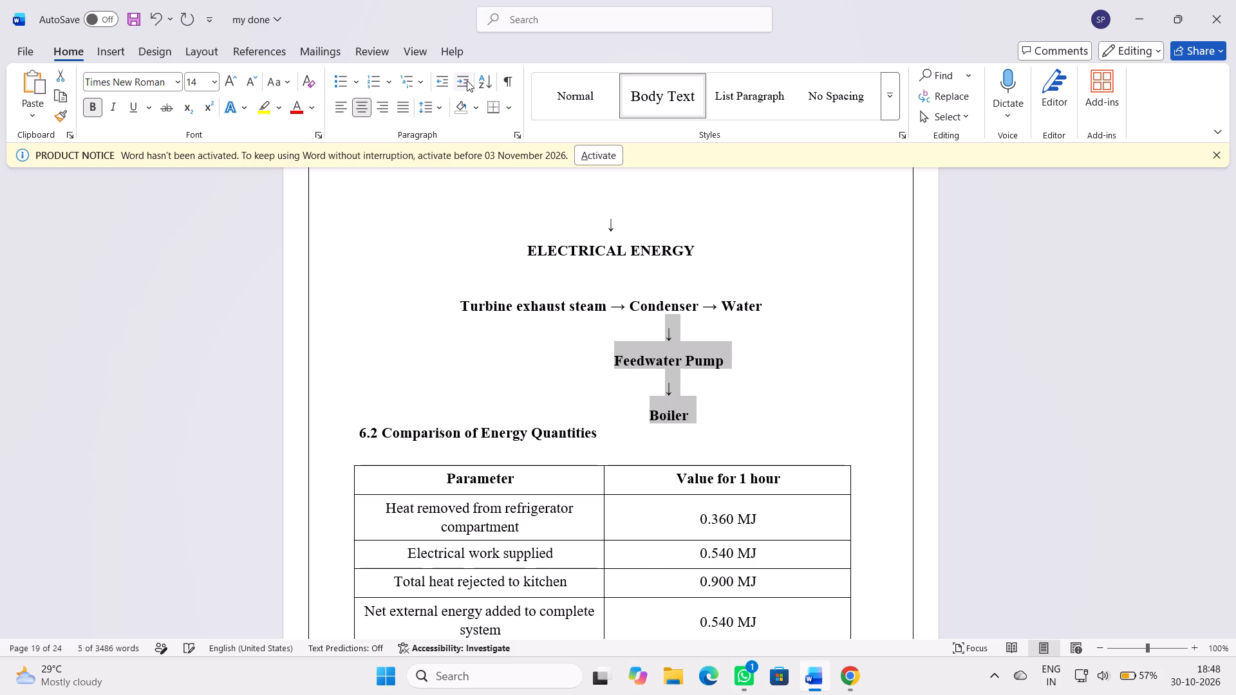
left_click(467, 80)
left_click(467, 80)
left_click(469, 80)
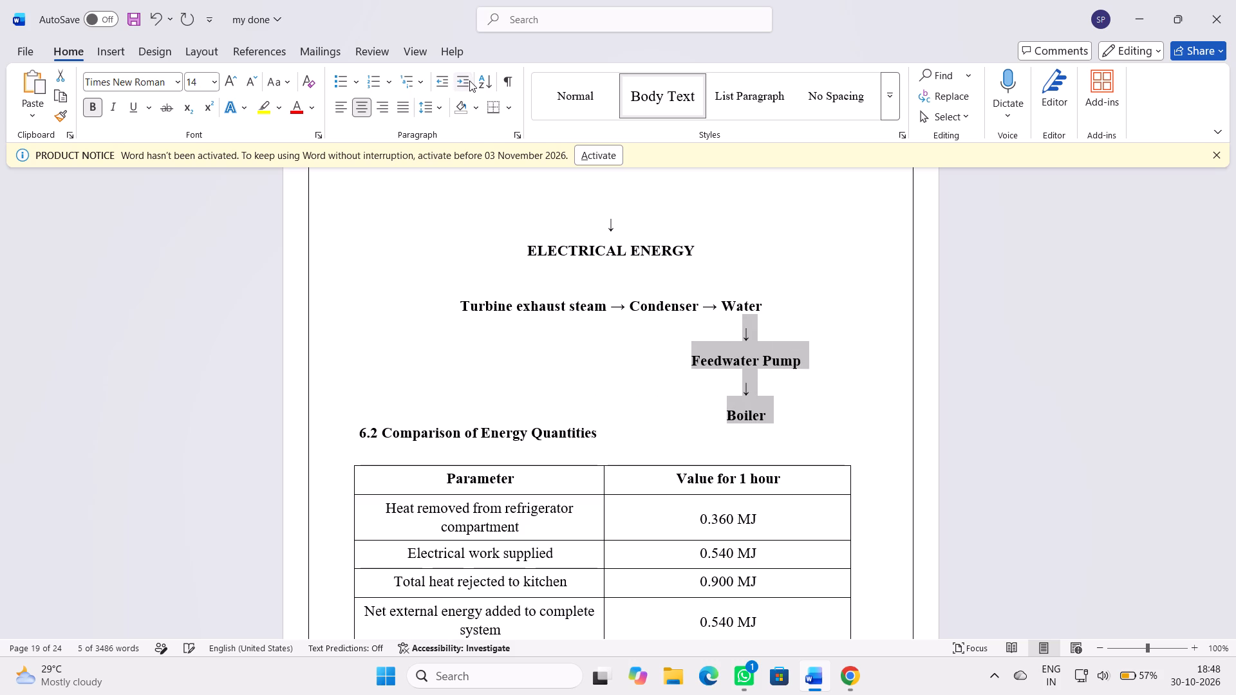
left_click(1103, 337)
Insert unnumbered blank lines between the final Boiler line and the 6.2 Comparison of Energy Quantities heading.
scroll(998, 433, "up", 2)
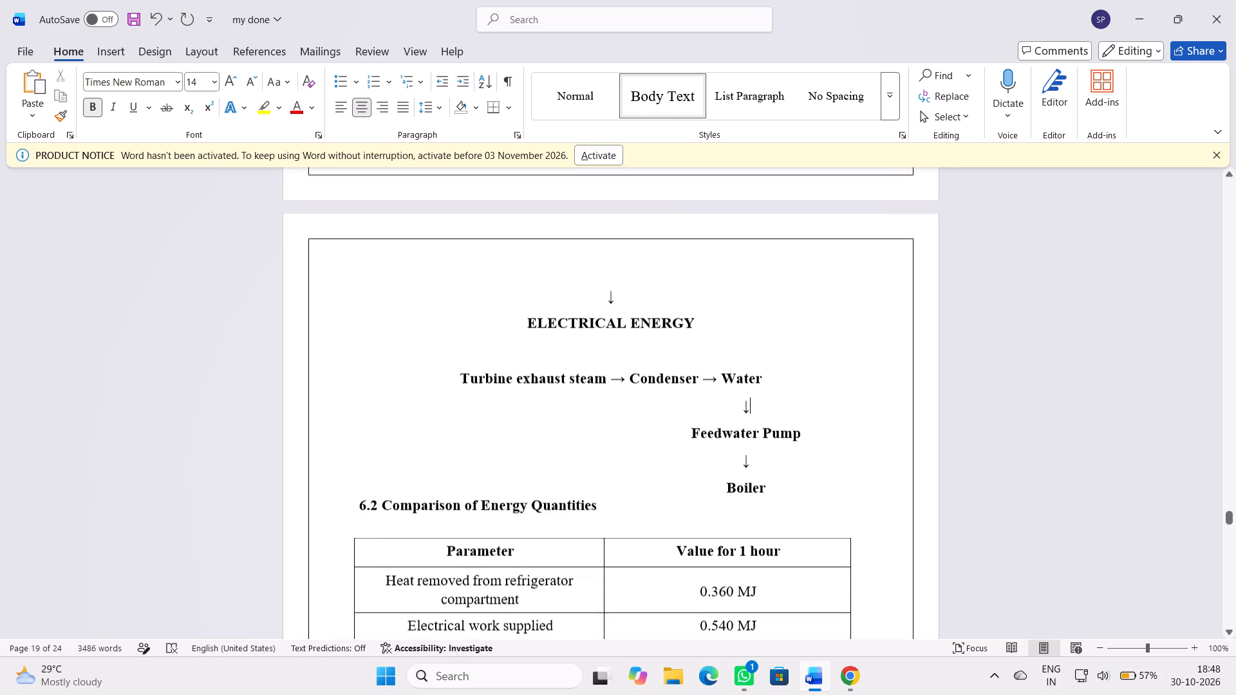
scroll(998, 432, "up", 2)
scroll(998, 421, "down", 2)
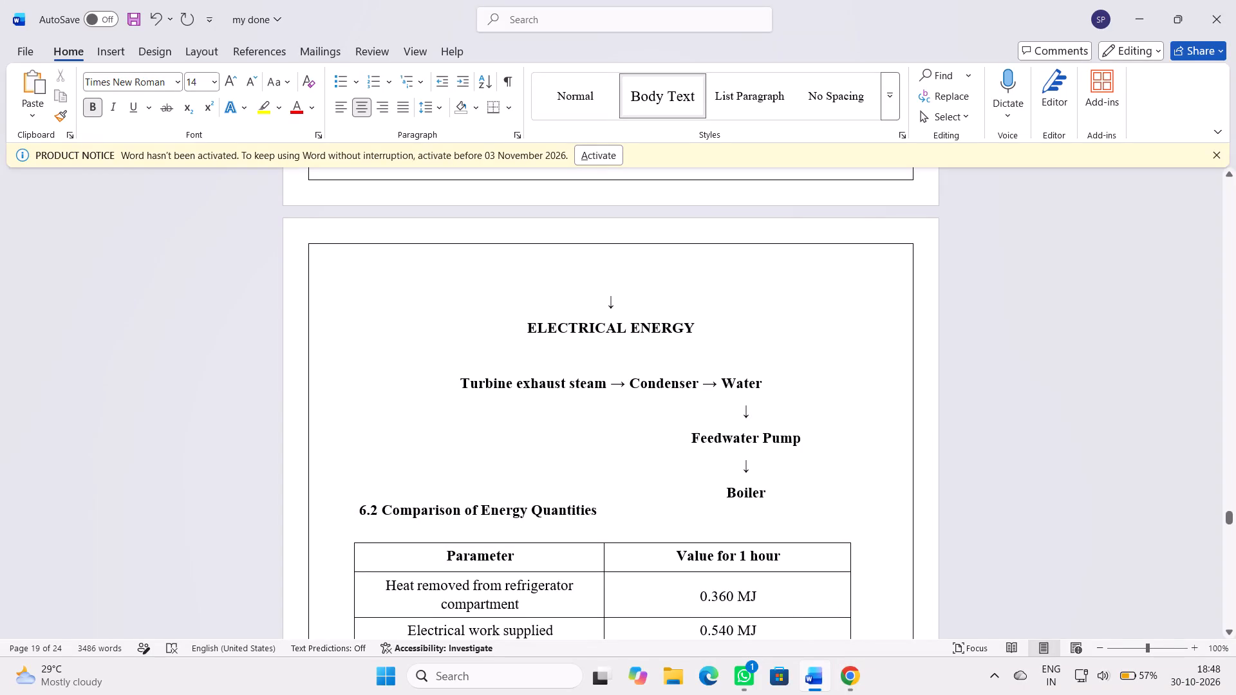
left_click(352, 510)
left_click(359, 510)
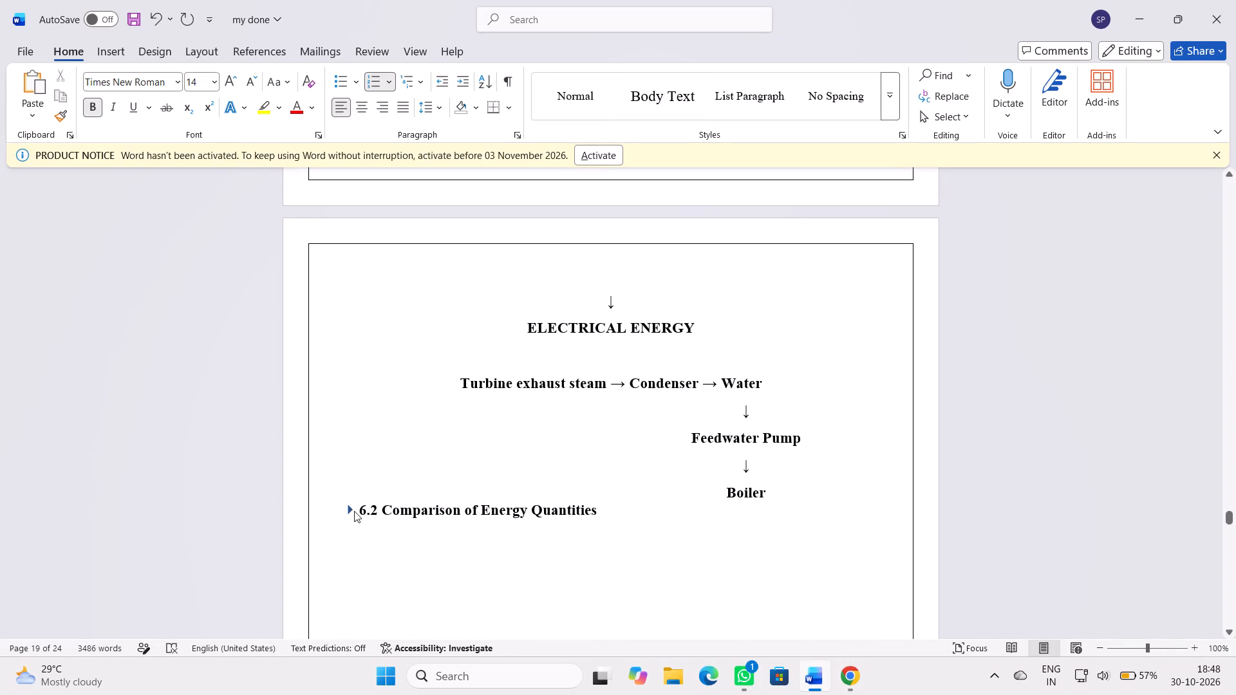
left_click(354, 511)
left_click(359, 512)
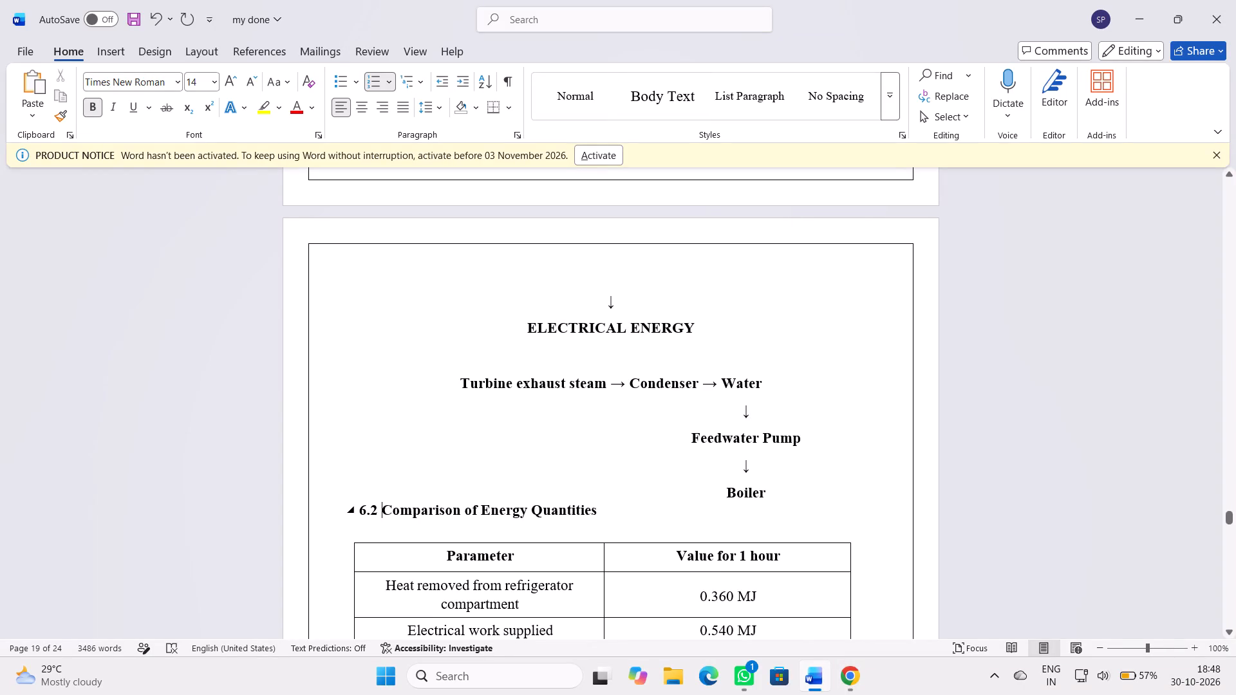
key("Return")
left_click(378, 504)
key("BackSpace")
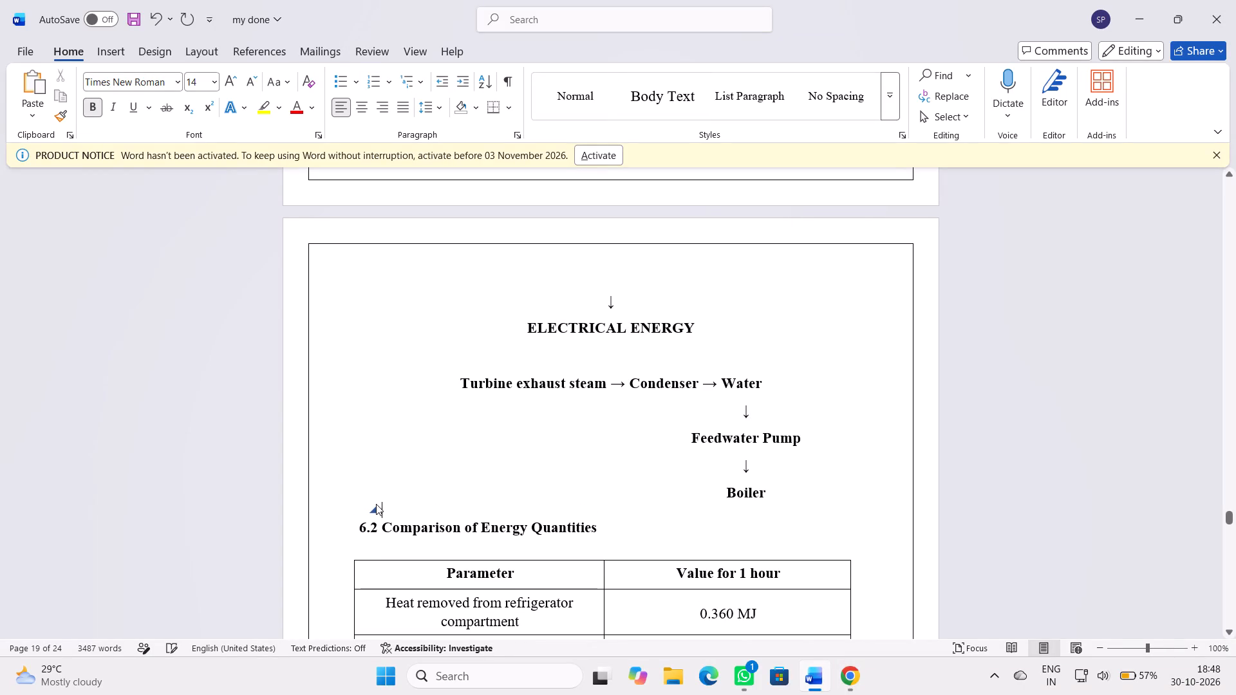
key("BackSpace")
key("Return")
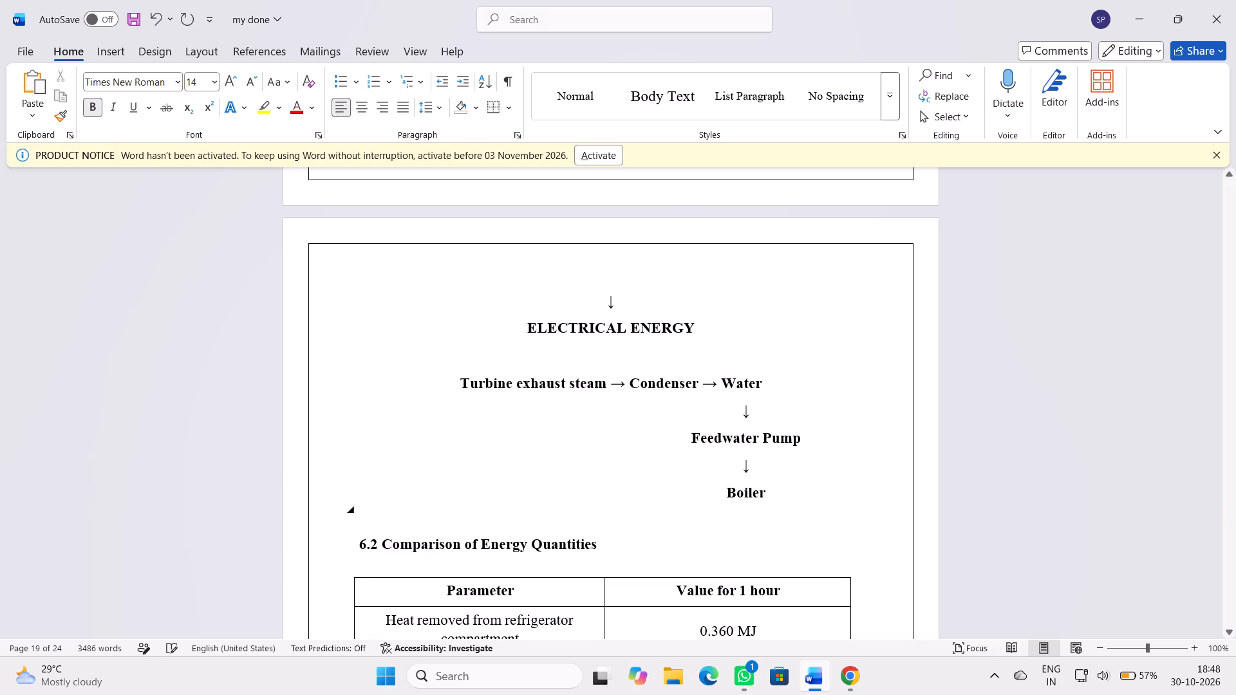
left_click(1076, 436)
Insert blank lines before the Energy Flow Representation heading so it starts at the top of the following page with its diagram.
scroll(1073, 440, "up", 11)
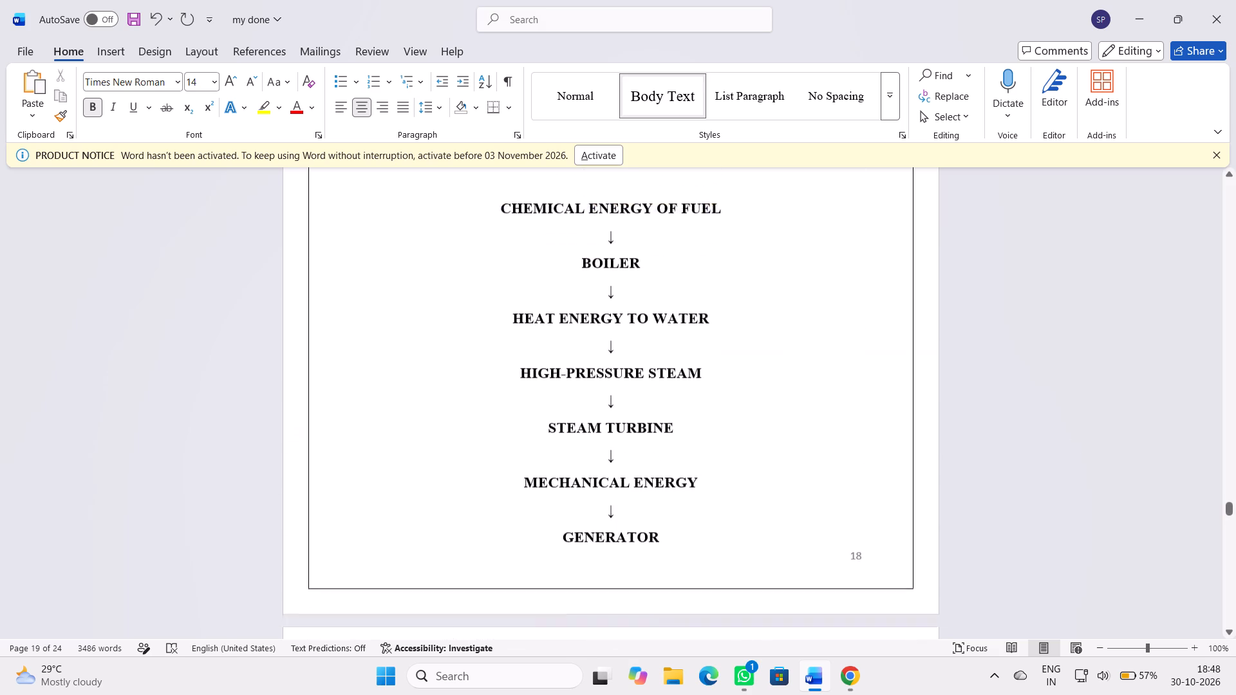
scroll(1073, 441, "up", 11)
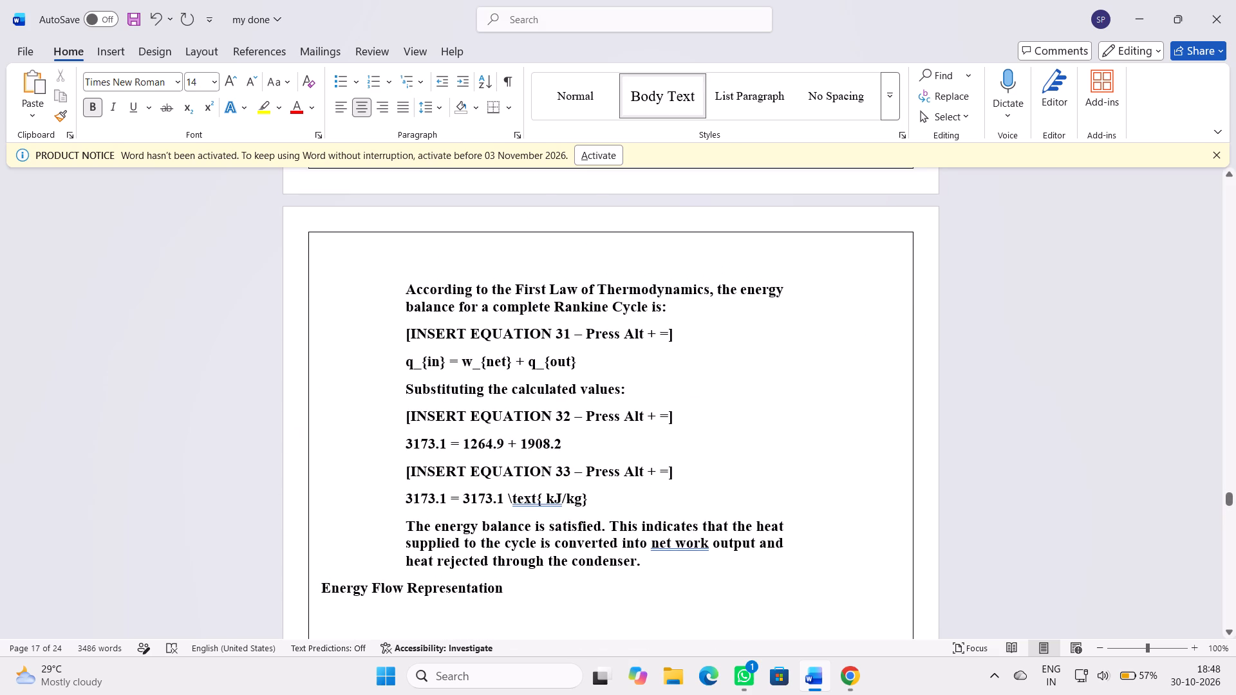
scroll(1085, 450, "down", 5)
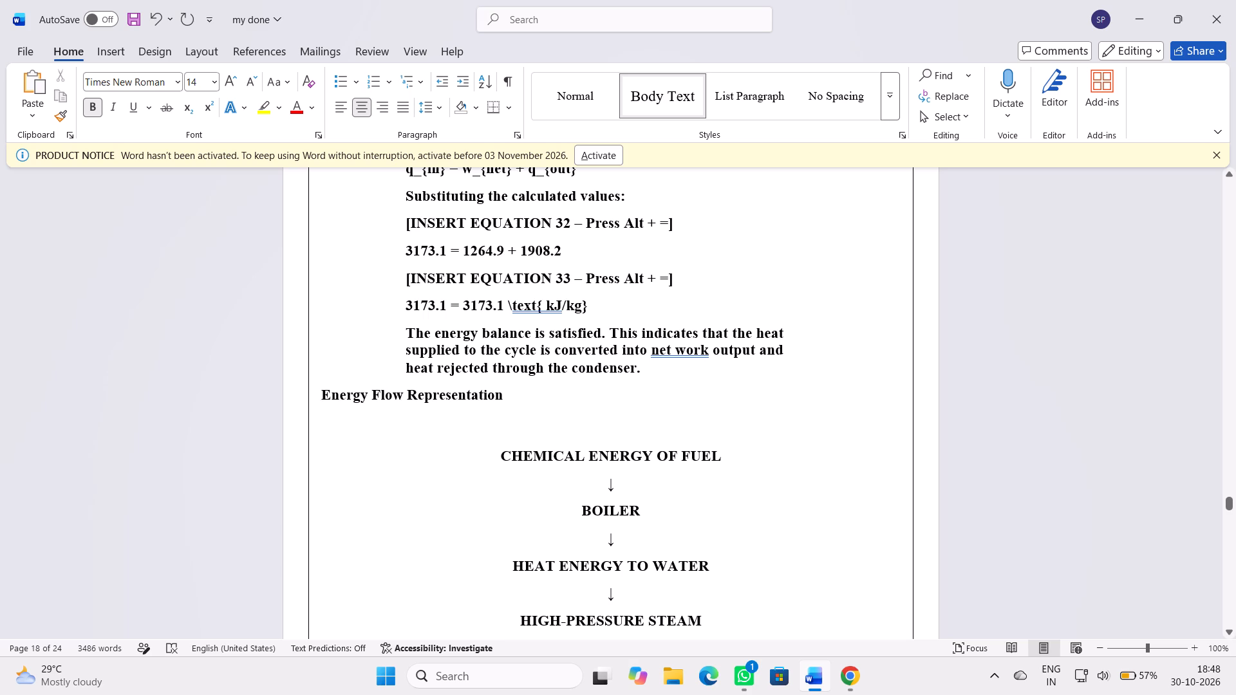
left_click(323, 396)
key("Return")
key("Return")
key("Return")
key("Return")
key("Return")
key("Return")
key("Return")
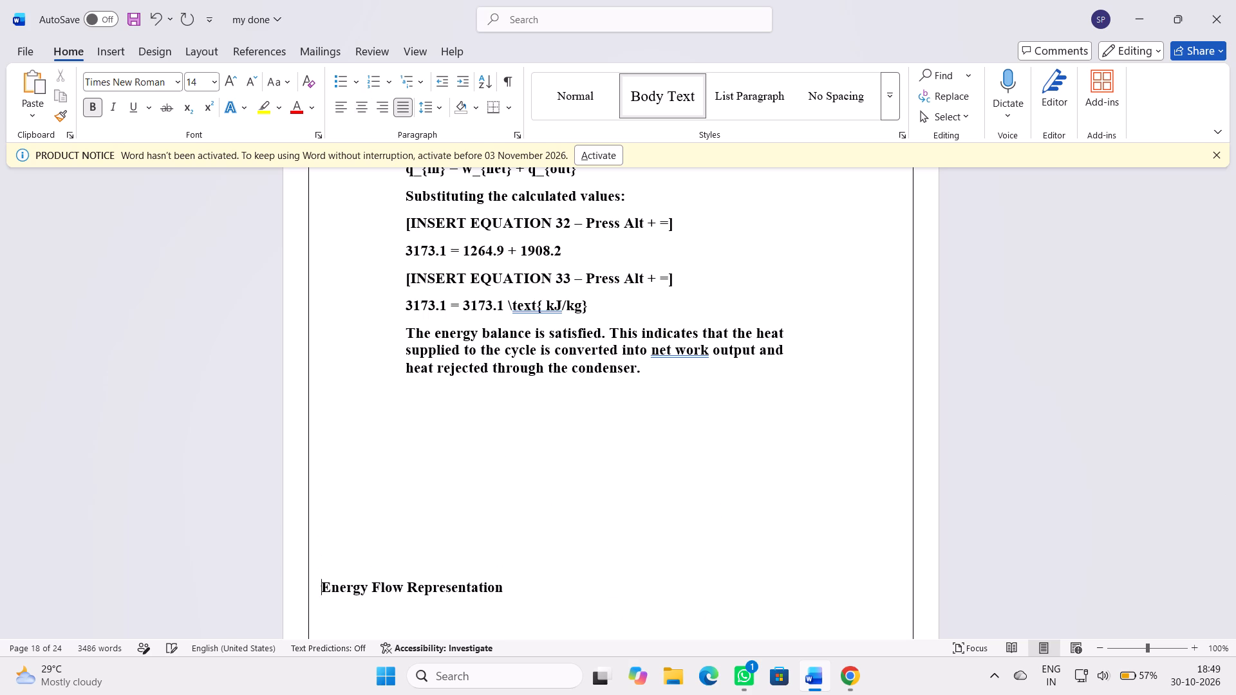
key("Return")
key("Return")
key("Return")
key("Return")
key("Return")
key("Return")
key("Return")
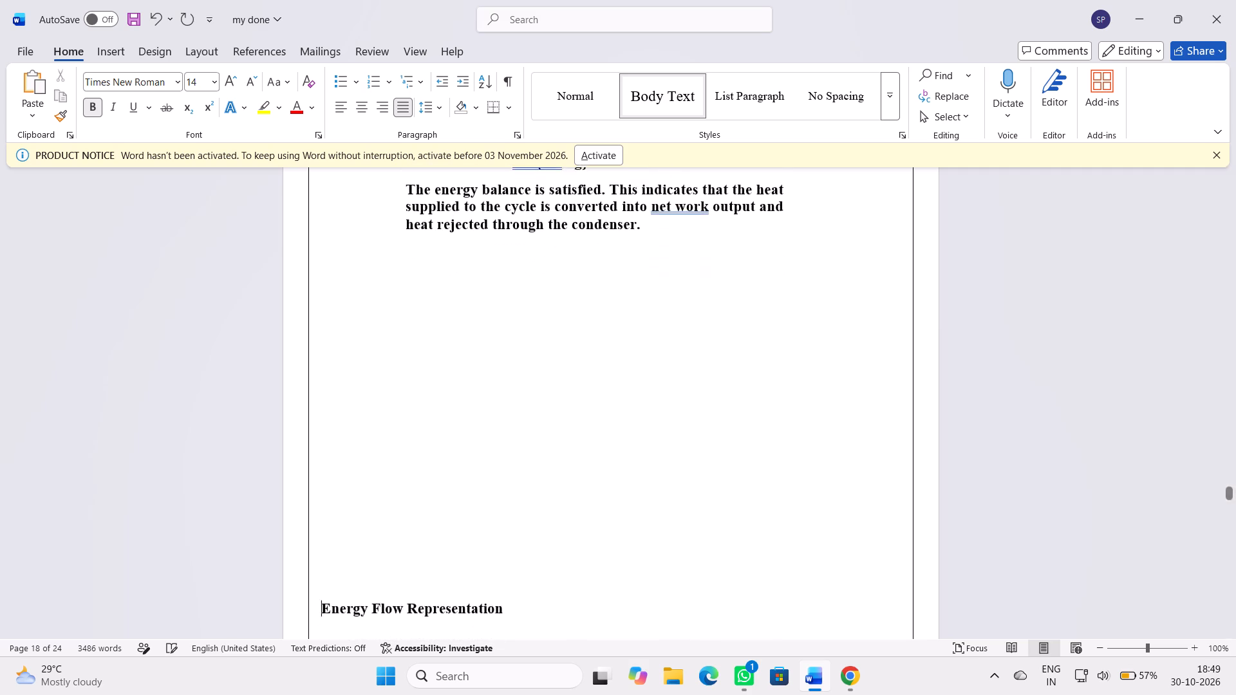
key("Return")
Push the 6.2 Comparison of Energy Quantities heading onto the following page with blank lines, clearing the extra numbering and keeping it as 6.2.
scroll(472, 362, "down", 7)
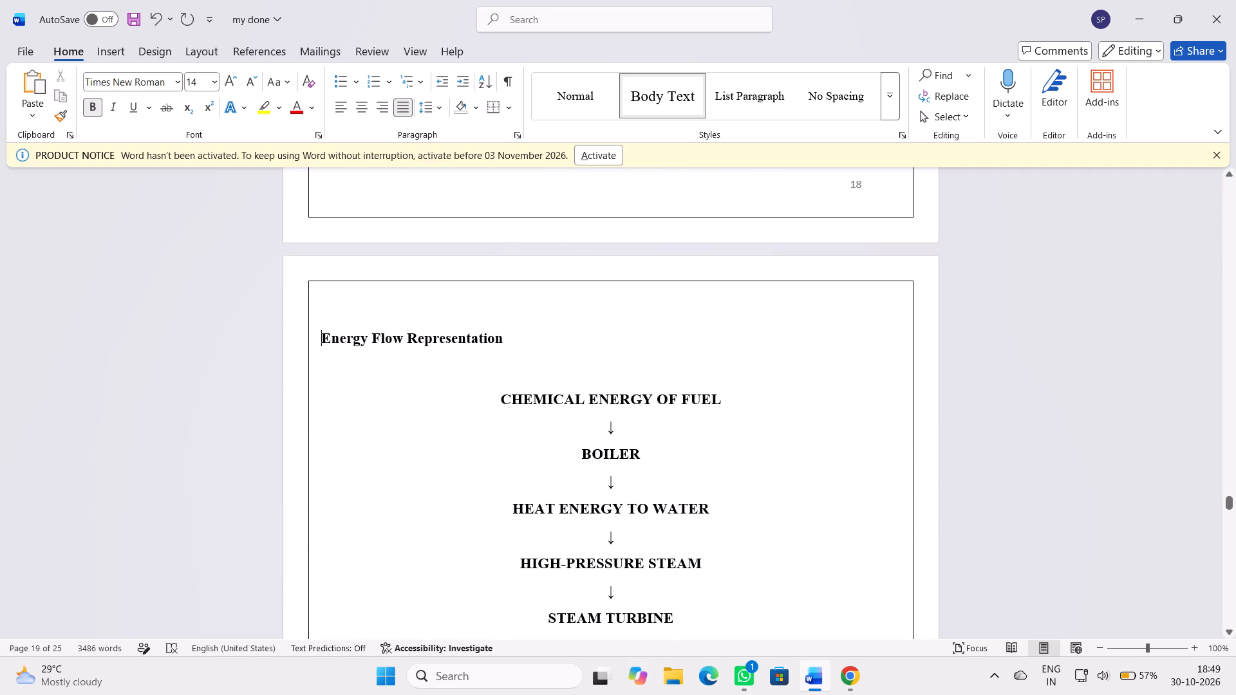
scroll(500, 340, "down", 13)
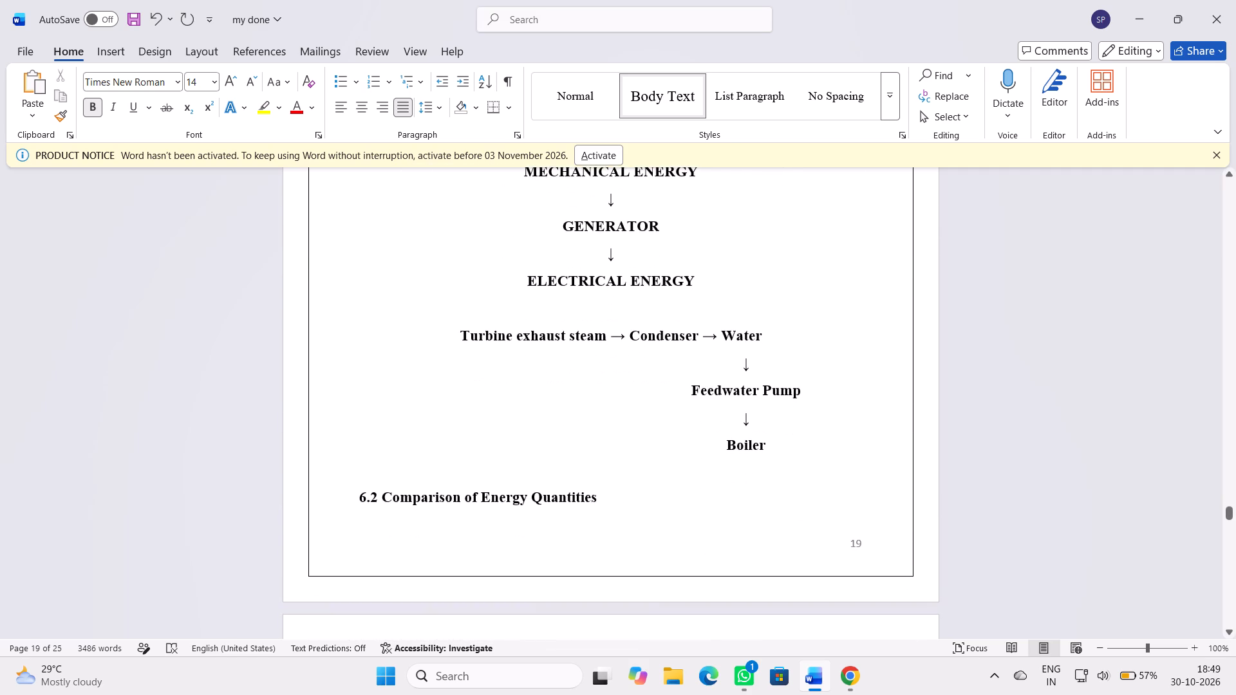
left_click(356, 495)
left_click(359, 496)
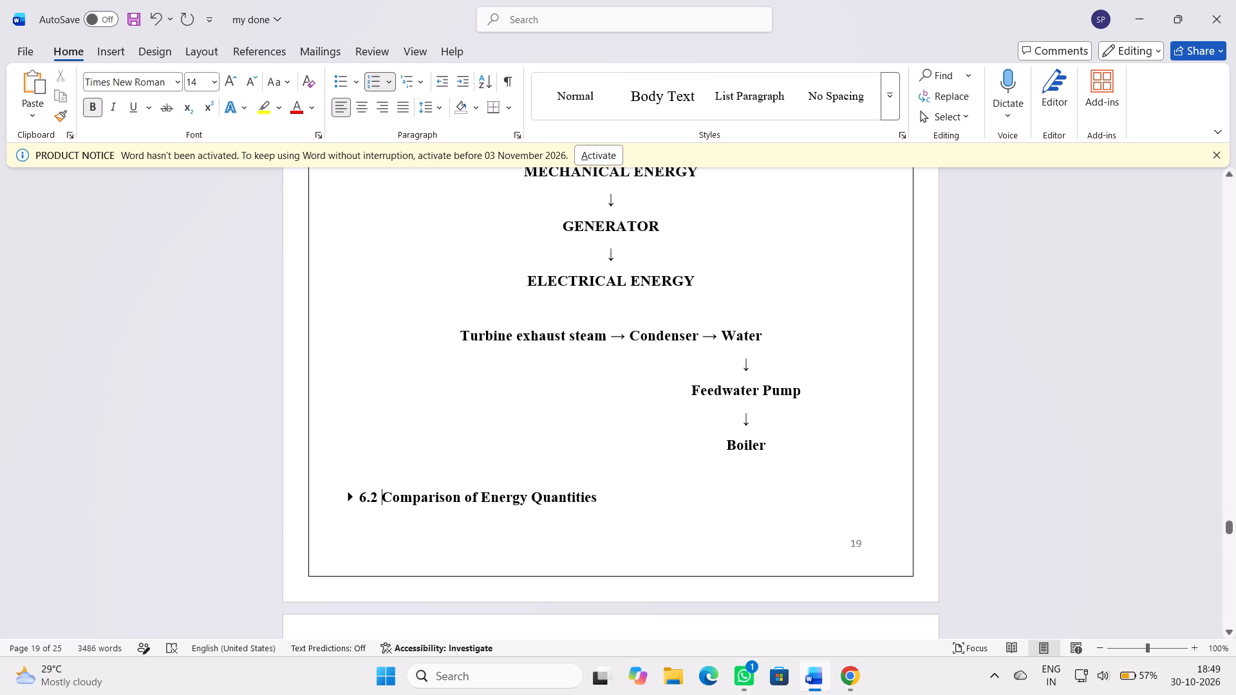
key("Return")
key("Return")
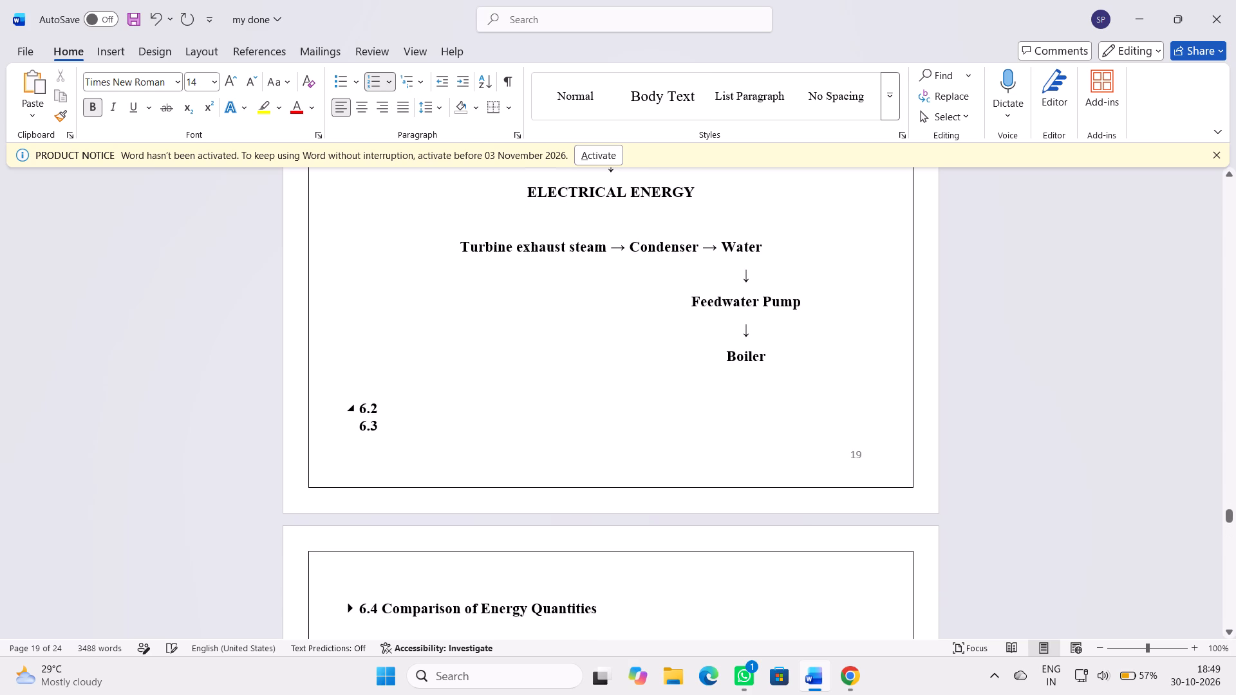
left_click(396, 419)
key("Return")
key("Return")
key("Return")
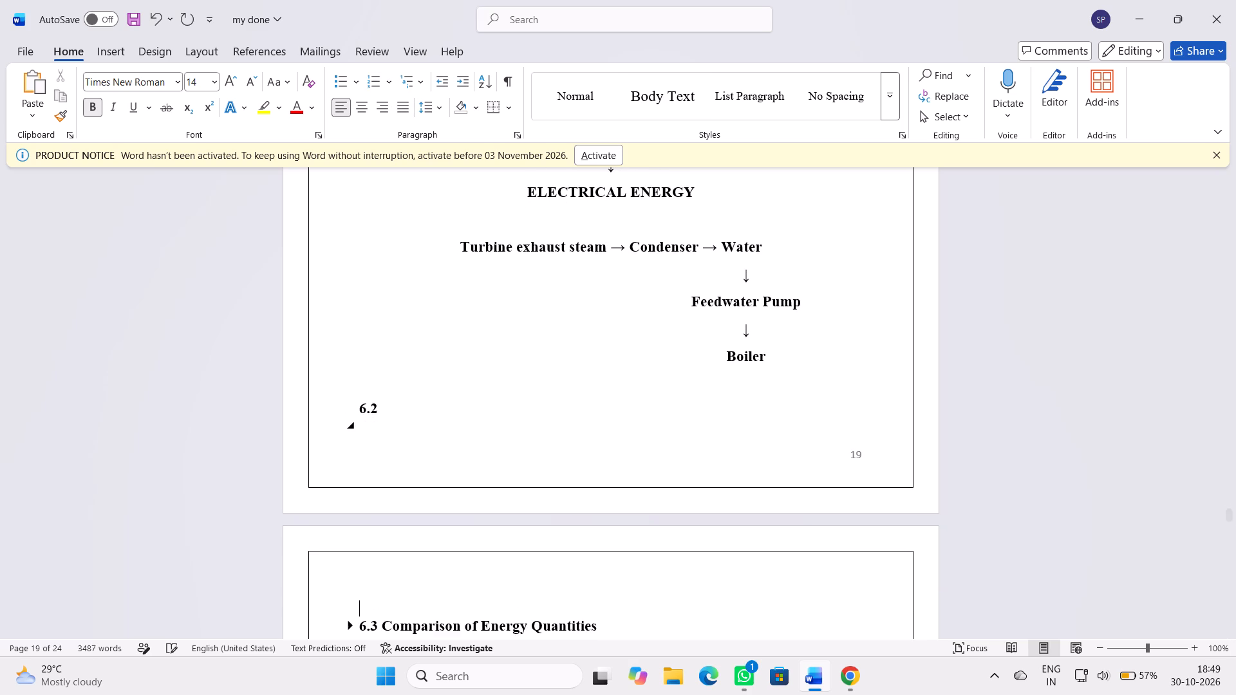
key("Return")
key("BackSpace")
key("BackSpace")
left_click(382, 407)
key("BackSpace")
key("BackSpace")
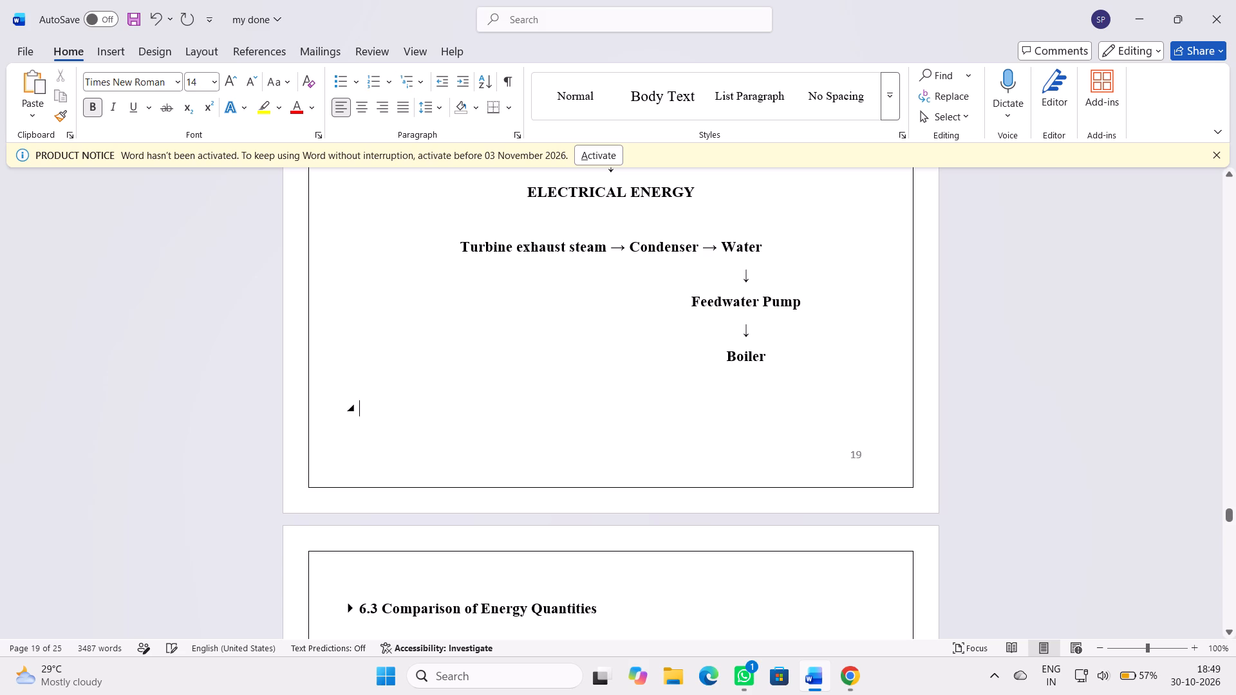
key("BackSpace")
key("BackSpace")
key("Return")
Try to delete the blank space below the energy quantities table in section 6.2.
left_click(1098, 381)
scroll(1017, 412, "down", 5)
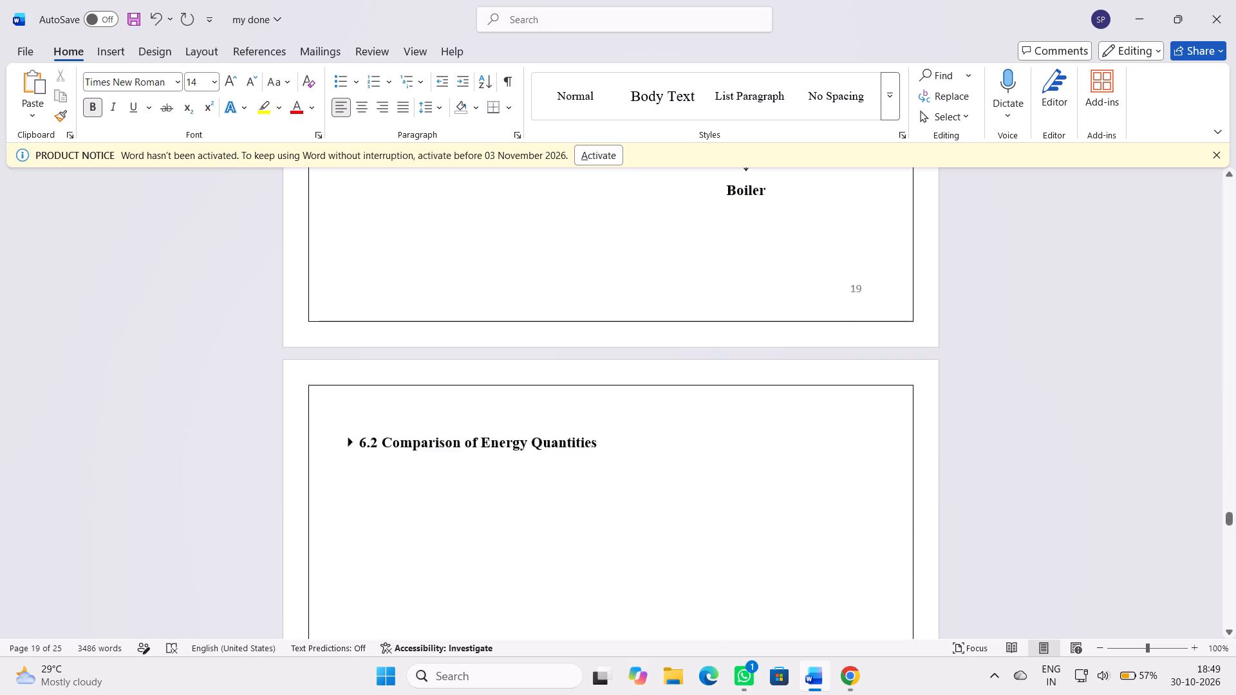
scroll(1017, 412, "down", 20)
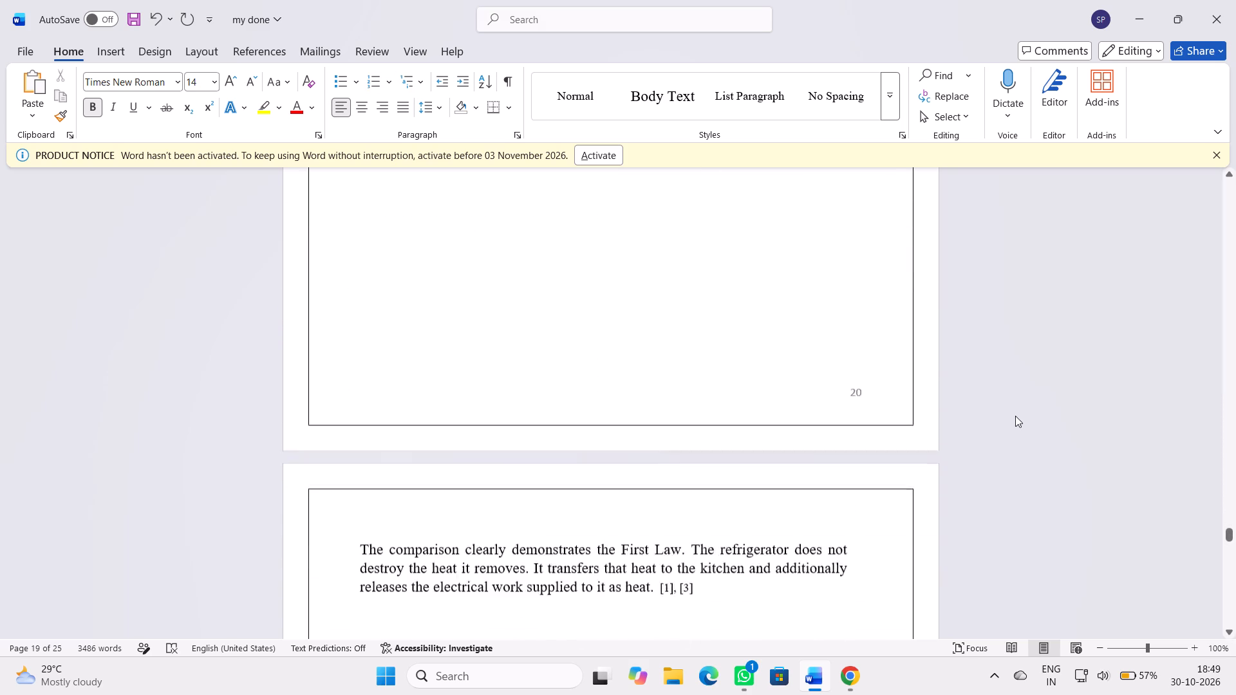
left_click(394, 337)
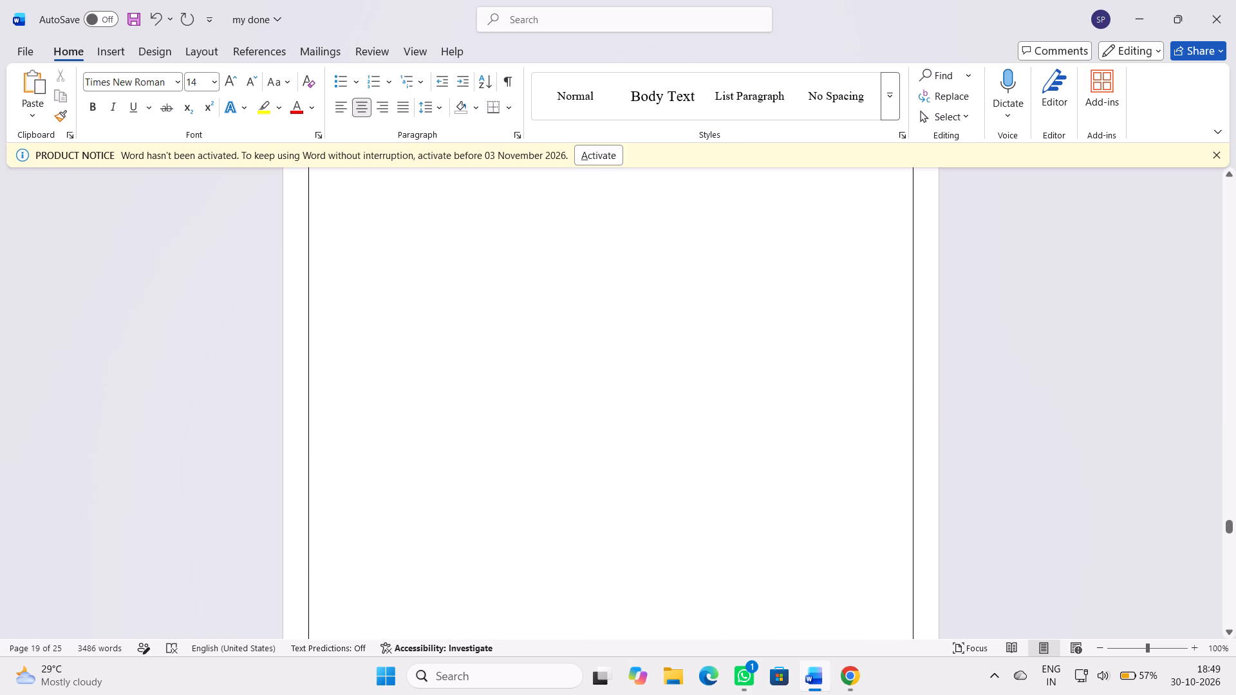
key("BackSpace")
key("BackSpace")
key("BackSpace")
key("BackSpace")
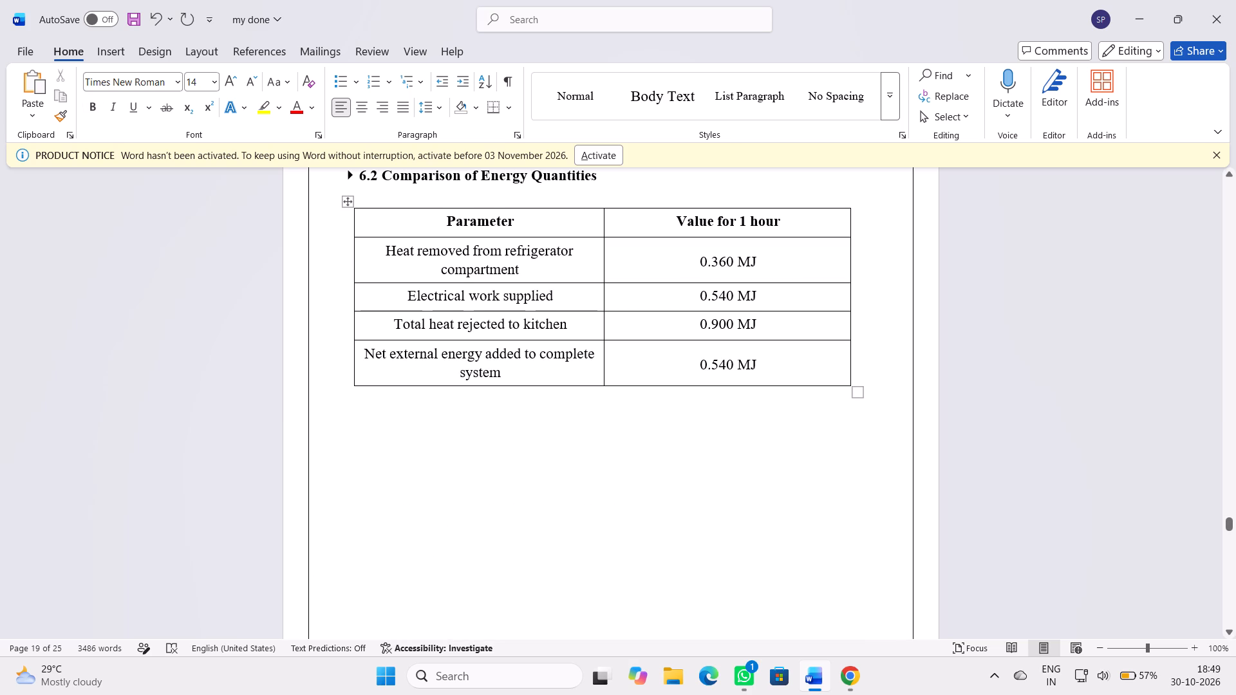
scroll(659, 450, "down", 16)
scroll(672, 443, "up", 6)
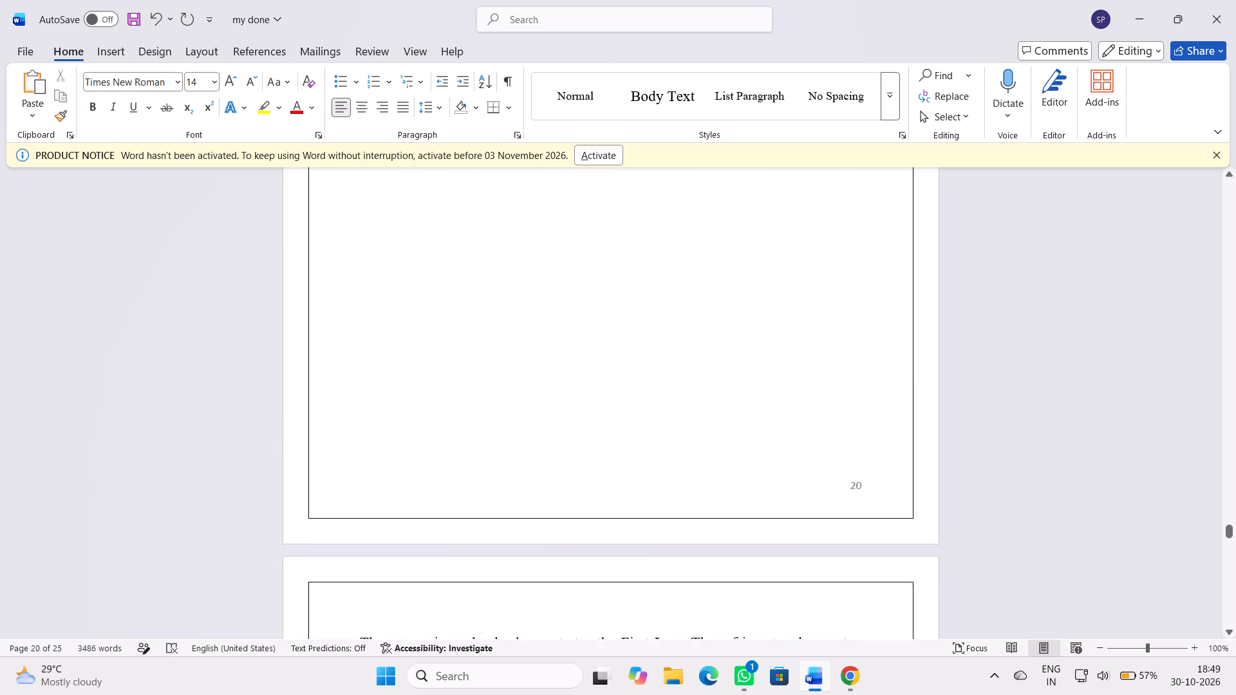
Justify the Energy Flow Representation heading and indent it by 1.27 cm on the left.
scroll(672, 443, "up", 14)
scroll(677, 440, "up", 13)
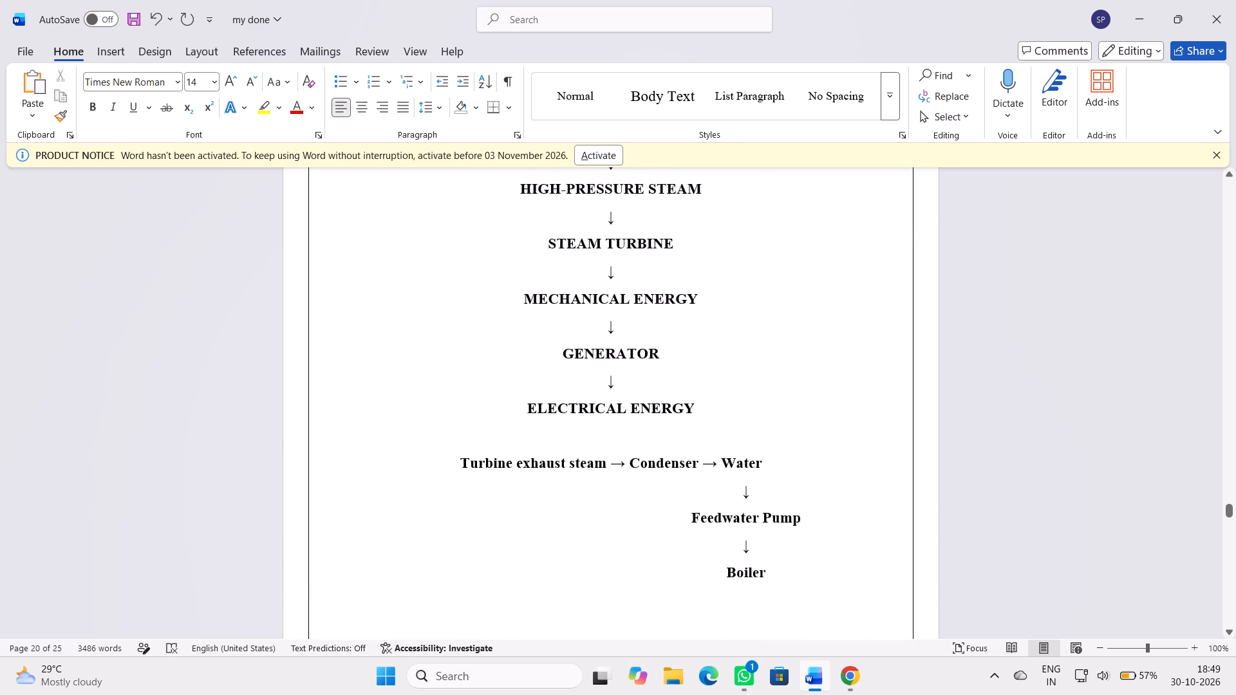
scroll(682, 440, "up", 11)
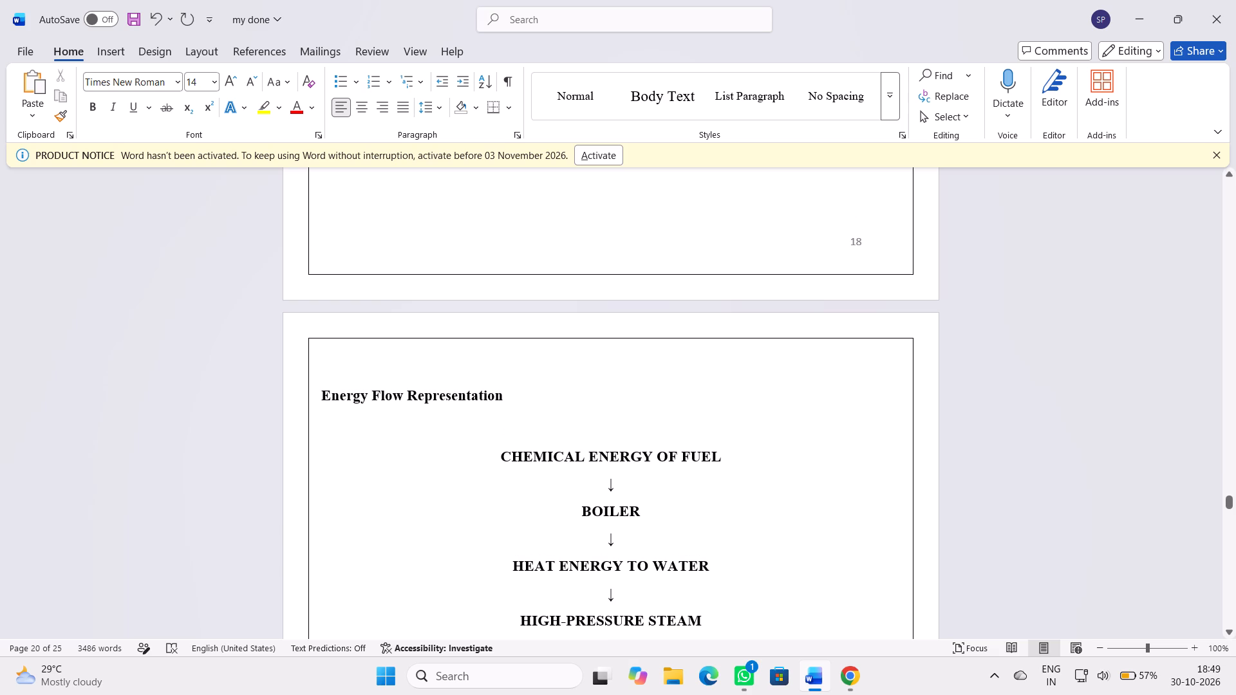
left_click_drag(323, 401, 502, 395)
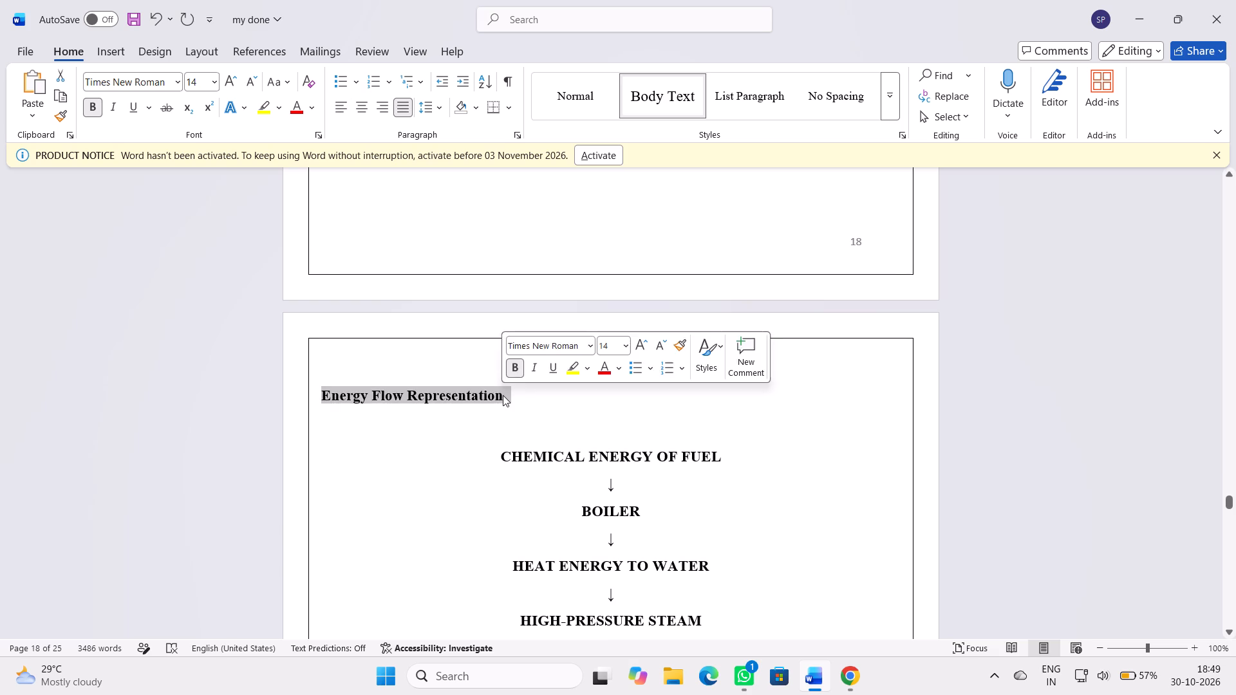
left_click(399, 110)
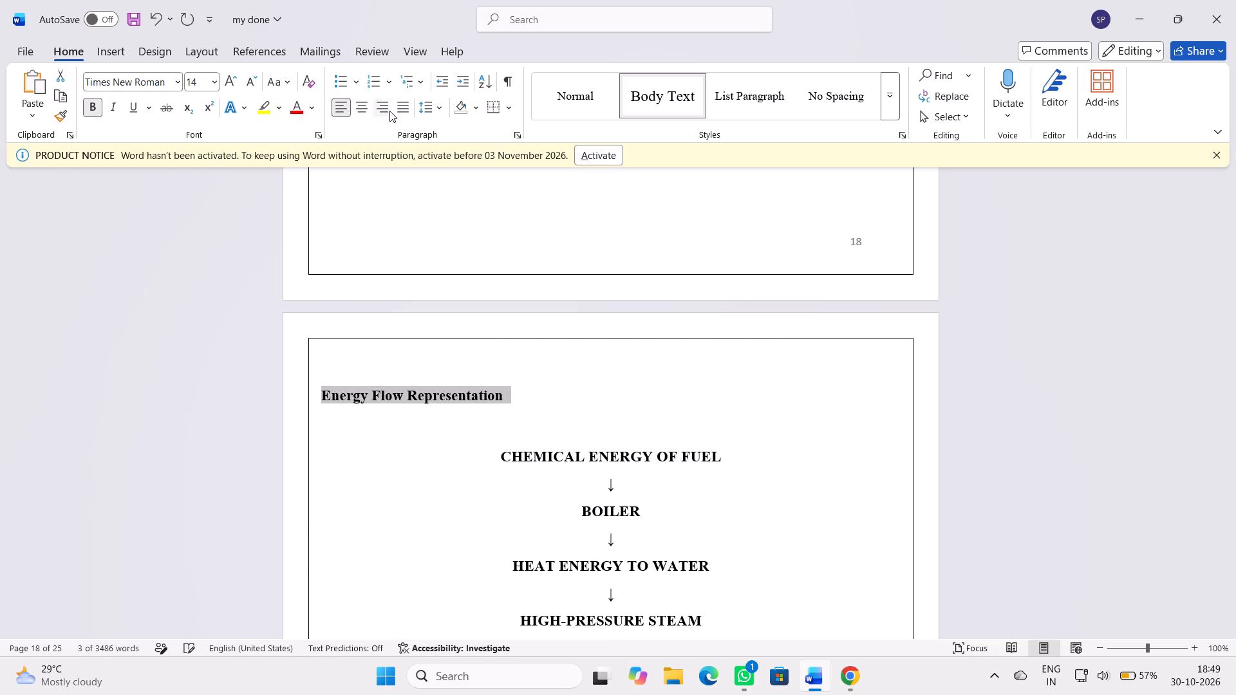
left_click(399, 111)
left_click(460, 80)
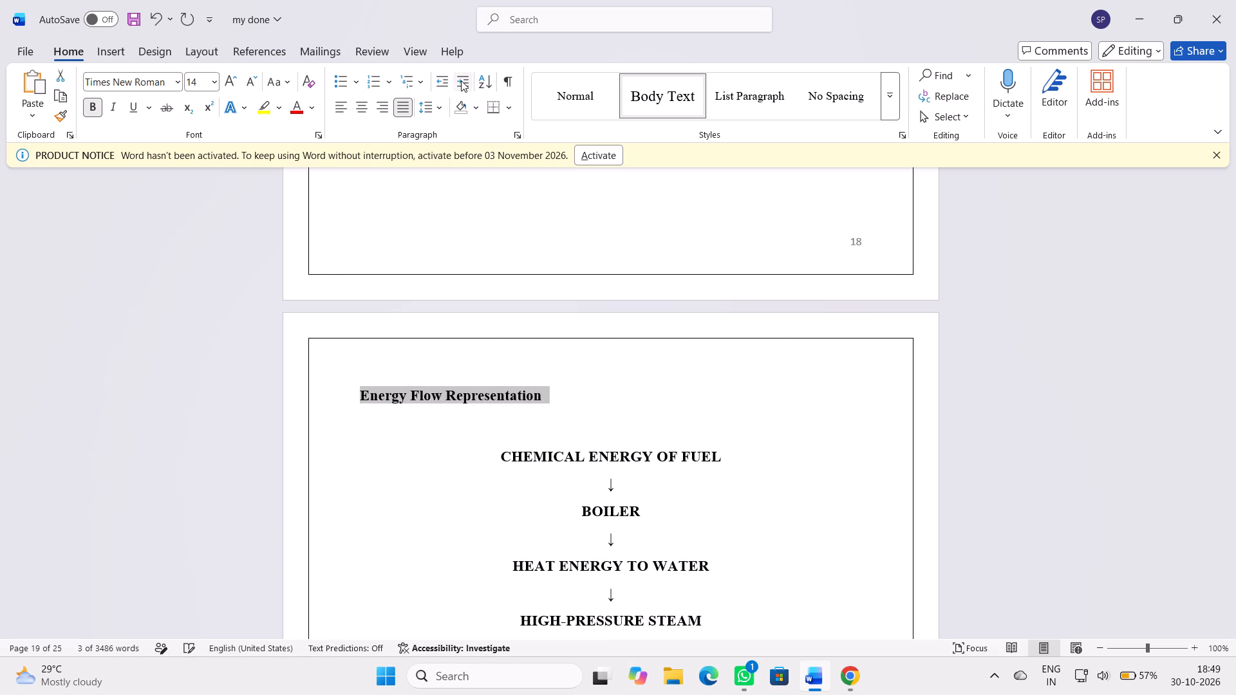
left_click(519, 134)
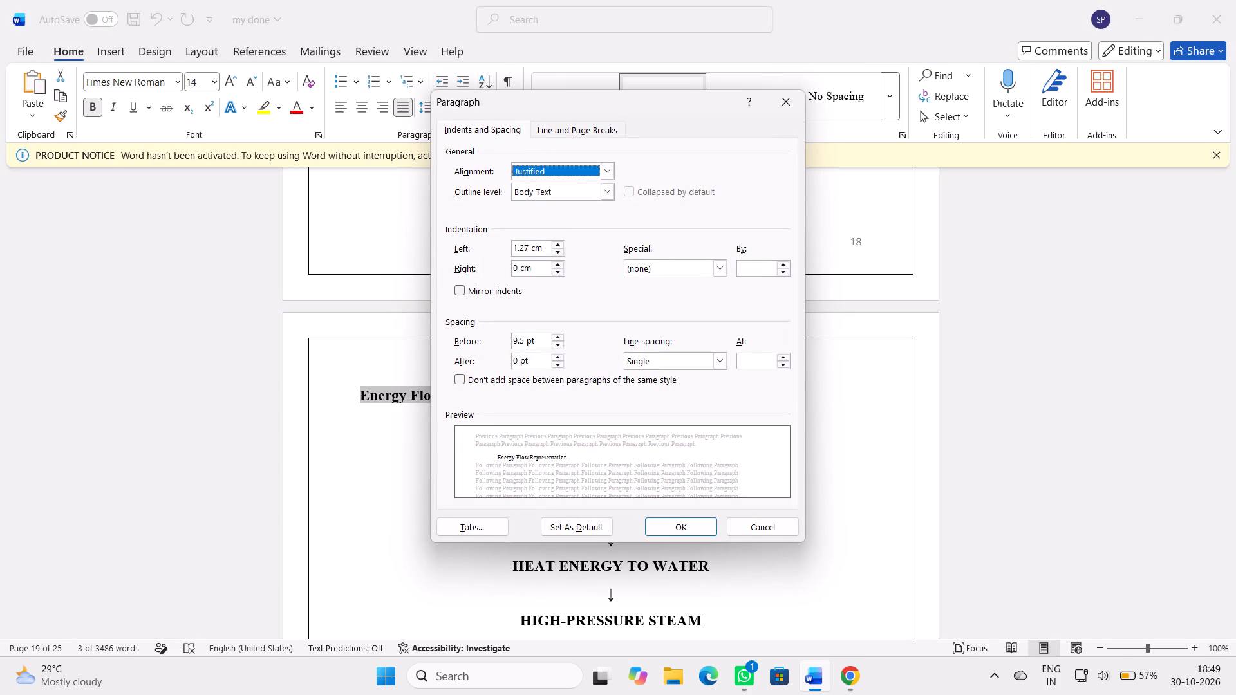
left_click(224, 328)
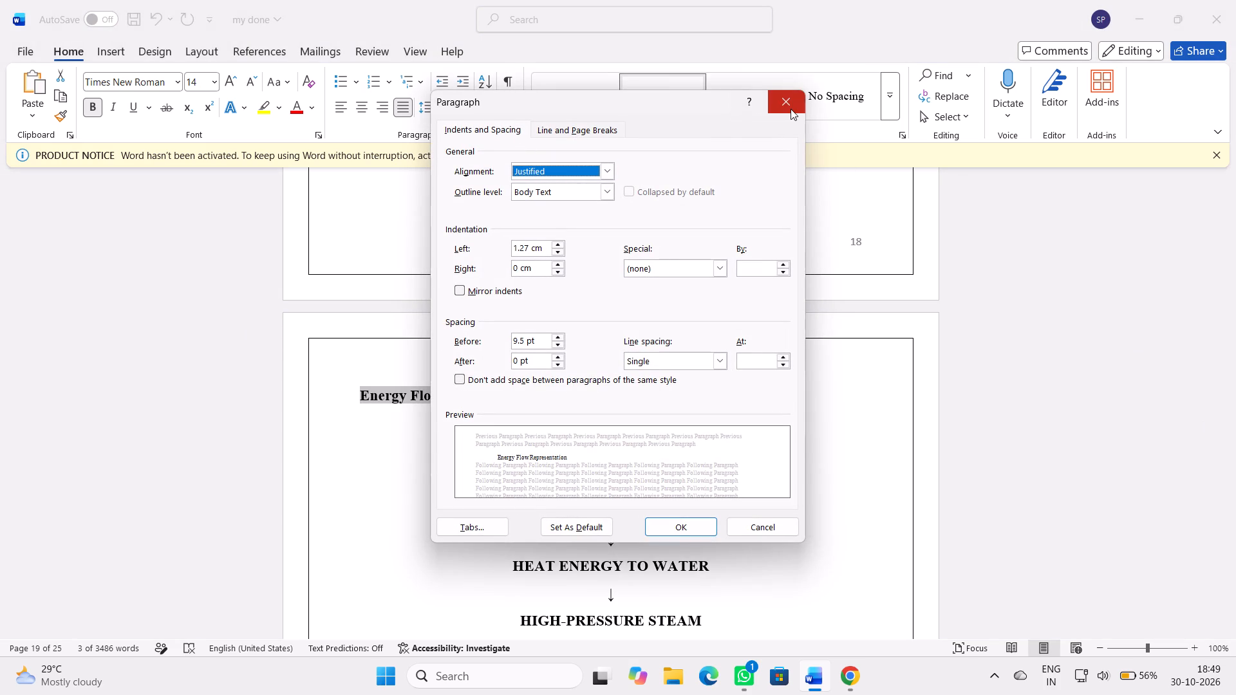
left_click(791, 109)
left_click(1031, 415)
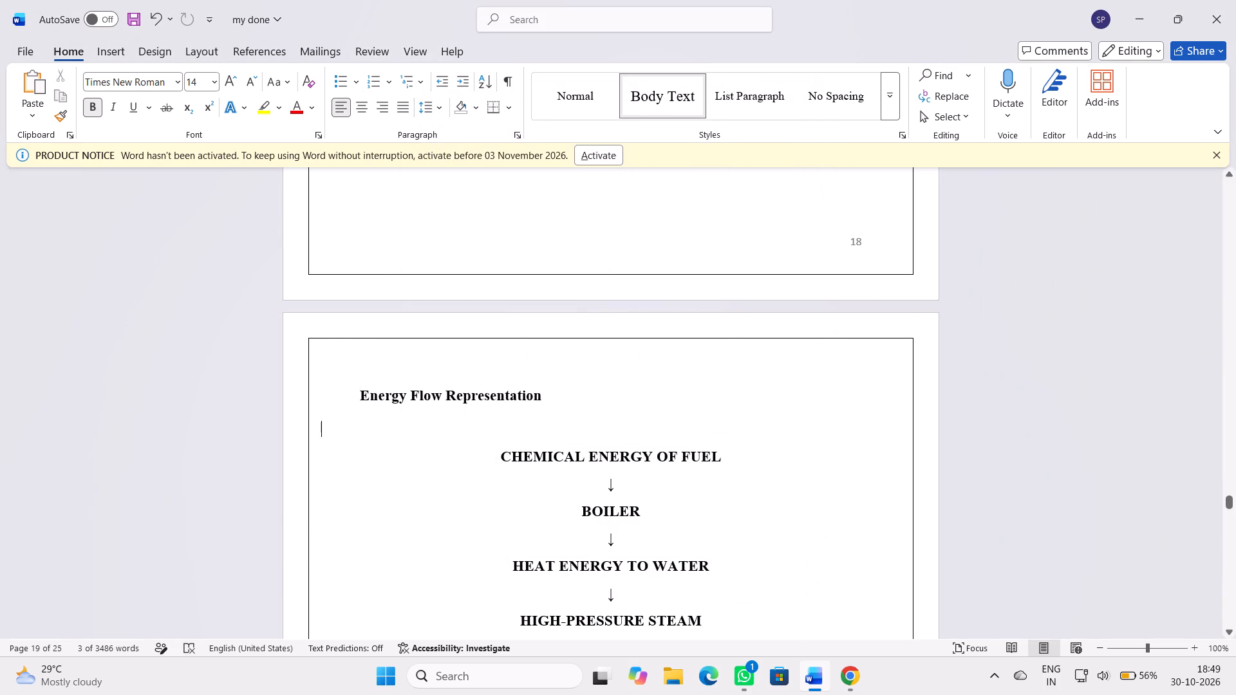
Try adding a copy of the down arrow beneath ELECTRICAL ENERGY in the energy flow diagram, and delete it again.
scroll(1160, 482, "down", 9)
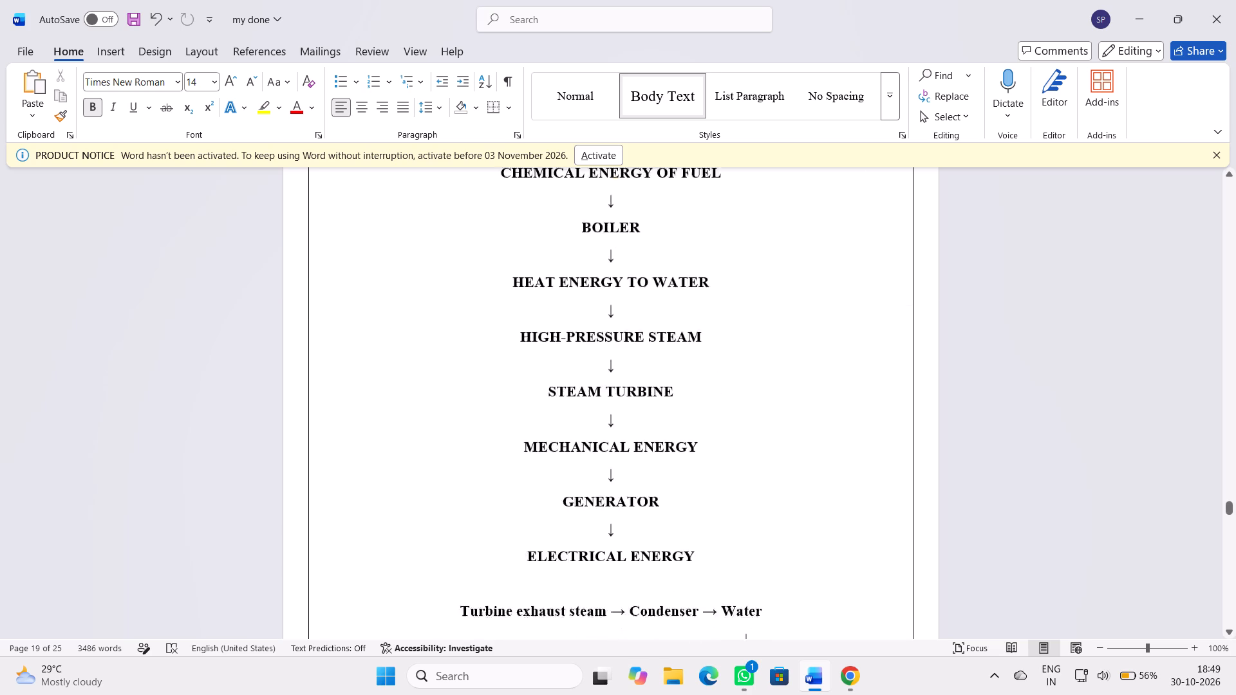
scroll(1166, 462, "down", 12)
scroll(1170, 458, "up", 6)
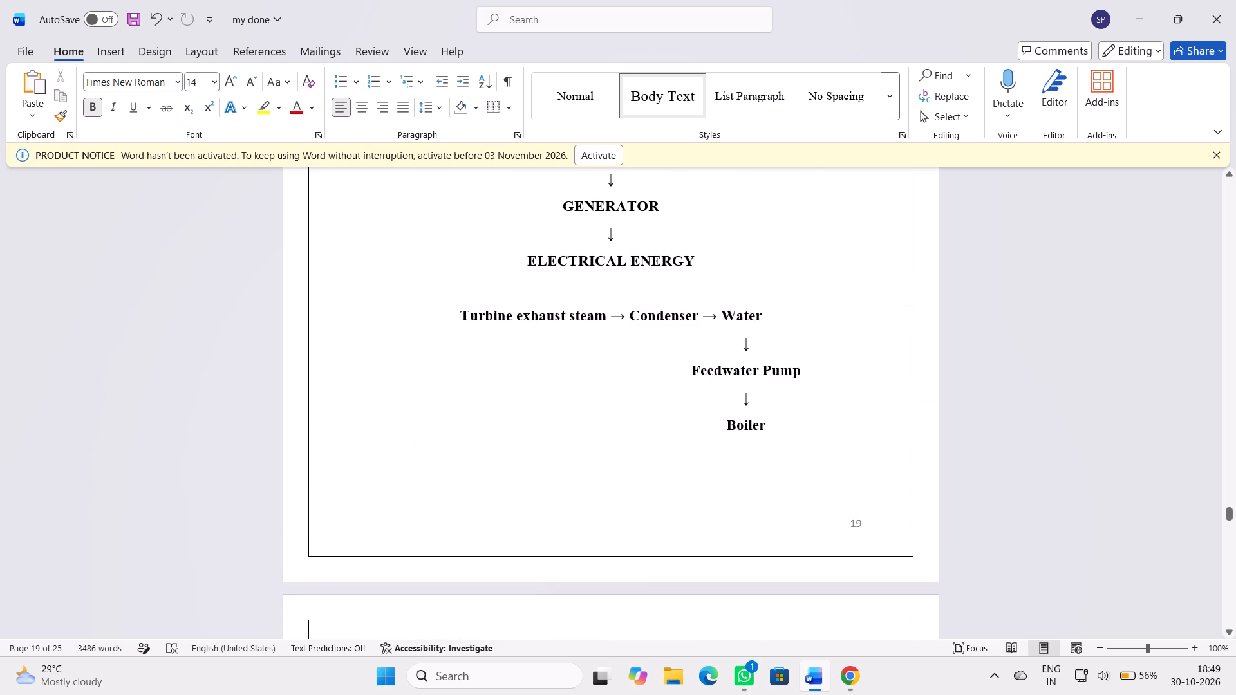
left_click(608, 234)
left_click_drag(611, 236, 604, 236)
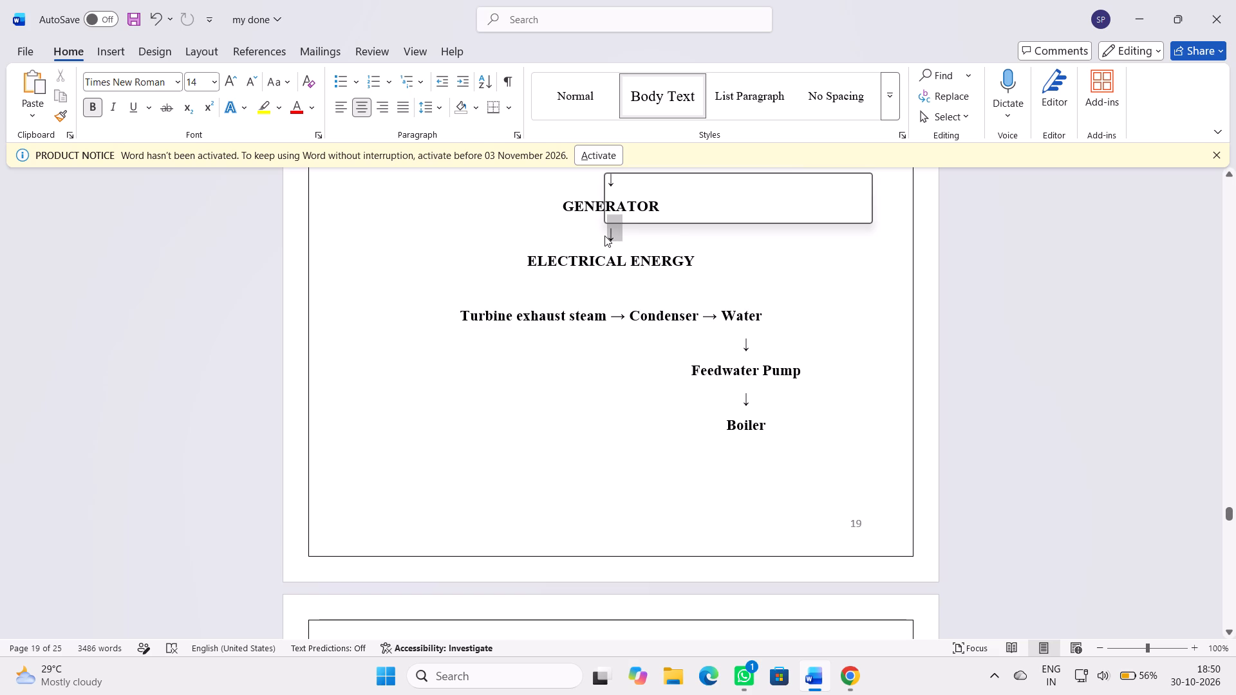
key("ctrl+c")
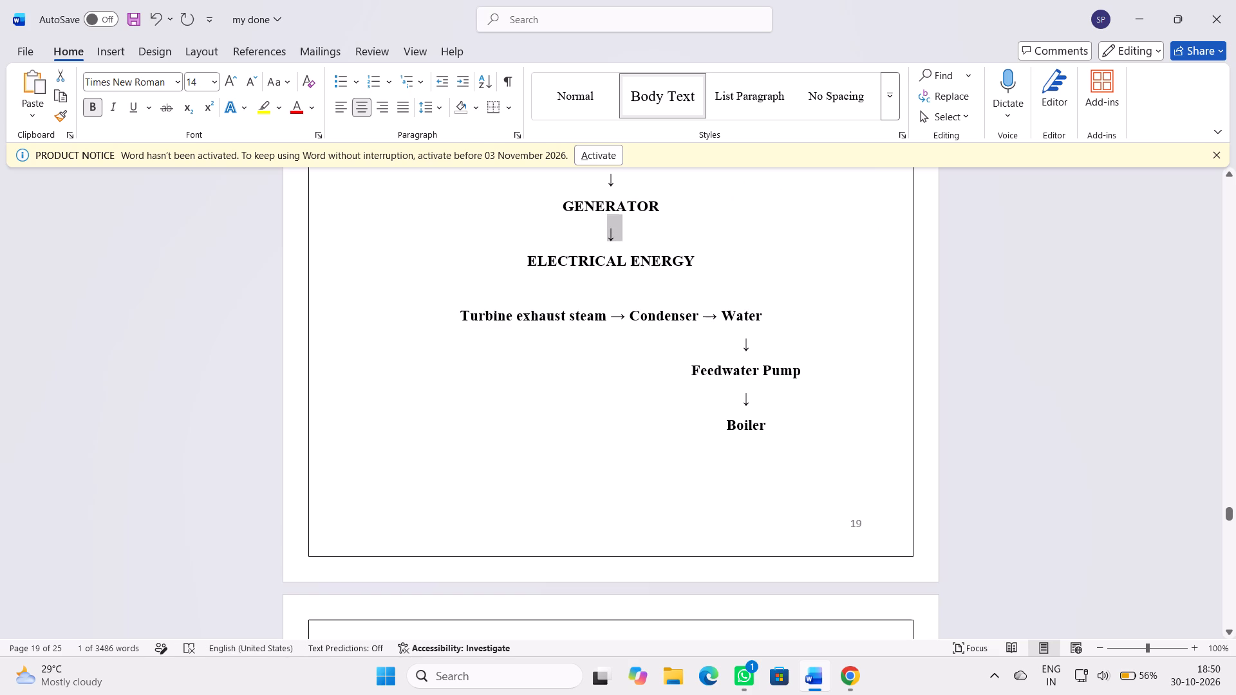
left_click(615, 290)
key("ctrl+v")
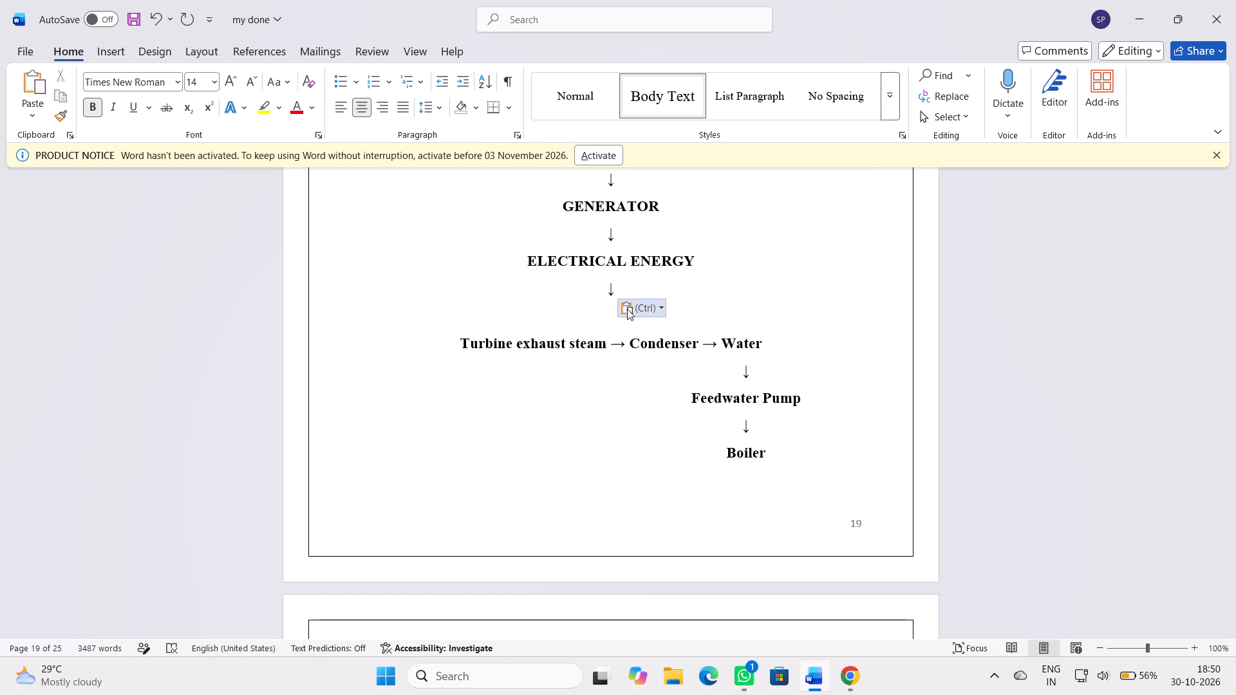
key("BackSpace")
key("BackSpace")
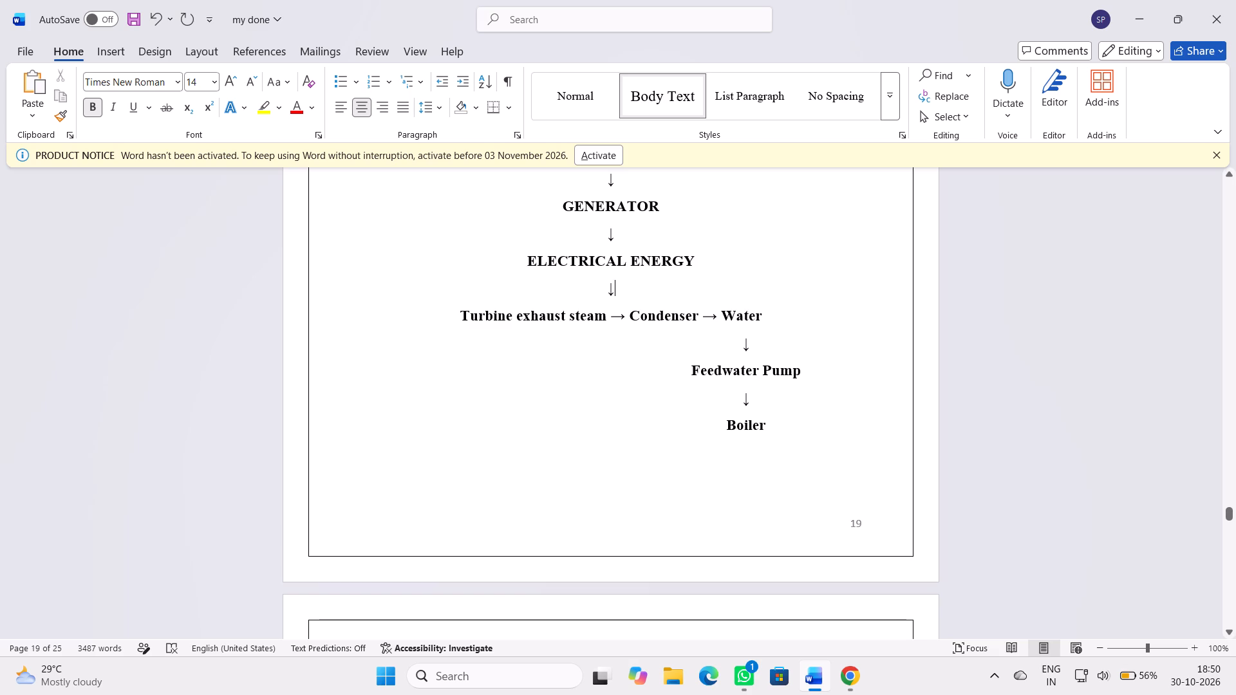
Switch from the report to the Chrome browser.
scroll(1085, 411, "up", 2)
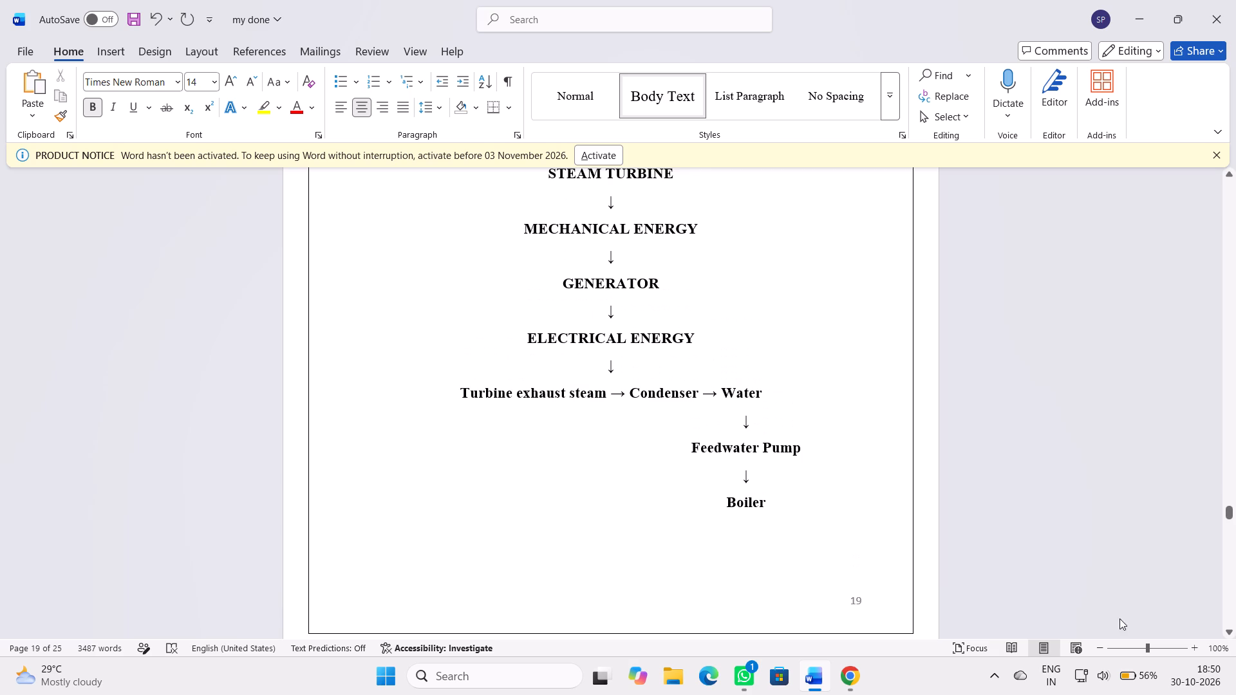
scroll(806, 601, "up", 4)
left_click(857, 683)
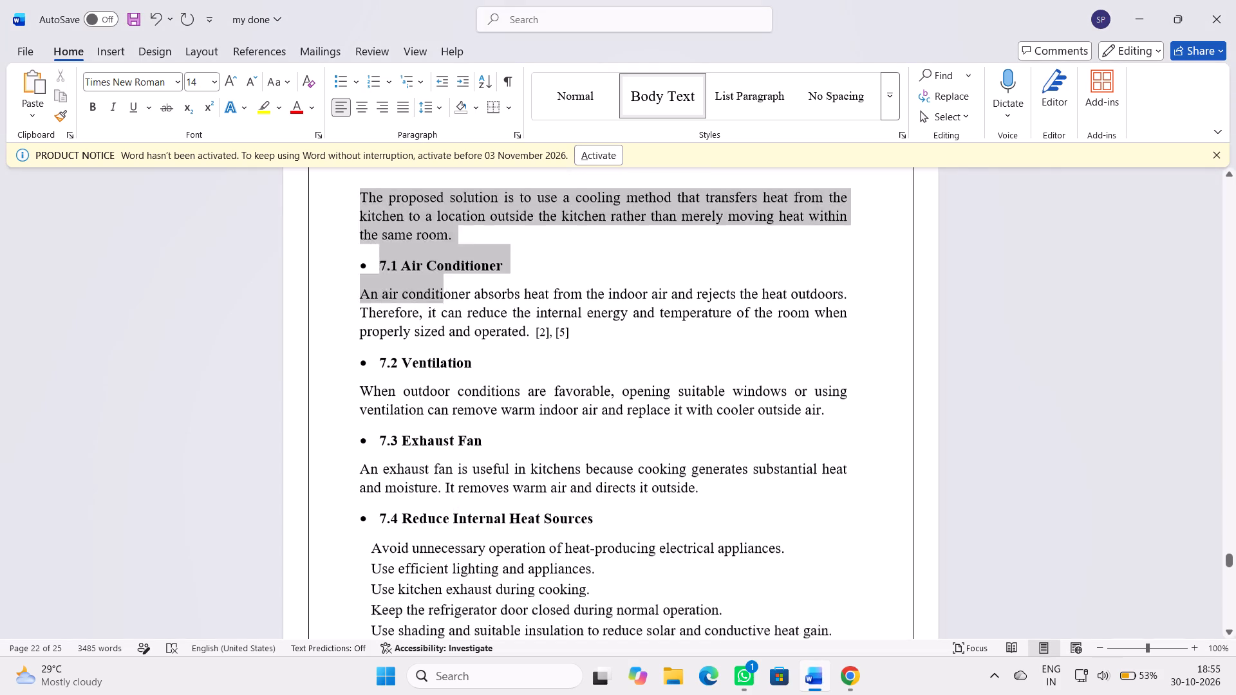
scroll(462, 336, "down", 5)
left_click_drag(462, 336, 416, 312)
scroll(466, 335, "down", 7)
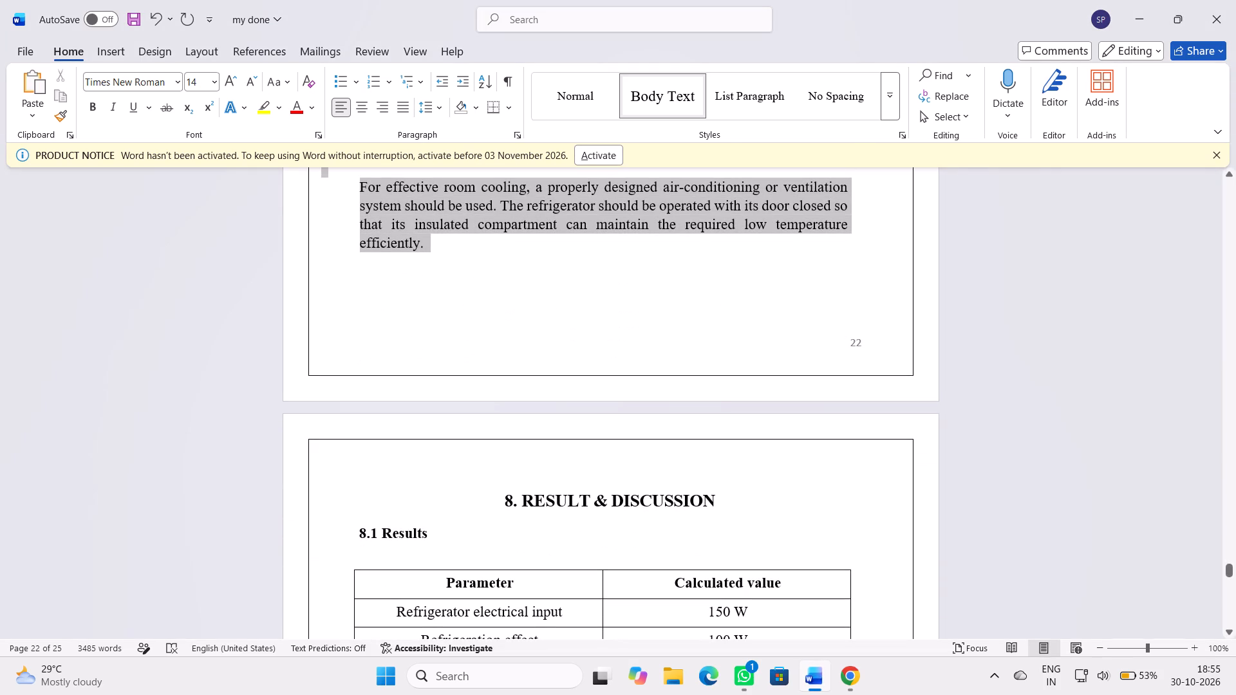
left_click_drag(416, 312, 428, 243)
key("ctrl+v")
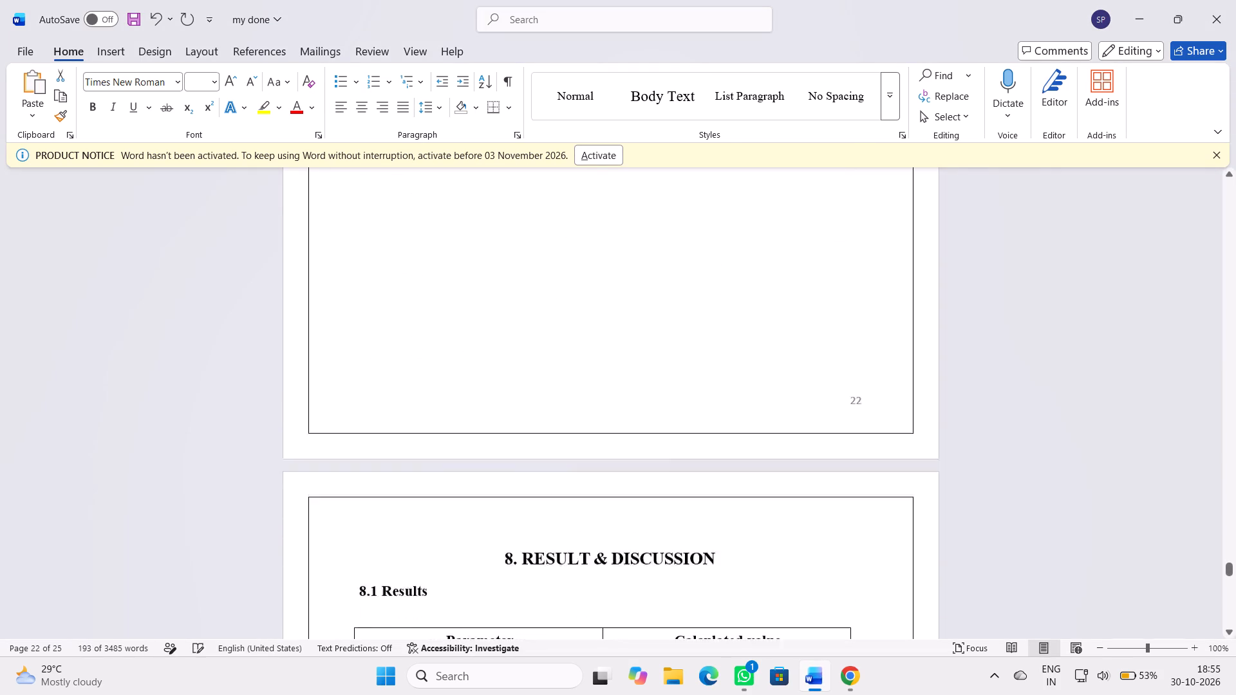
Increase the left indent of all the pasted section 7 text by one level, to 1.27 cm.
scroll(615, 383, "up", 12)
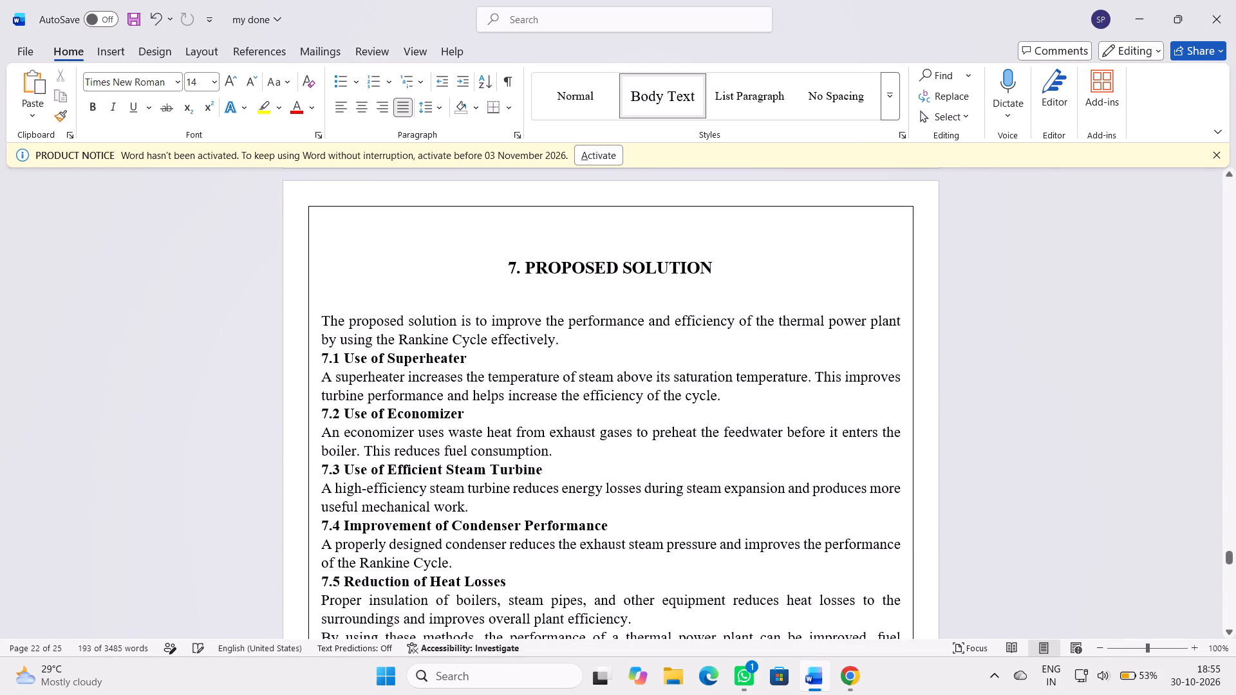
left_click(323, 319)
left_click_drag(324, 319, 368, 339)
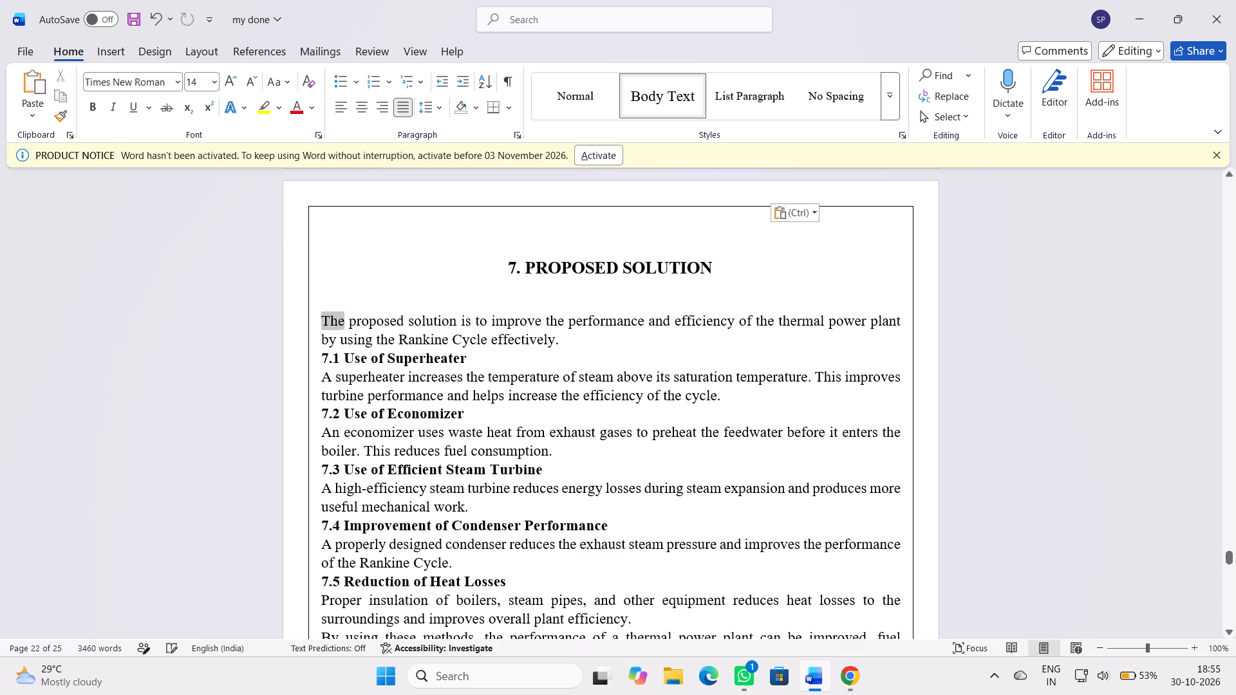
left_click_drag(368, 339, 770, 393)
scroll(420, 365, "down", 7)
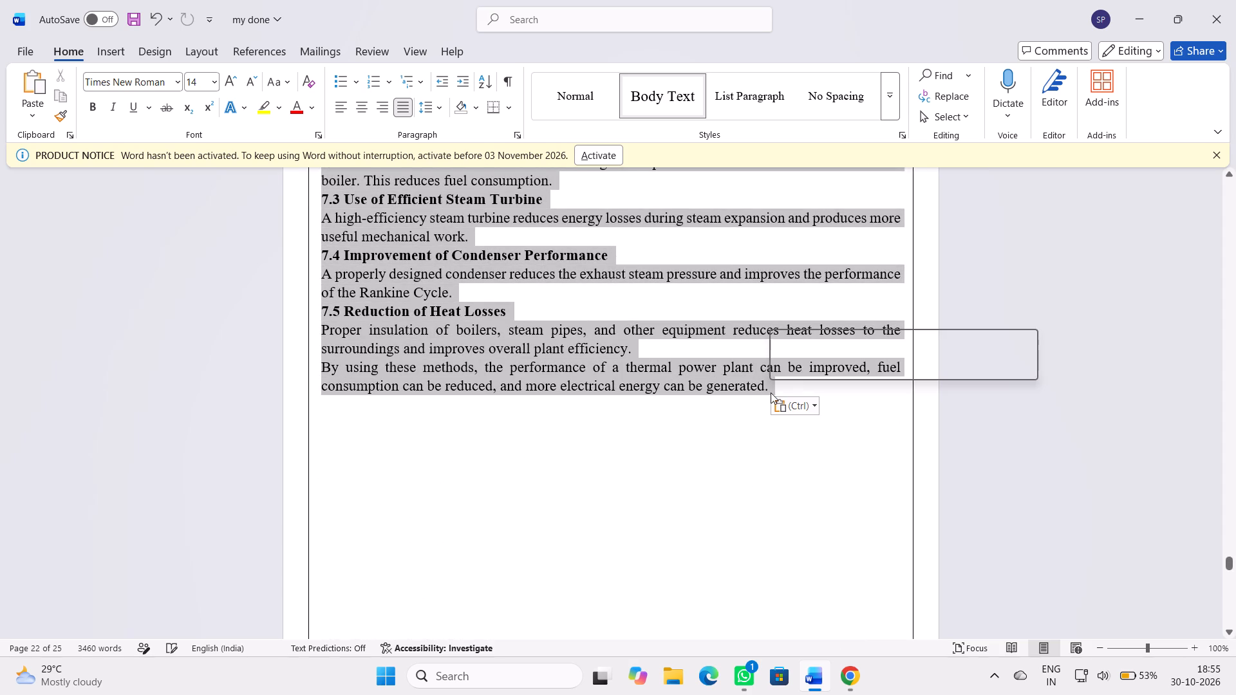
left_click(460, 86)
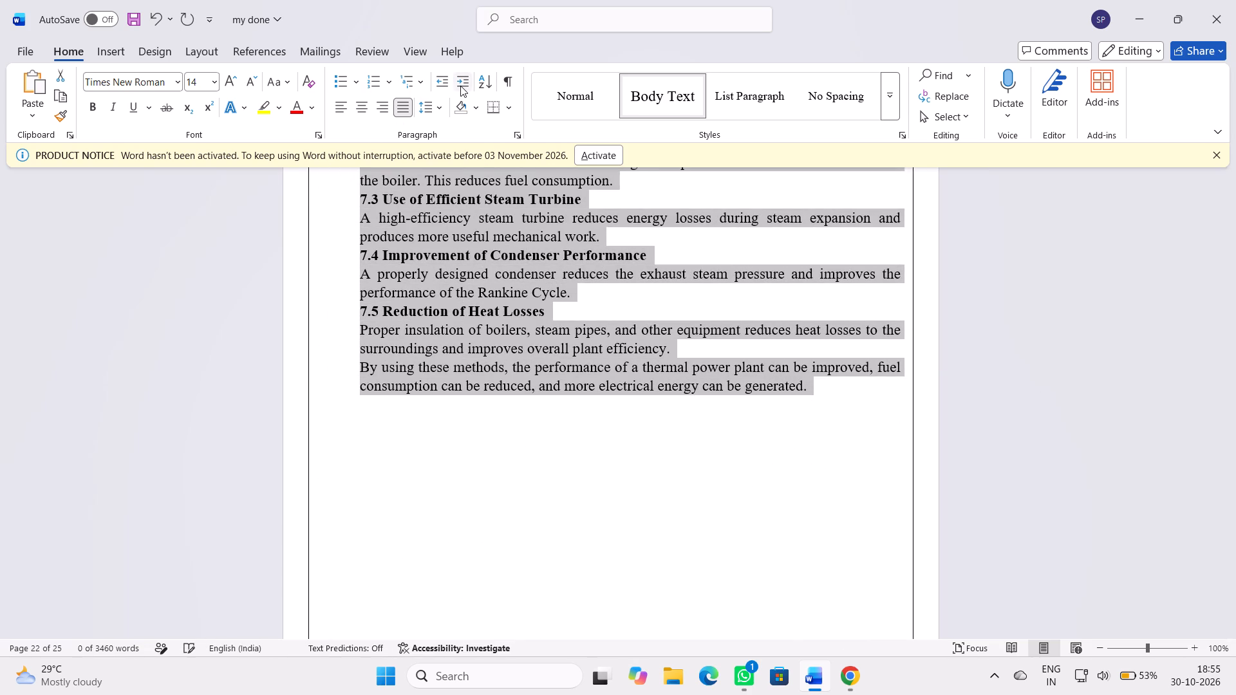
Set the right indent of the selected section 7 text to 1.62 cm in the paragraph settings.
left_click(510, 113)
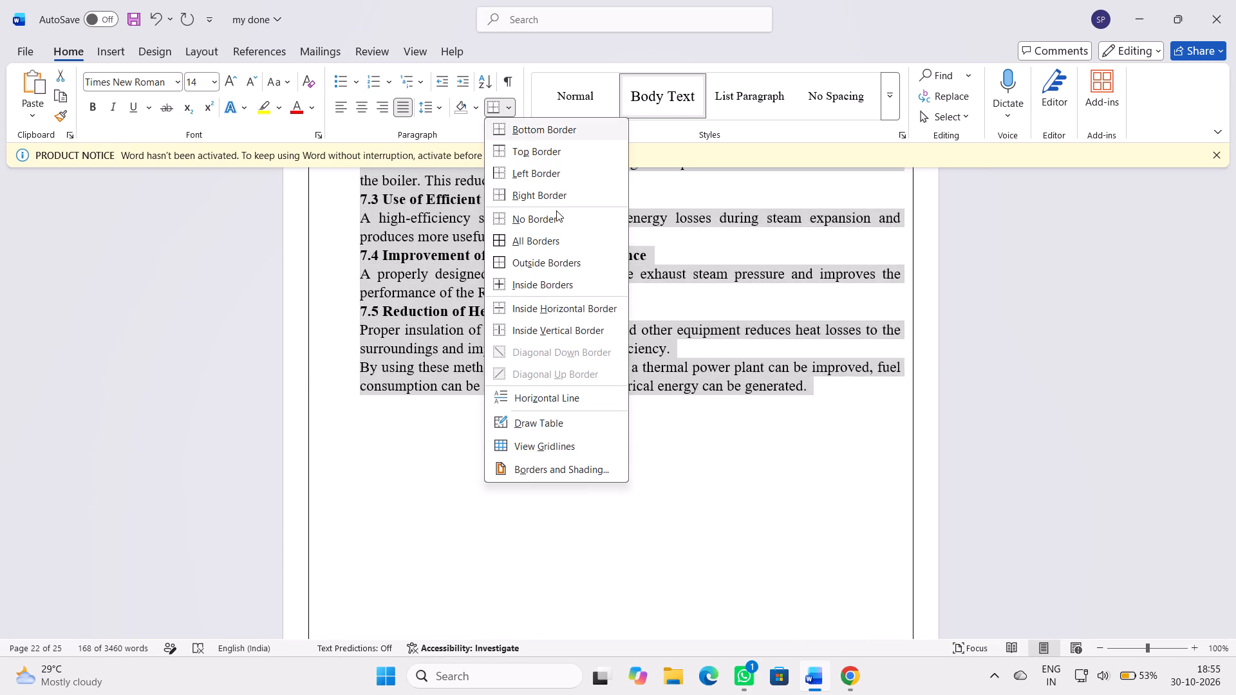
left_click(438, 132)
left_click(523, 137)
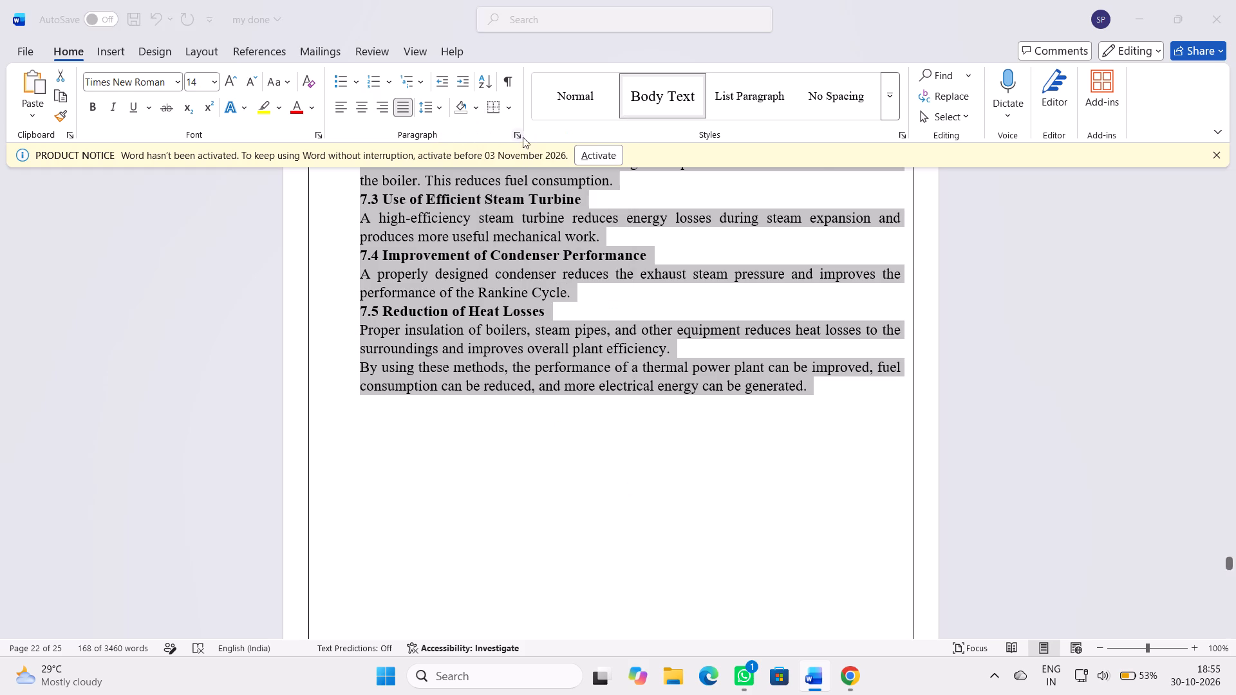
left_click(537, 268)
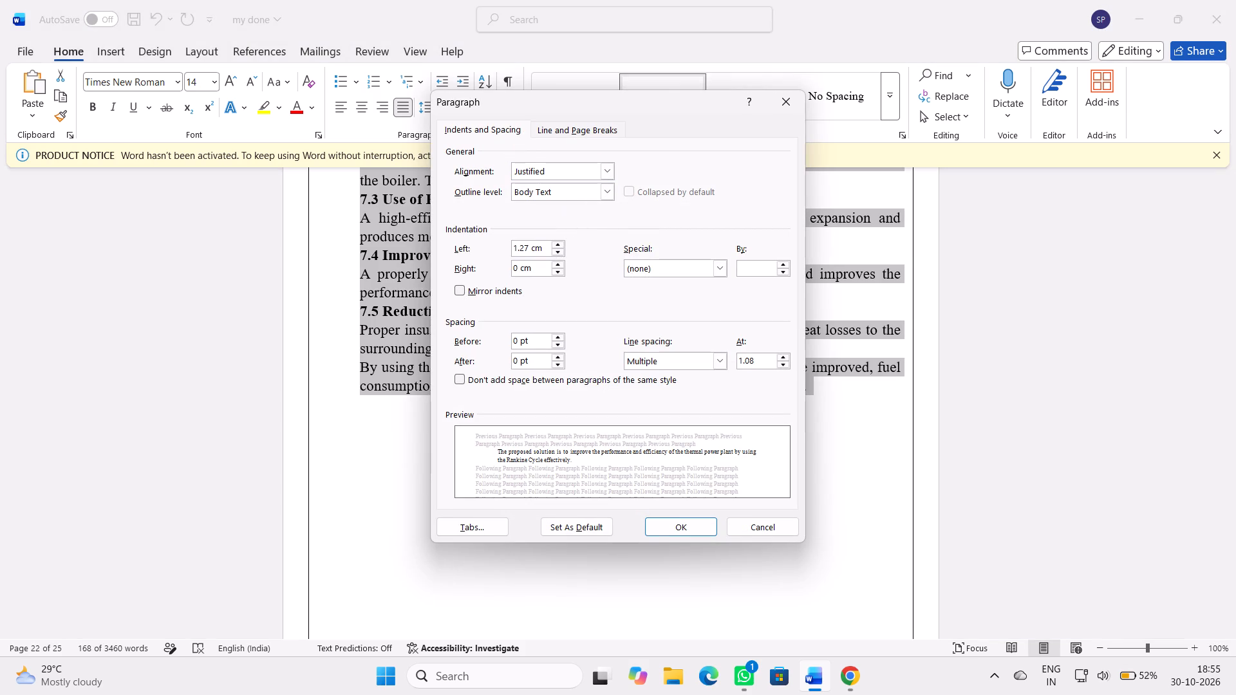
key("BackSpace")
key("BackSpace")
key("BackSpace")
key("BackSpace")
type("1.")
type("62")
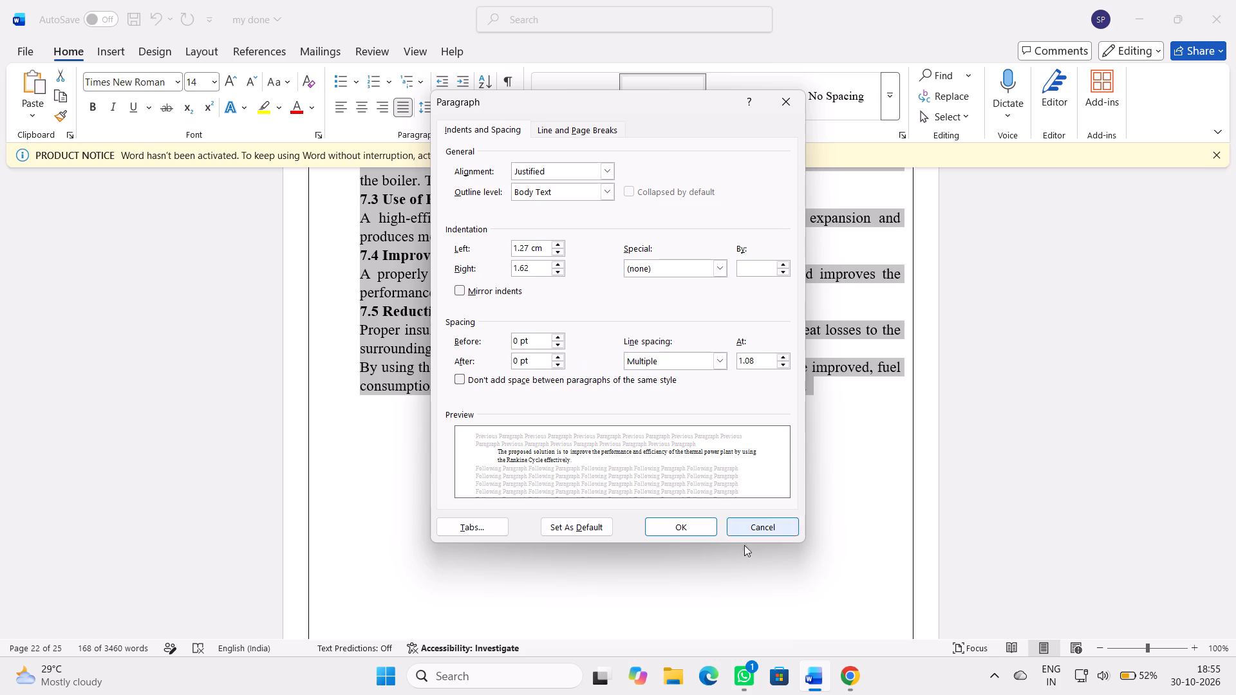
left_click(677, 526)
left_click(992, 427)
Insert a blank line above each of the 7.1 Use of Superheater and 7.2 Use of Economizer headings.
scroll(992, 427, "up", 4)
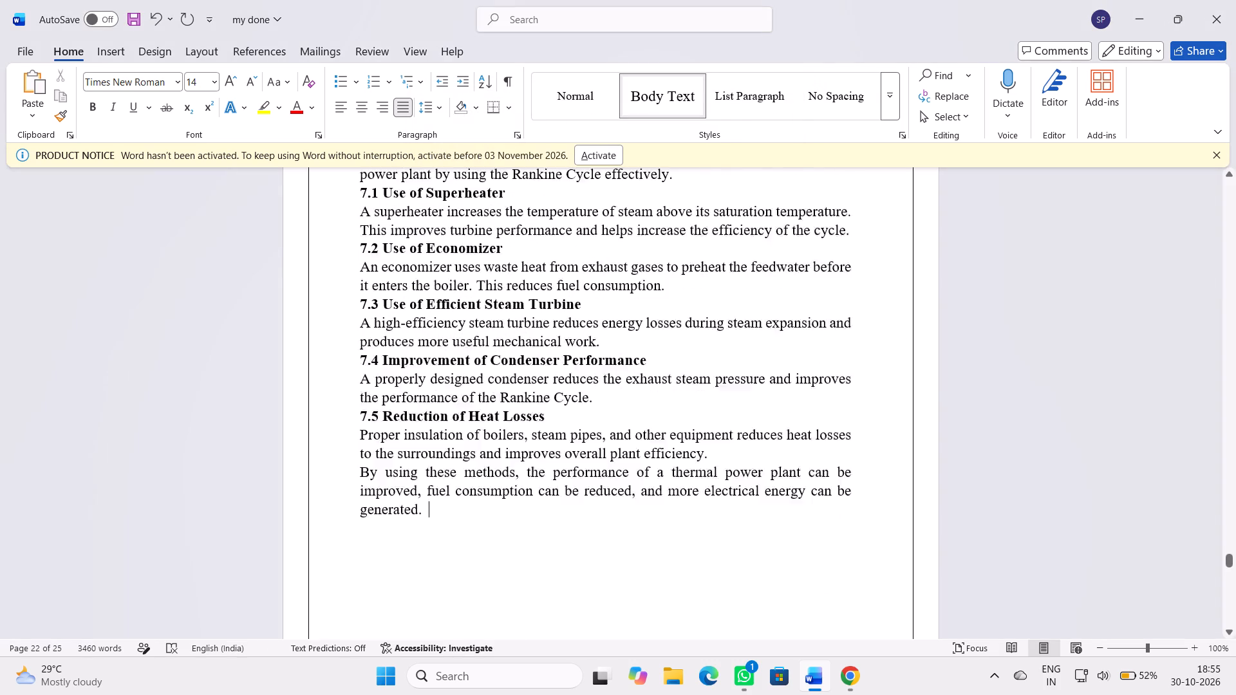
scroll(992, 427, "up", 3)
left_click(680, 348)
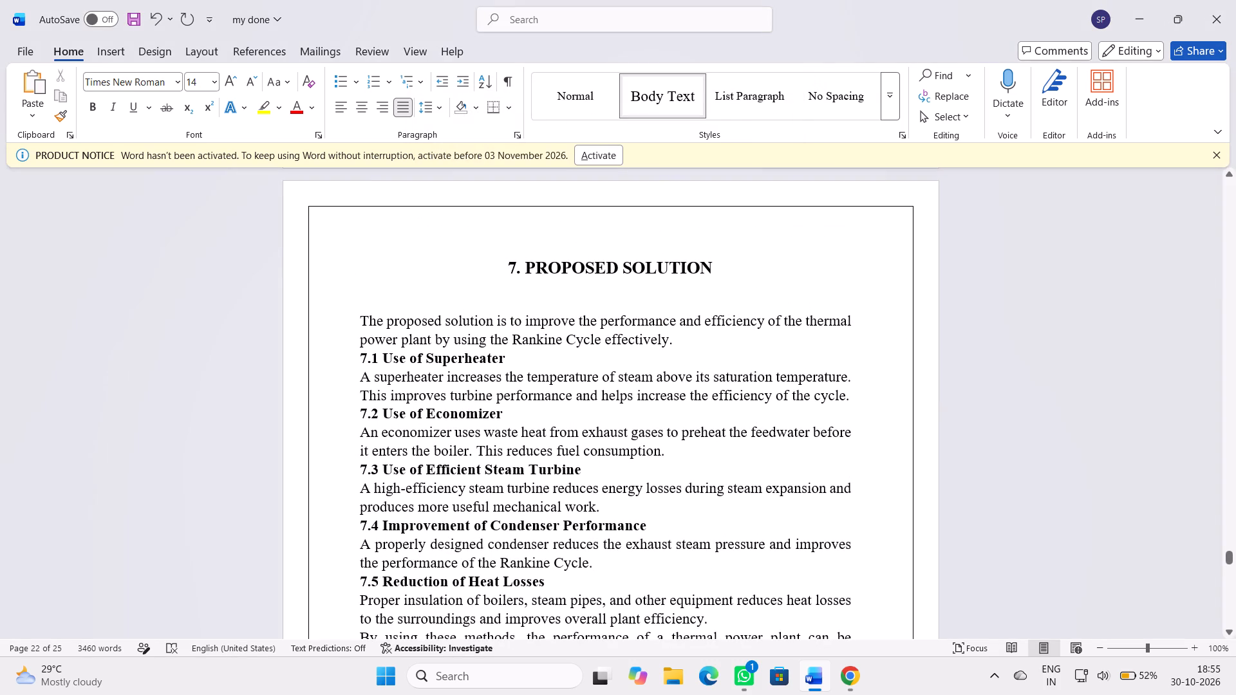
key("Return")
scroll(658, 360, "down", 1)
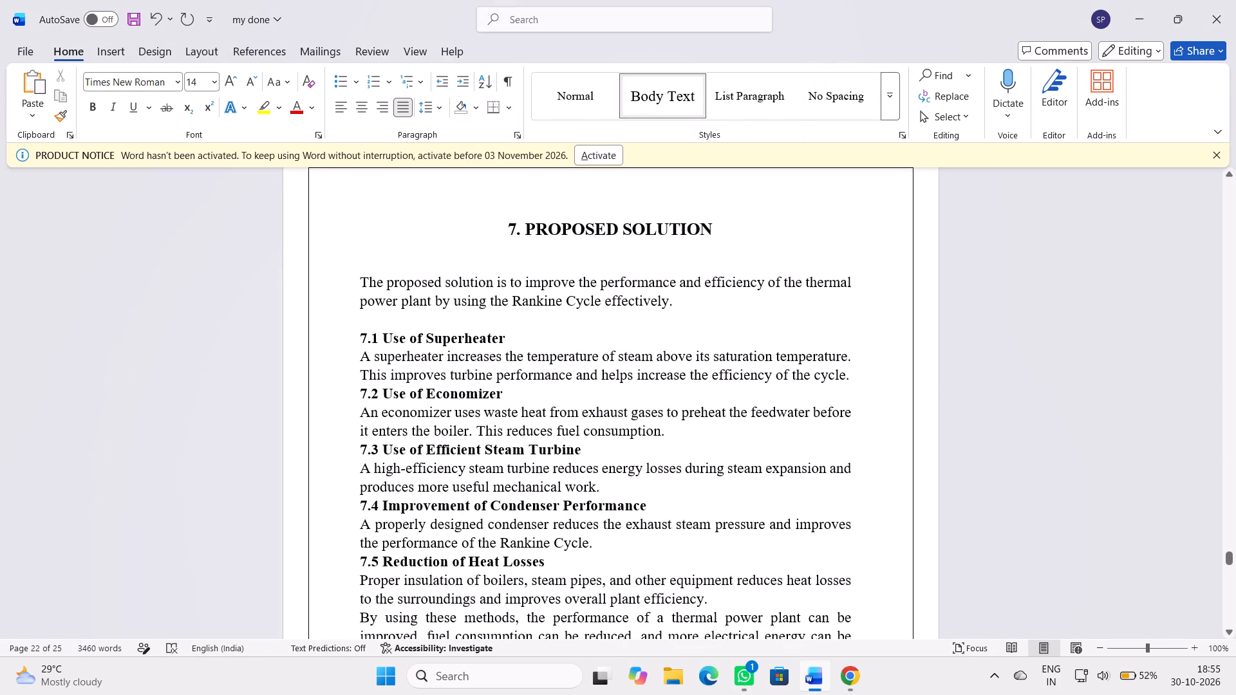
left_click(865, 381)
key("Return")
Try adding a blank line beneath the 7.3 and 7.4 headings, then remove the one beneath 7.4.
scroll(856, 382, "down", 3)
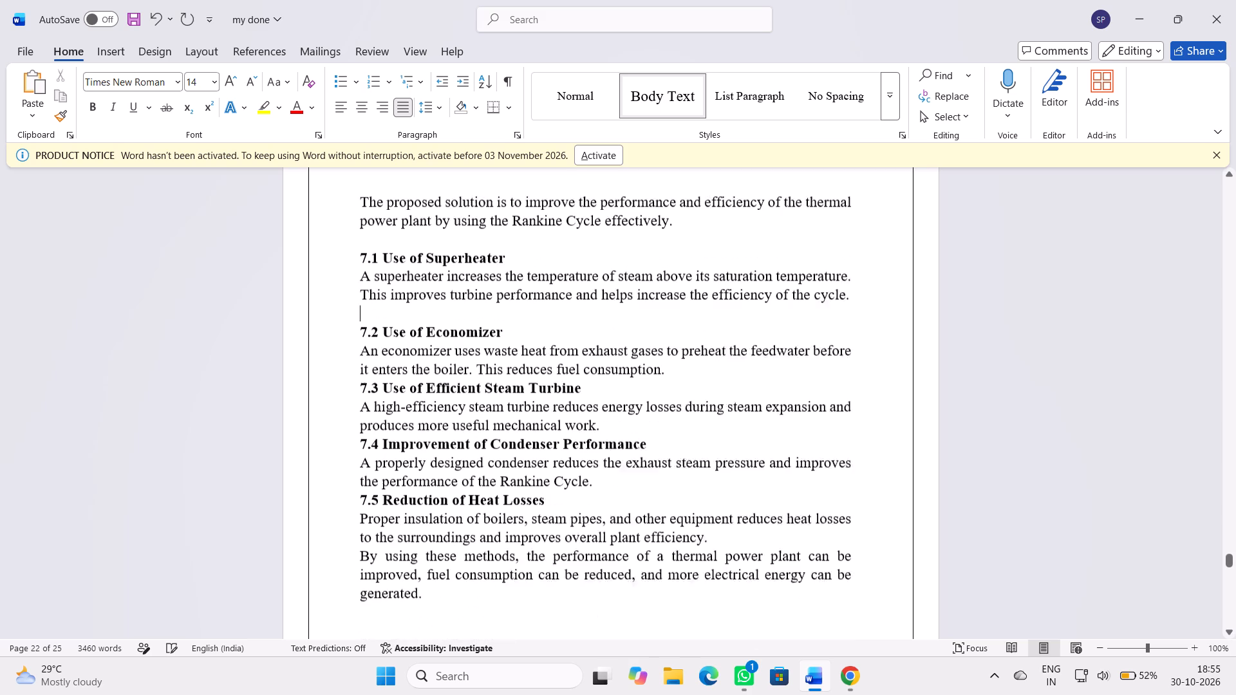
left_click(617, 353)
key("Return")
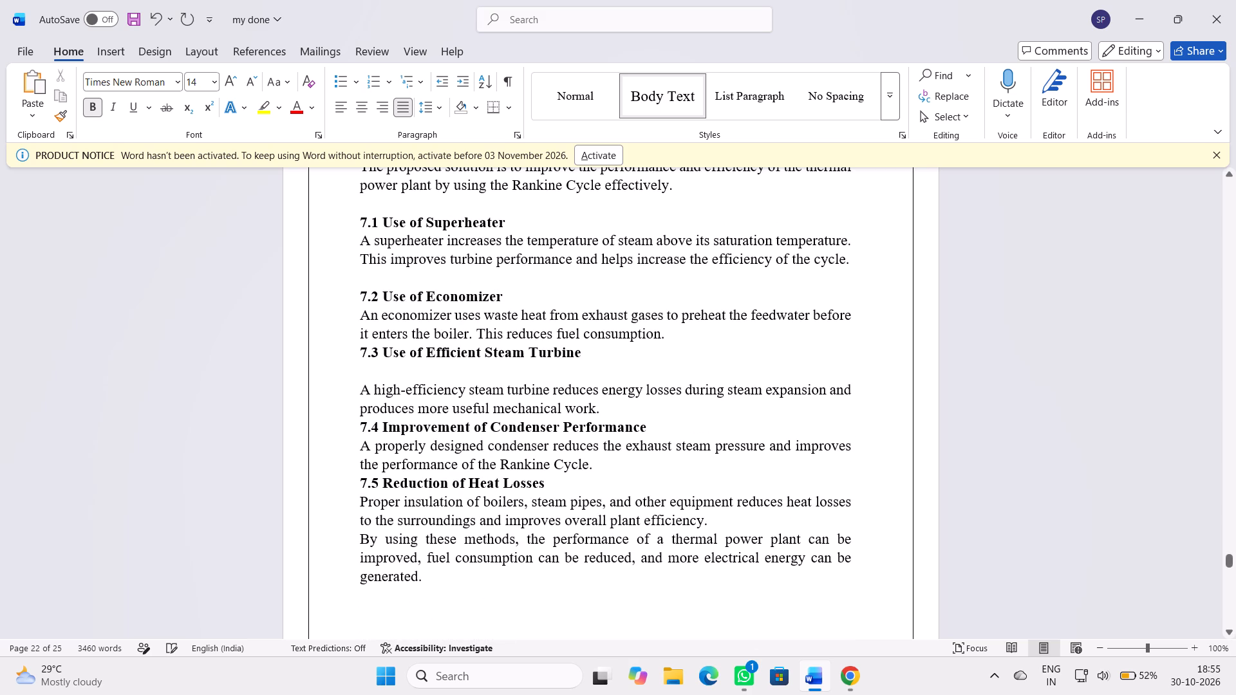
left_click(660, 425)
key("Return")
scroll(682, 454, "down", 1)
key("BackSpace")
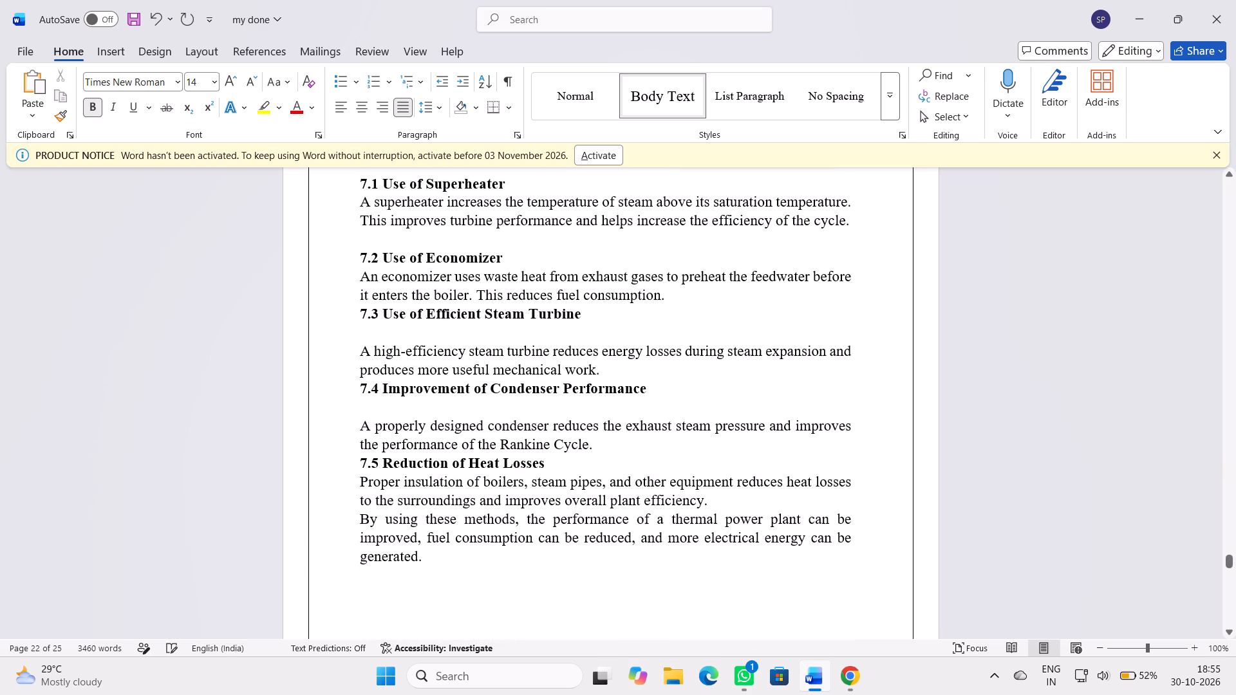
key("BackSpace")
Insert a blank line above the 7.4 Improvement of Condenser Performance heading.
left_click(619, 372)
key("Return")
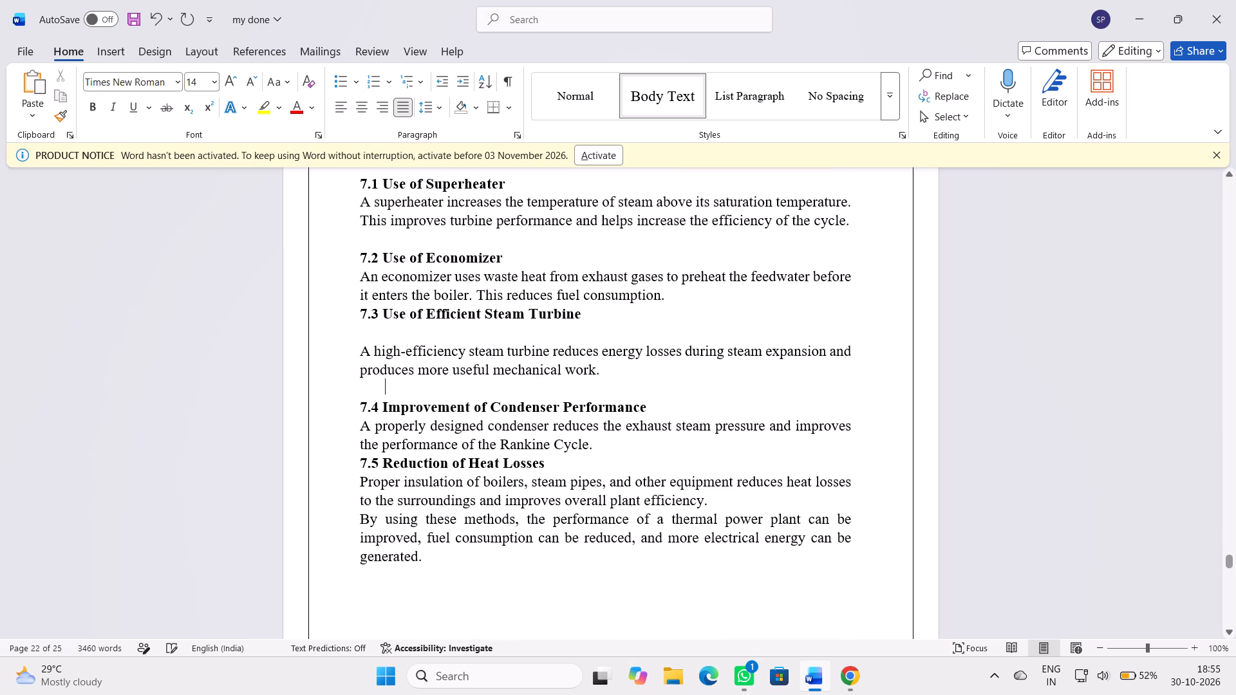
Remove the blank line beneath the 7.3 Use of Efficient Steam Turbine heading and insert one above it instead.
scroll(617, 379, "down", 1)
left_click(494, 293)
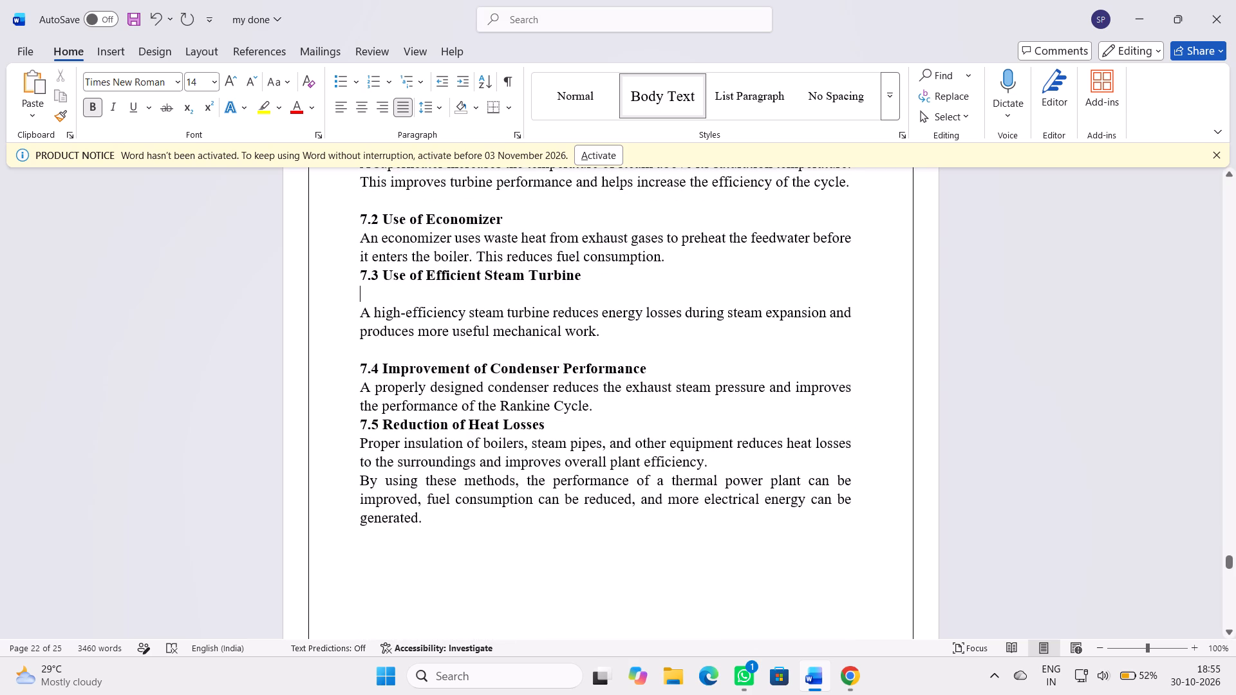
key("BackSpace")
key("BackSpace")
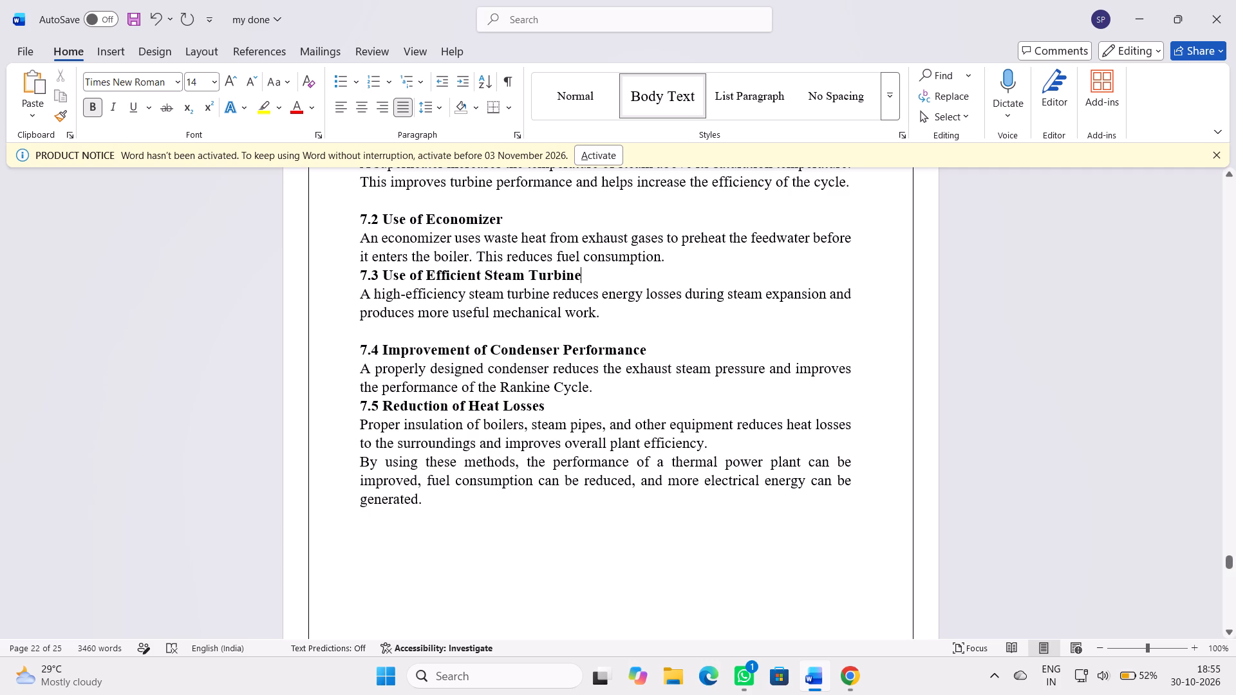
left_click(682, 255)
key("BackSpace")
key("period")
key("Return")
scroll(679, 290, "up", 3)
scroll(680, 288, "down", 3)
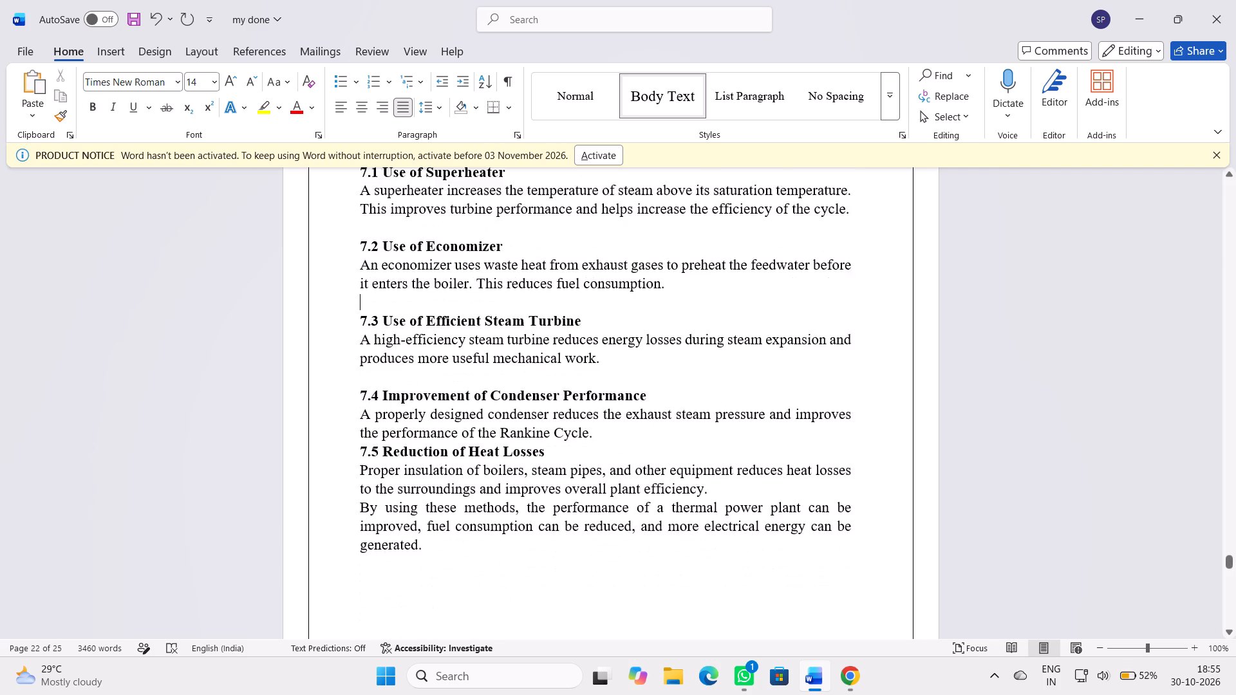
Insert a blank line above the 7.5 Reduction of Heat Losses heading and another above the closing "By using these methods" paragraph.
scroll(680, 288, "down", 2)
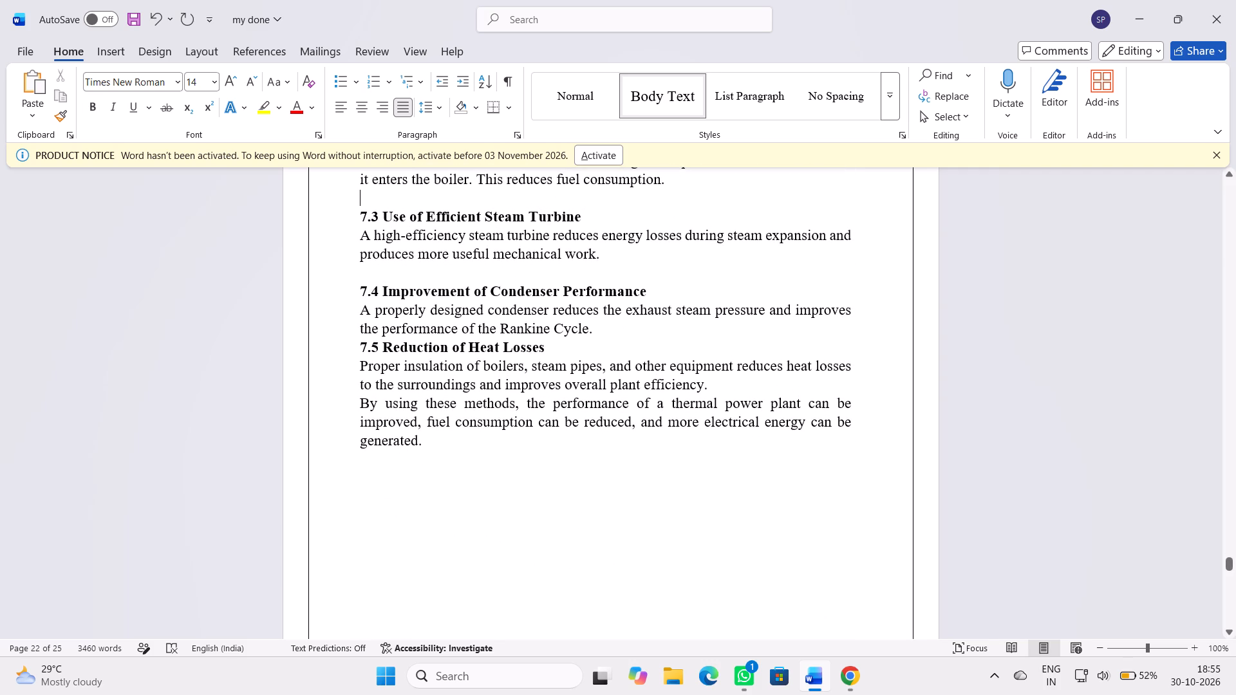
left_click(599, 333)
key("Return")
scroll(598, 332, "down", 2)
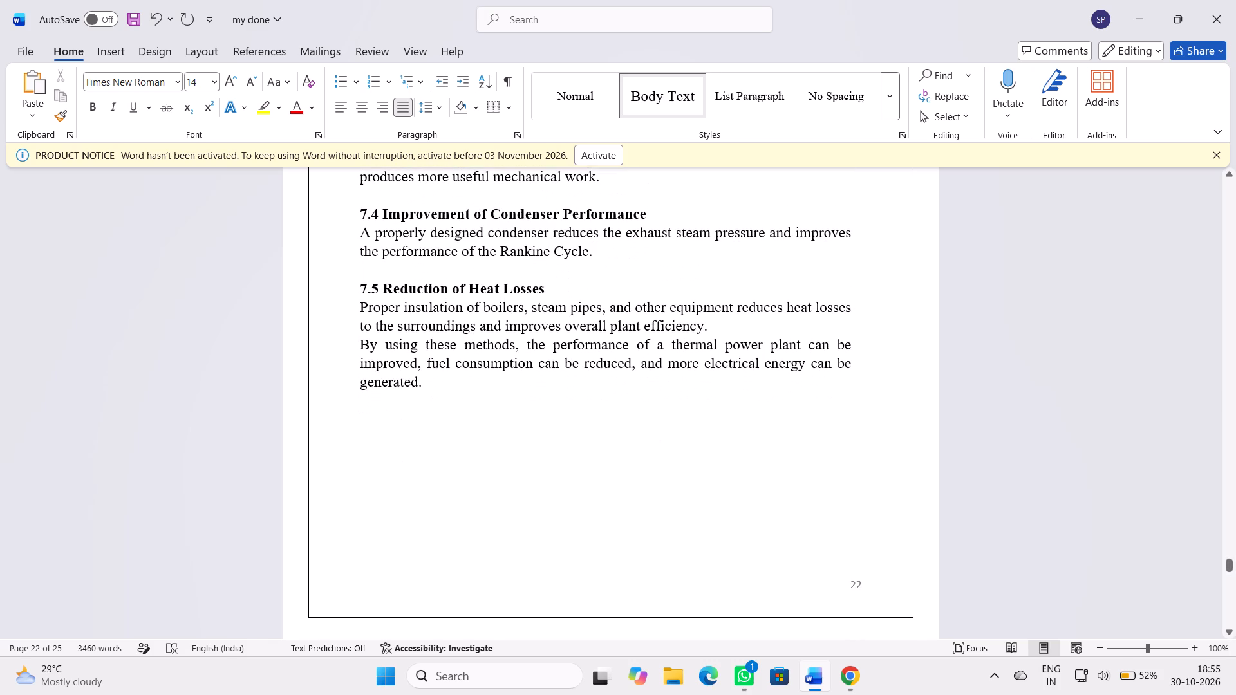
left_click(732, 329)
key("Return")
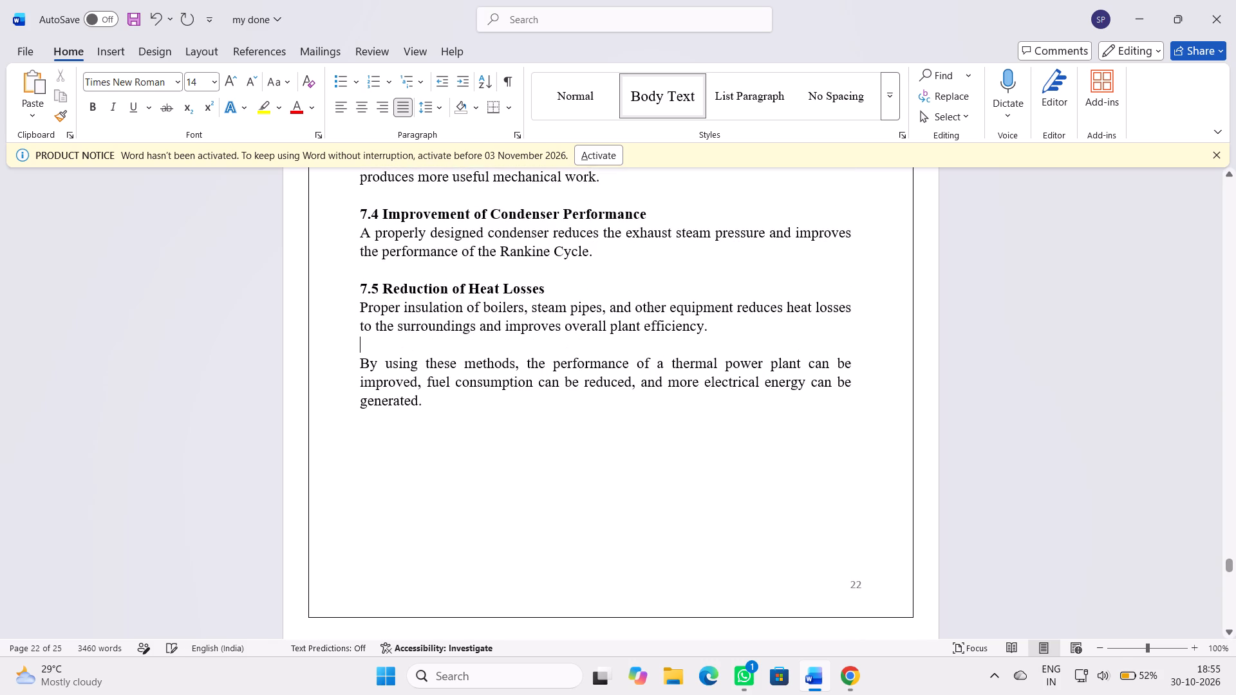
Copy the full 8.1 Results table, from Parameter to Net power output, from the ChatGPT conversation in Chrome.
scroll(674, 503, "up", 8)
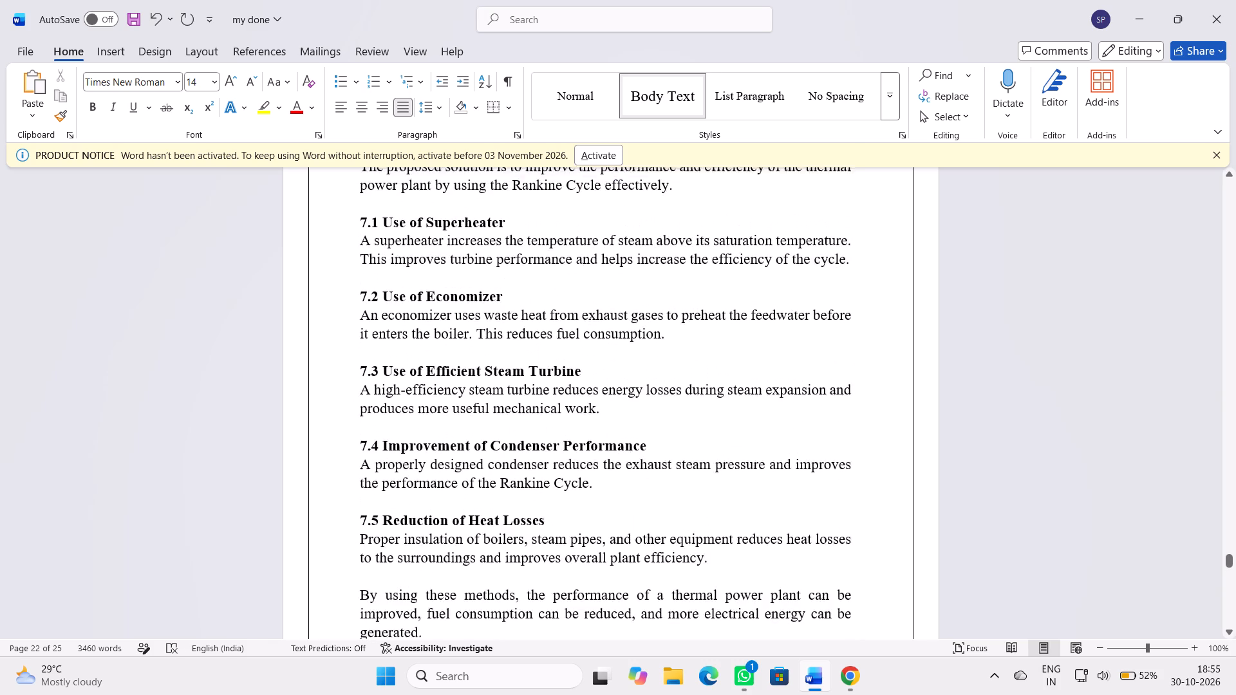
scroll(677, 500, "up", 2)
left_click(1091, 419)
scroll(1089, 407, "down", 4)
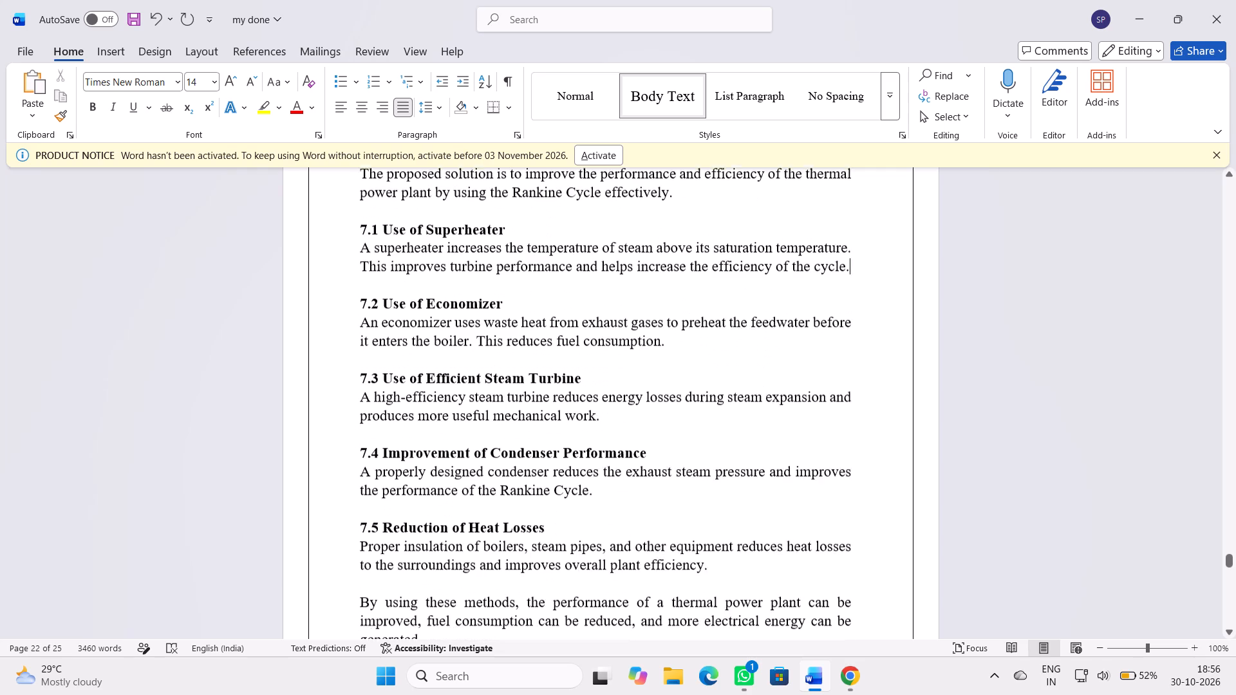
scroll(1089, 407, "down", 20)
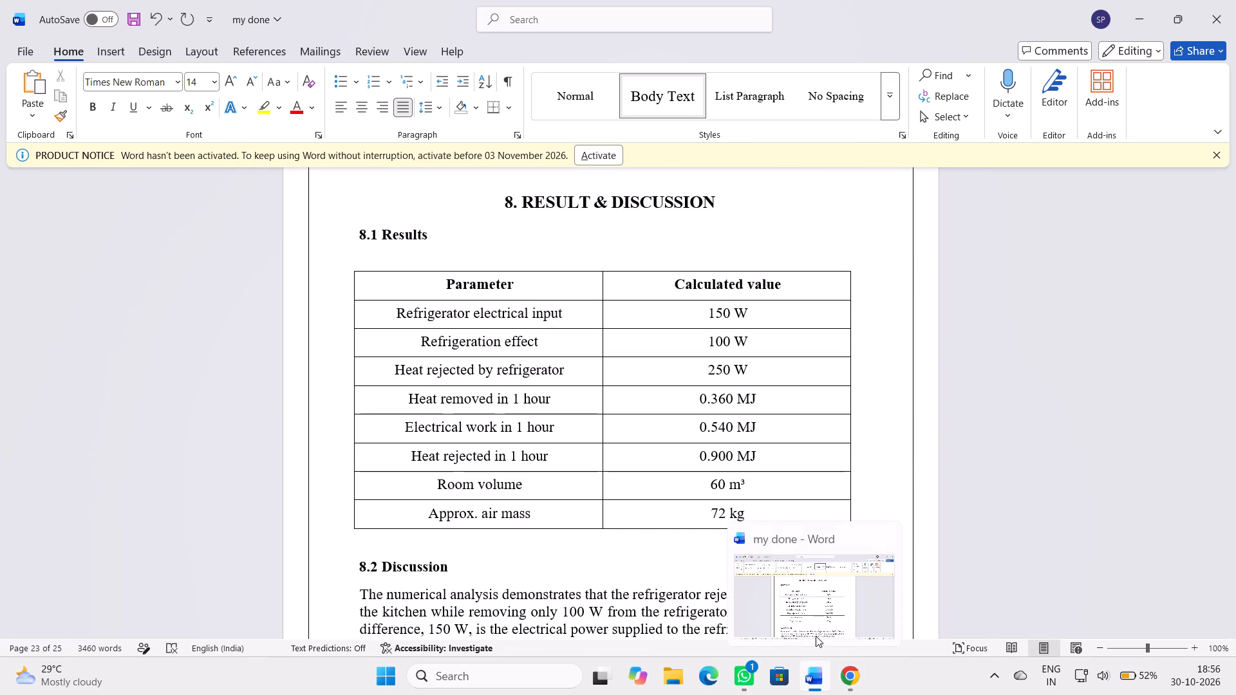
left_click(854, 680)
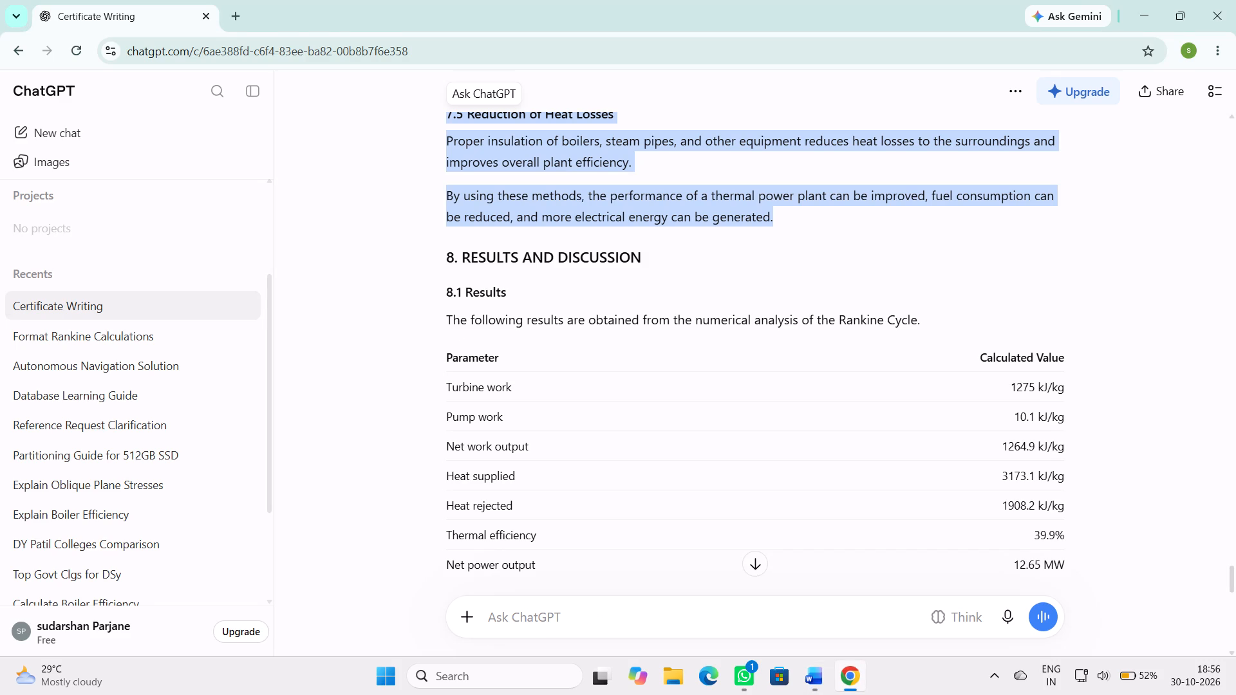
left_click_drag(446, 357, 538, 393)
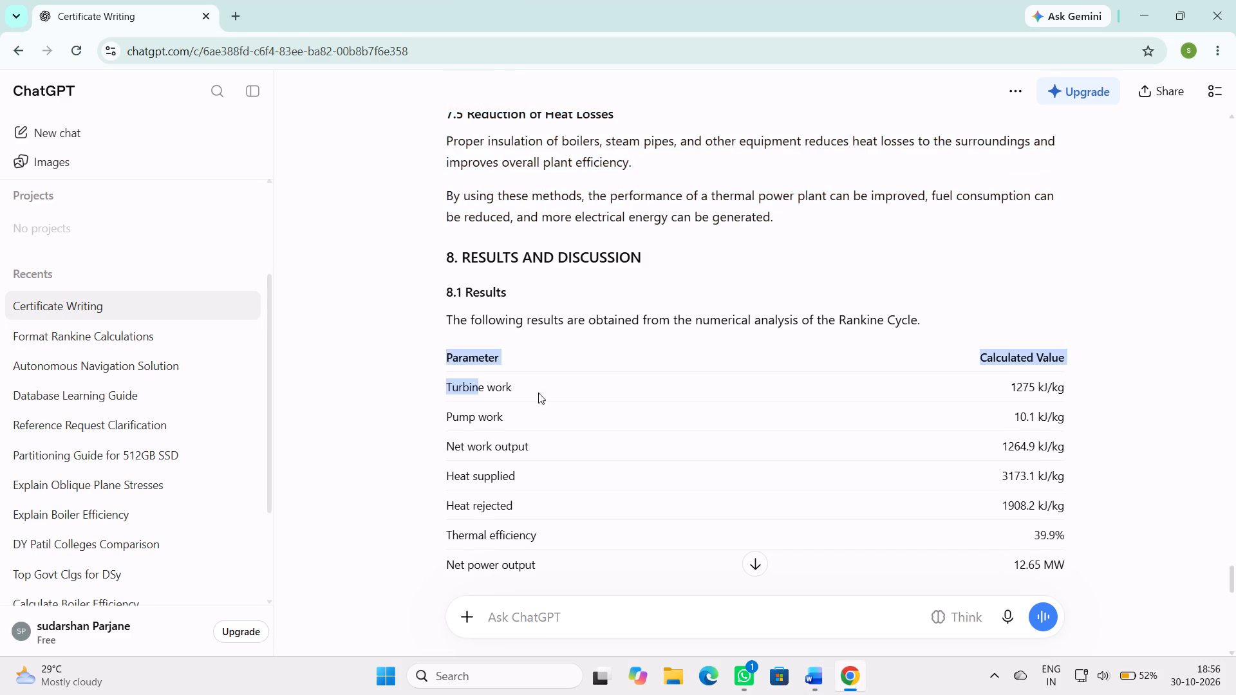
left_click_drag(538, 393, 1058, 304)
scroll(554, 393, "down", 6)
scroll(1060, 272, "up", 3)
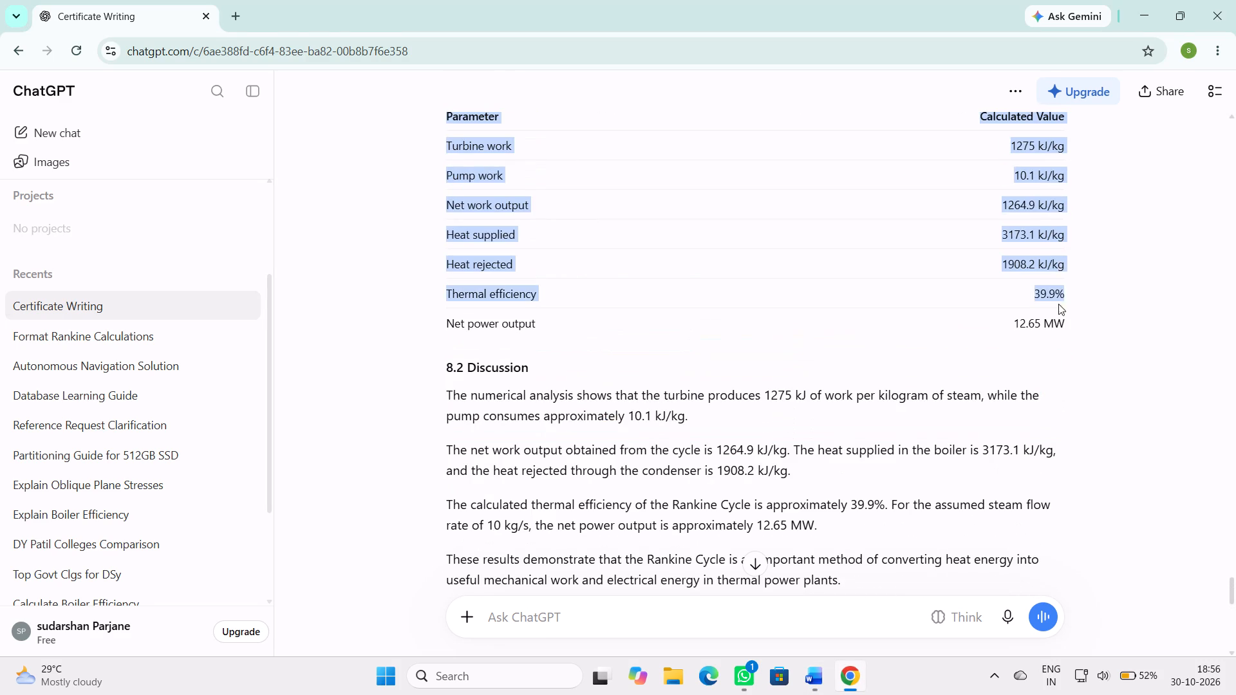
left_click_drag(1058, 304, 1082, 322)
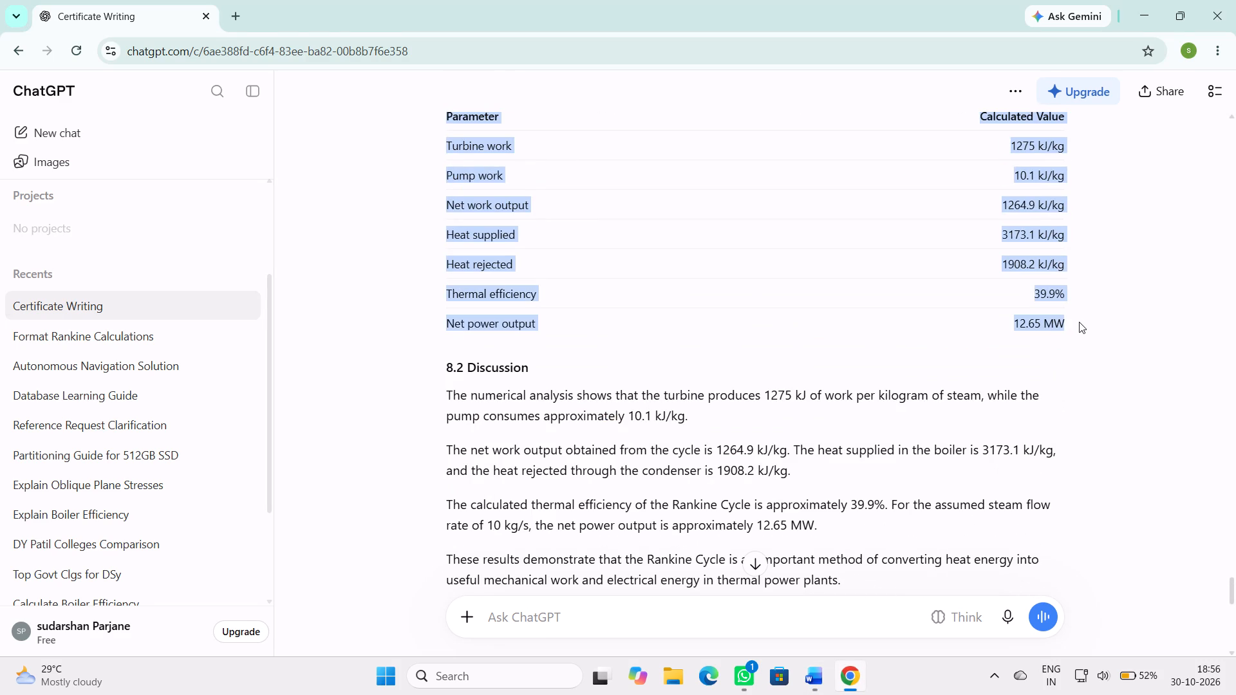
key("ctrl+c")
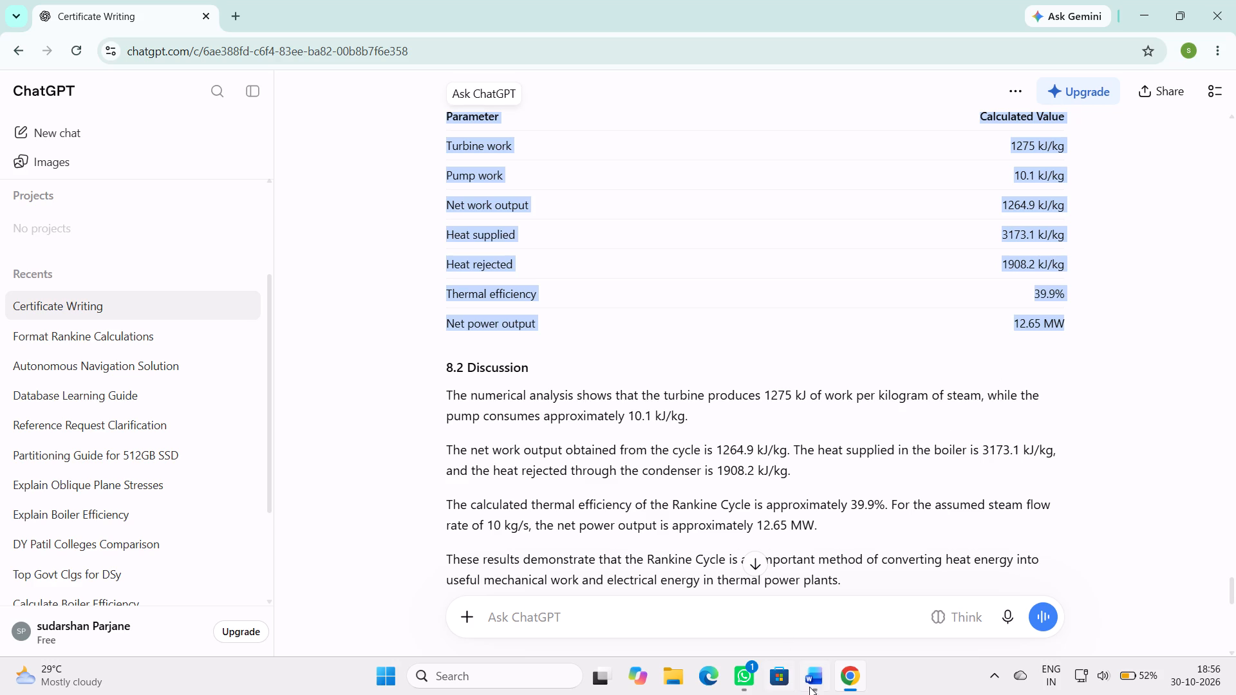
In Word, replace all cells of the refrigerator table under 8.1 Results with the copied Rankine Cycle results.
left_click(821, 681)
left_click(818, 689)
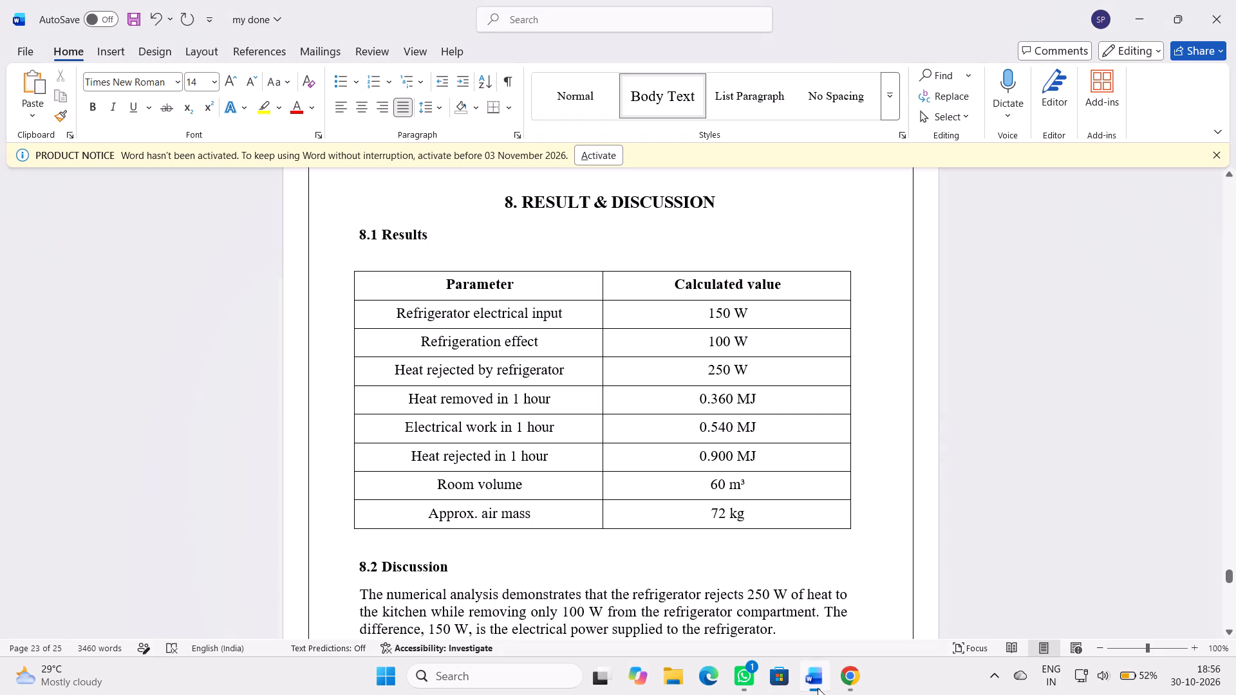
left_click_drag(410, 275, 738, 446)
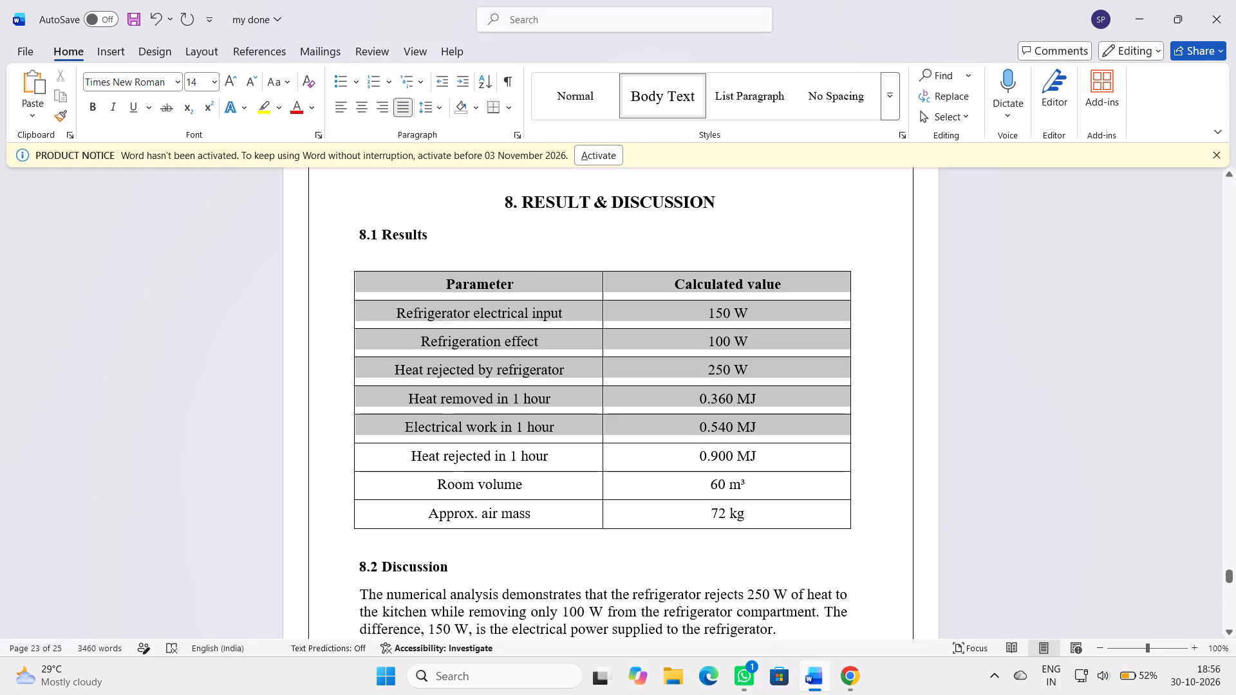
left_click_drag(738, 446, 758, 528)
key("ctrl+v")
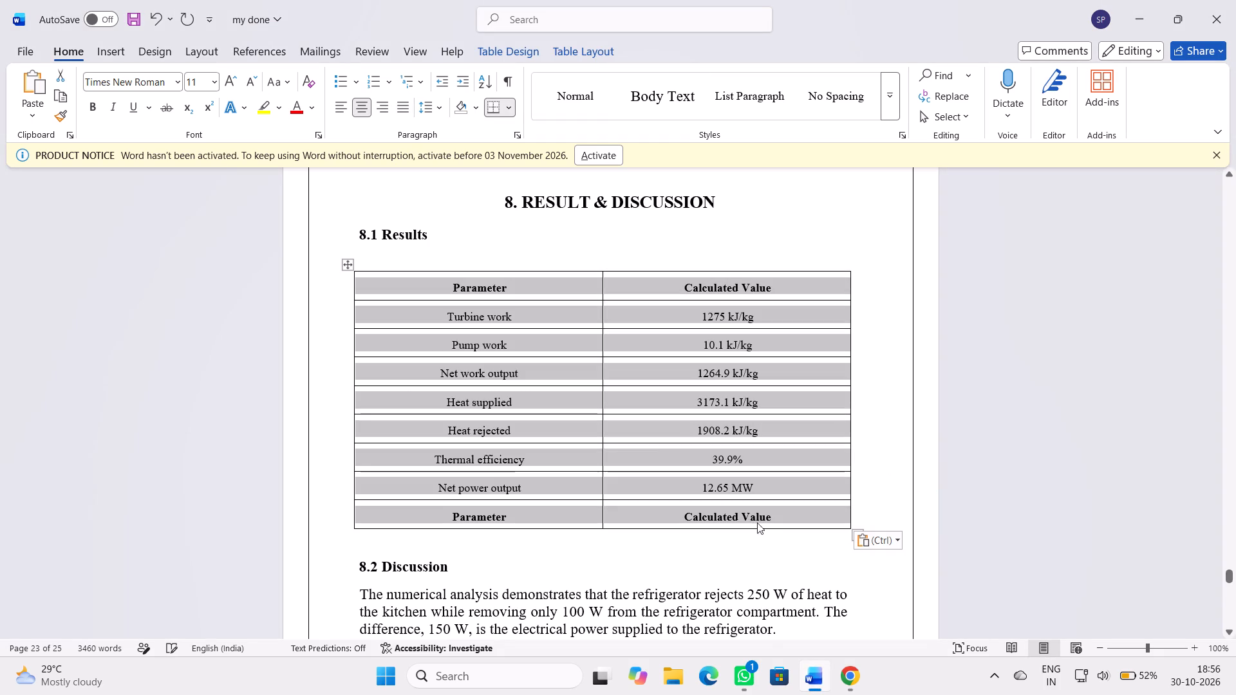
Set the font size of the whole 8.1 Results table to 14.
left_click(215, 86)
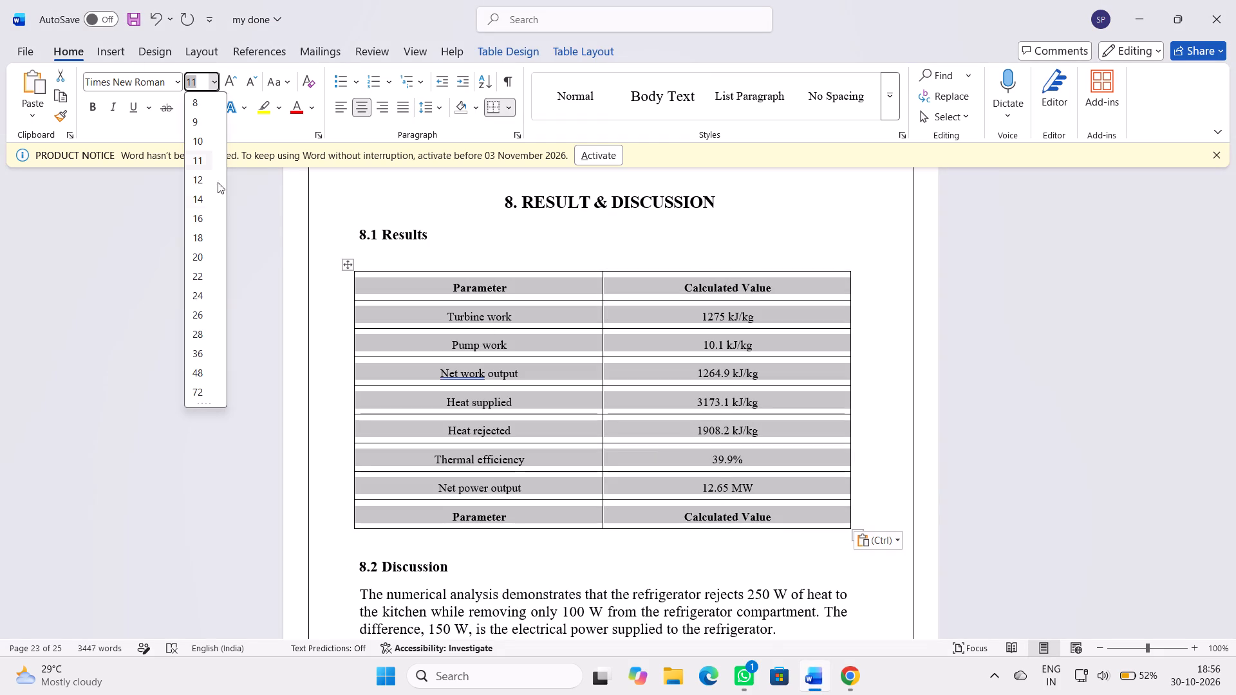
left_click(198, 196)
left_click(1067, 393)
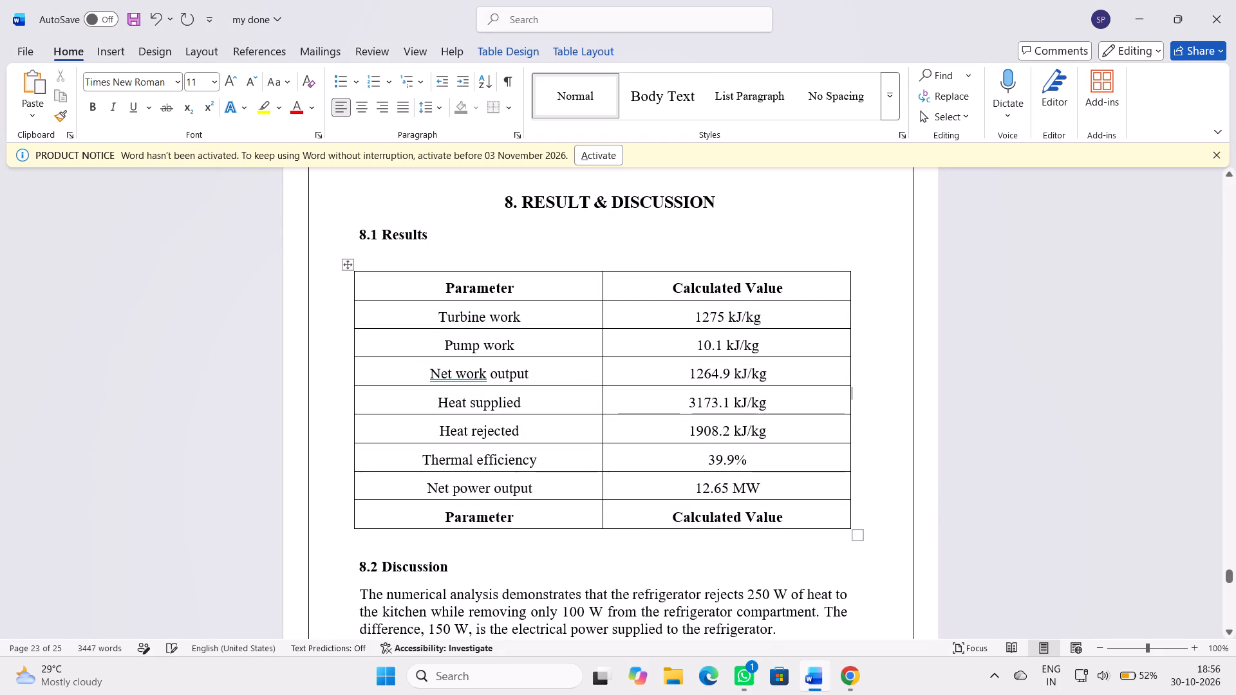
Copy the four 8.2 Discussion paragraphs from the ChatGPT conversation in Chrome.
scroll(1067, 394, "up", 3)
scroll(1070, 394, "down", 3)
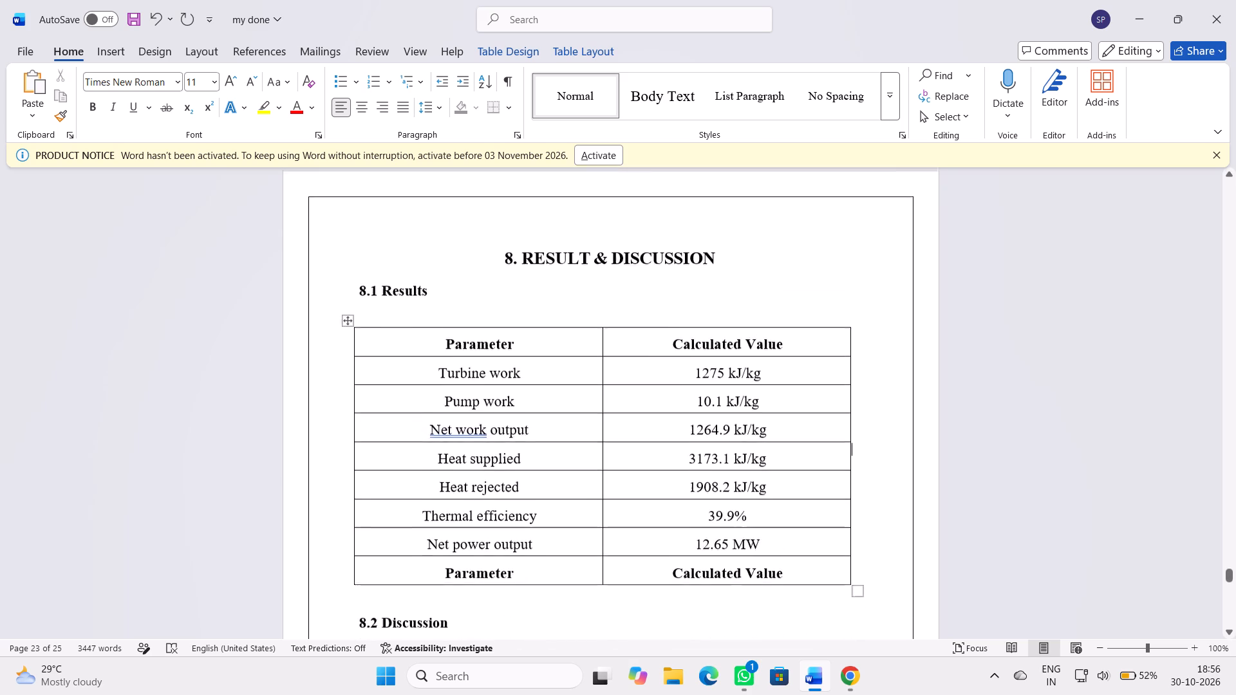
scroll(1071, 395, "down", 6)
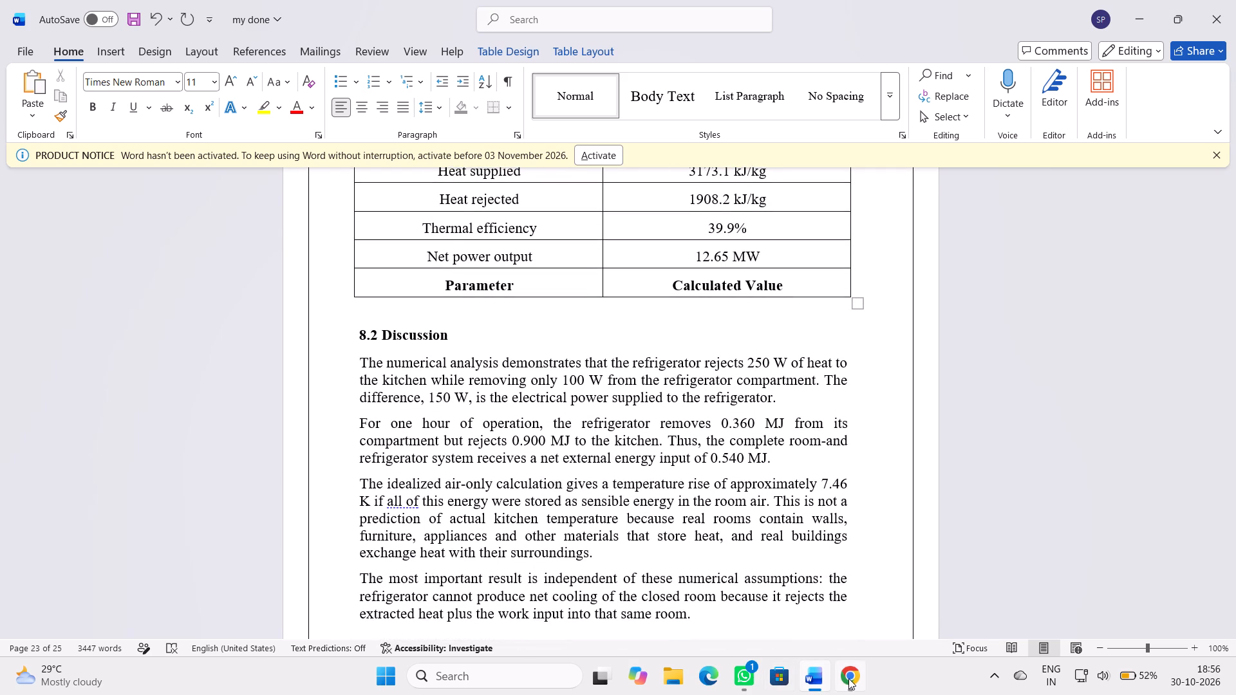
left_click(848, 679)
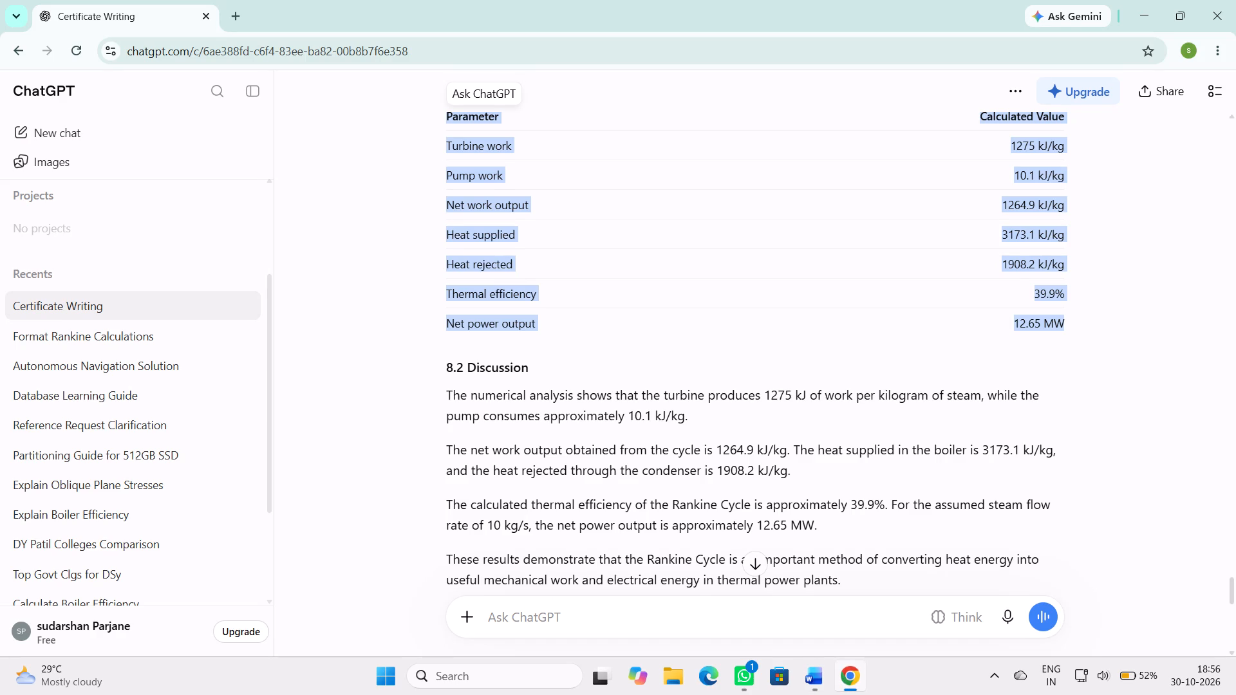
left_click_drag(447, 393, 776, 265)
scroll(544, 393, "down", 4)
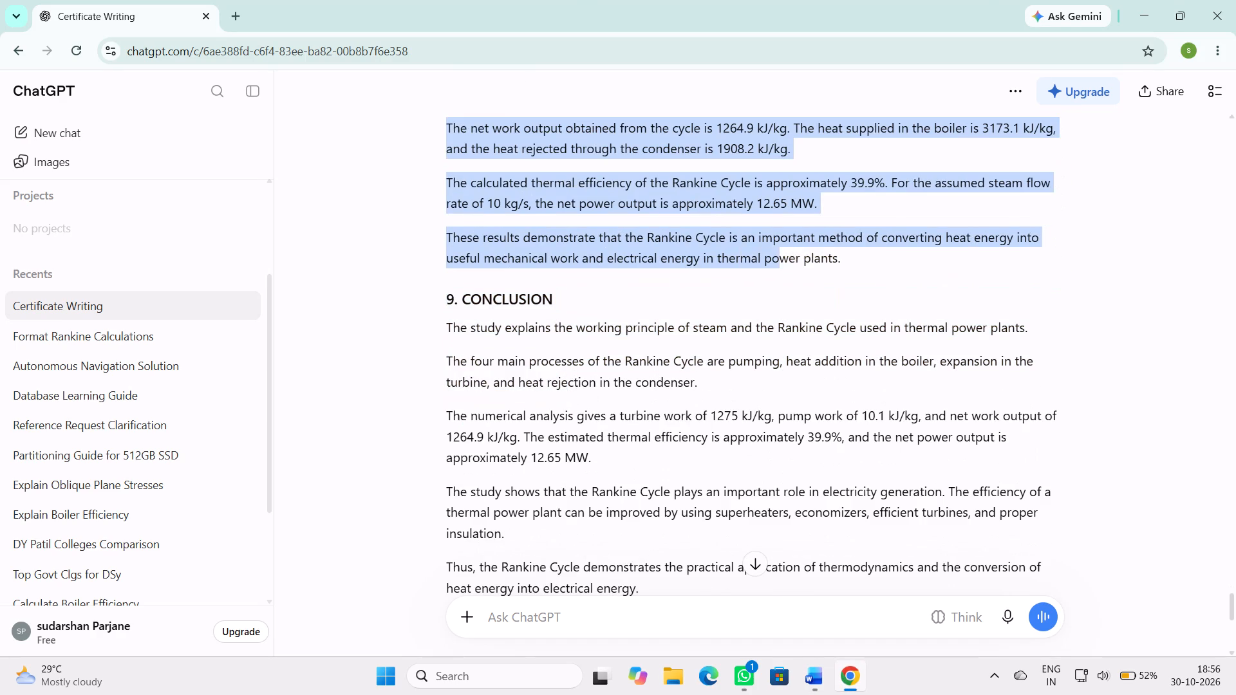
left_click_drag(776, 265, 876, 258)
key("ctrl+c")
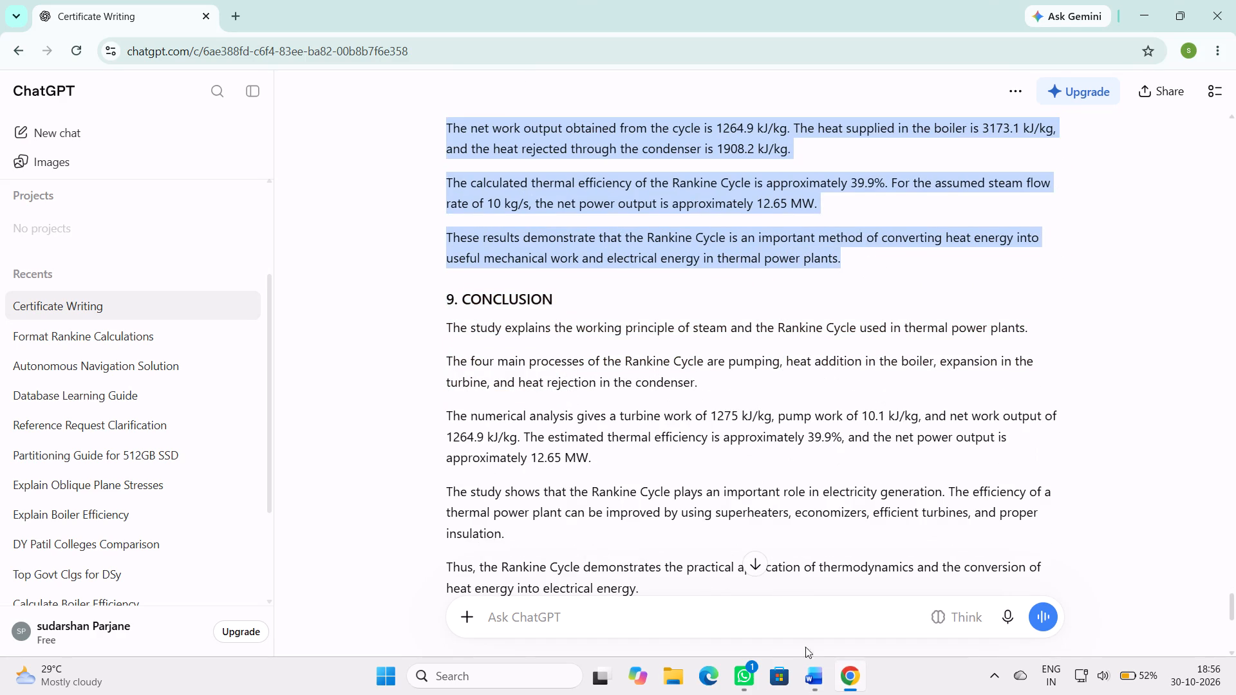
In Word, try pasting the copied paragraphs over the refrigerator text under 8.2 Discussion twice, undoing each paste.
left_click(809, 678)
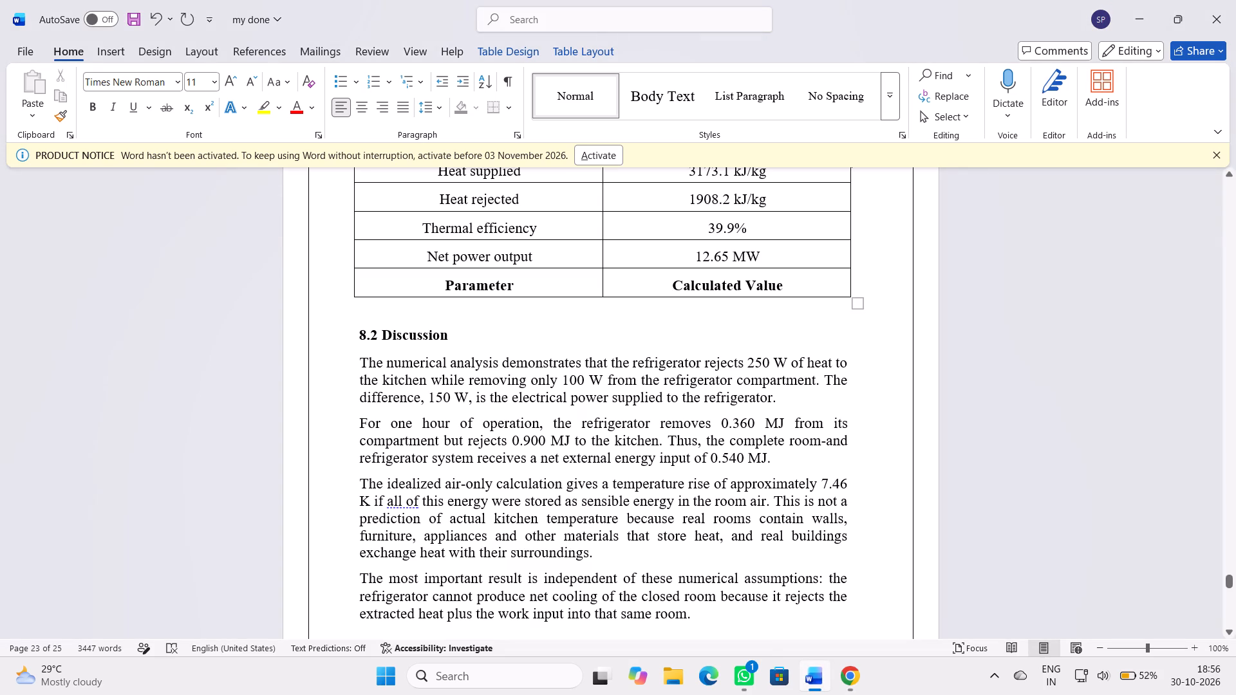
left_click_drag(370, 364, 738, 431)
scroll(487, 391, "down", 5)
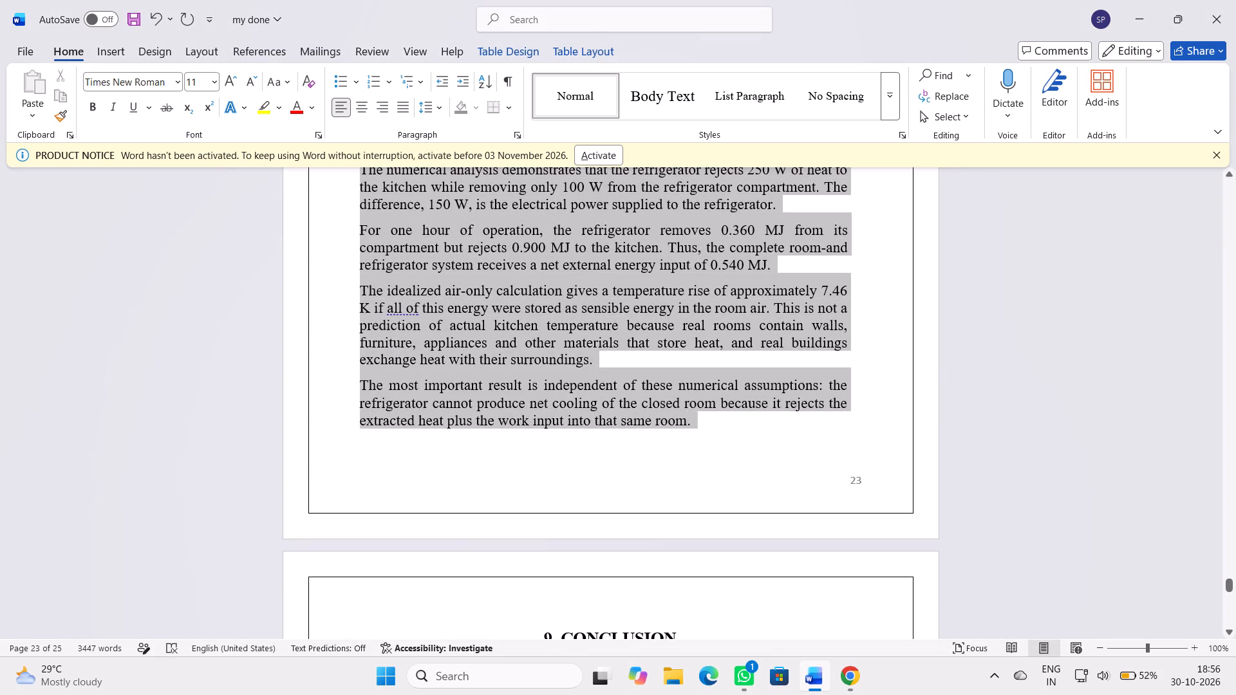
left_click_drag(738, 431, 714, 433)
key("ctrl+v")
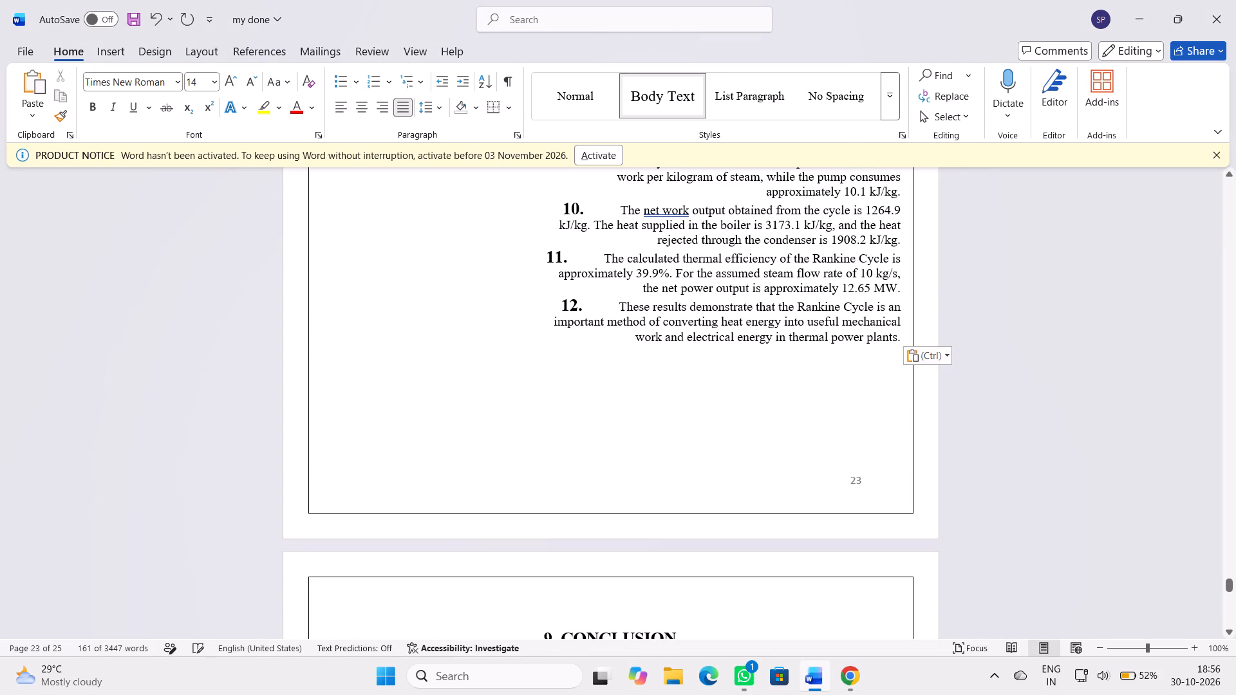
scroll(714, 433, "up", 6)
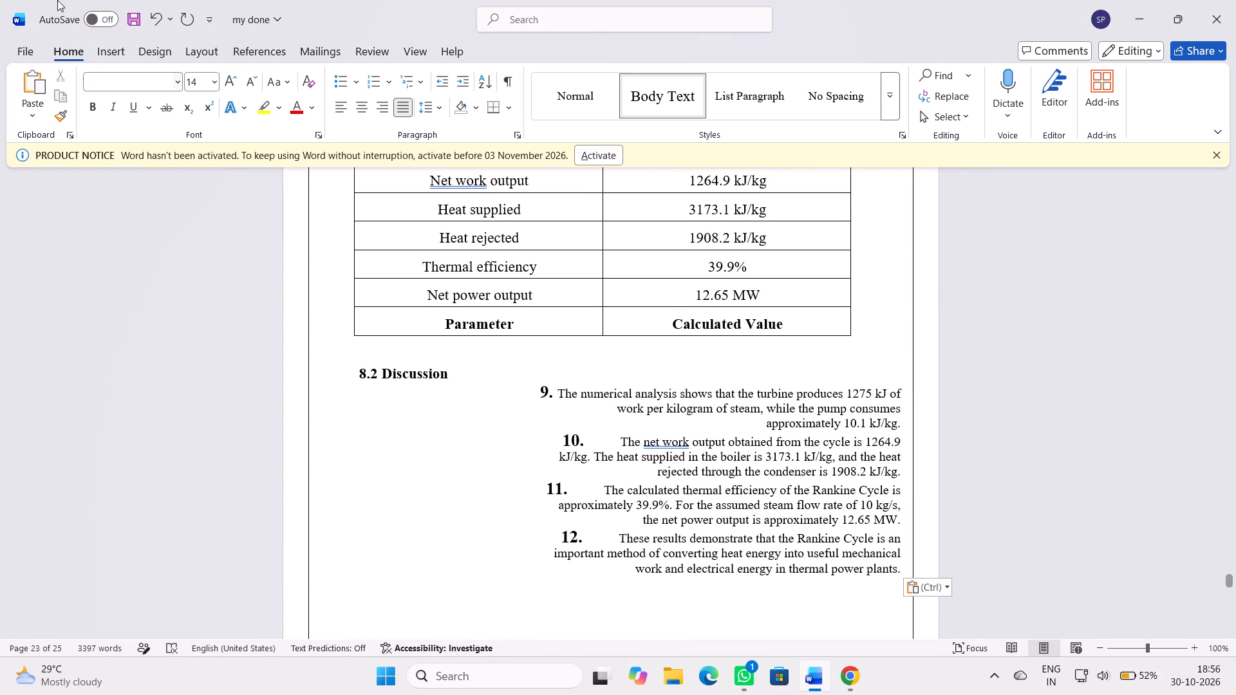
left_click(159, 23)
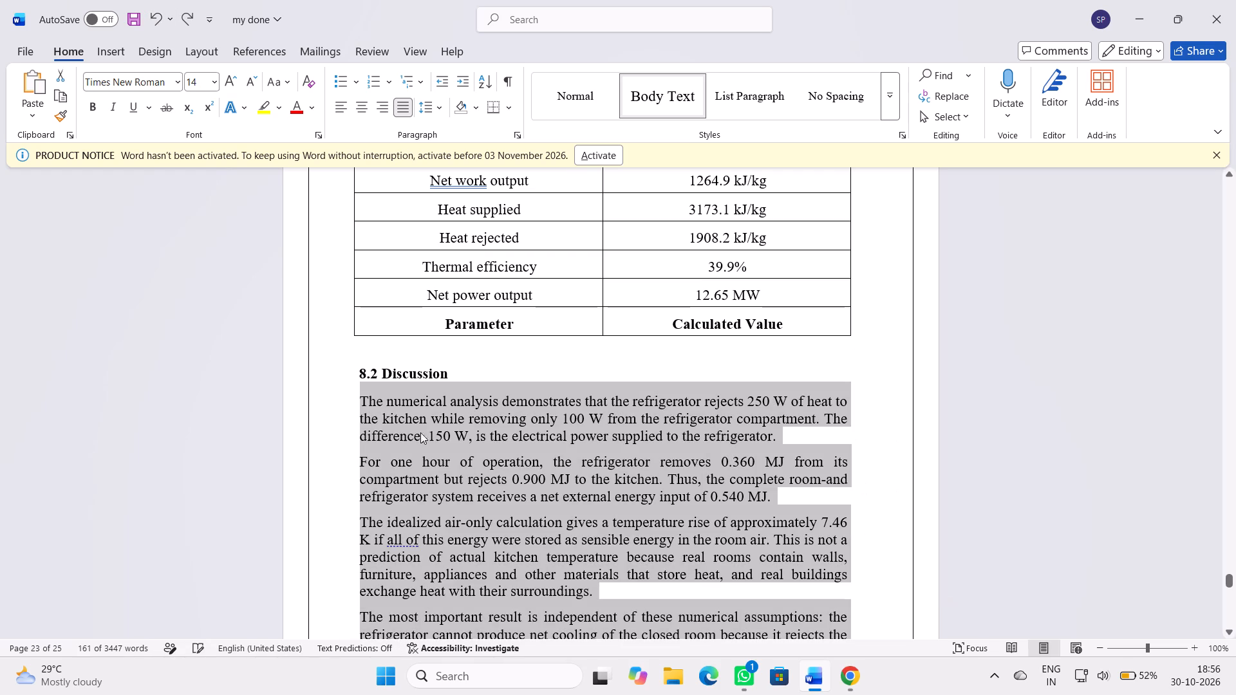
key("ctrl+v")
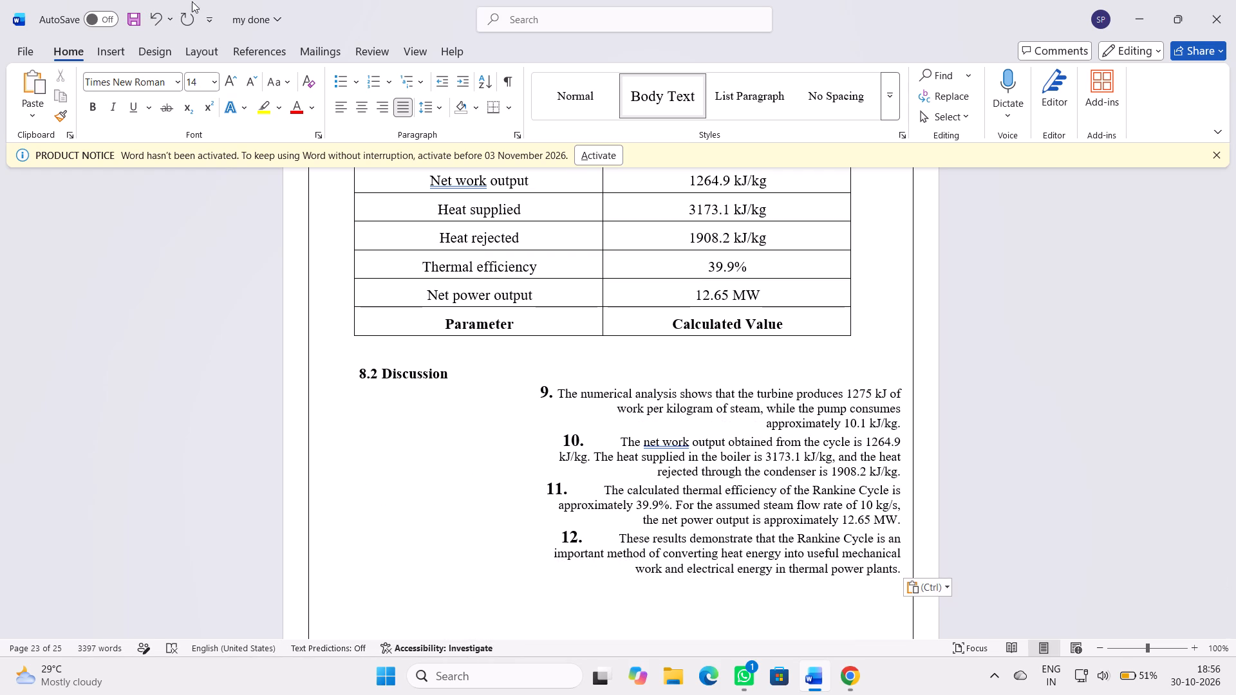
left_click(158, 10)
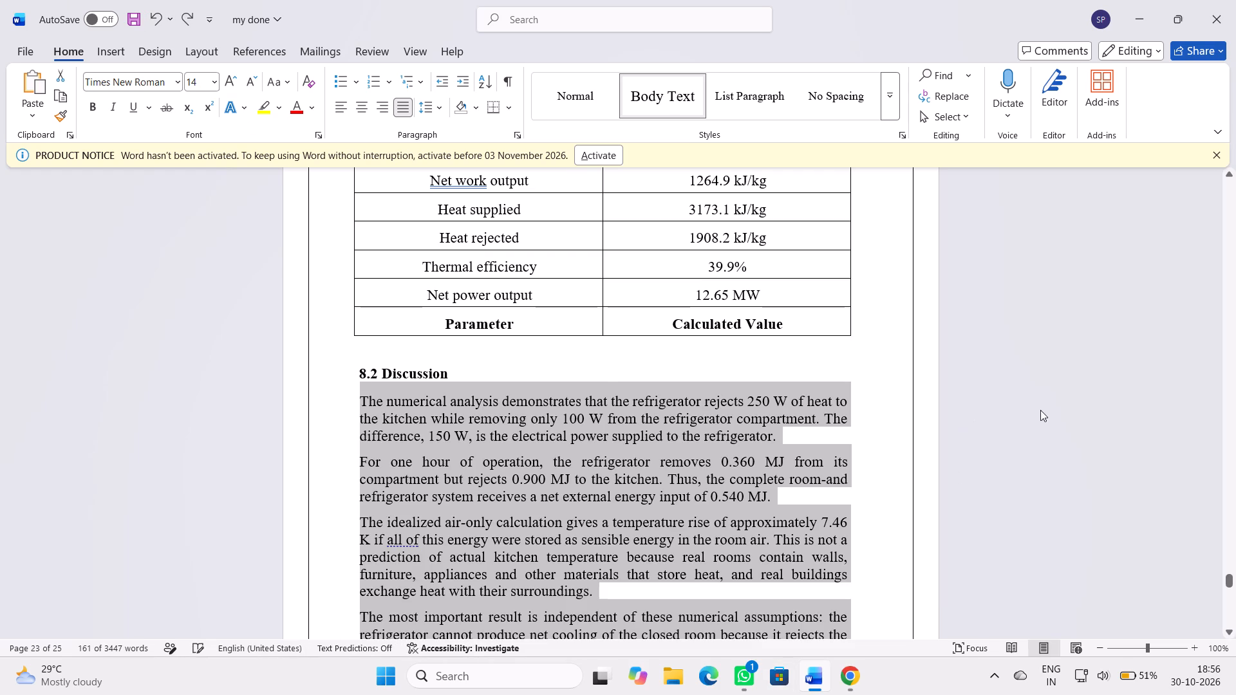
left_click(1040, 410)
Copy the four 8.2 Discussion paragraphs from ChatGPT in Chrome again, from "The numerical analysis shows" to "thermal power plants".
left_click(834, 684)
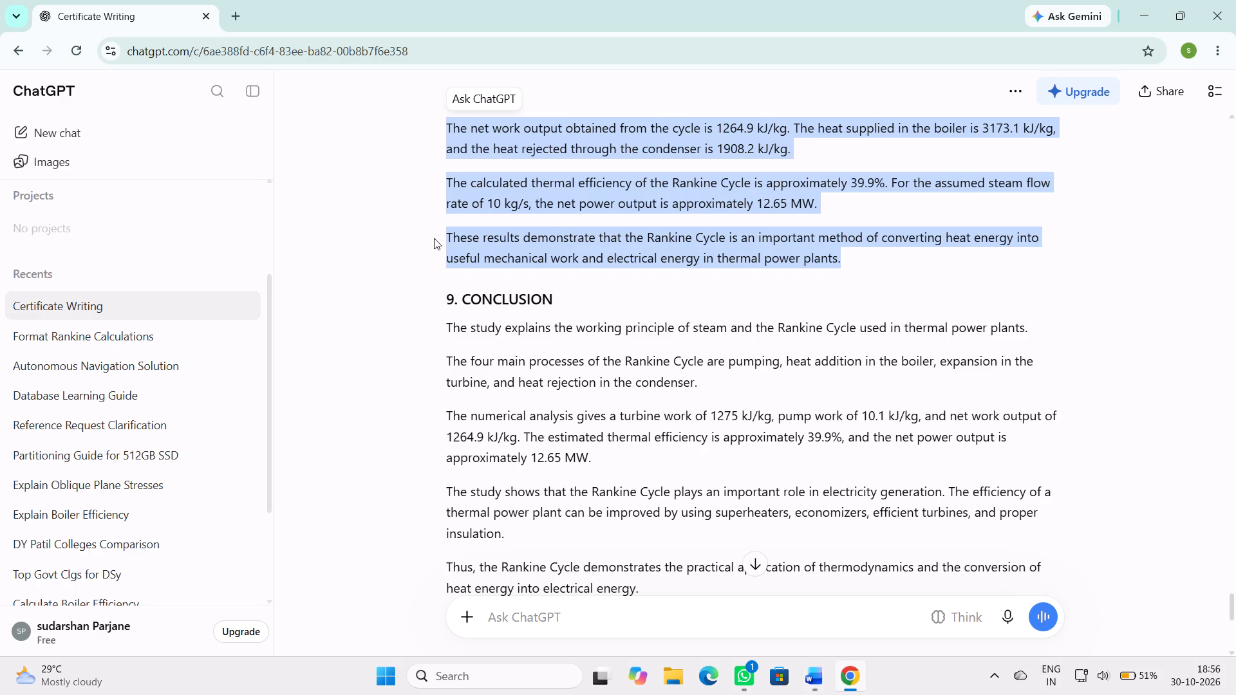
scroll(434, 241, "up", 3)
left_click(407, 338)
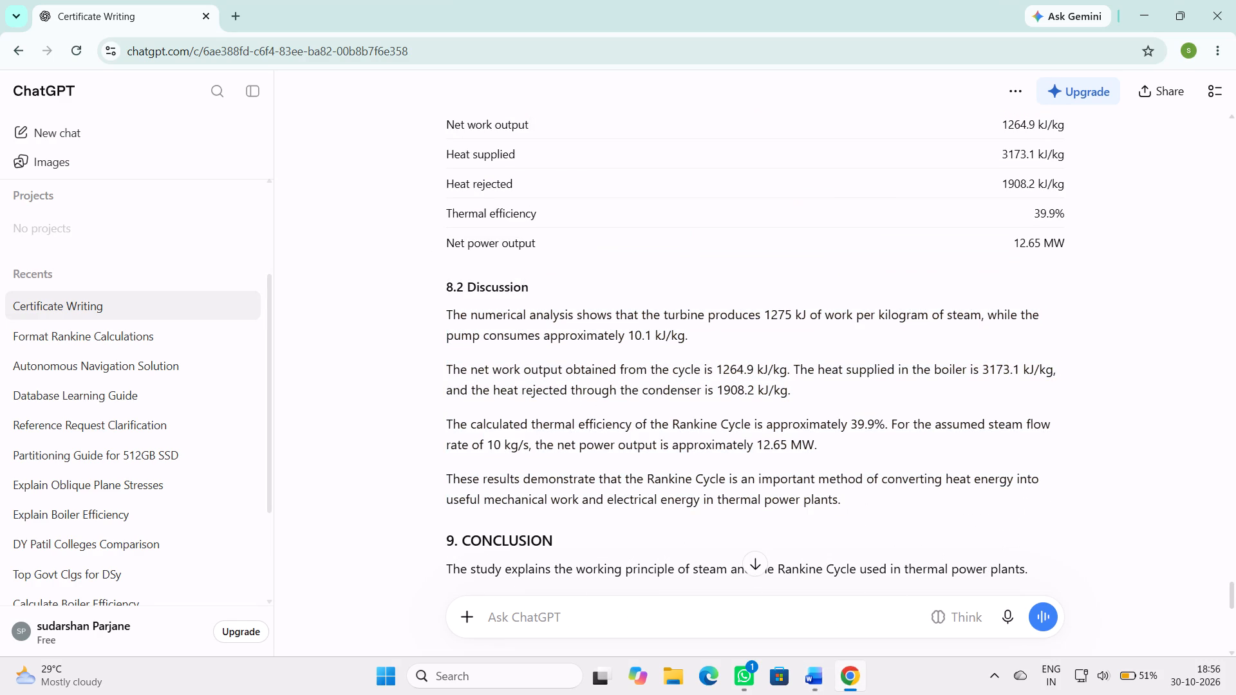
left_click_drag(447, 313, 783, 393)
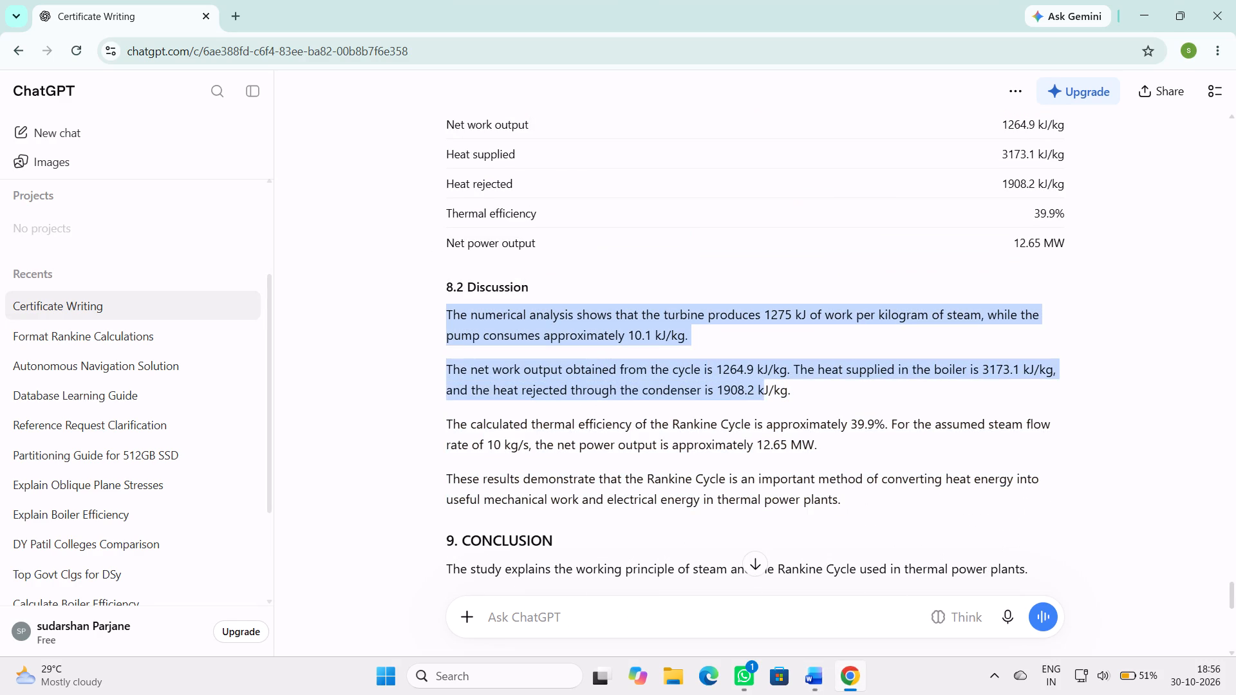
left_click_drag(783, 393, 843, 500)
key("ctrl+c")
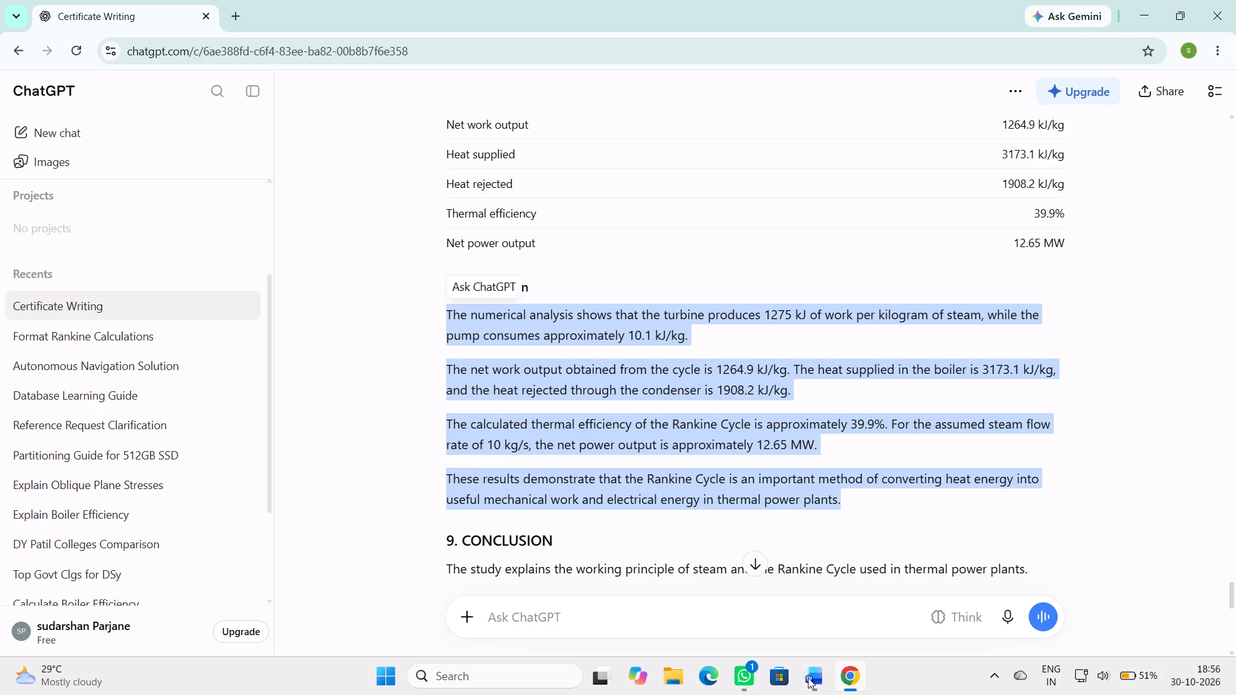
In Word, replace the refrigerator paragraphs under 8.2 Discussion with the copied Rankine Cycle discussion.
left_click(808, 679)
left_click_drag(357, 405, 452, 432)
scroll(450, 432, "down", 2)
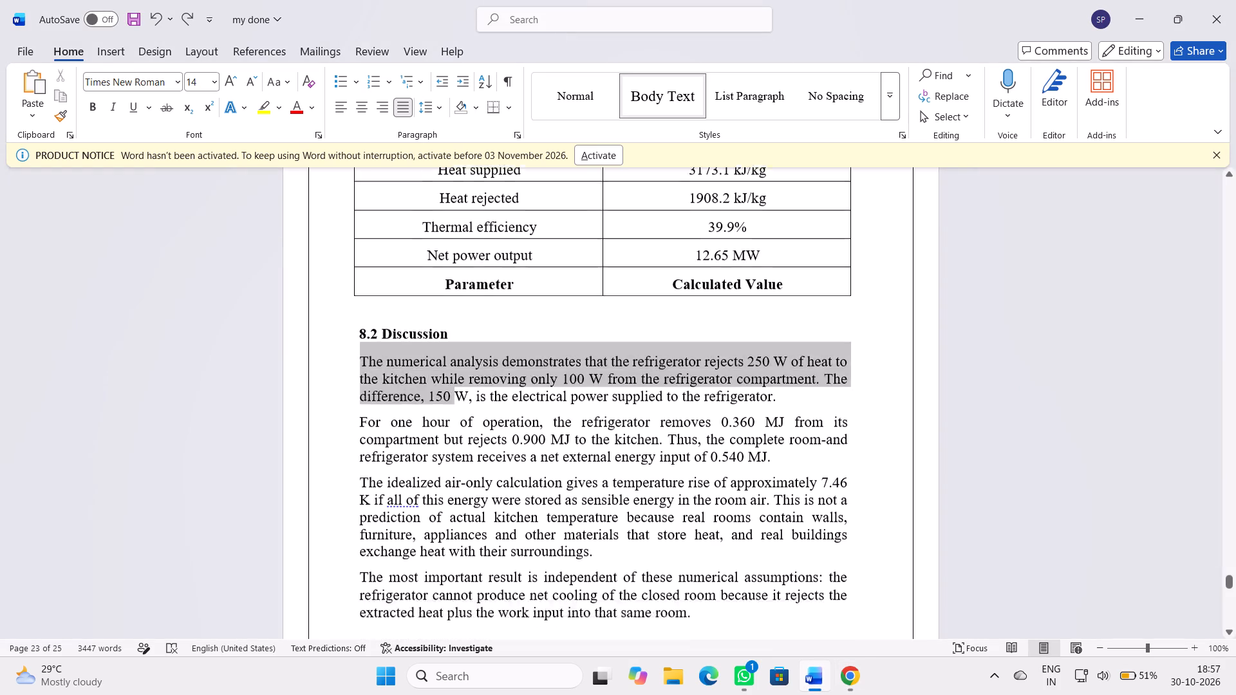
scroll(452, 432, "down", 2)
left_click_drag(452, 432, 687, 498)
key("ctrl+v")
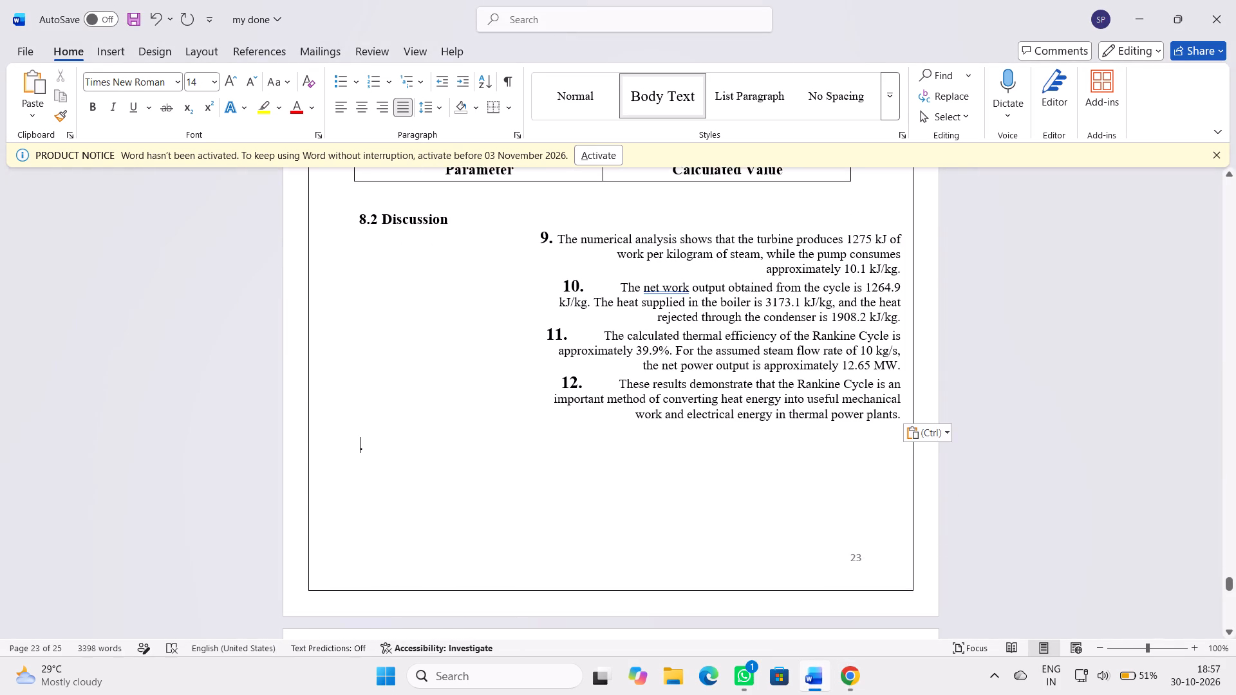
Remove the automatic numbering from each of the four pasted paragraphs under 8.2 Discussion.
left_click(555, 242)
key("BackSpace")
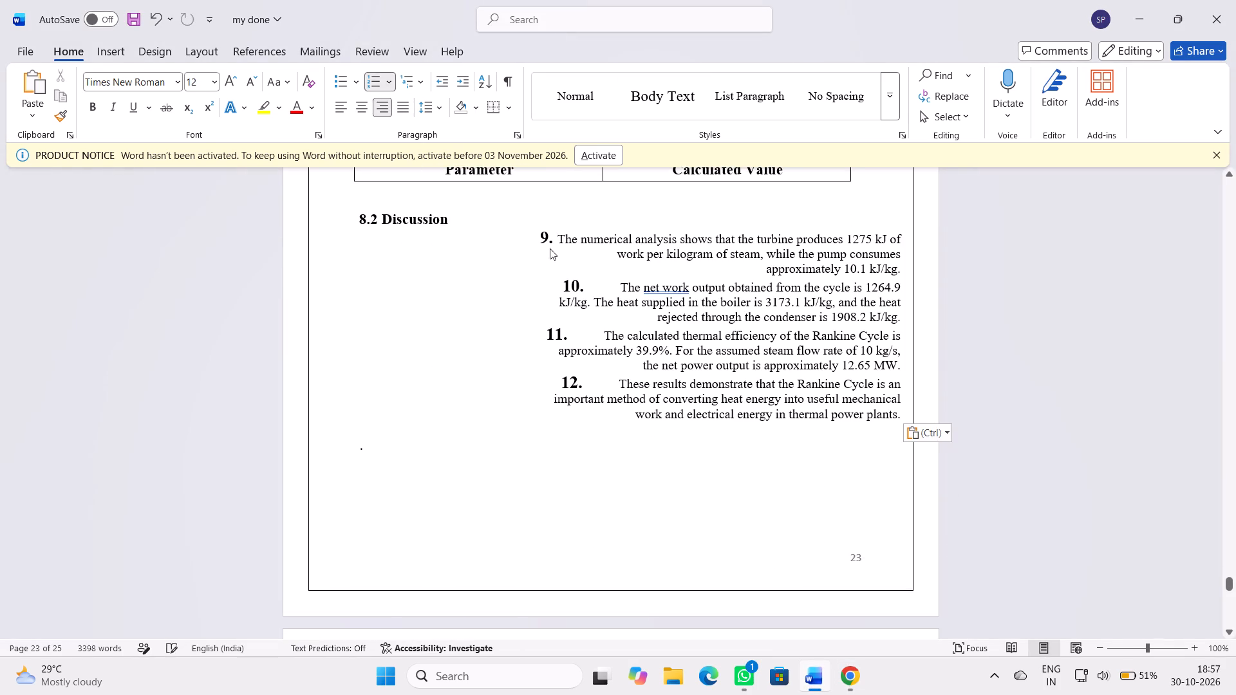
left_click(558, 315)
key("BackSpace")
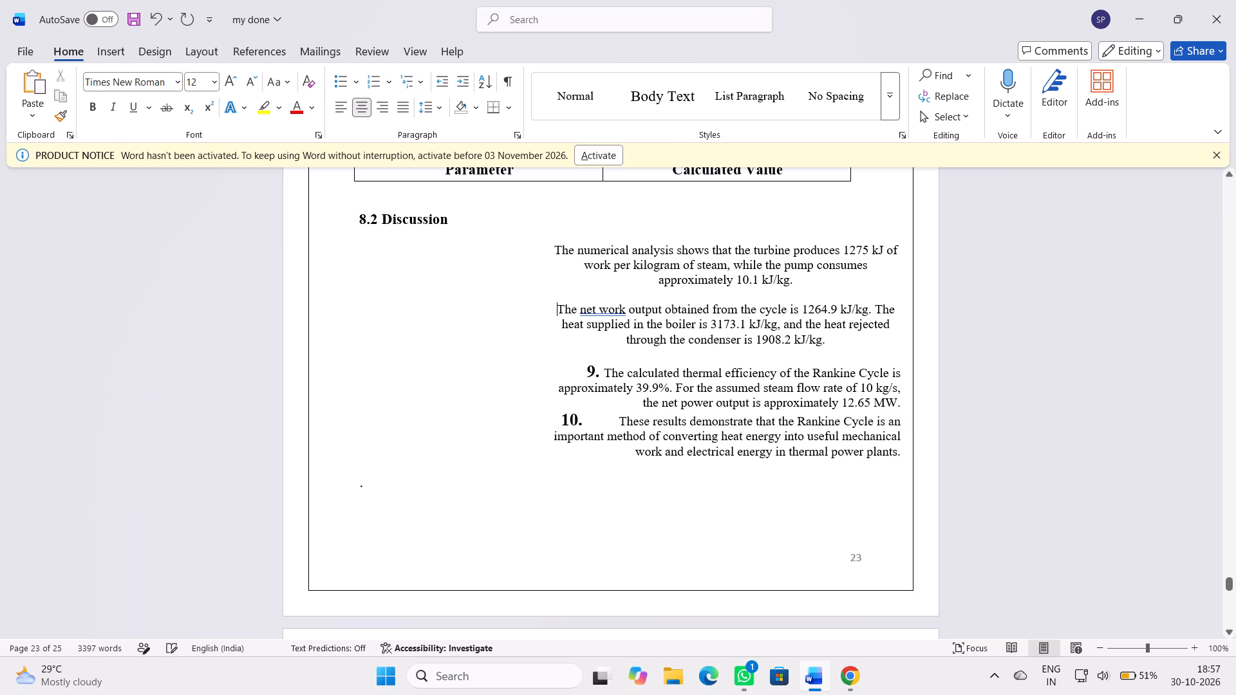
left_click(605, 376)
key("BackSpace")
left_click(568, 433)
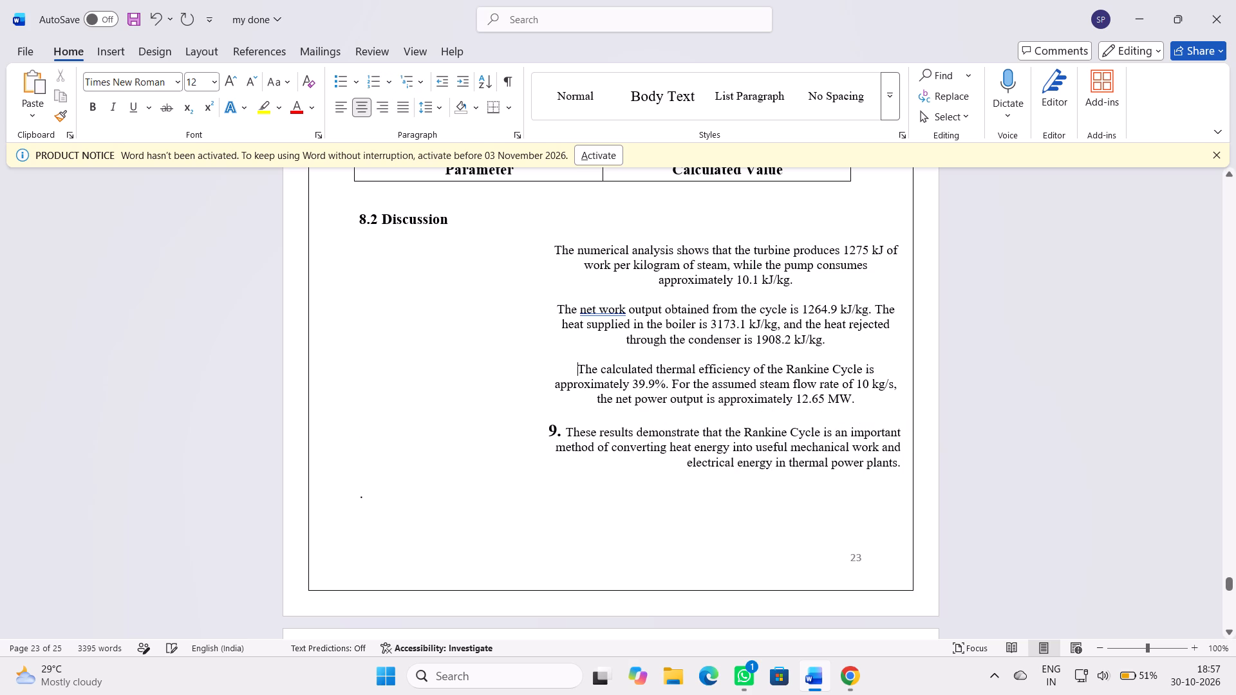
key("BackSpace")
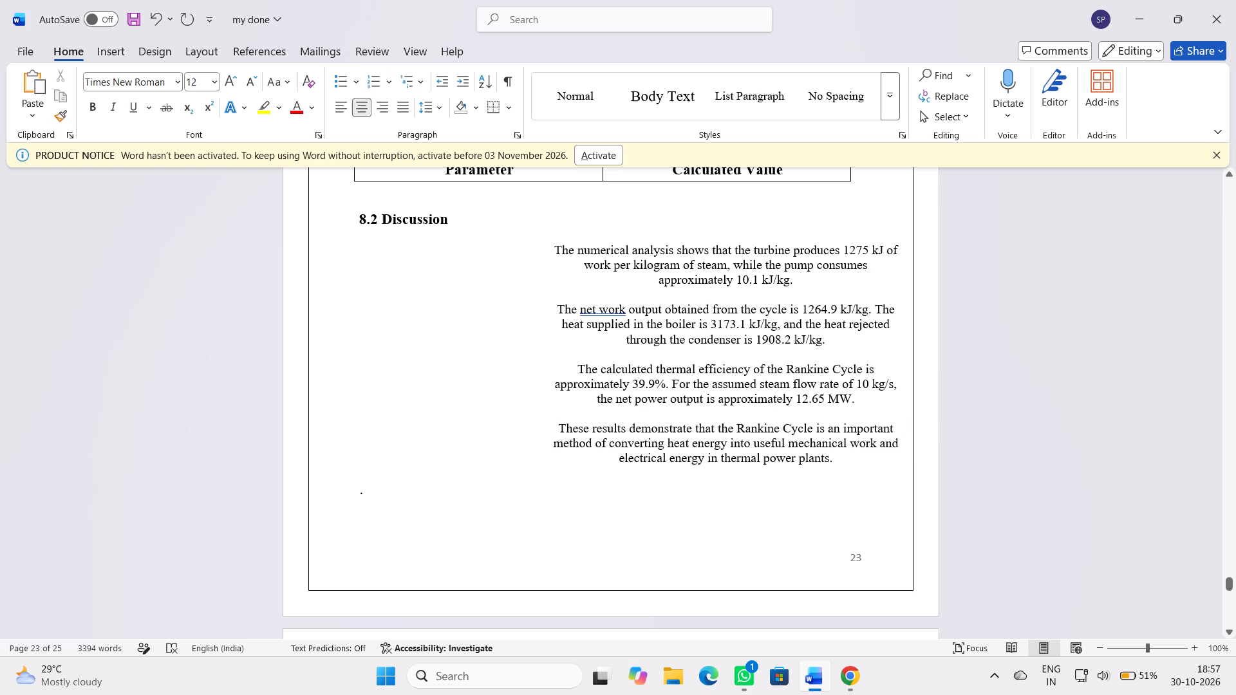
Justify the four 8.2 Discussion paragraphs and decrease their left indent until they line up with the heading.
left_click_drag(554, 252, 831, 469)
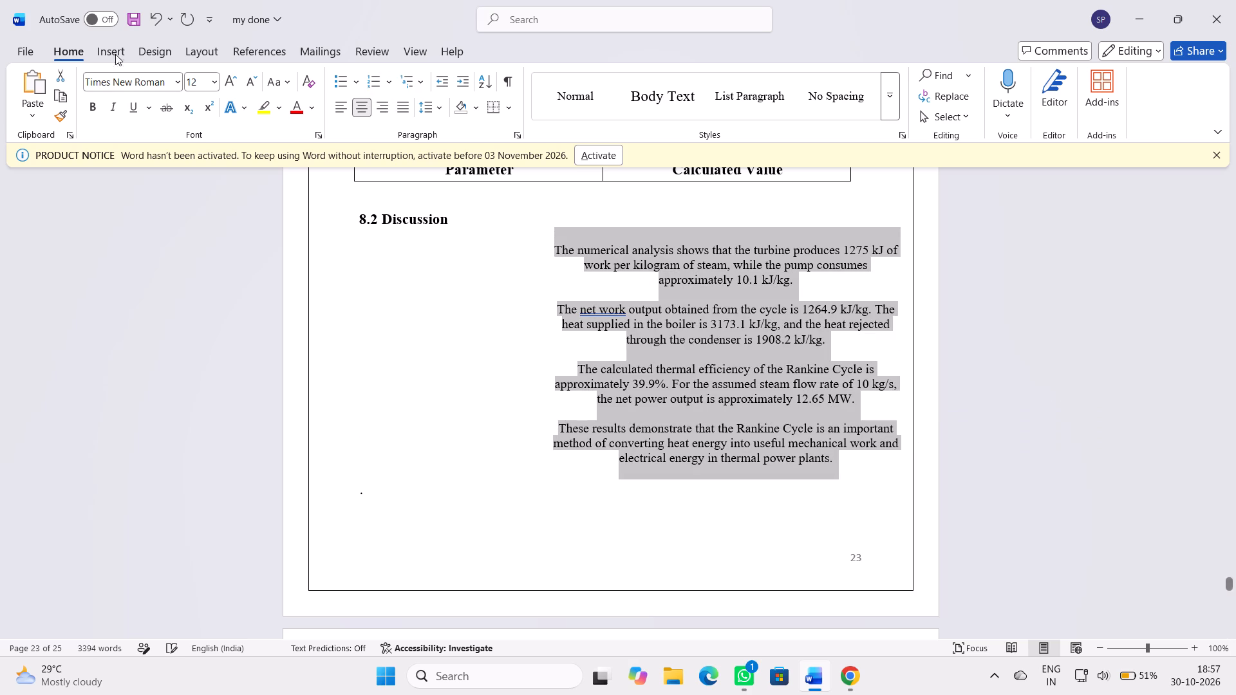
left_click(335, 107)
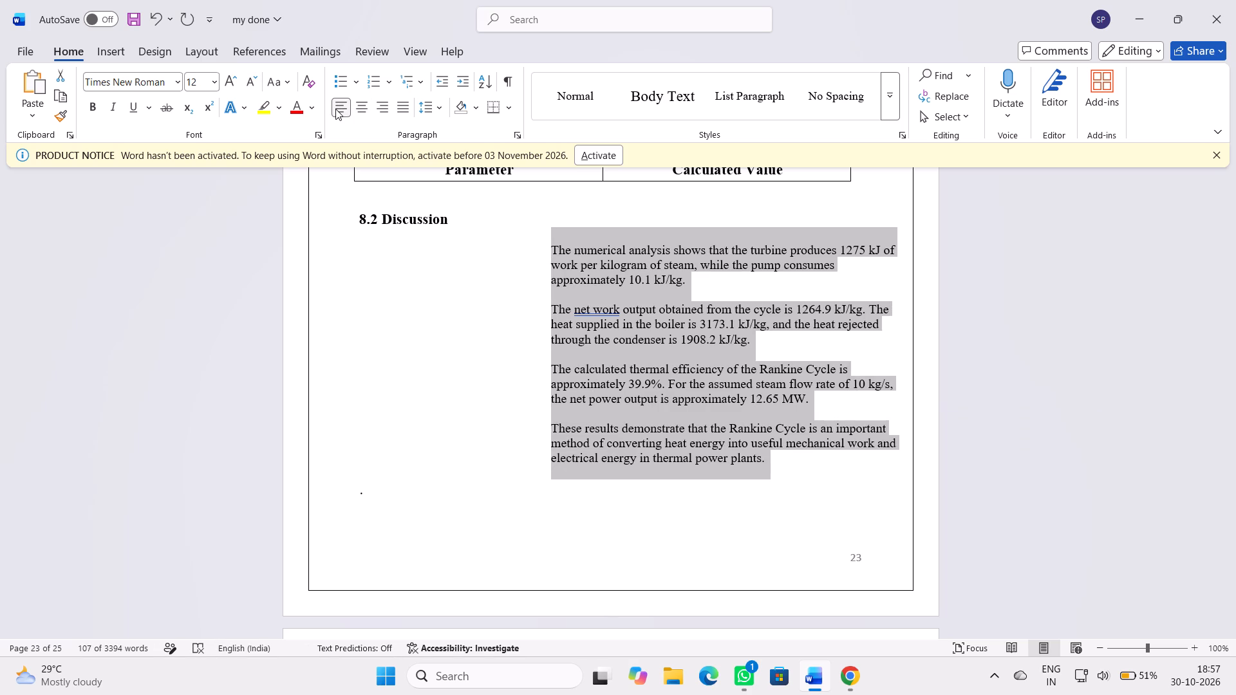
left_click(407, 110)
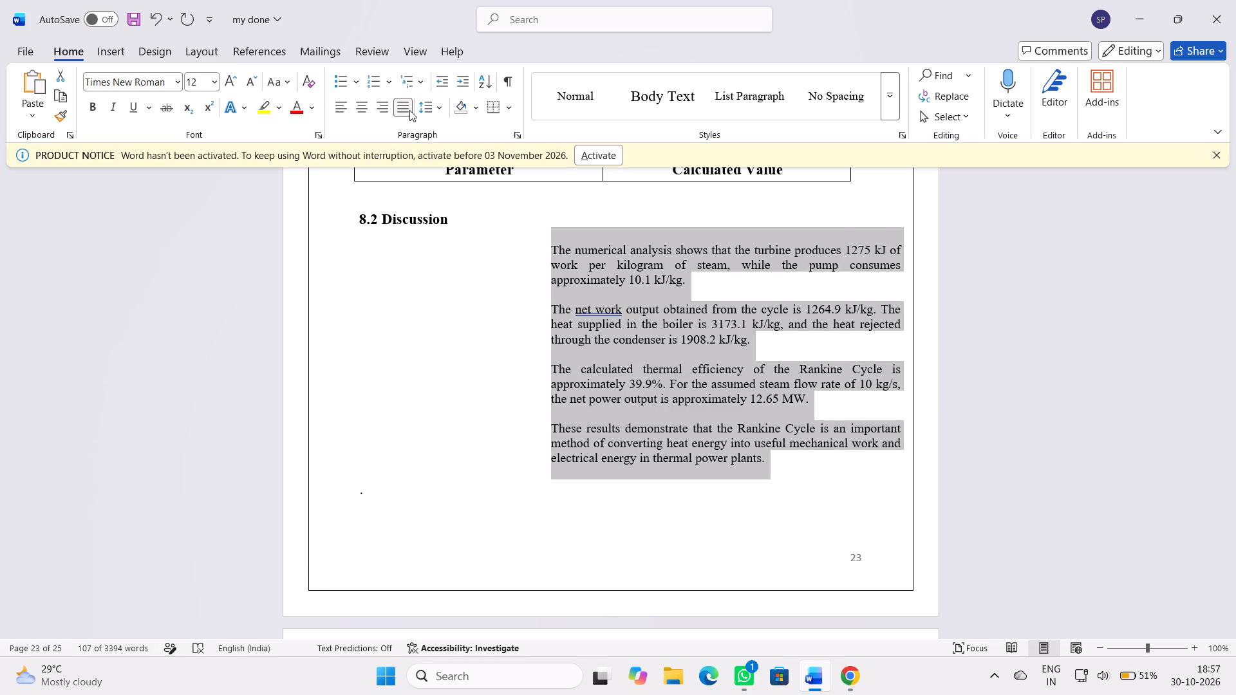
left_click(438, 84)
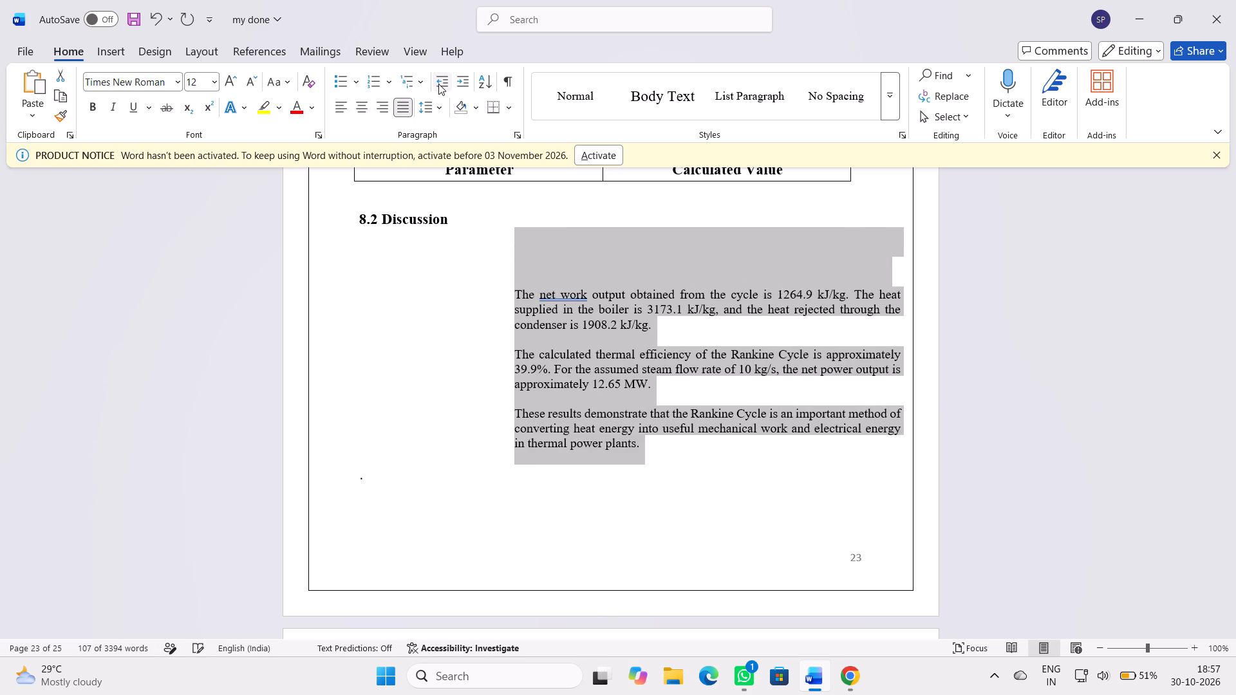
triple_click(438, 84)
triple_click(438, 84)
left_click(438, 84)
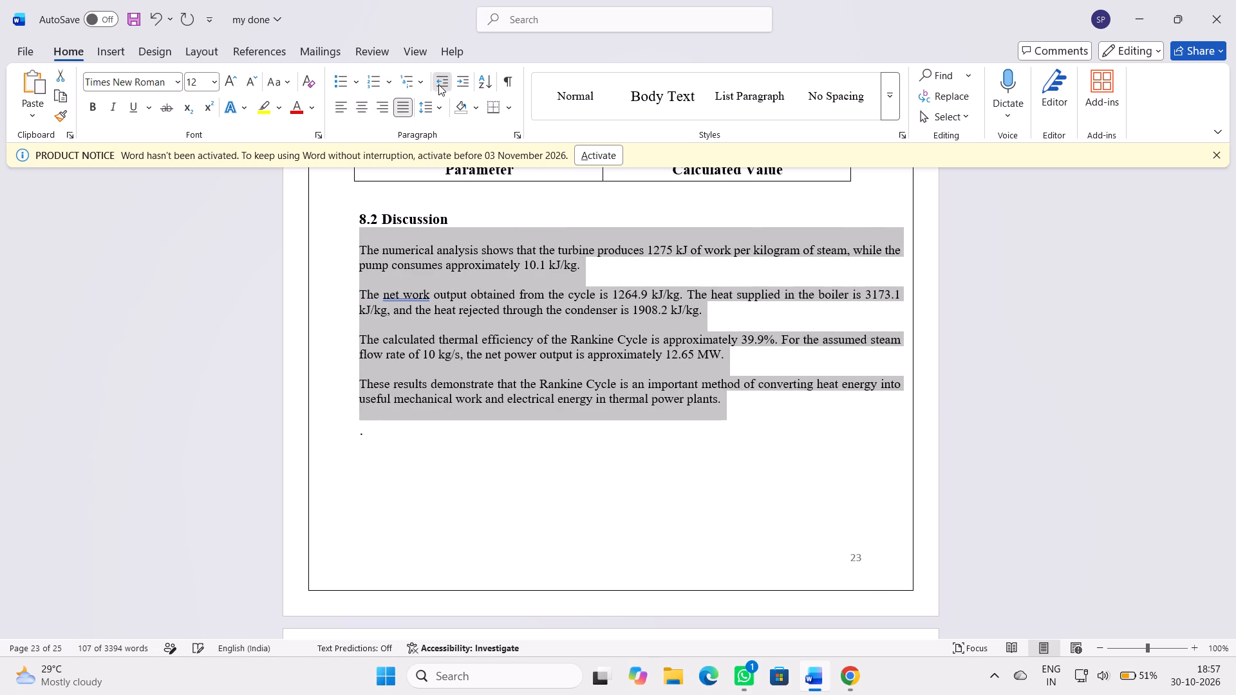
left_click(438, 84)
left_click(458, 84)
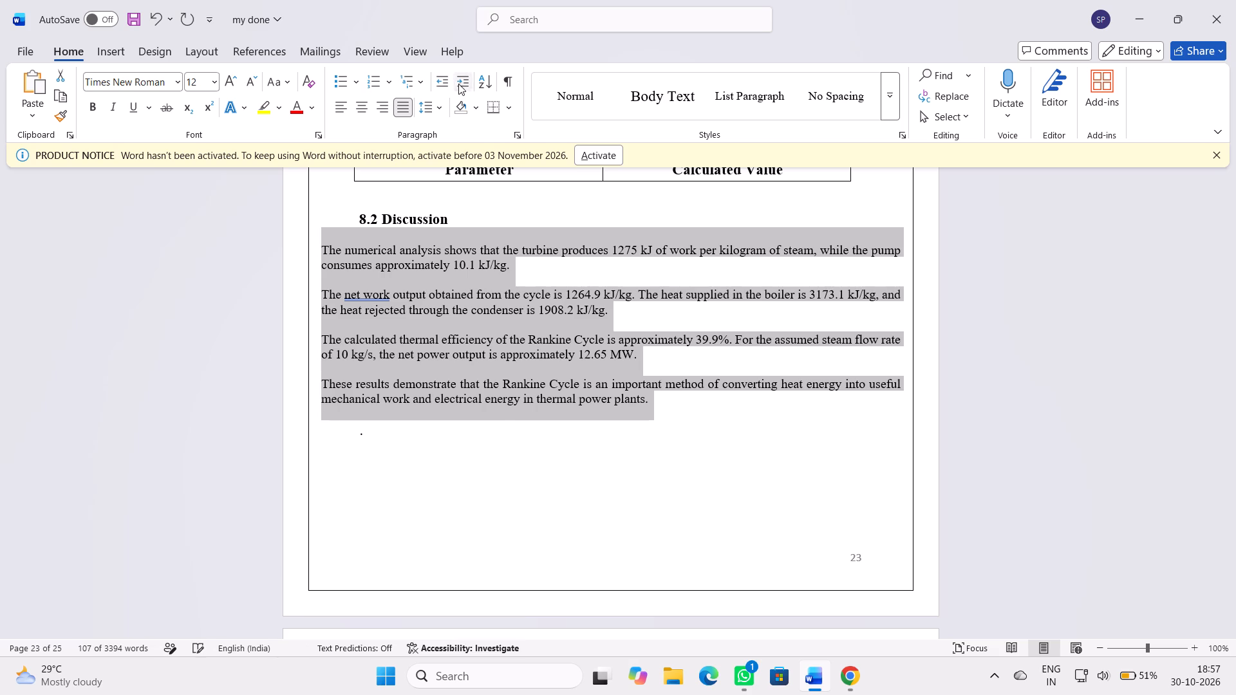
Set the font size of the four 8.2 Discussion paragraphs to 14.
left_click(218, 78)
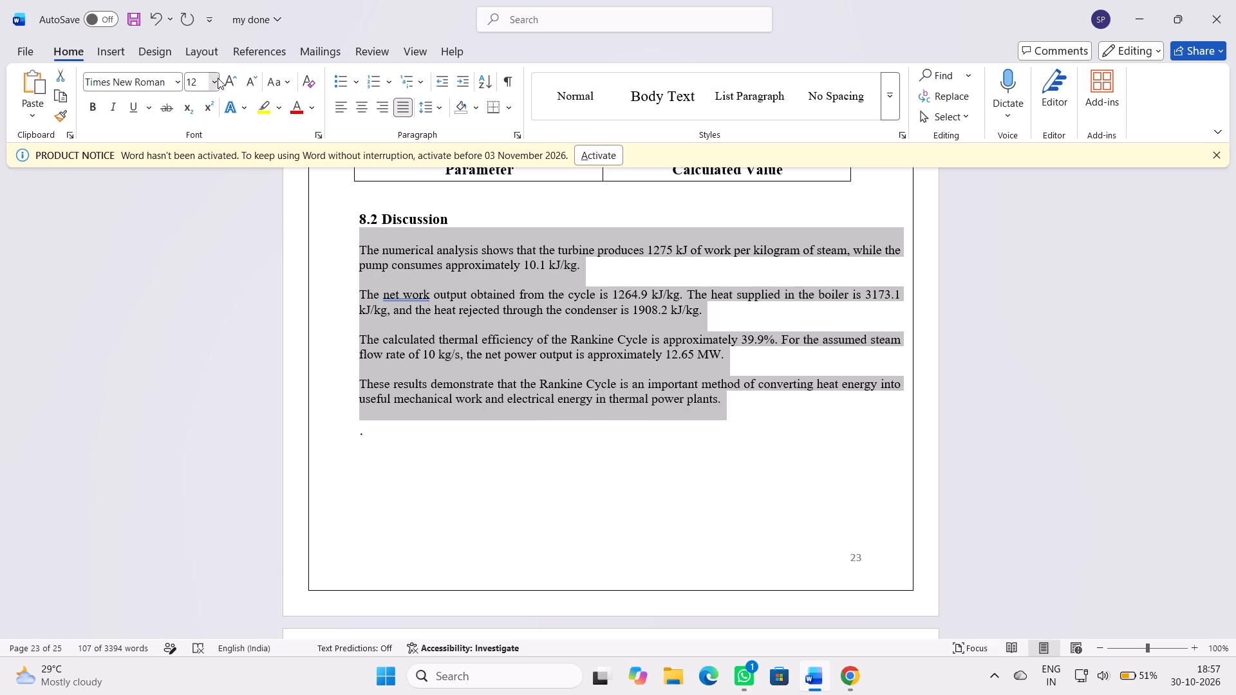
left_click(205, 197)
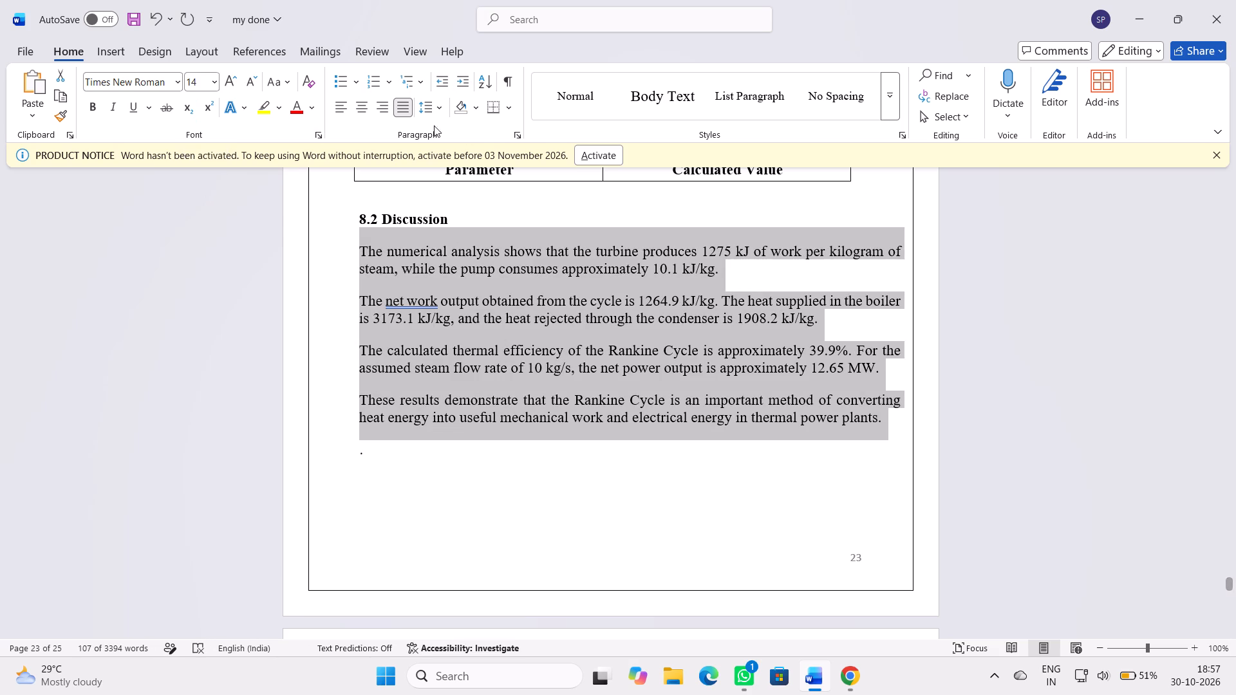
left_click(182, 274)
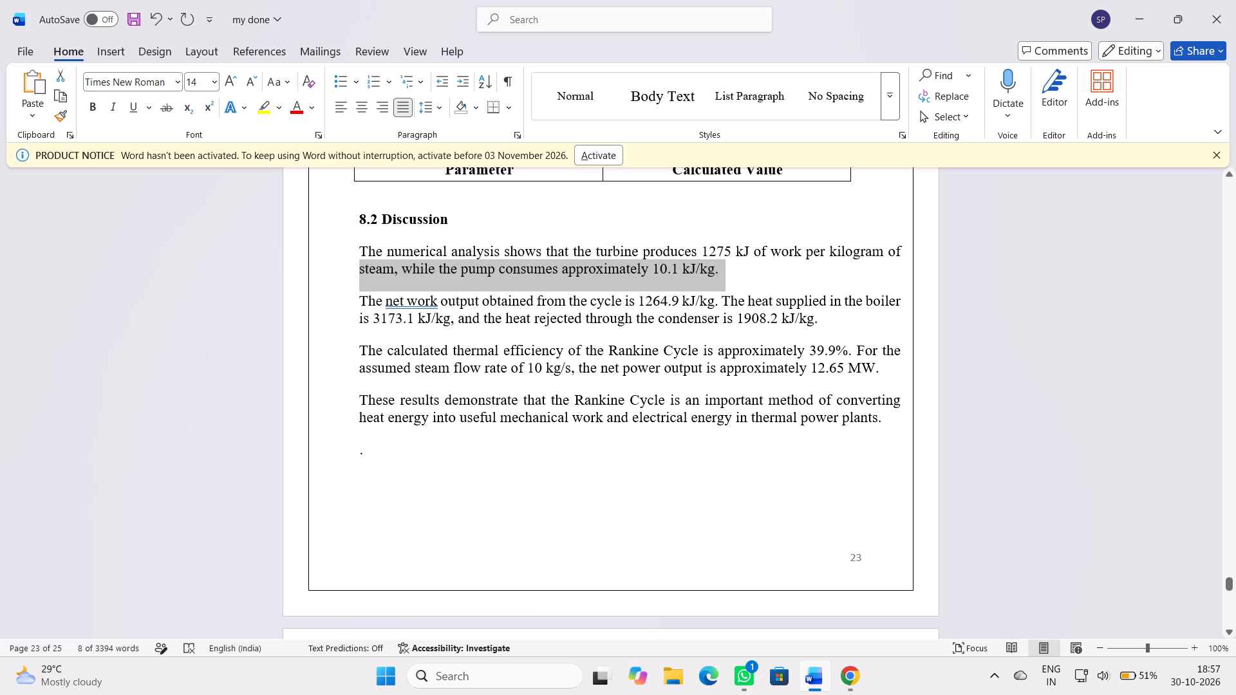
left_click(1008, 346)
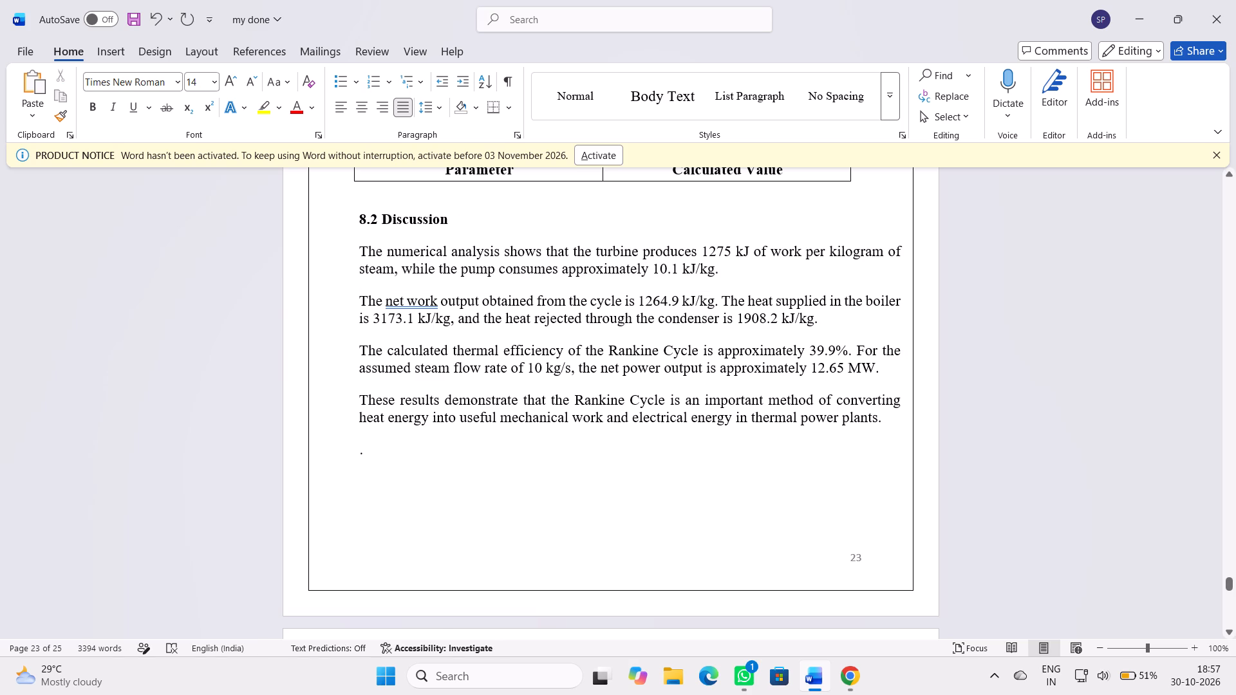
Check the paragraph indentation settings of the body text under 7.3 Use of Efficient Steam Turbine.
scroll(1008, 346, "up", 16)
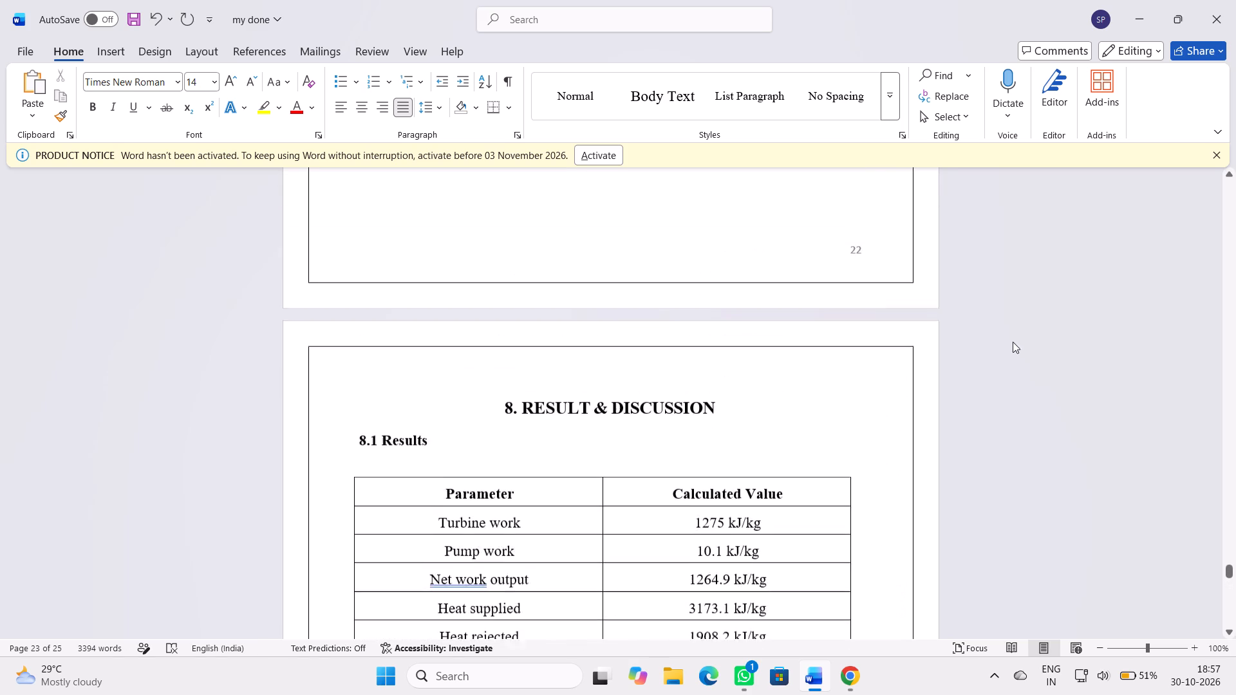
scroll(1017, 338, "up", 10)
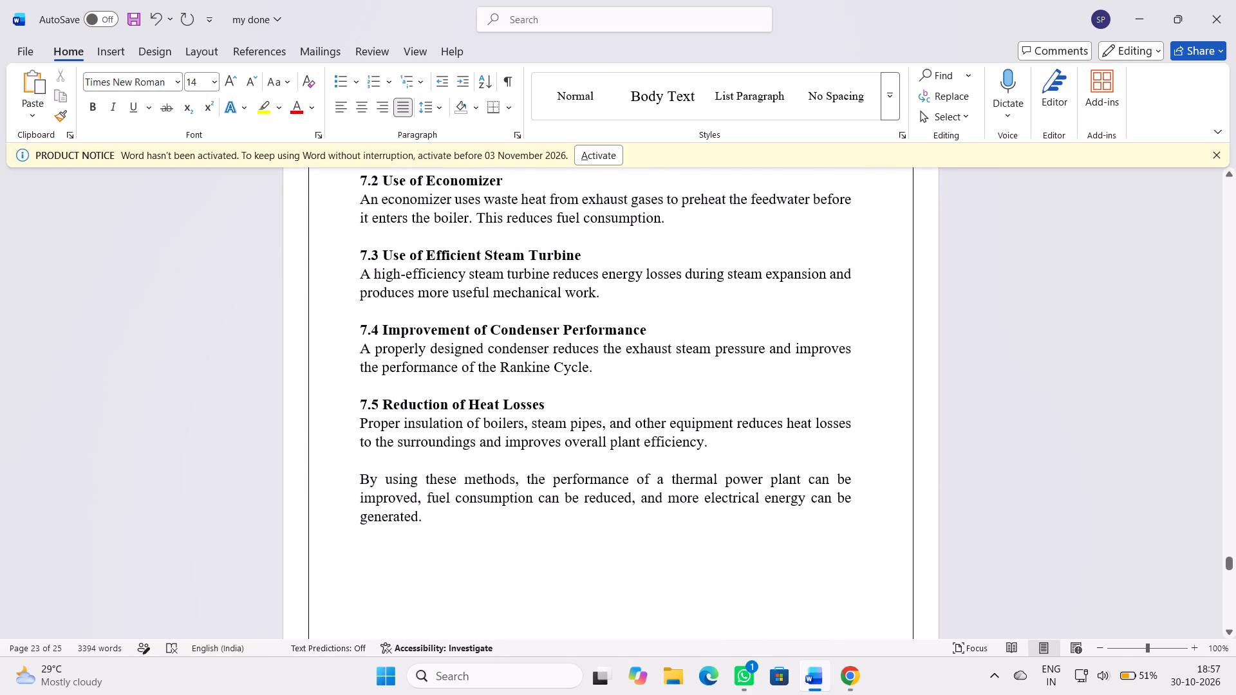
left_click(790, 277)
left_click(518, 135)
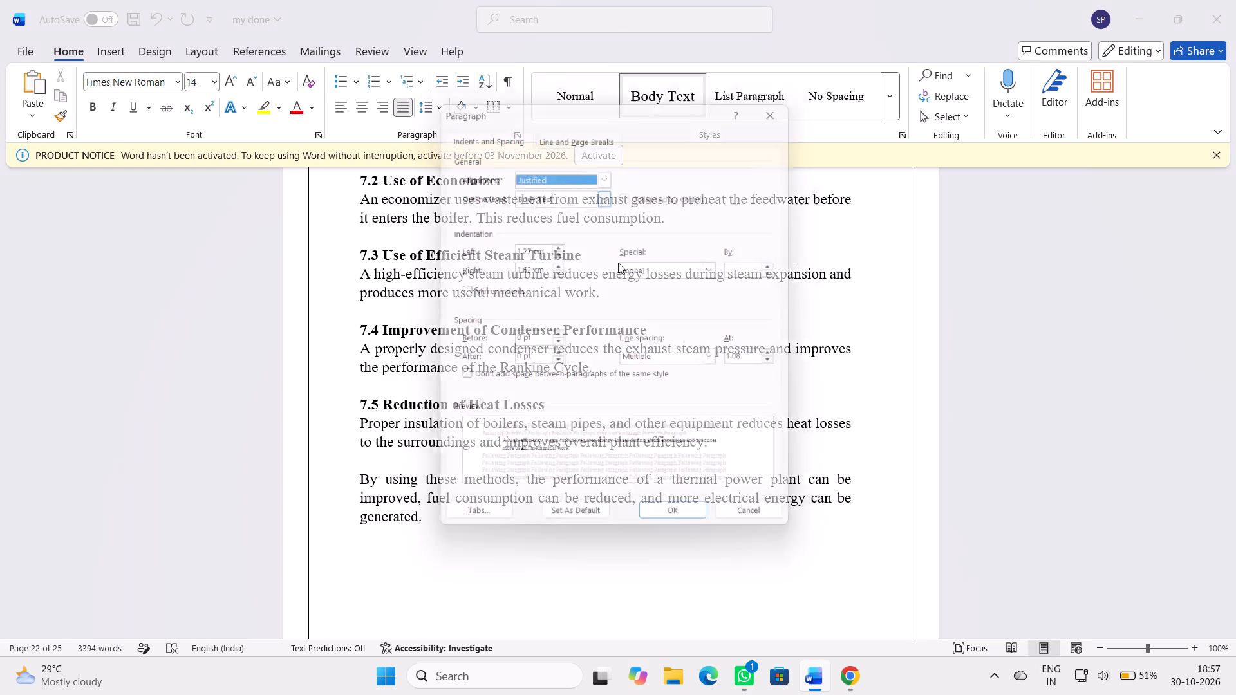
scroll(845, 398, "down", 6)
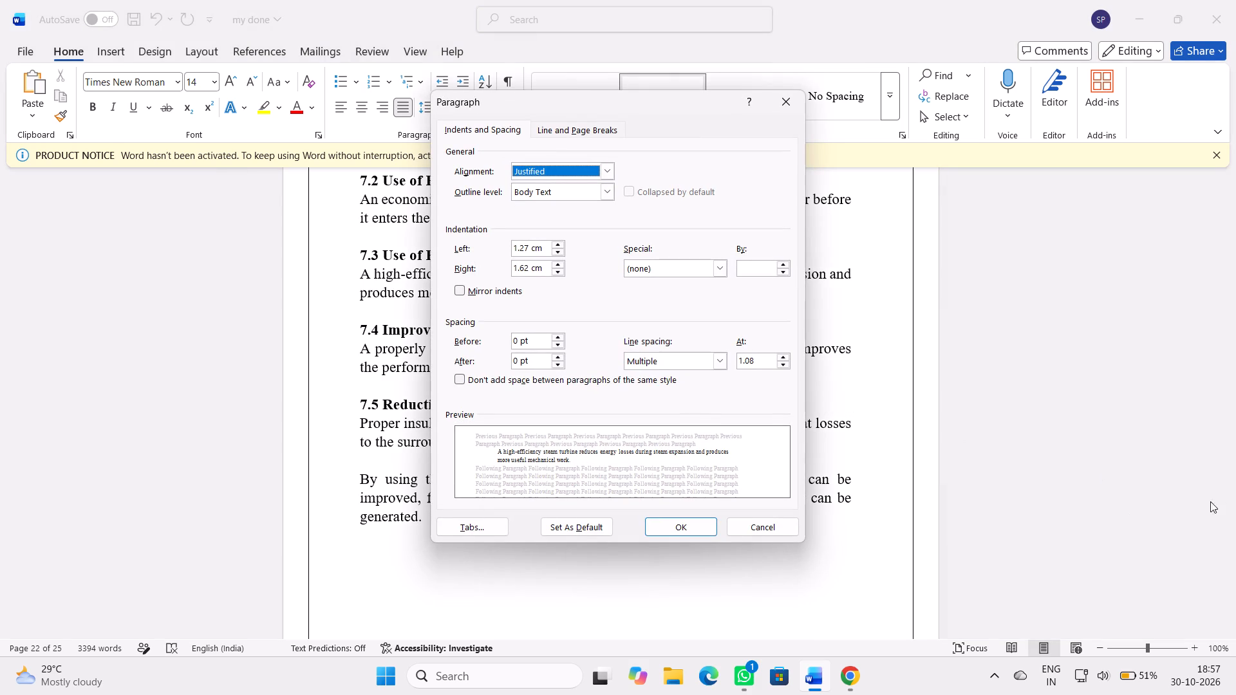
left_click(1059, 492)
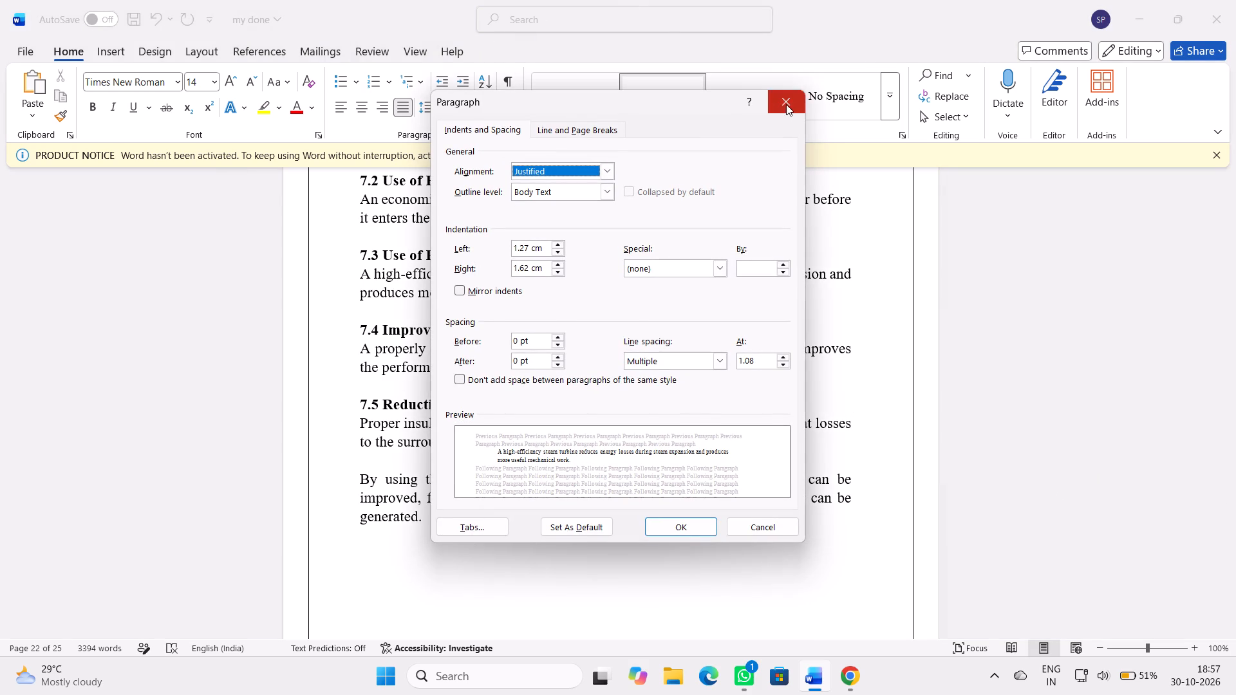
left_click(787, 104)
Set the four 8.2 Discussion paragraphs to a left indent of 1.27 cm and a right indent of 1.62 cm.
scroll(908, 318, "down", 20)
scroll(908, 318, "down", 5)
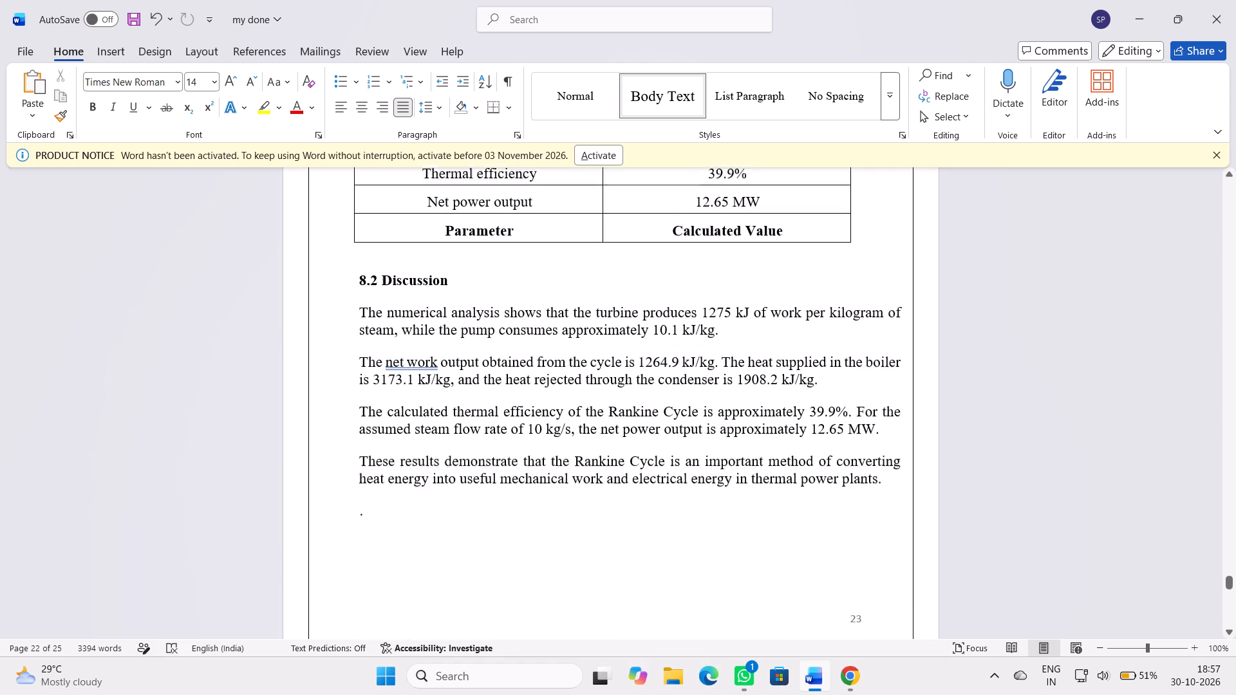
left_click_drag(361, 290, 868, 450)
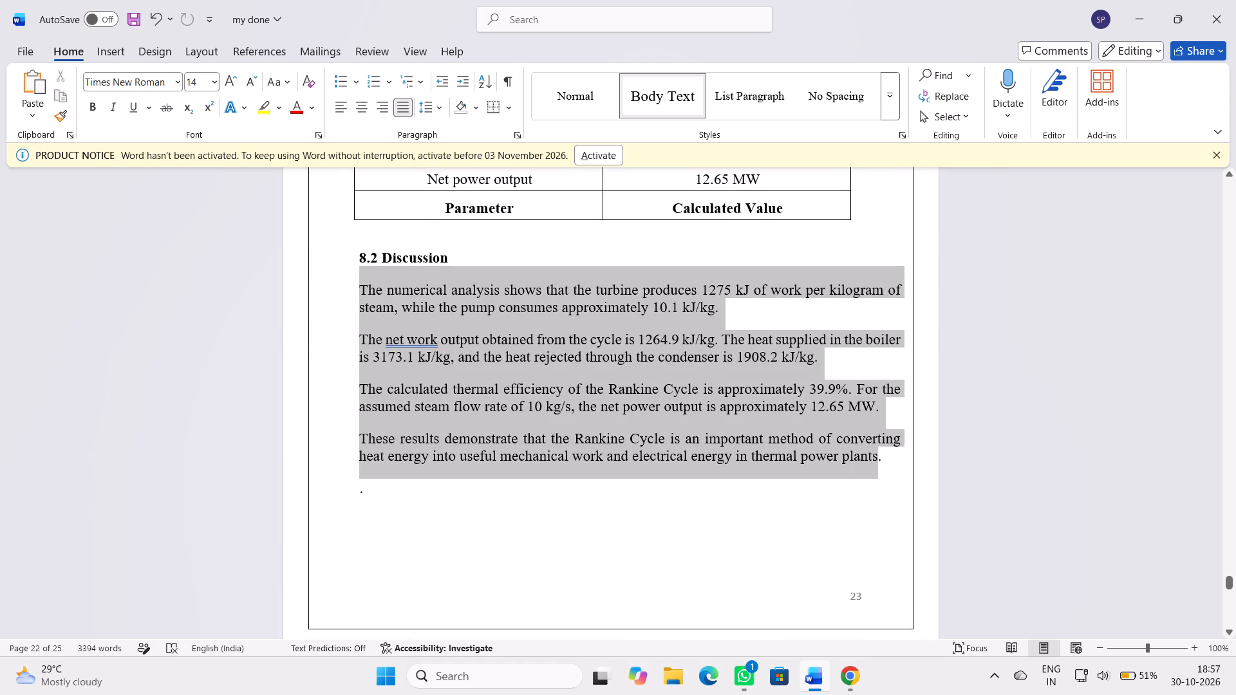
left_click_drag(868, 450, 872, 450)
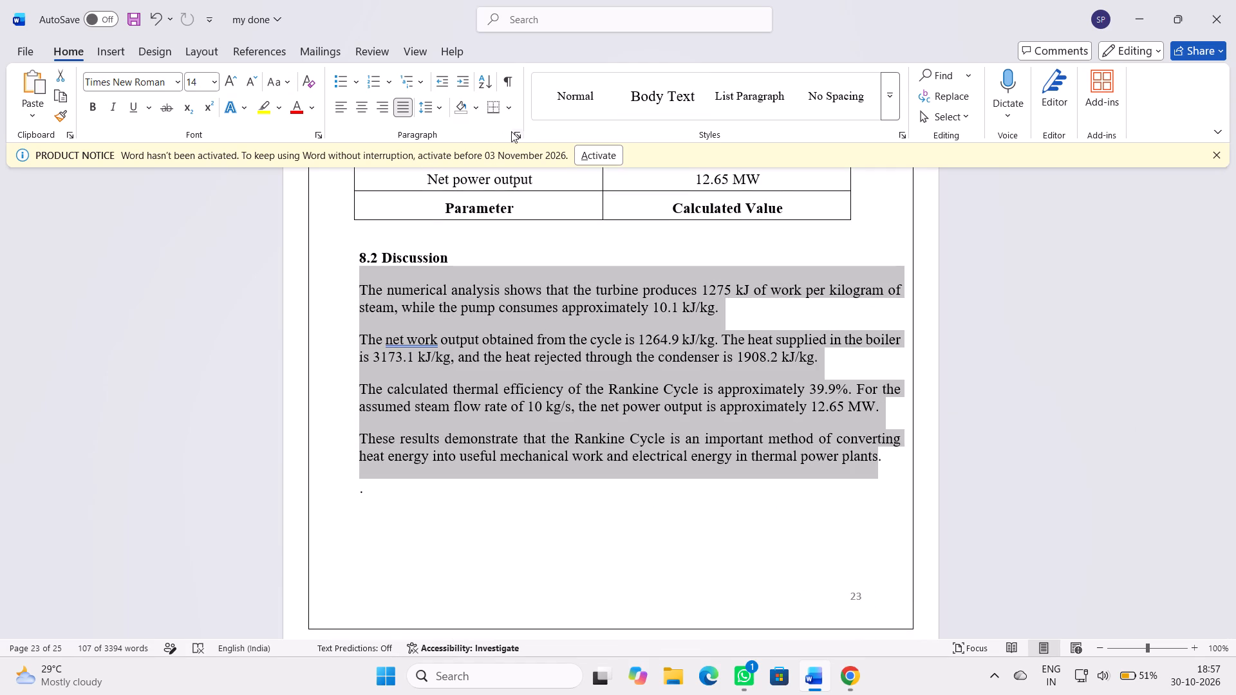
left_click(517, 132)
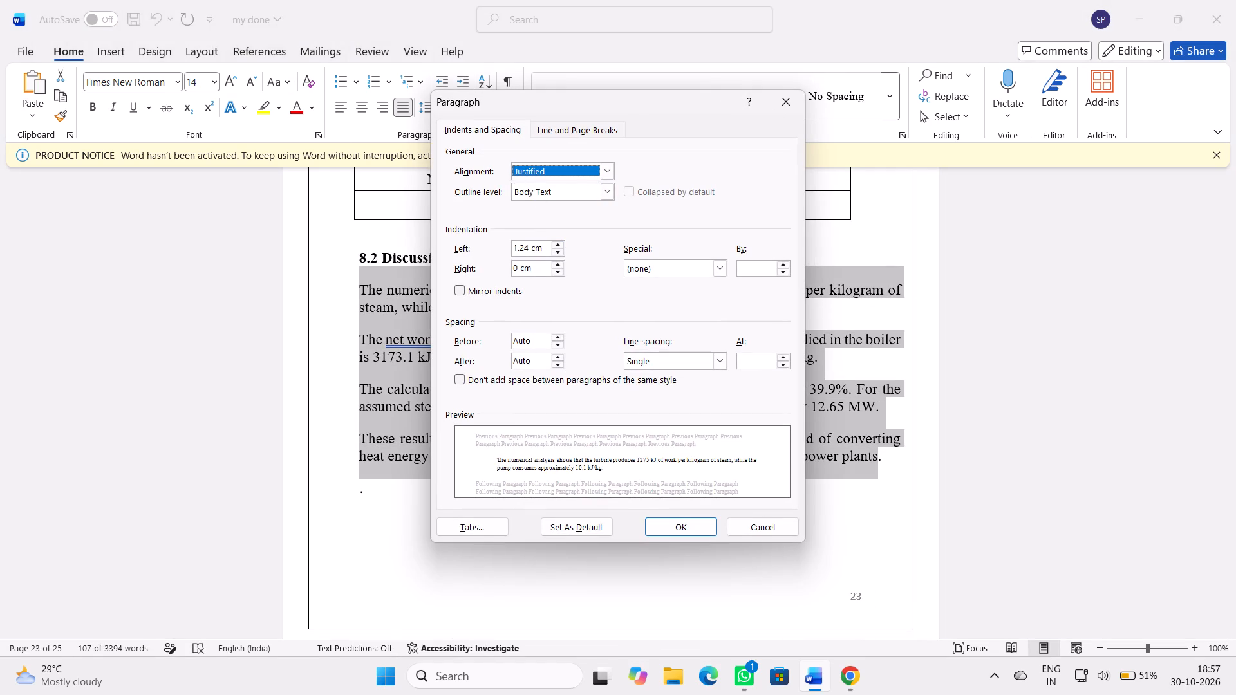
left_click(527, 247)
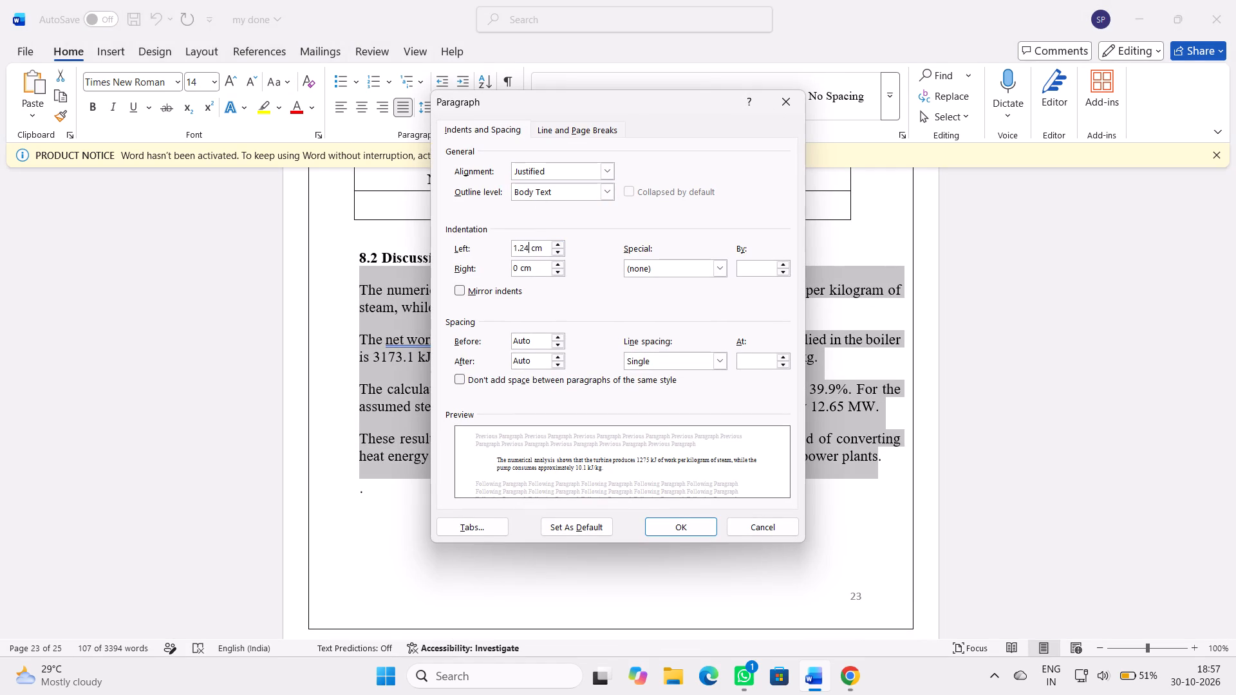
key("BackSpace")
key("7")
left_click(543, 270)
key("BackSpace")
key("BackSpace")
key("BackSpace")
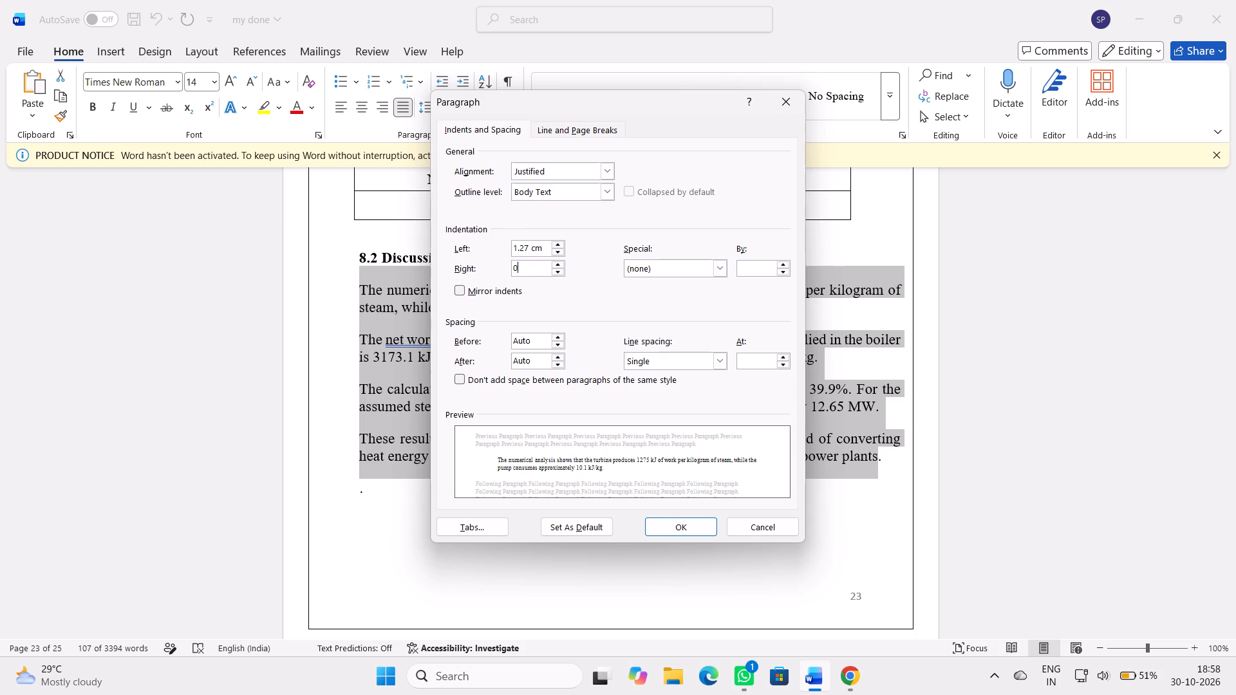
key("BackSpace")
type("1.62")
left_click(669, 527)
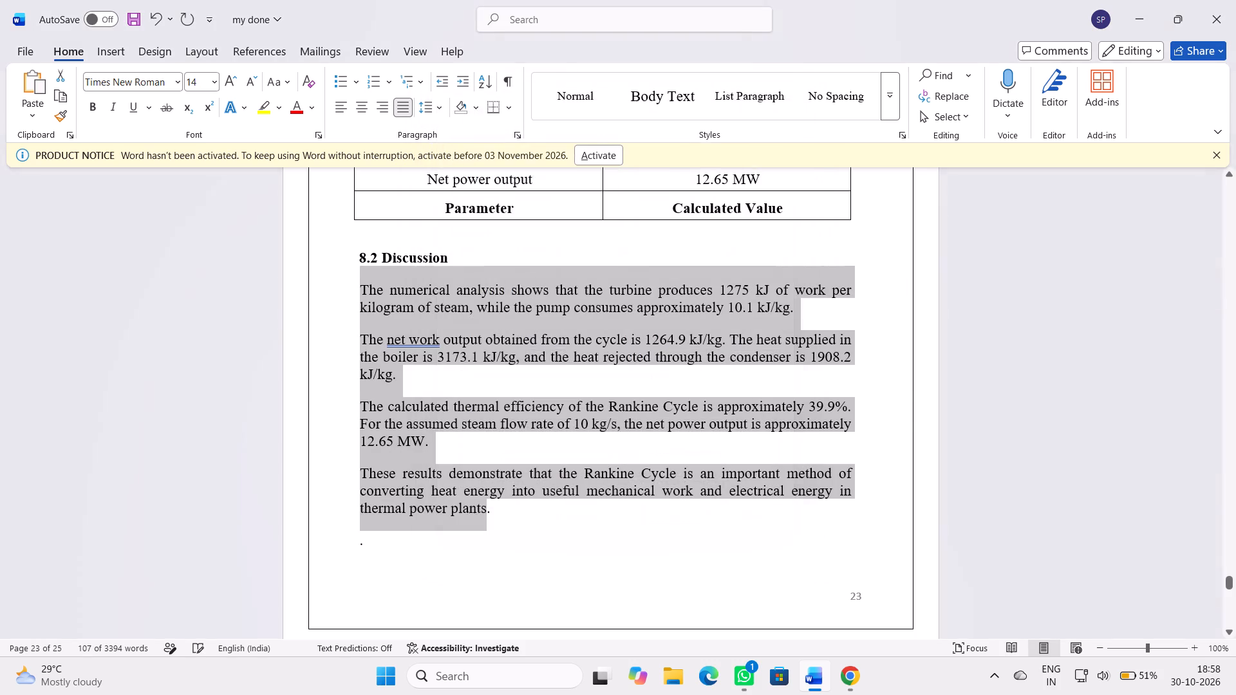
left_click(1082, 449)
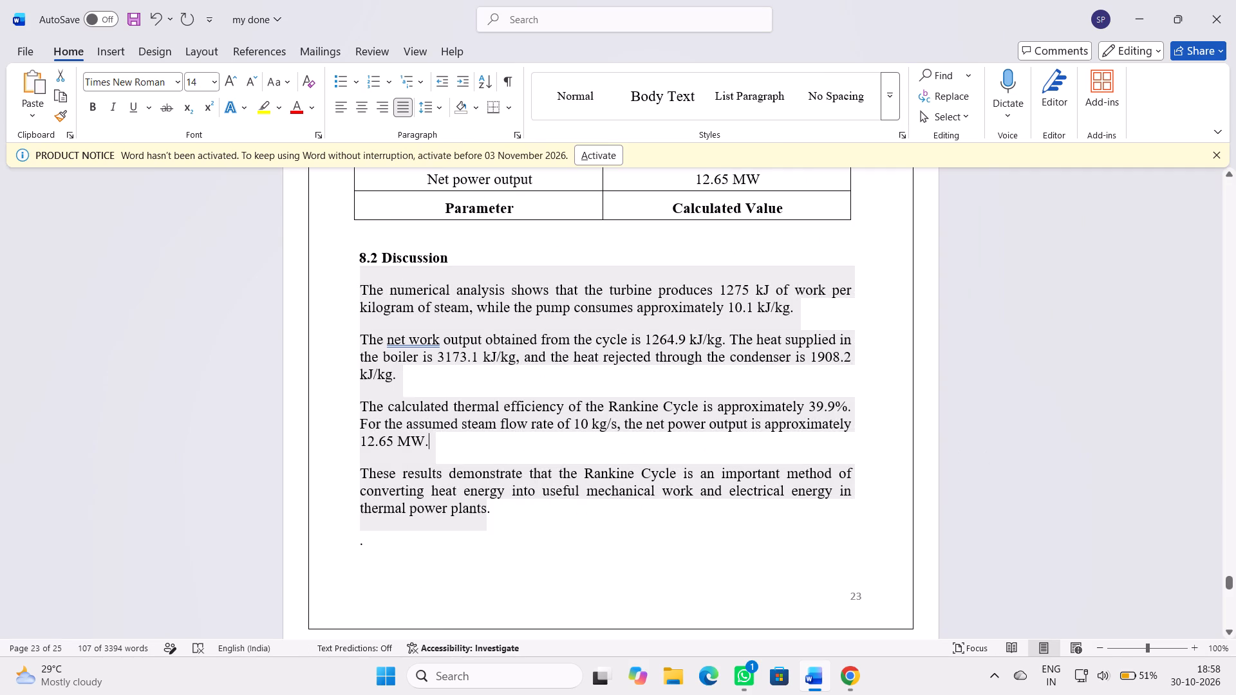
scroll(1000, 427, "down", 11)
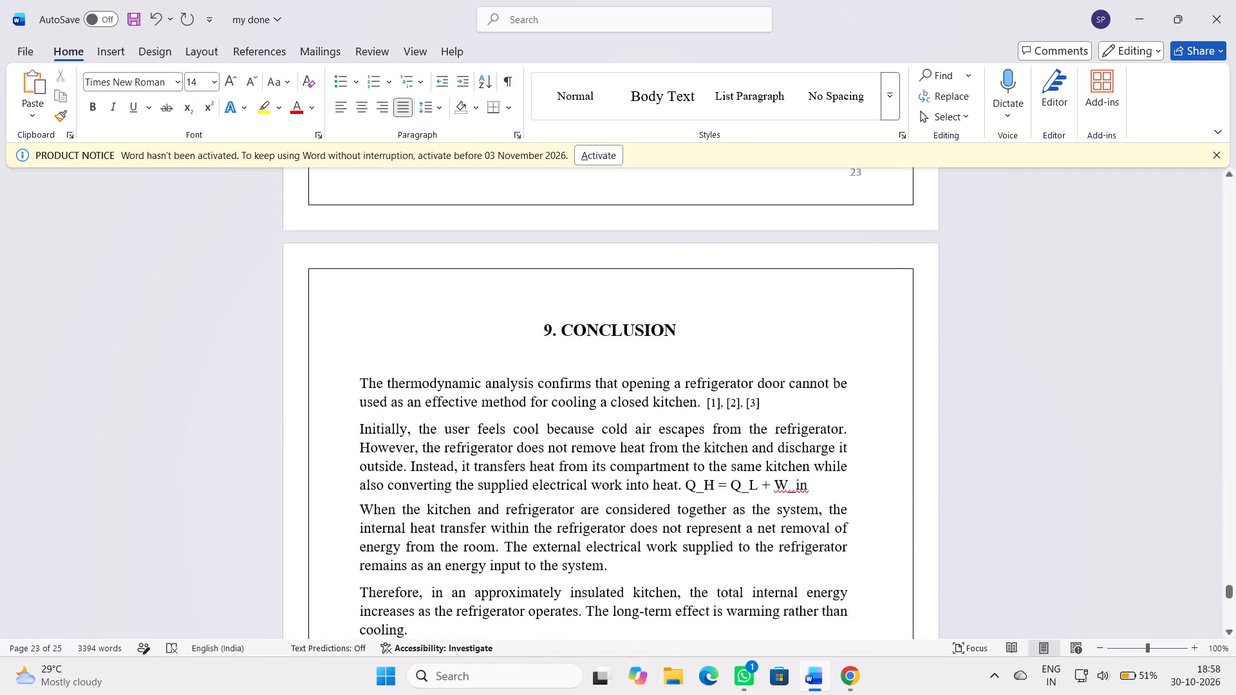
scroll(997, 422, "down", 4)
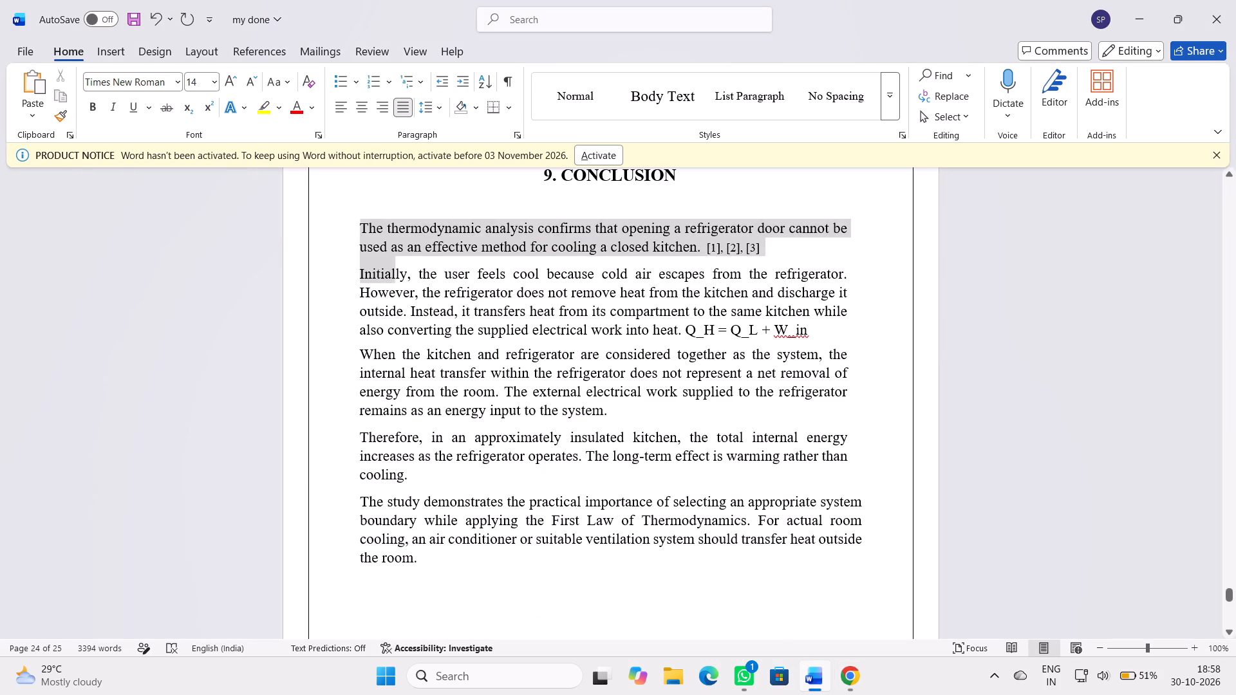
left_click_drag(407, 287, 432, 581)
key("ctrl+v")
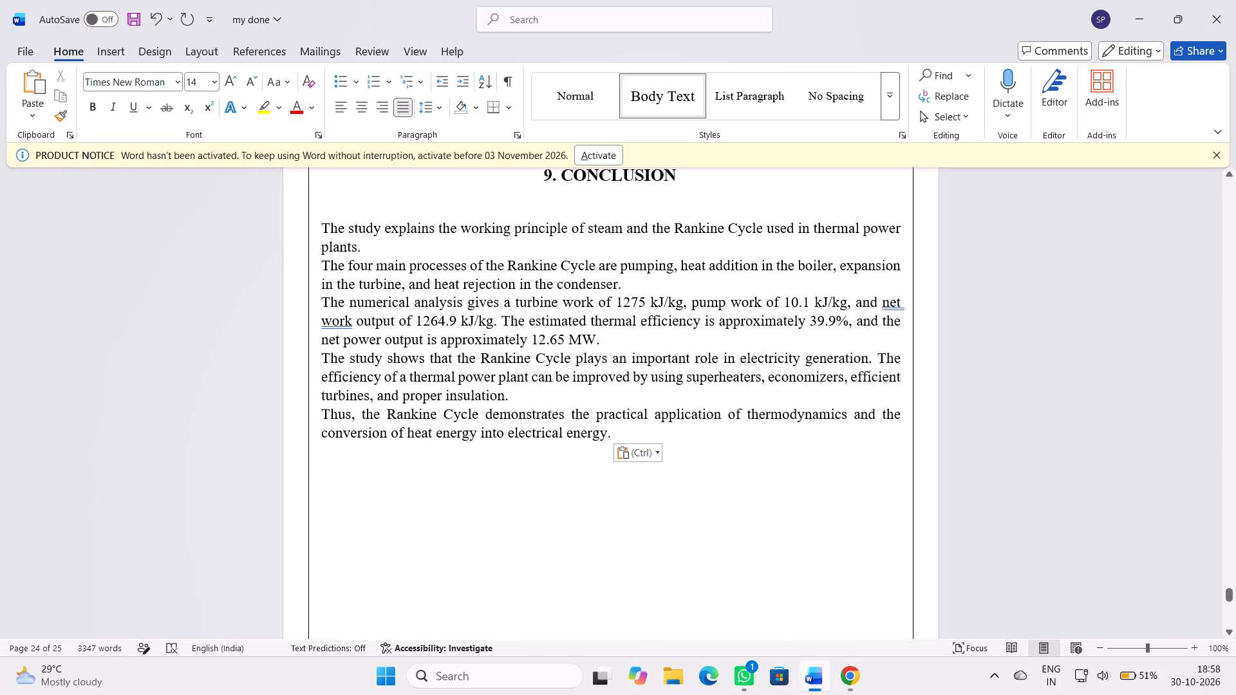
Set the five 9. CONCLUSION paragraphs to a left indent of 1.27 cm and a right indent of 1.62 cm.
left_click_drag(324, 228, 613, 447)
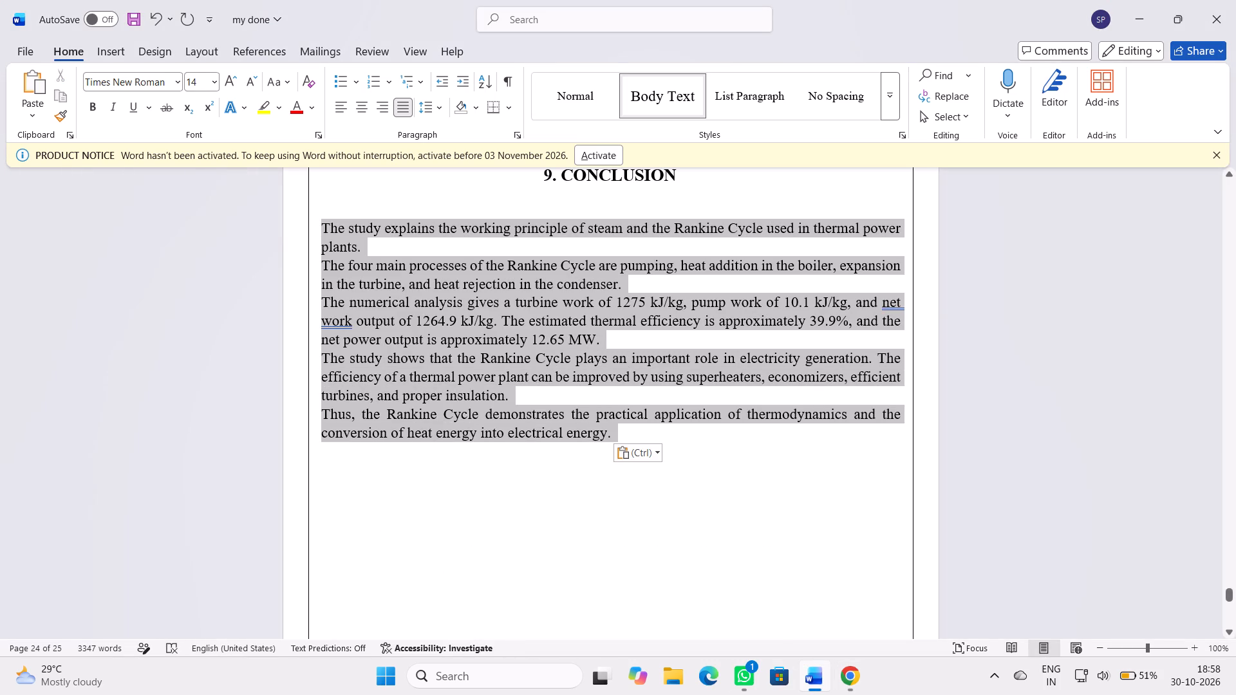
left_click_drag(613, 447, 612, 431)
left_click_drag(612, 431, 612, 431)
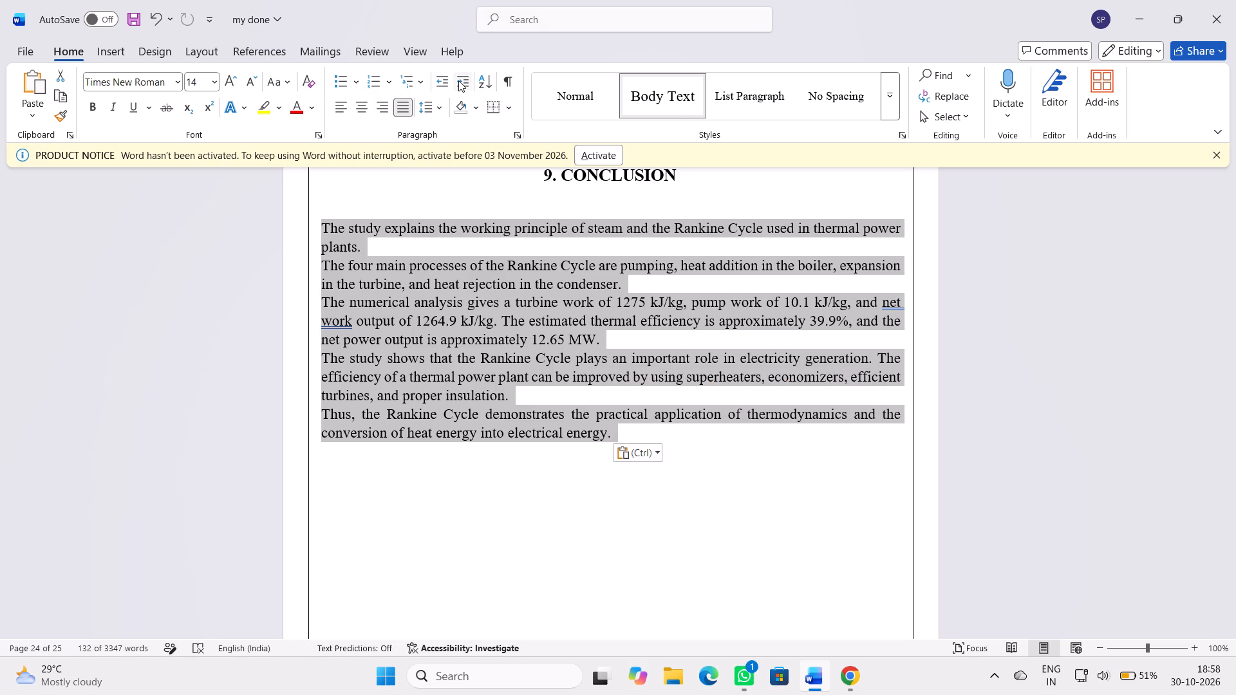
left_click(458, 80)
left_click(518, 139)
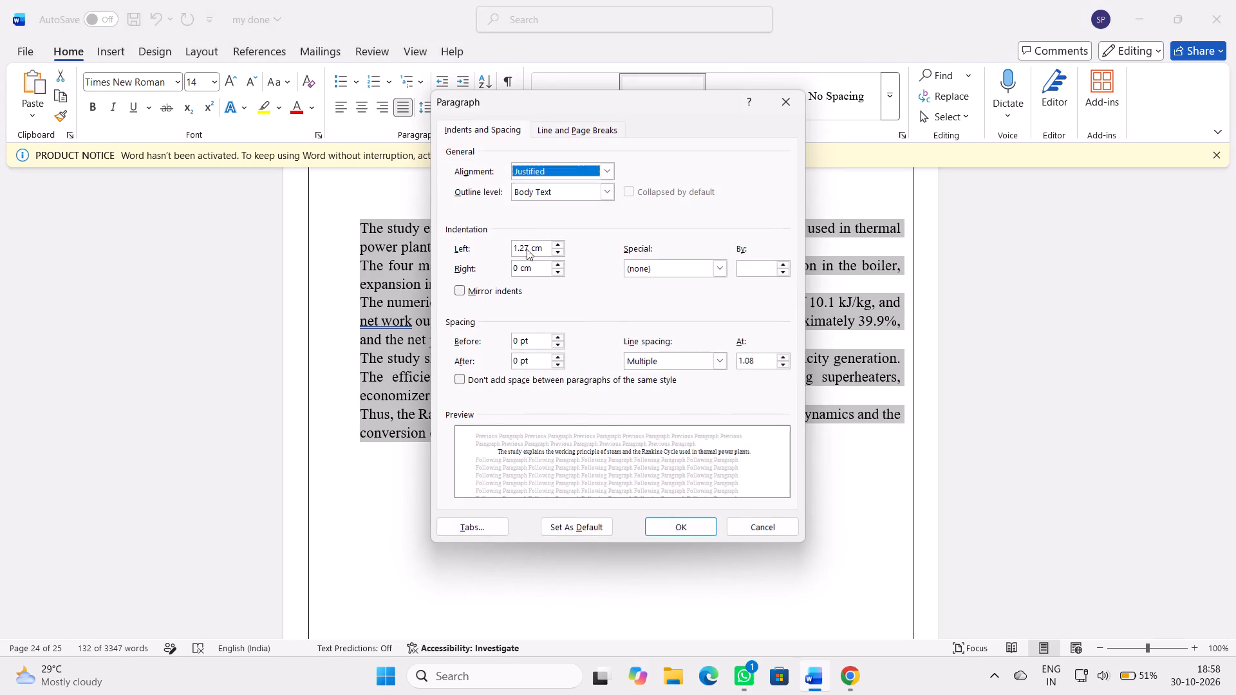
left_click(540, 268)
key("equal")
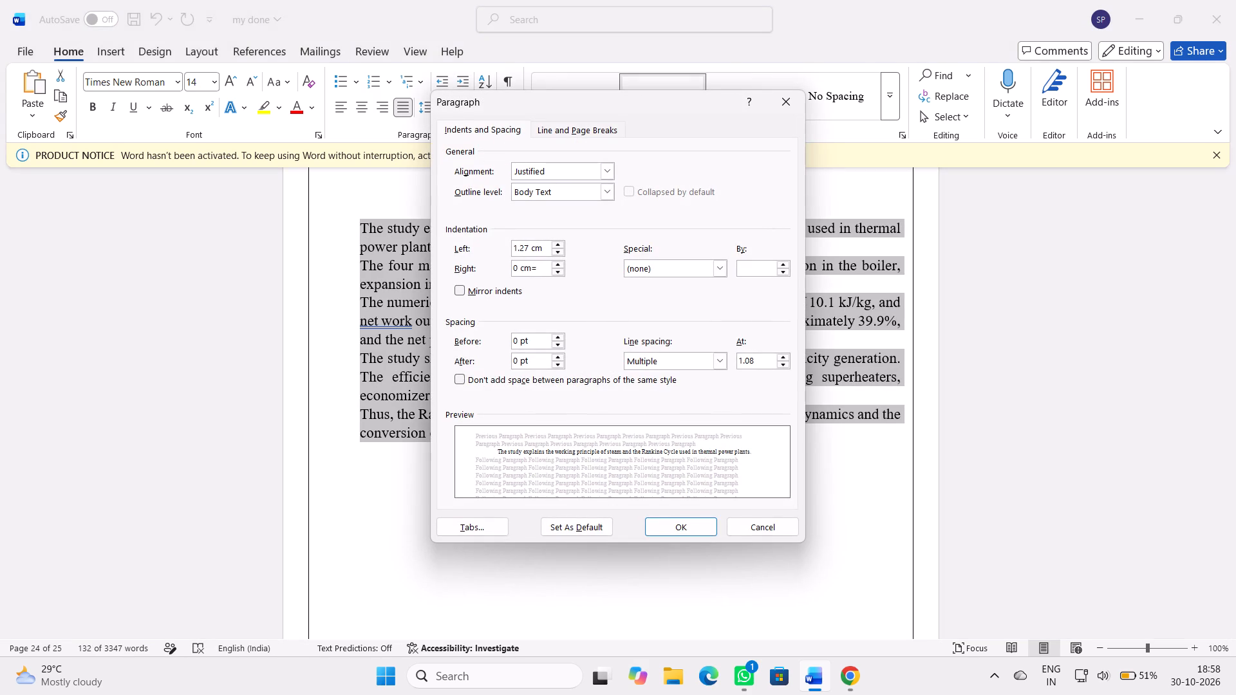
key("BackSpace")
key("BackSpace")
key("BackSpace")
key("BackSpace")
key("BackSpace")
key("BackSpace")
key("BackSpace")
key("BackSpace")
key("BackSpace")
type("1.")
type("62")
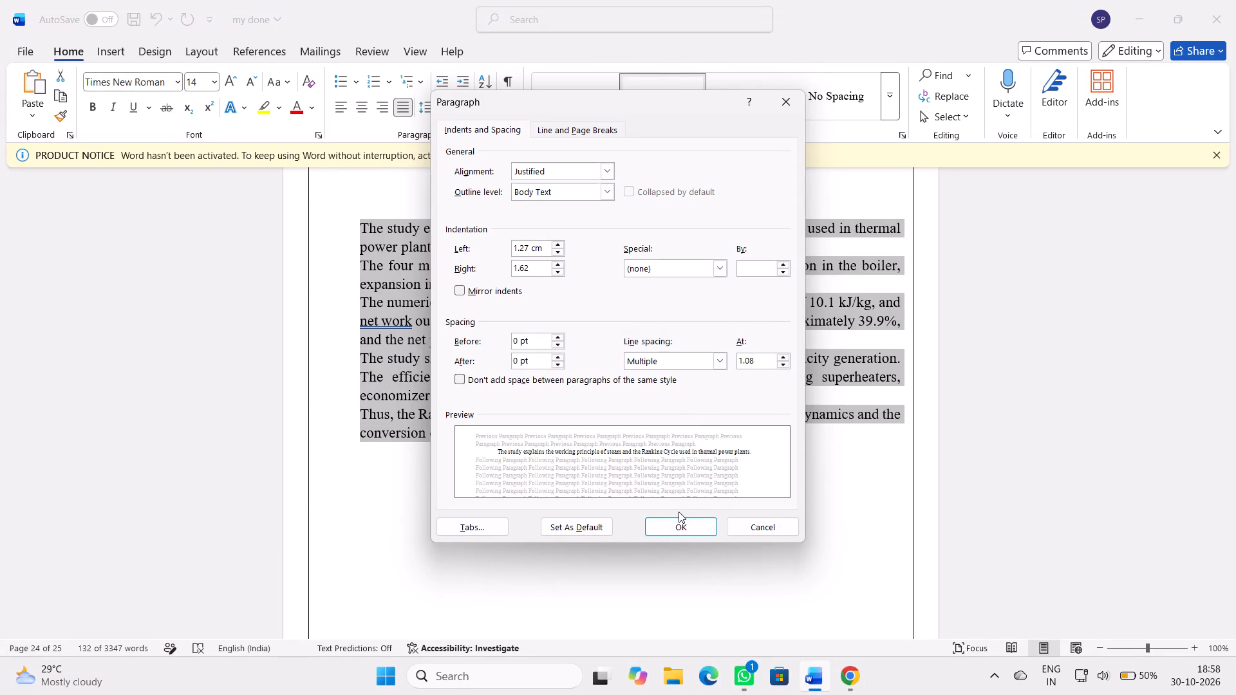
left_click(644, 528)
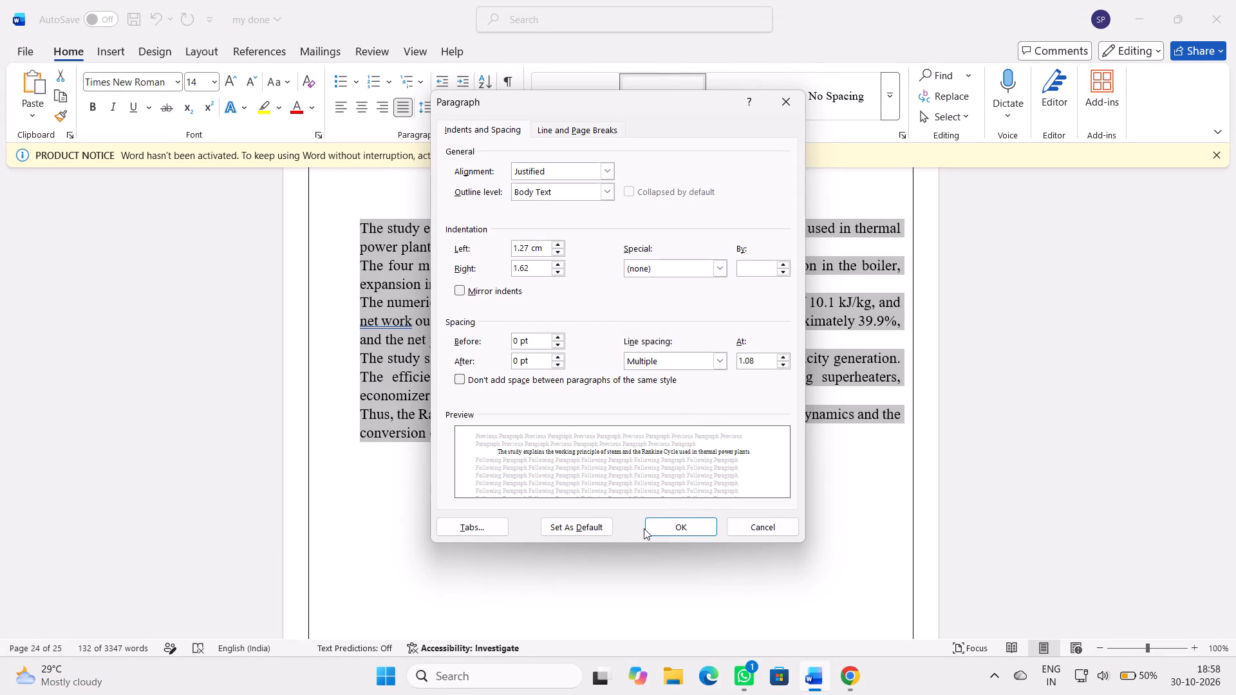
left_click(644, 528)
left_click(653, 528)
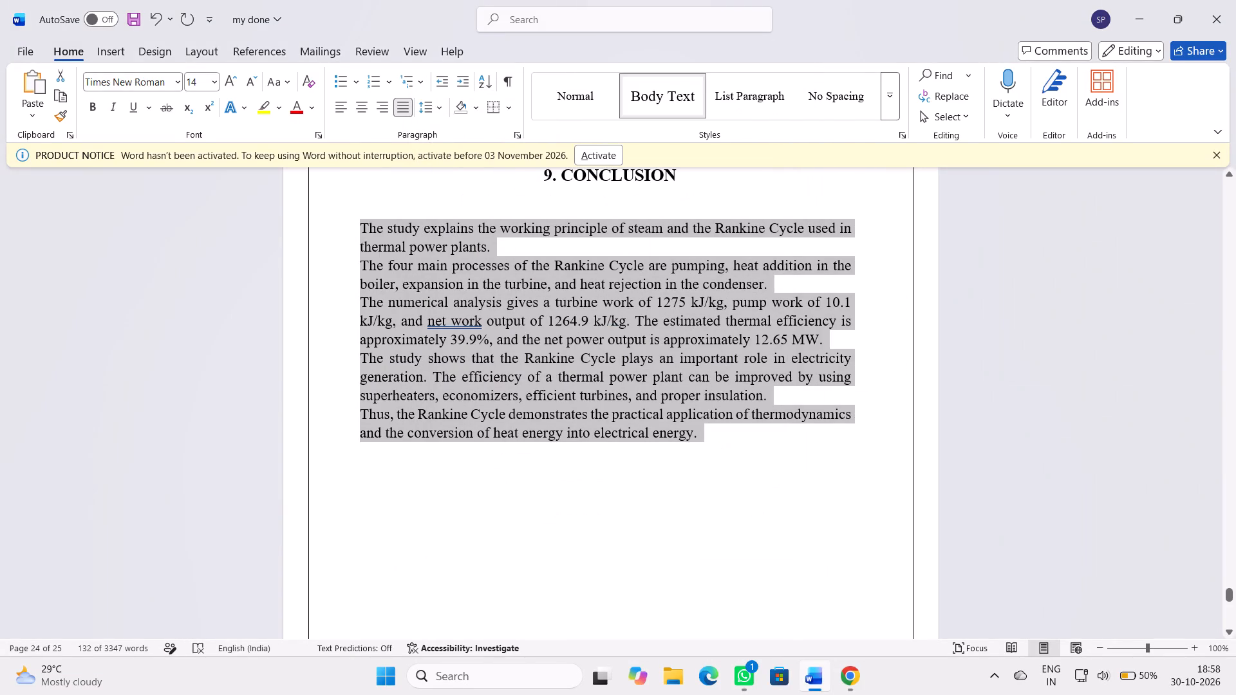
left_click(1060, 486)
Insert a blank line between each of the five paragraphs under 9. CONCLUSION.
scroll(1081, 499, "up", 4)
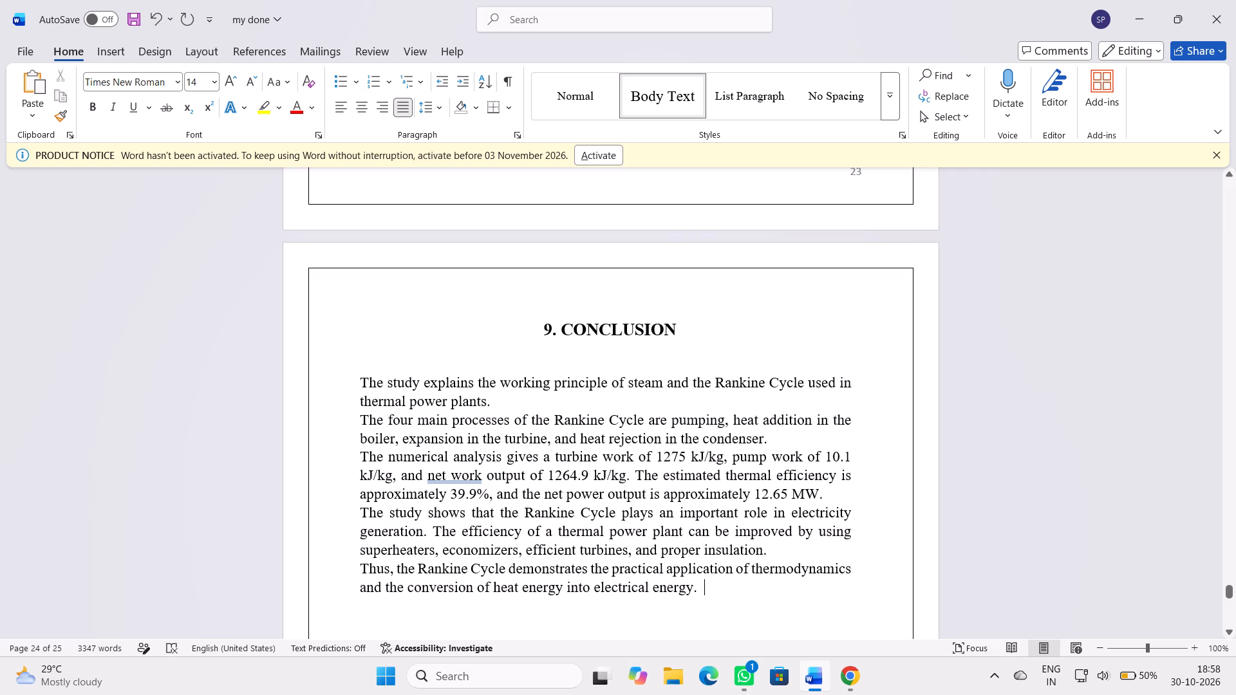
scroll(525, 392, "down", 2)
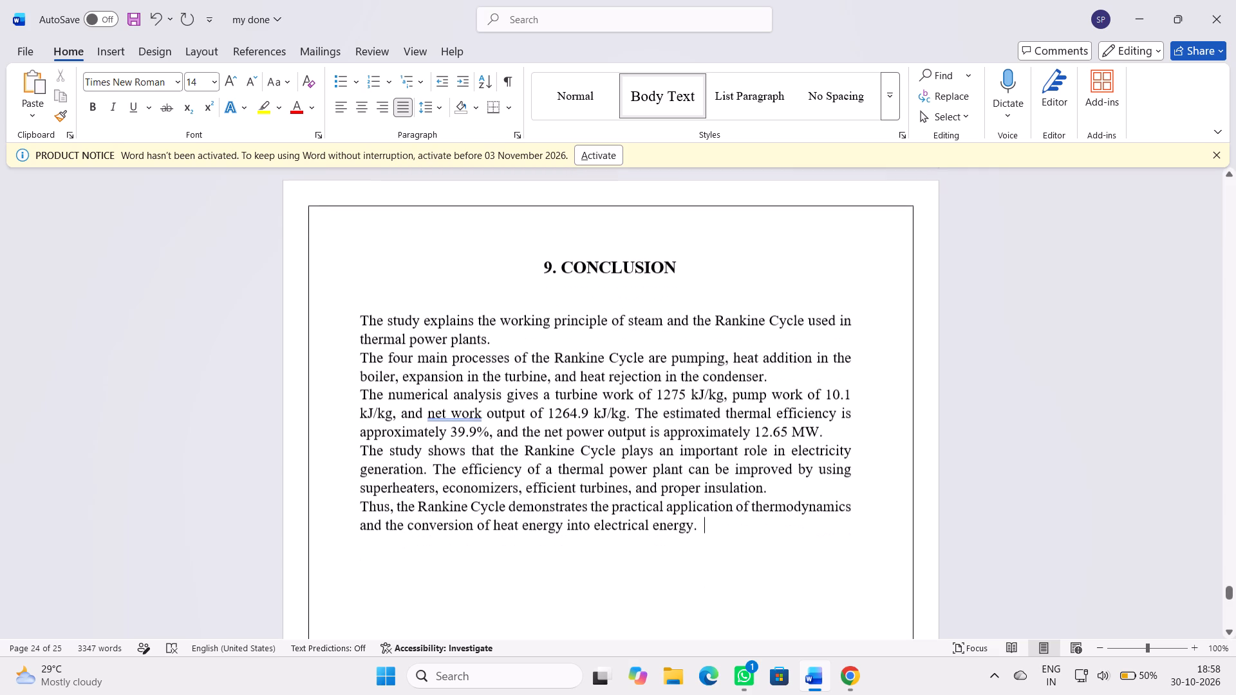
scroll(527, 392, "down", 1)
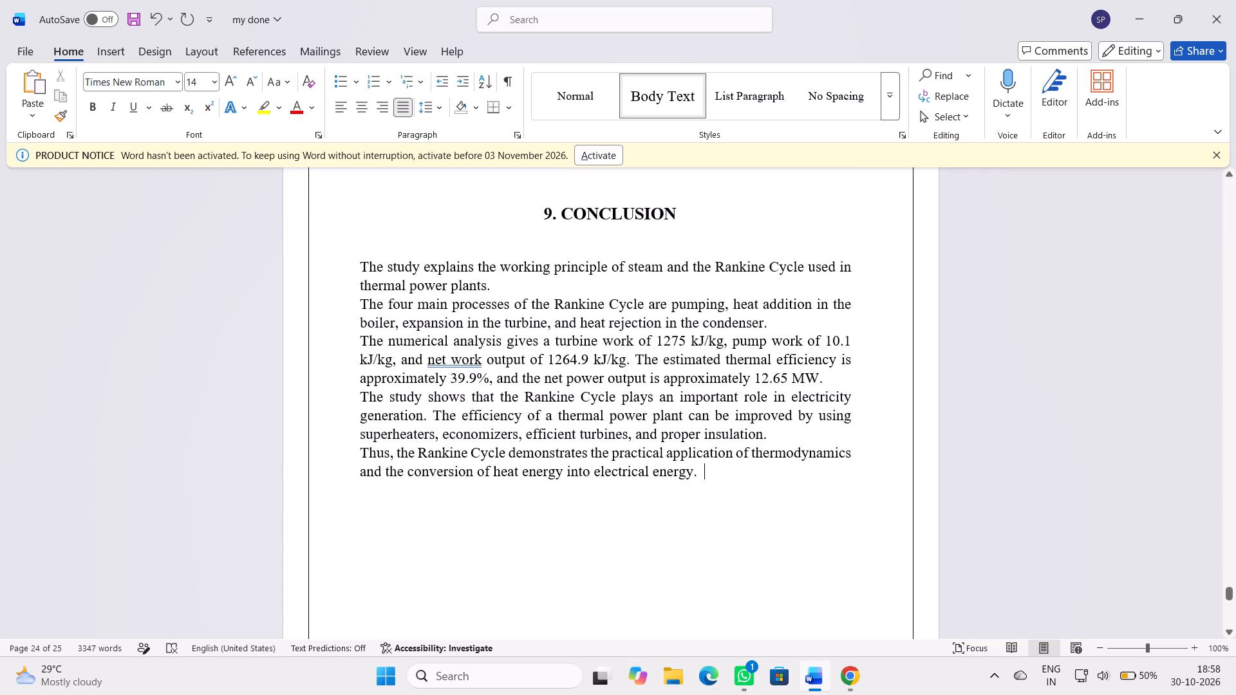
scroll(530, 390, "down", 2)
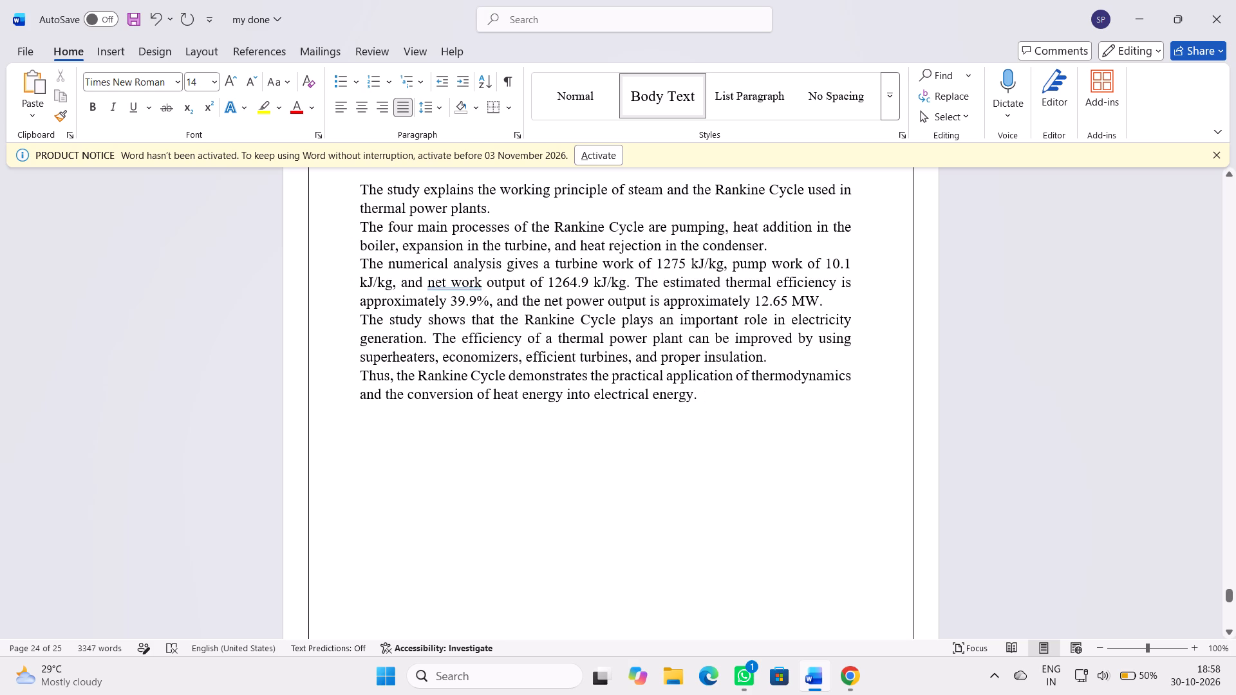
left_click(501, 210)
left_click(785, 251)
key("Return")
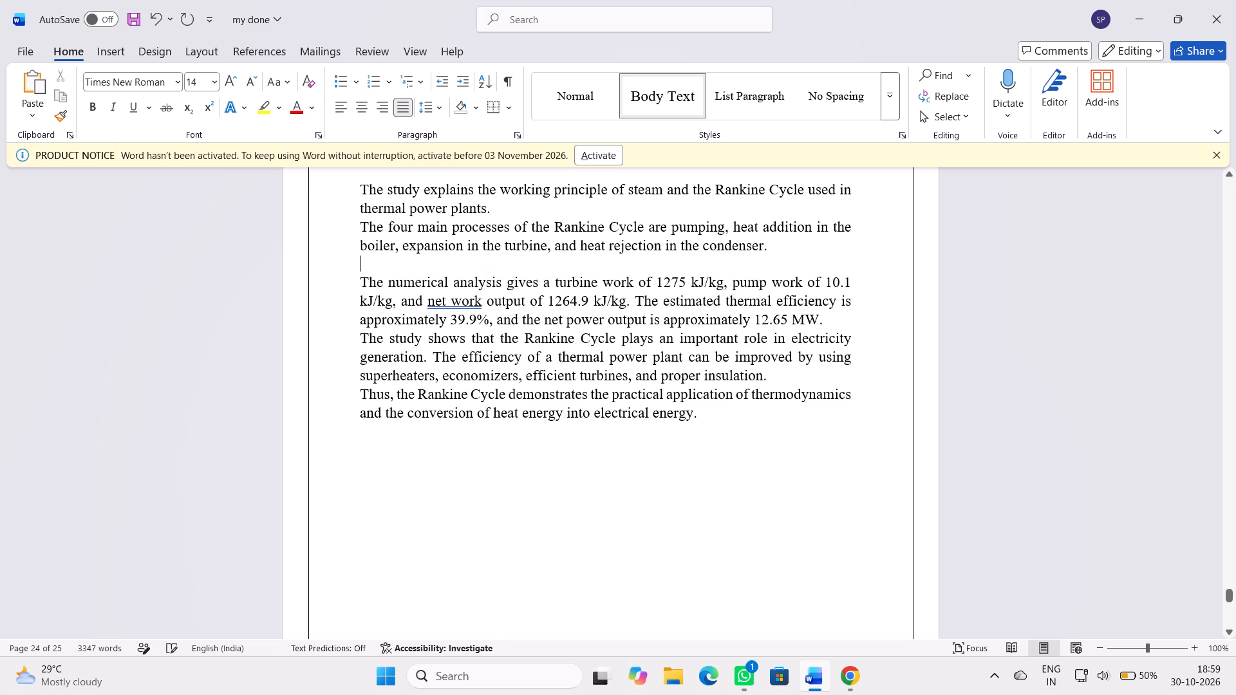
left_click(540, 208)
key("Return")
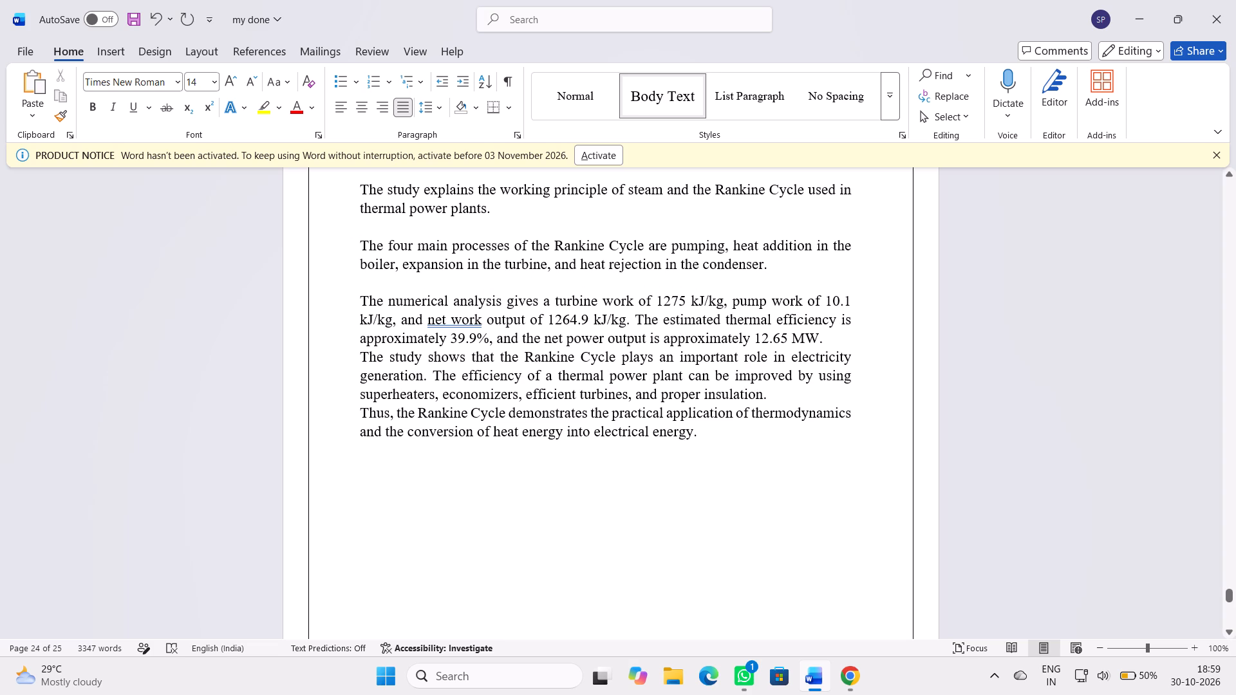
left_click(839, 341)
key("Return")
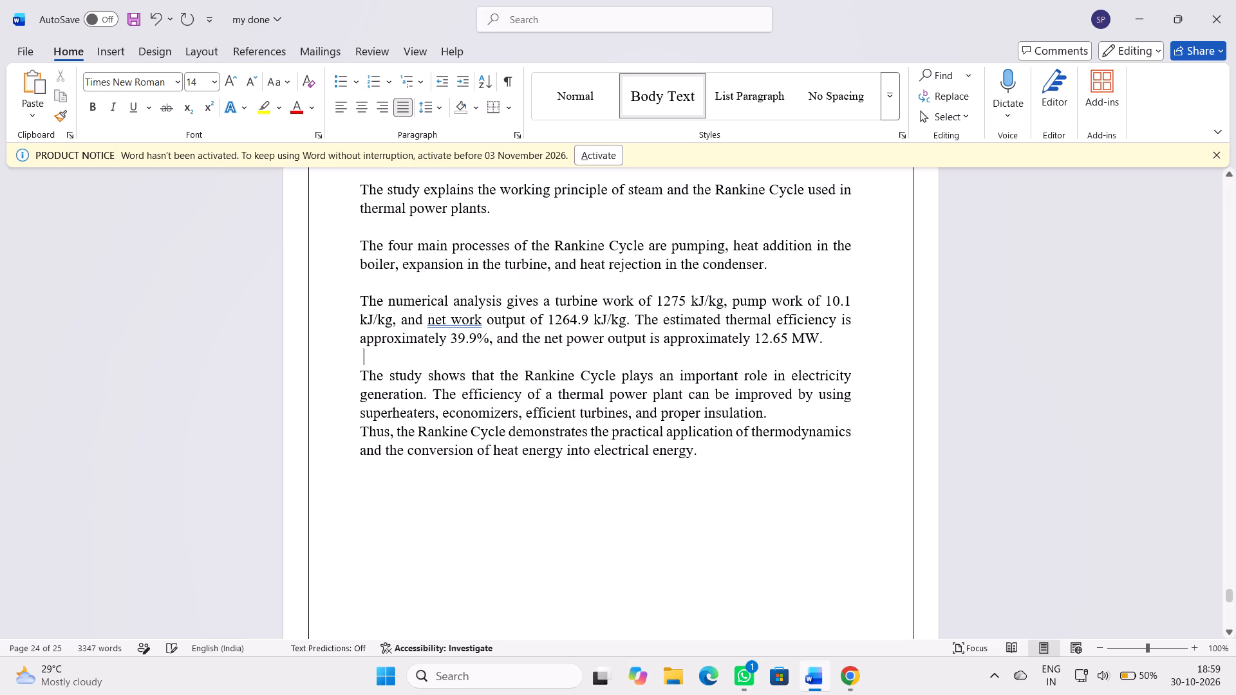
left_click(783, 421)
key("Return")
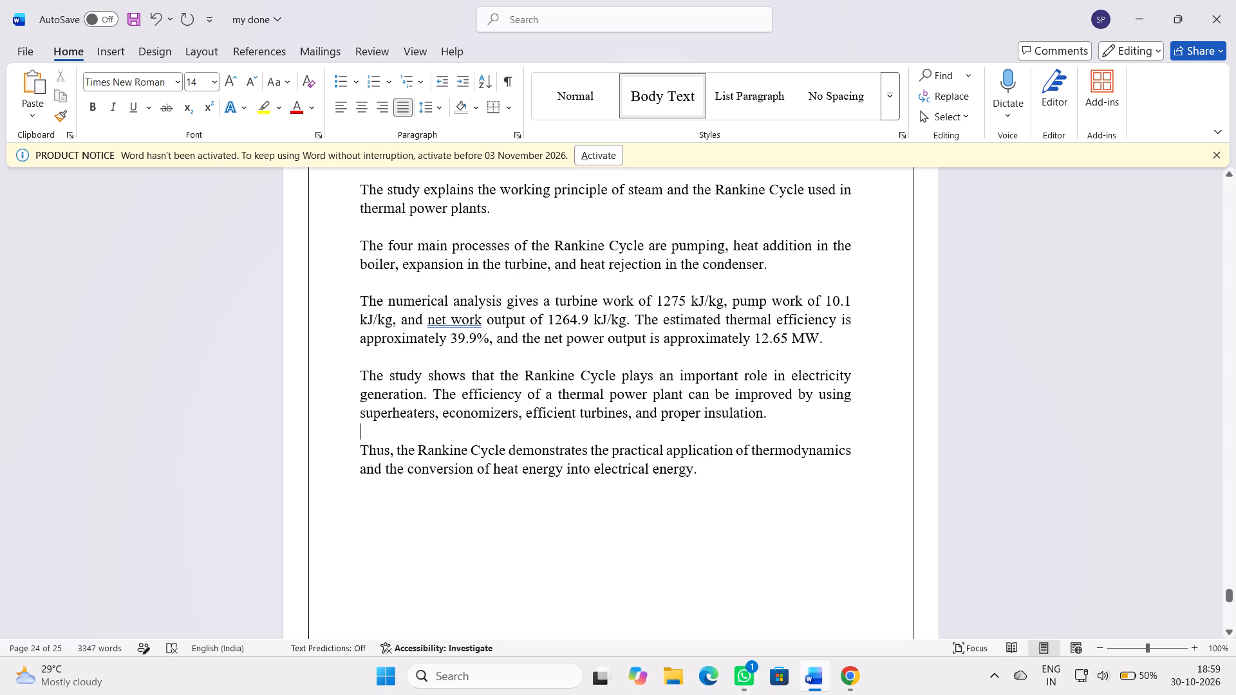
Remove the blank lines and paragraph breaks under 9. CONCLUSION, joining the five paragraphs into one continuous paragraph.
scroll(1138, 422, "up", 2)
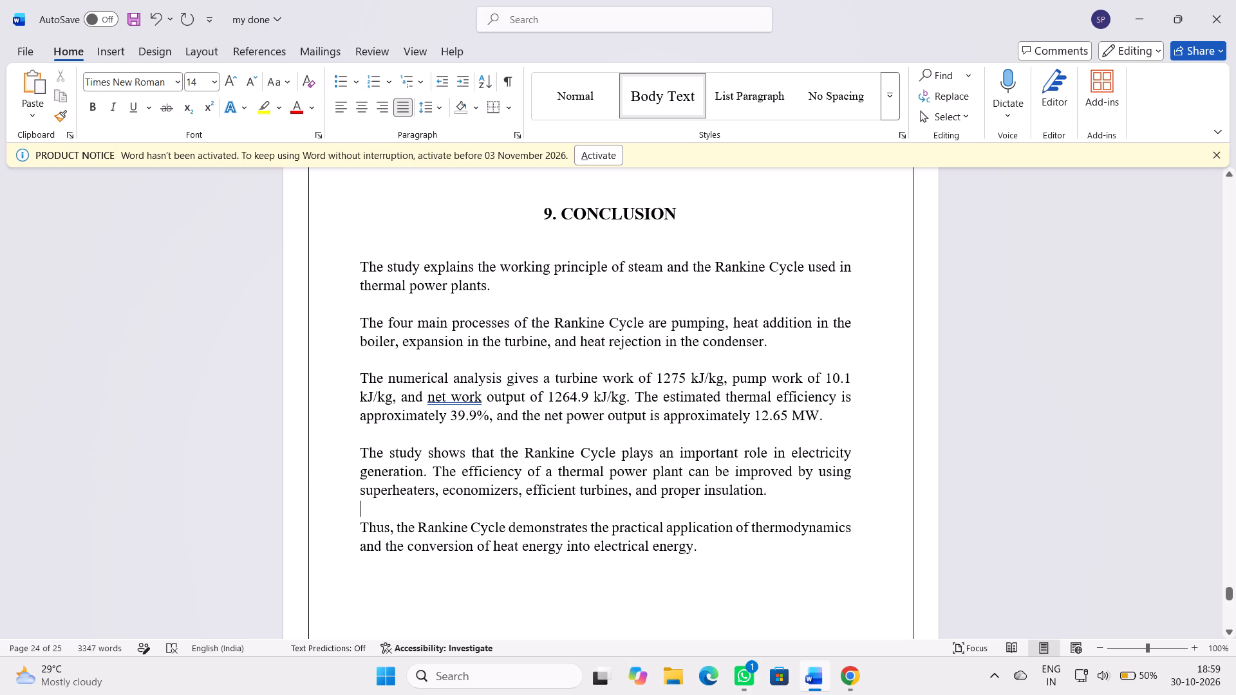
left_click(437, 308)
key("BackSpace")
key("BackSpace")
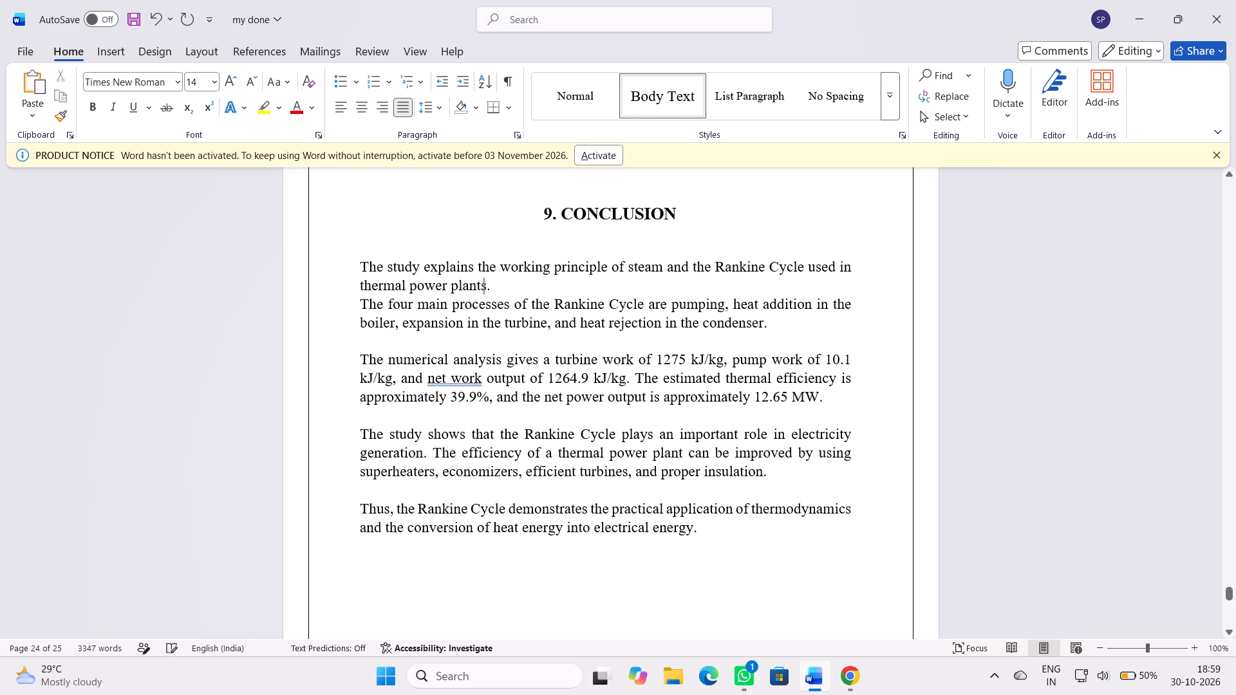
left_click(359, 310)
key("BackSpace")
key("BackSpace")
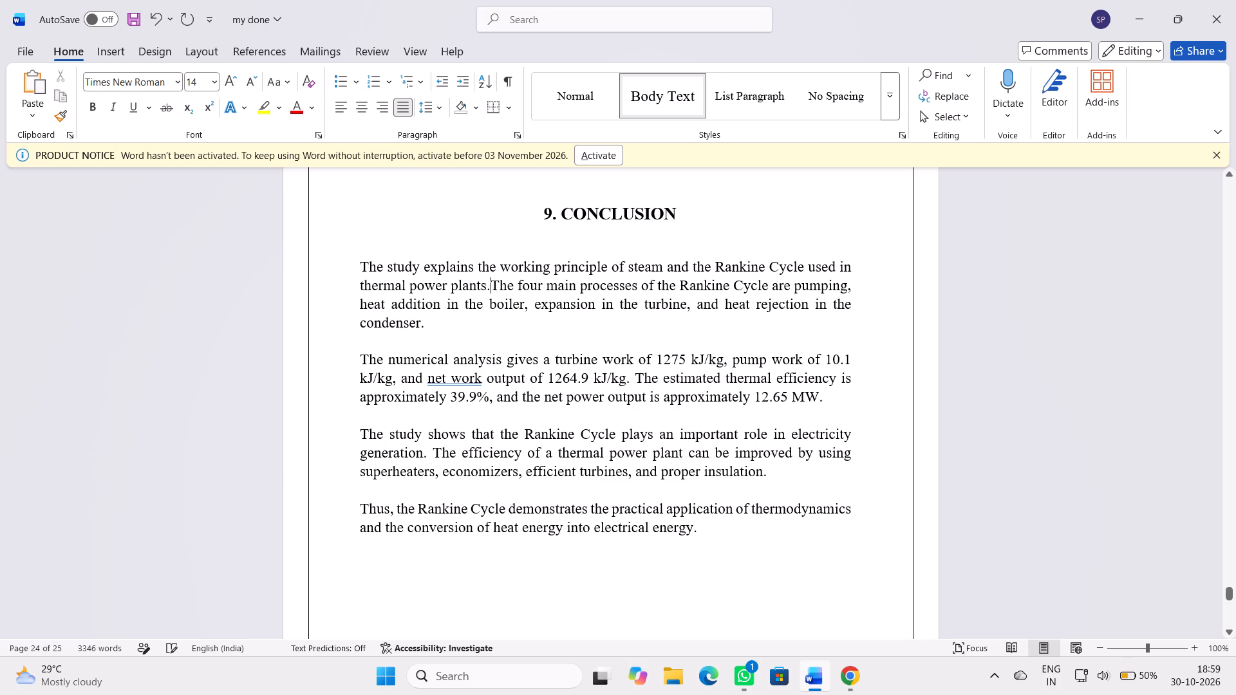
left_click(360, 361)
key("BackSpace")
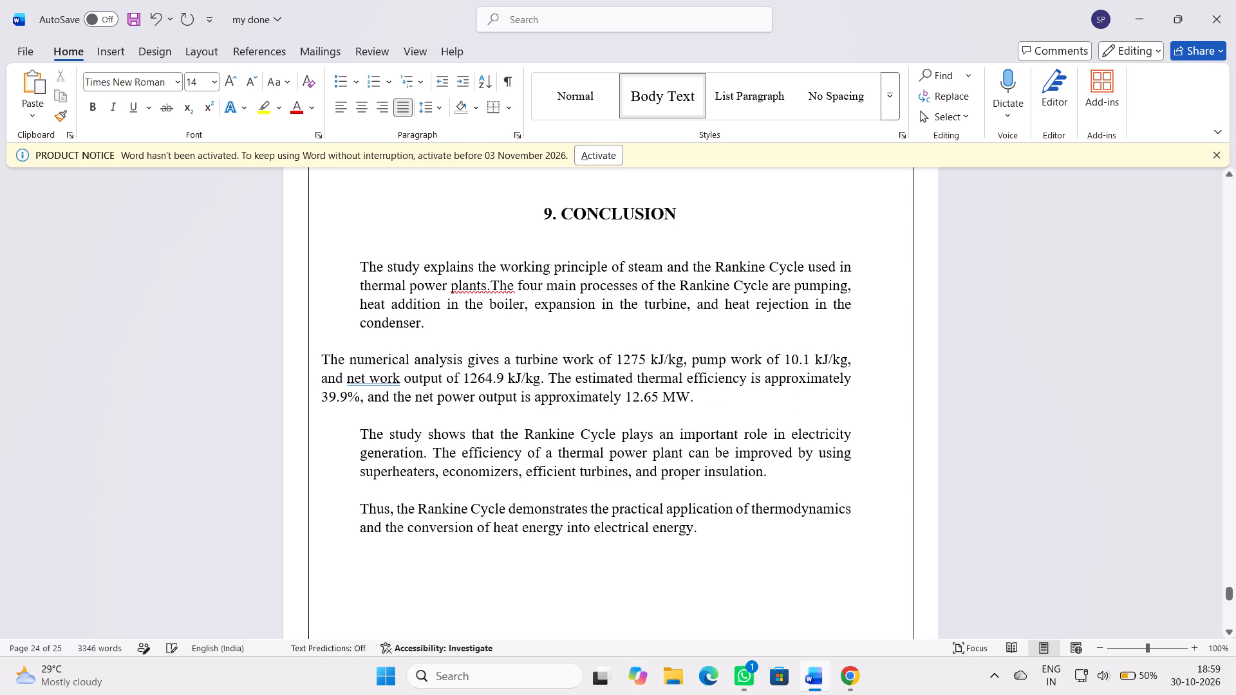
key("BackSpace")
key("BackSpace")
left_click(360, 416)
key("BackSpace")
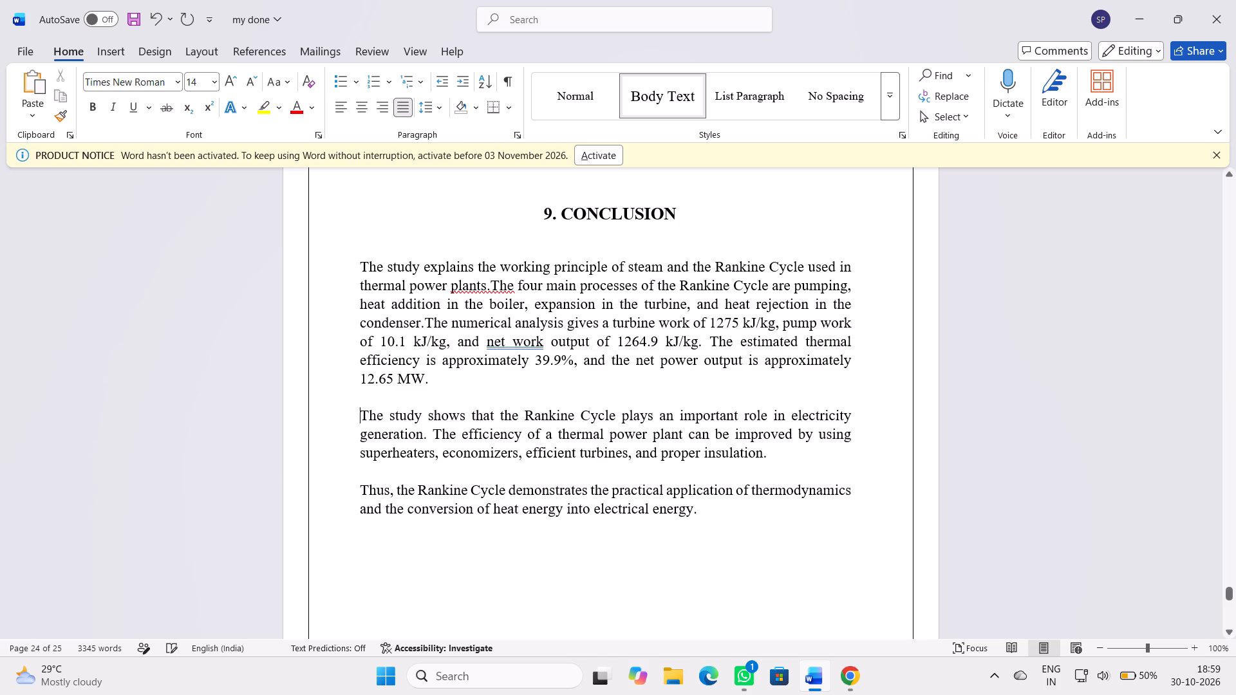
key("BackSpace")
key("BackSpace")
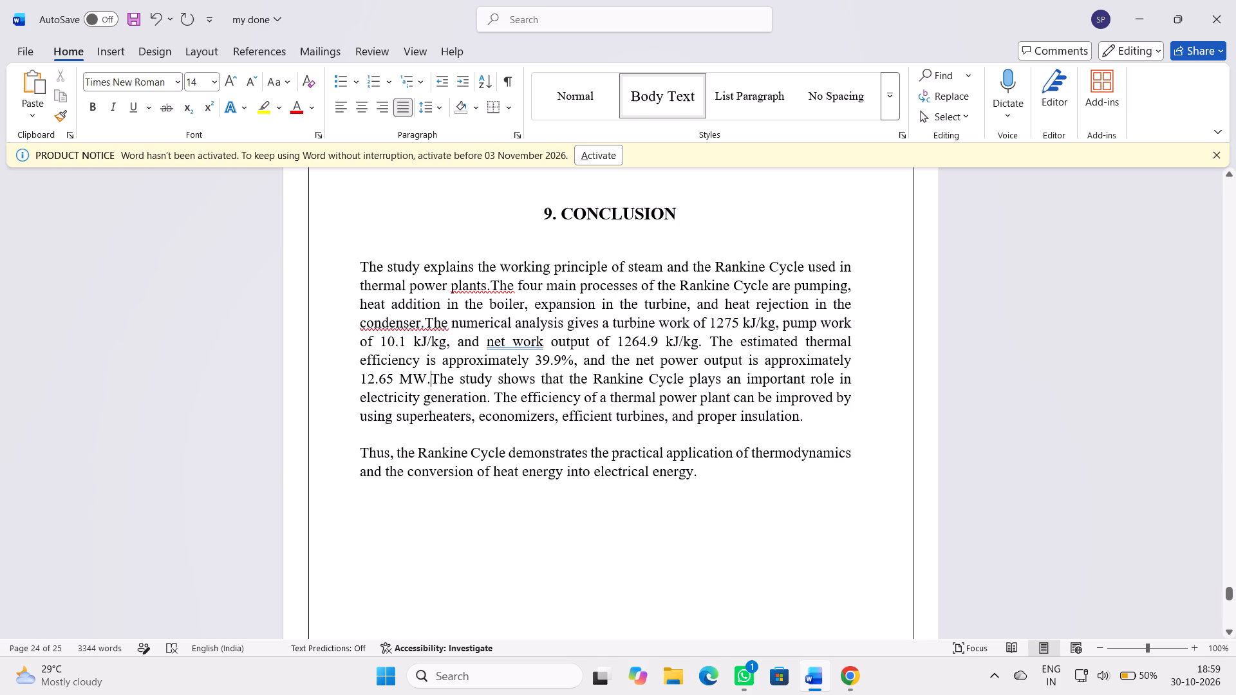
left_click(361, 453)
key("BackSpace")
key("BackSpace")
key("BackSpace")
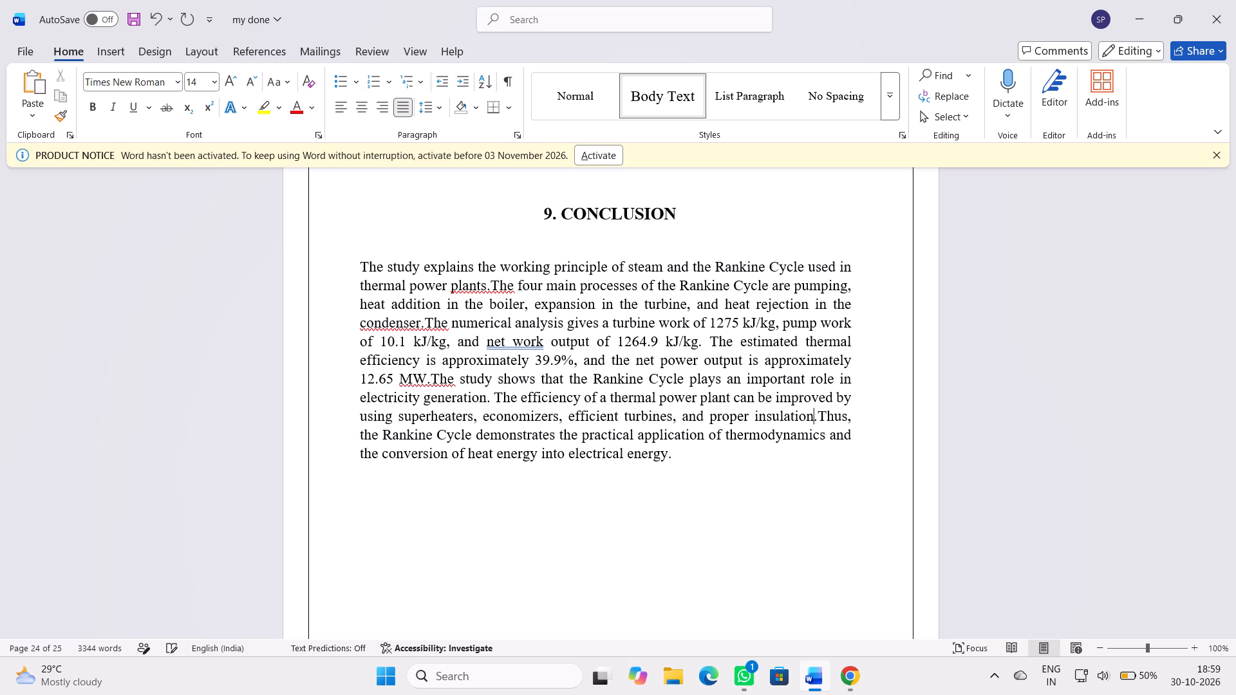
left_click(1195, 454)
left_click(1108, 411)
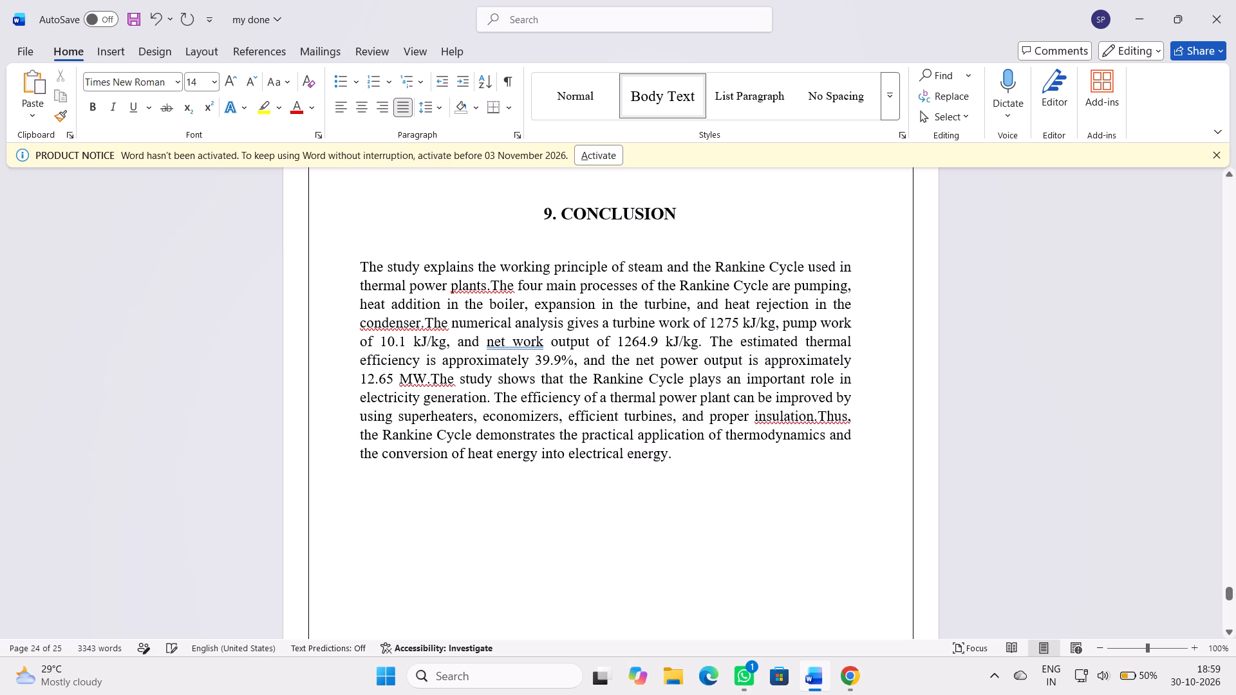
scroll(992, 465, "down", 19)
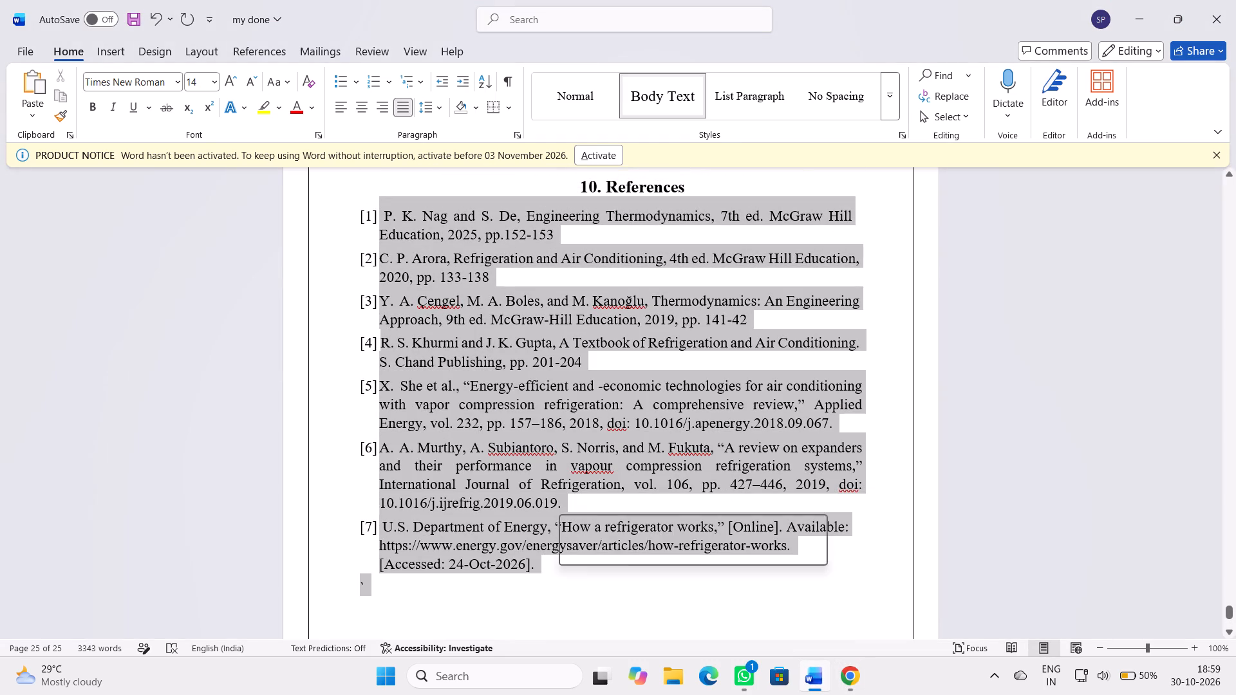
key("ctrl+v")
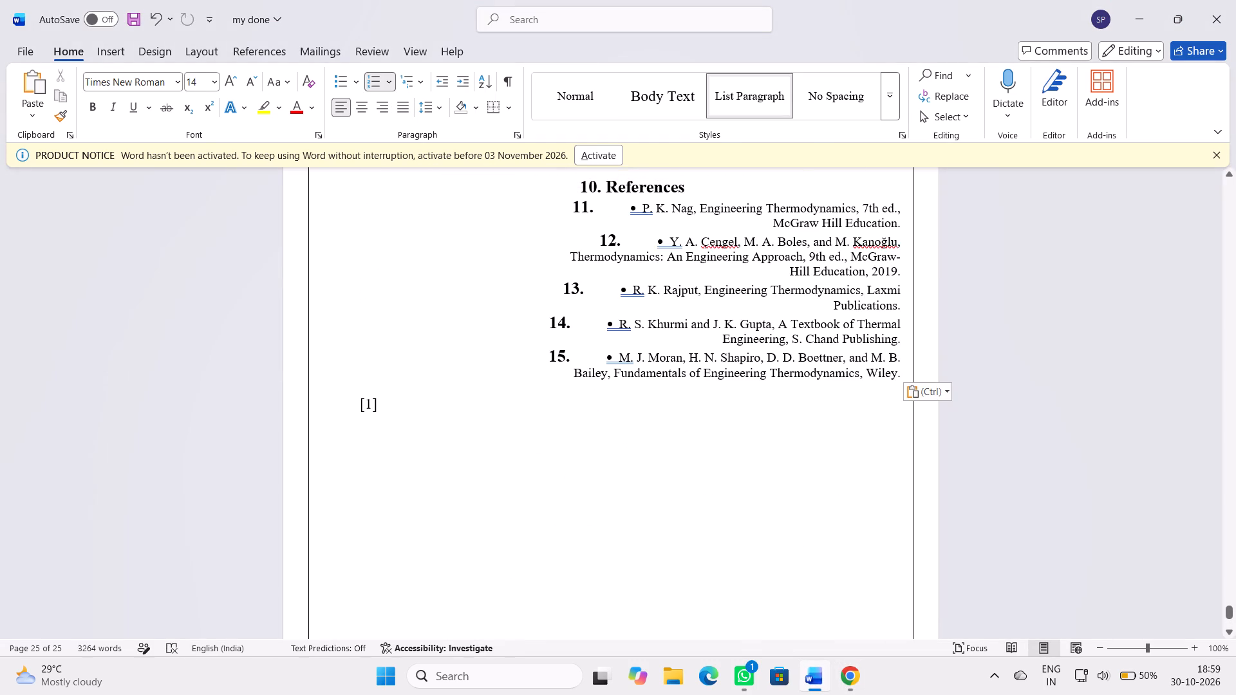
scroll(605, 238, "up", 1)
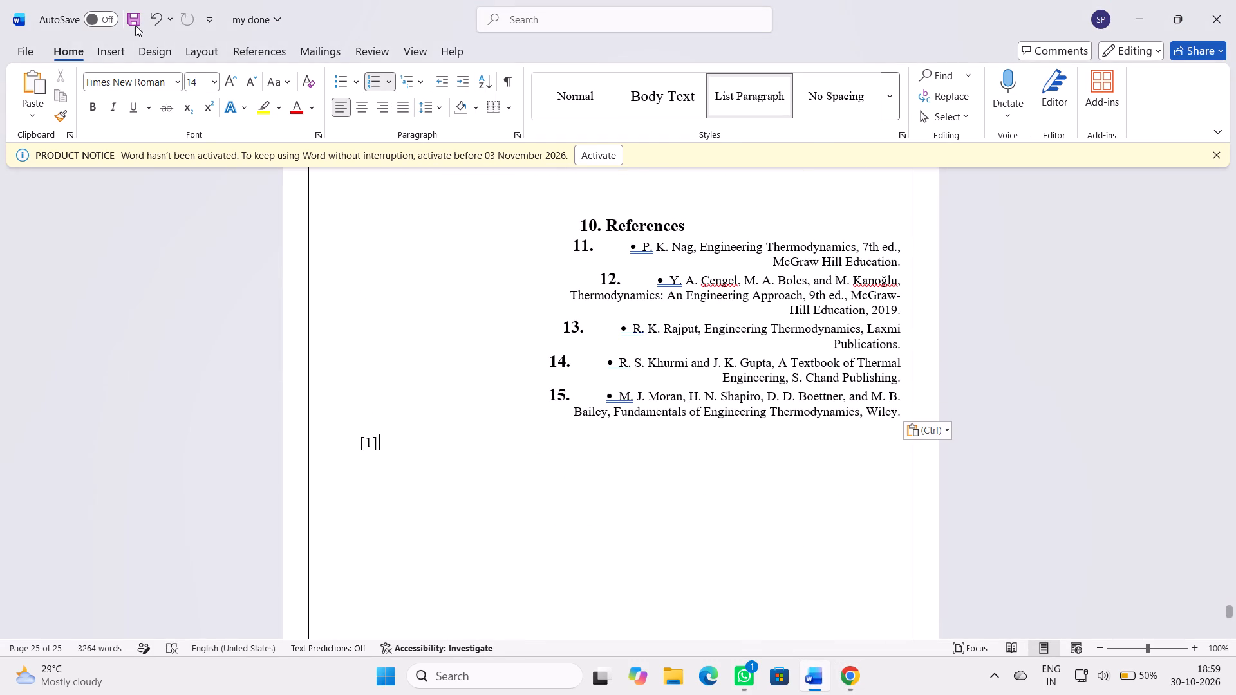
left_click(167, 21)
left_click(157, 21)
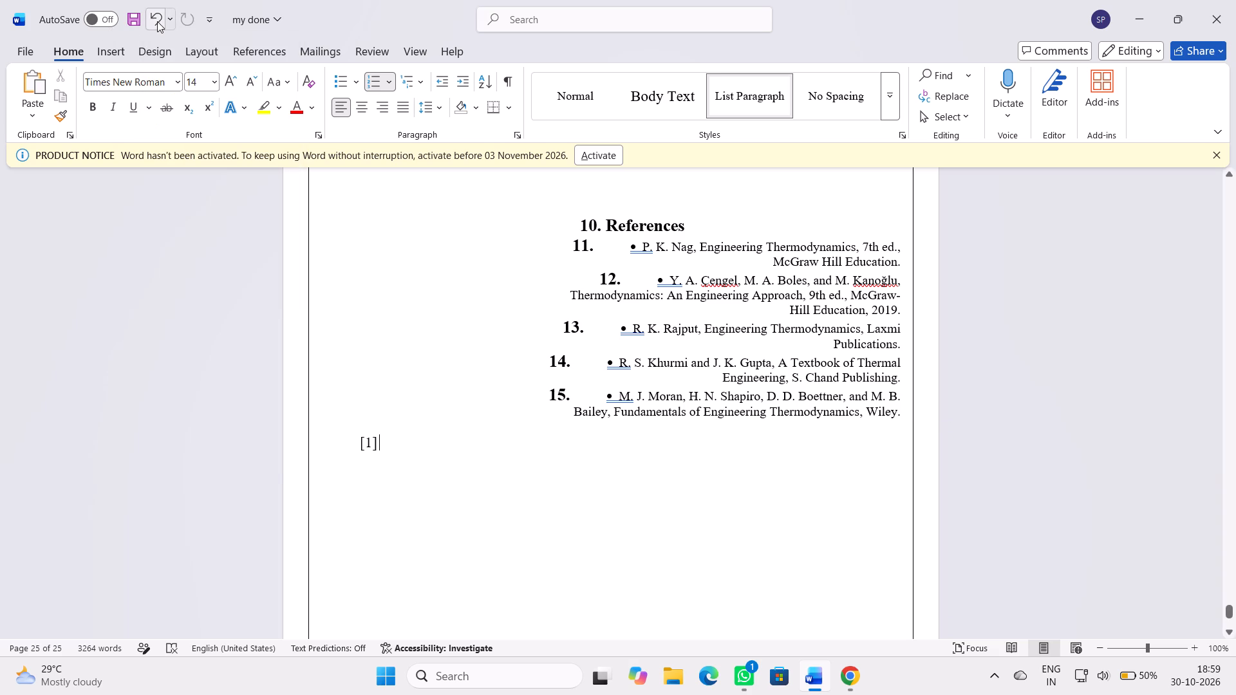
Replace old reference entries [2] to [7] with the five copied ChatGPT entries, keeping the first old entry in place.
left_click(420, 313)
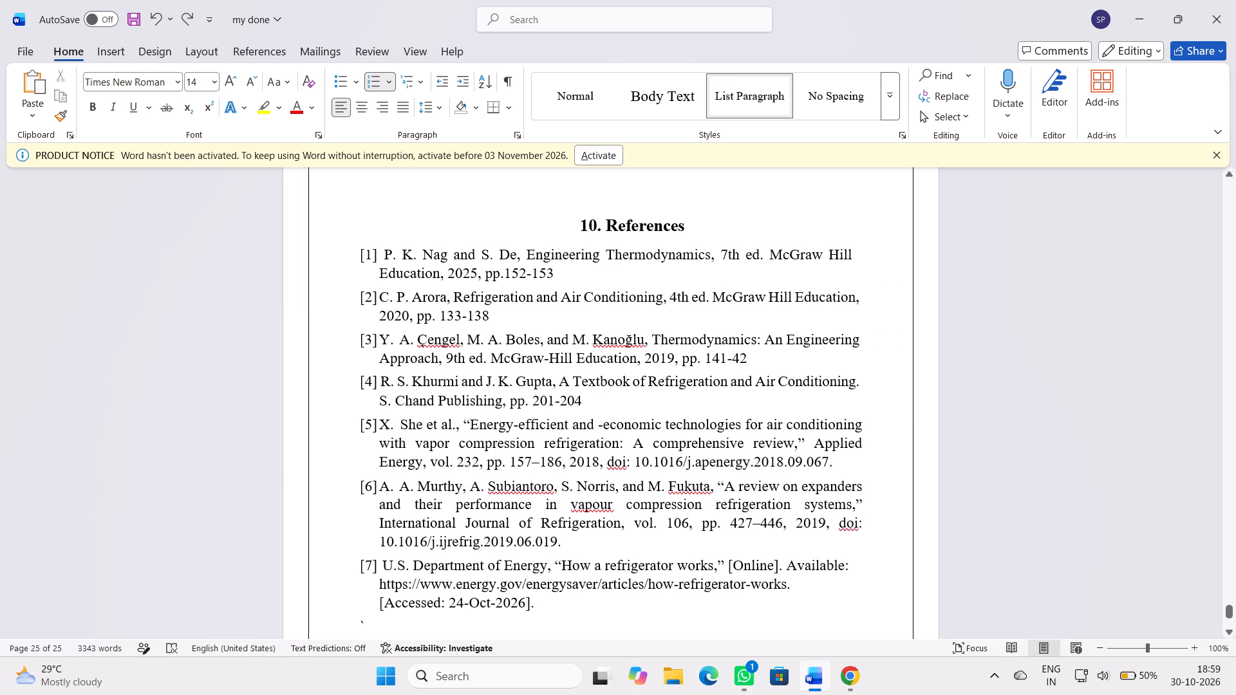
left_click(380, 301)
left_click_drag(380, 299, 507, 514)
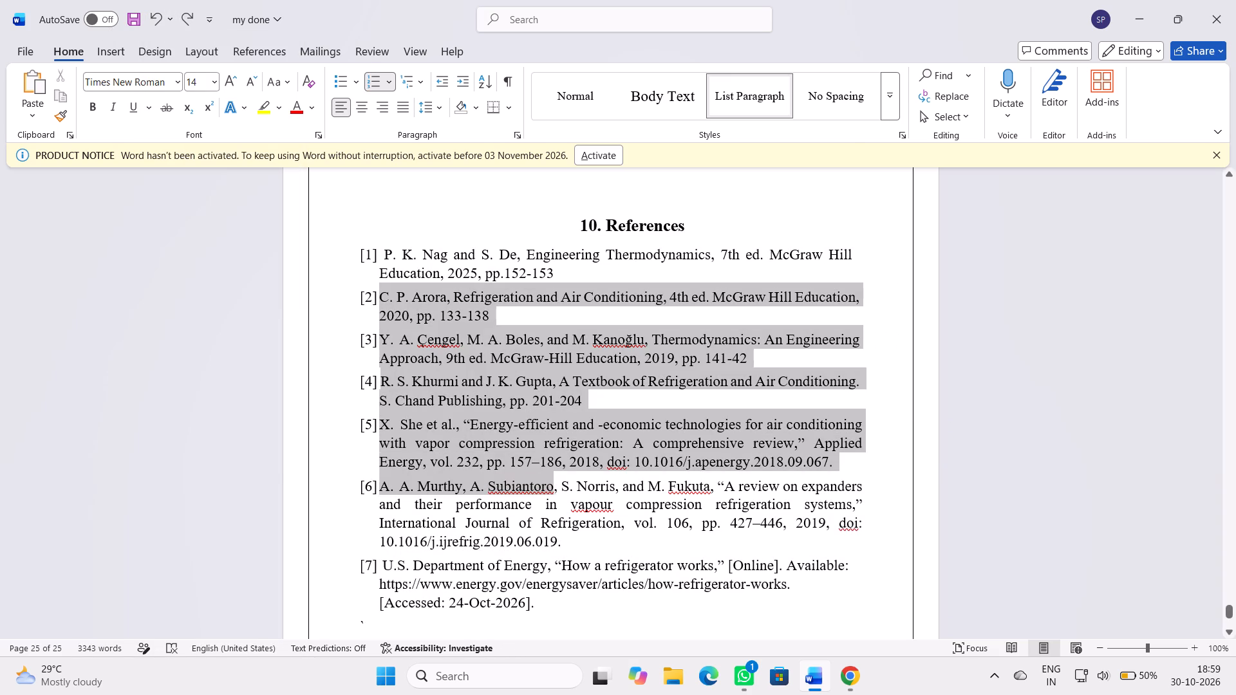
left_click_drag(507, 514, 545, 615)
key("shift+v")
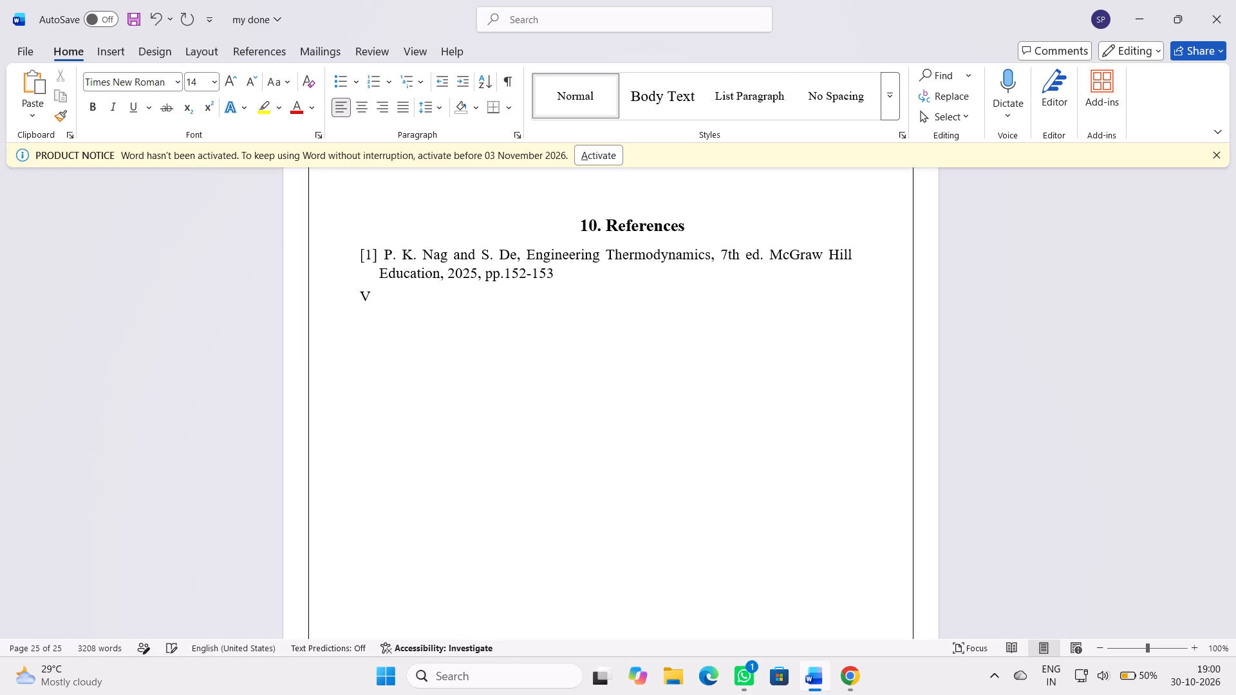
key("BackSpace")
key("ctrl+v")
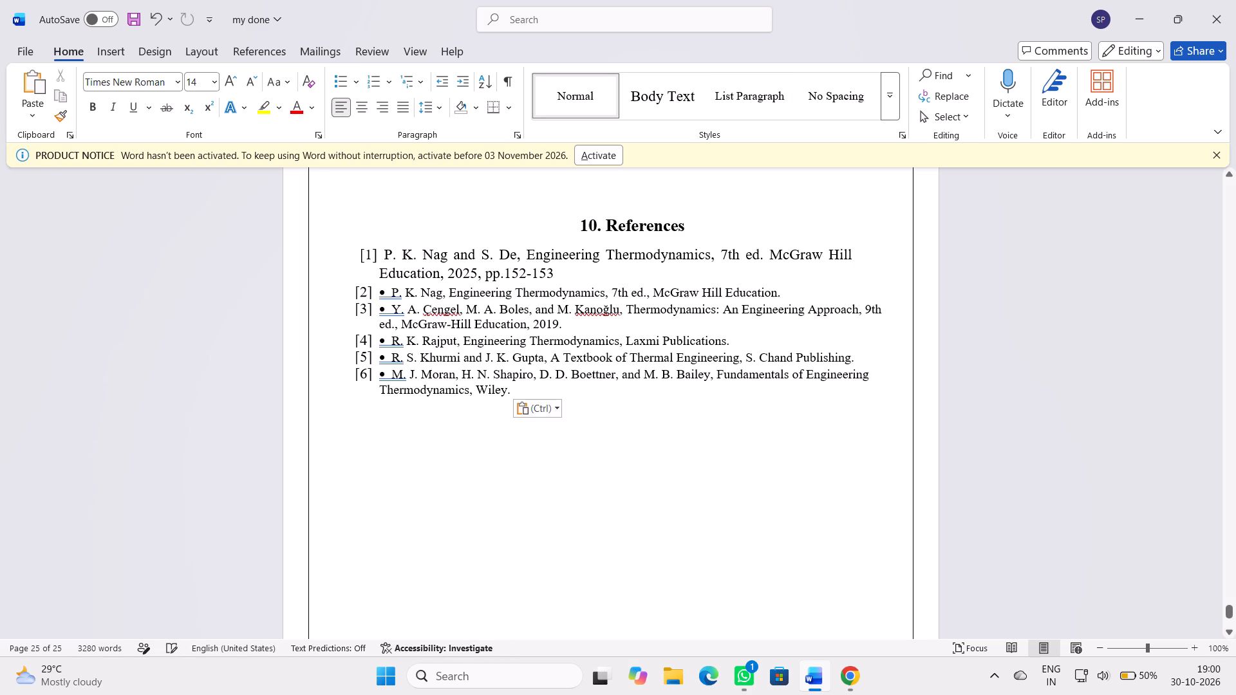
Remove the stray bullet characters in front of the five pasted reference entries.
left_click(389, 294)
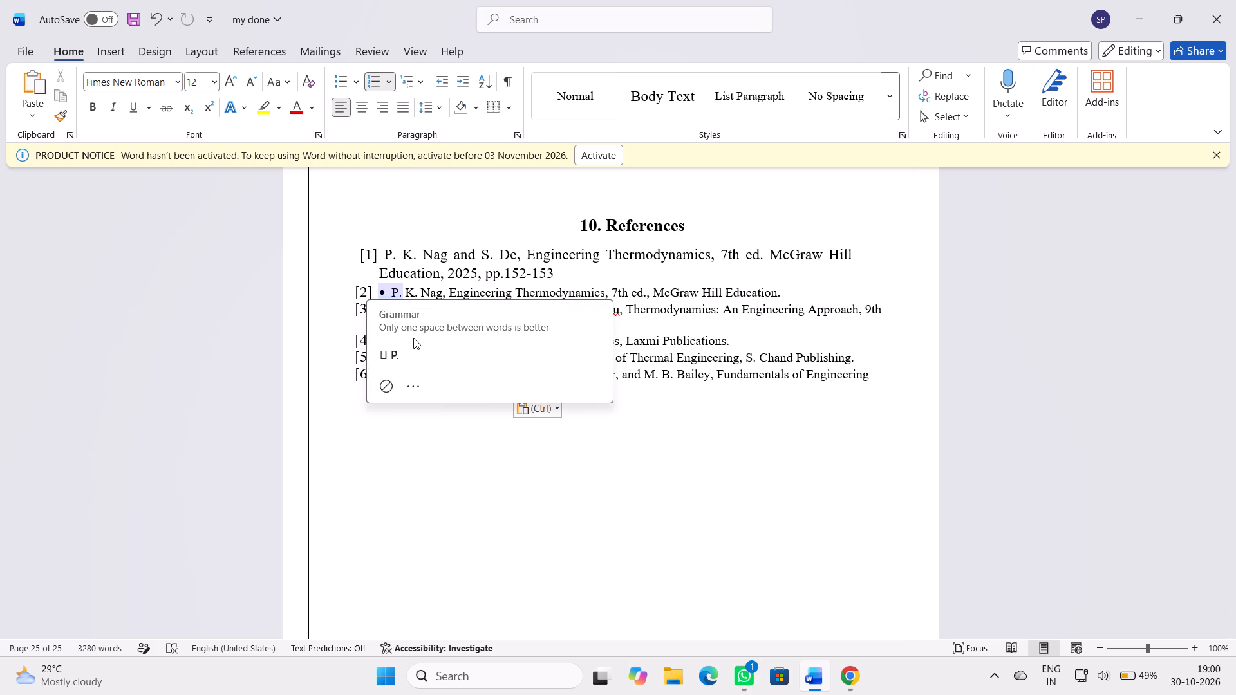
key("BackSpace")
key("BackSpace")
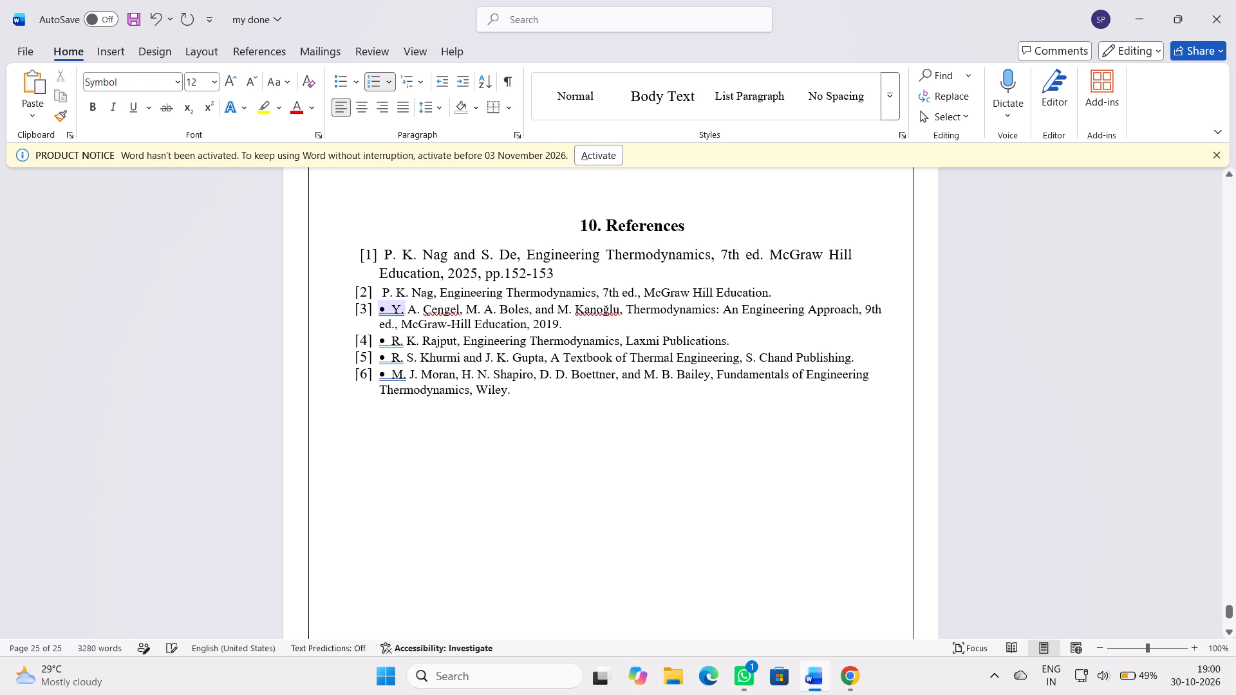
left_click(391, 314)
key("BackSpace")
key("BackSpace")
key("BackSpace")
left_click(390, 342)
key("BackSpace")
key("BackSpace")
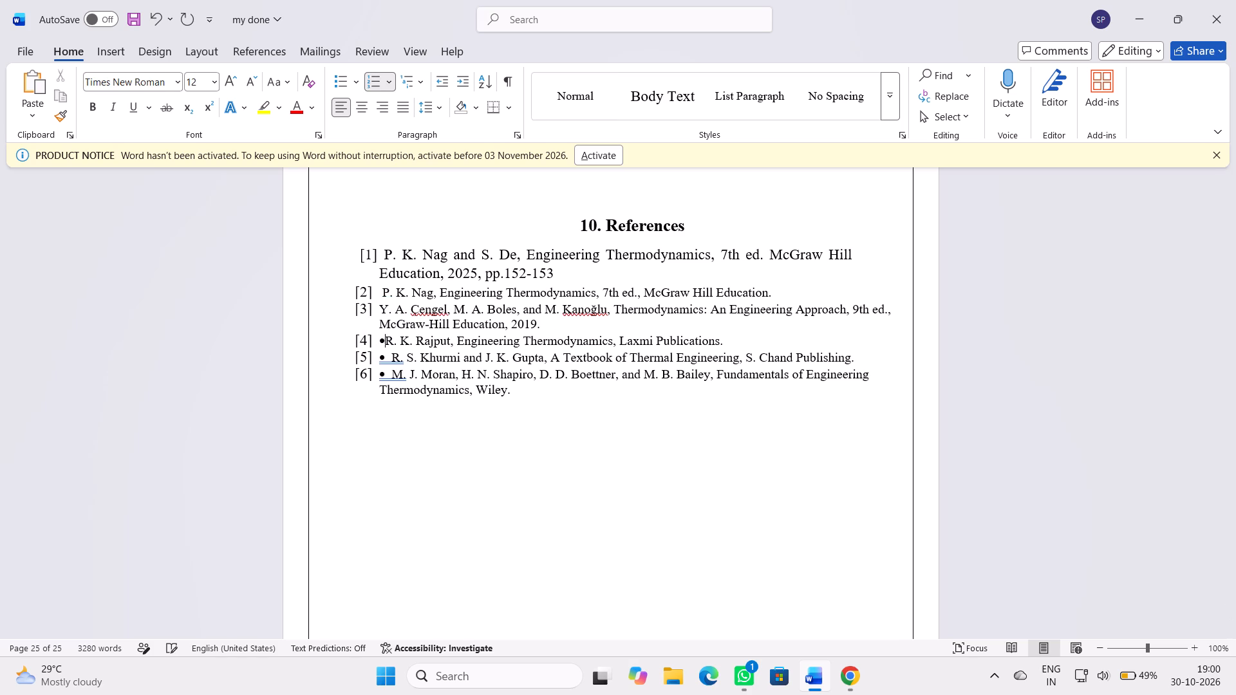
key("BackSpace")
left_click(392, 361)
key("BackSpace")
key("BackSpace")
key("BackSpace")
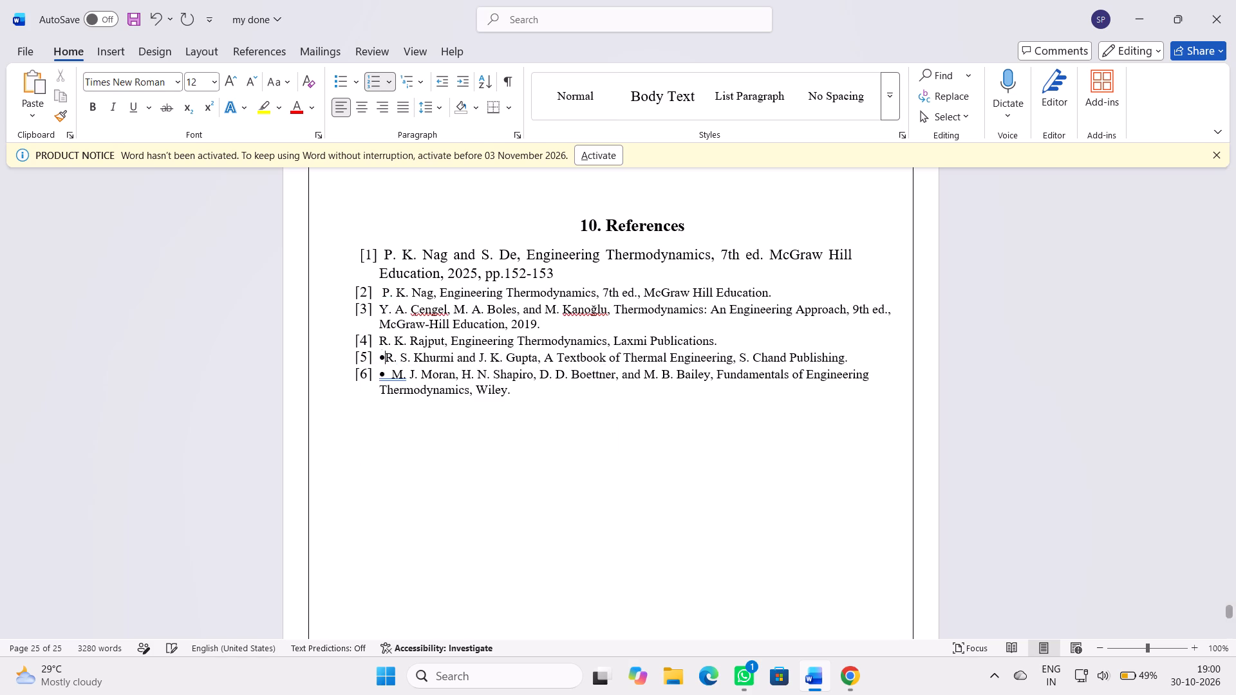
left_click(389, 376)
key("BackSpace")
key("BackSpace")
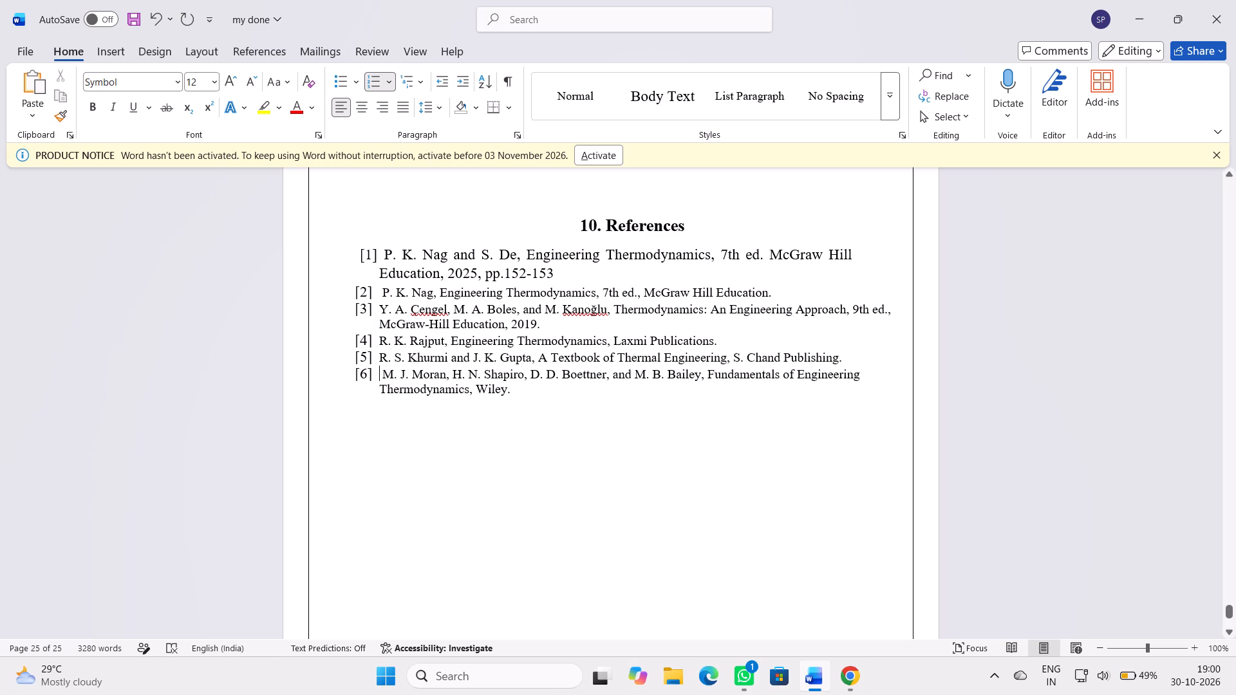
Delete the leftover old first reference, the Engineering Thermodynamics entry ending in "2025, pp.152-153".
left_click_drag(559, 276, 347, 256)
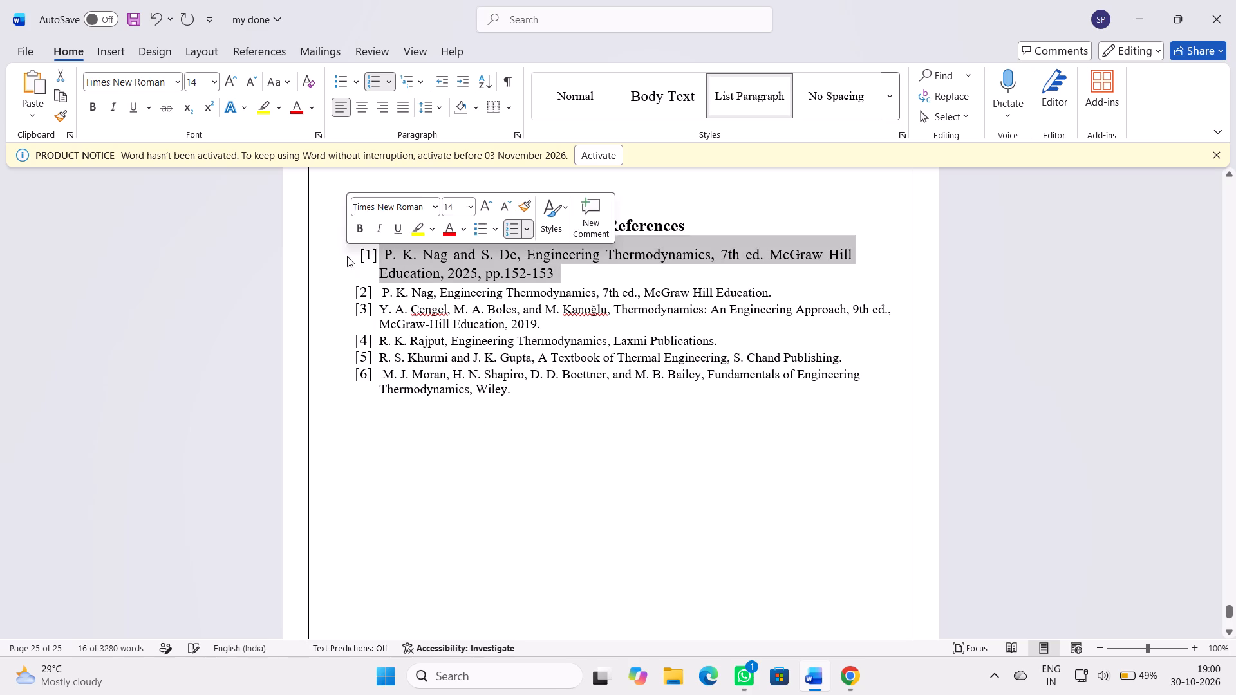
key("BackSpace")
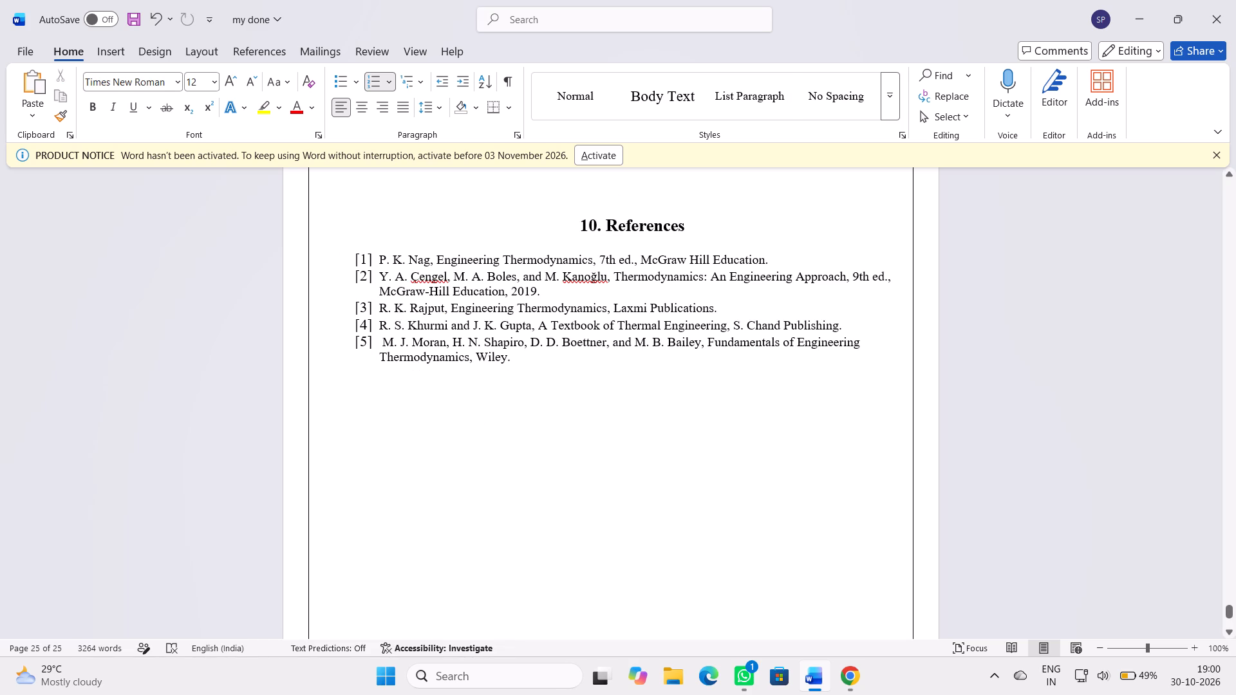
Set the font size of the five reference entries to 14.
left_click_drag(353, 257, 532, 361)
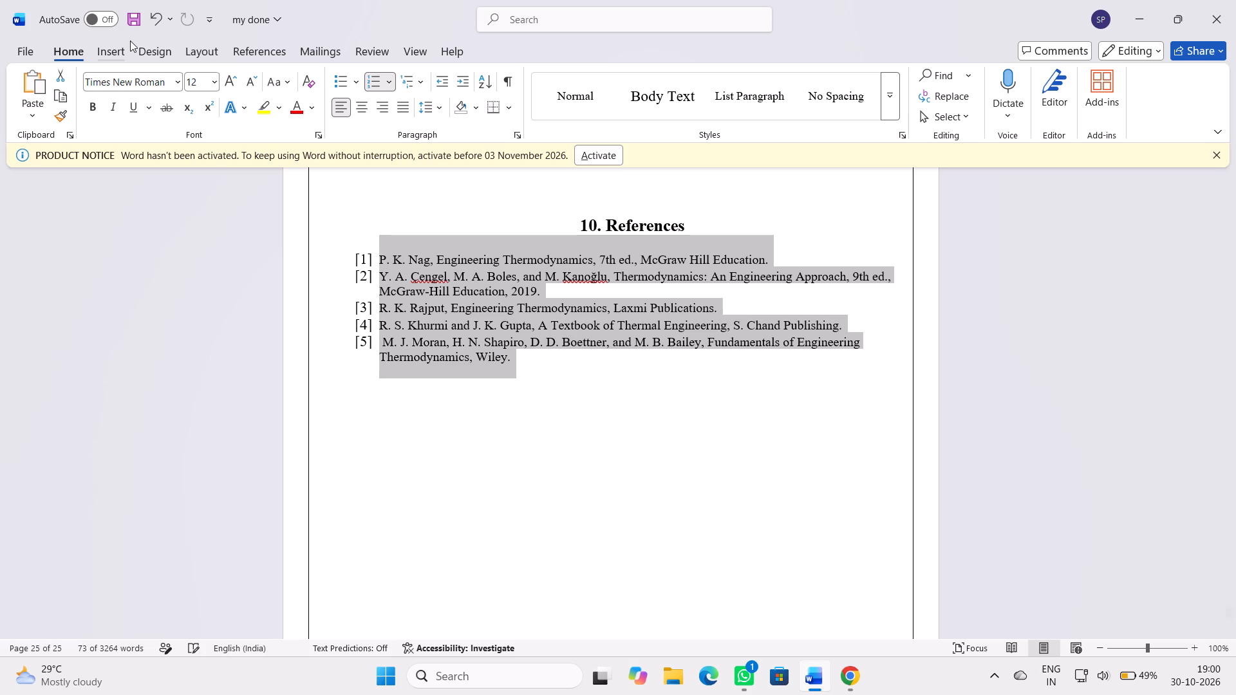
left_click(210, 81)
left_click(204, 197)
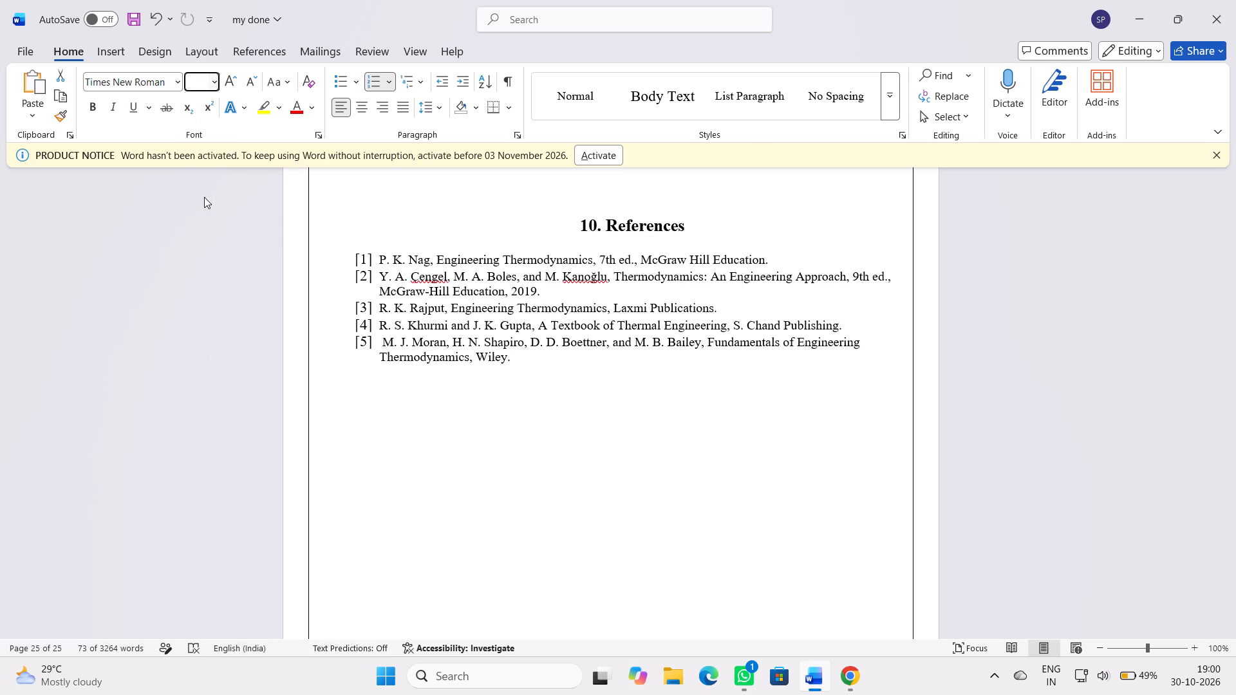
left_click(1018, 443)
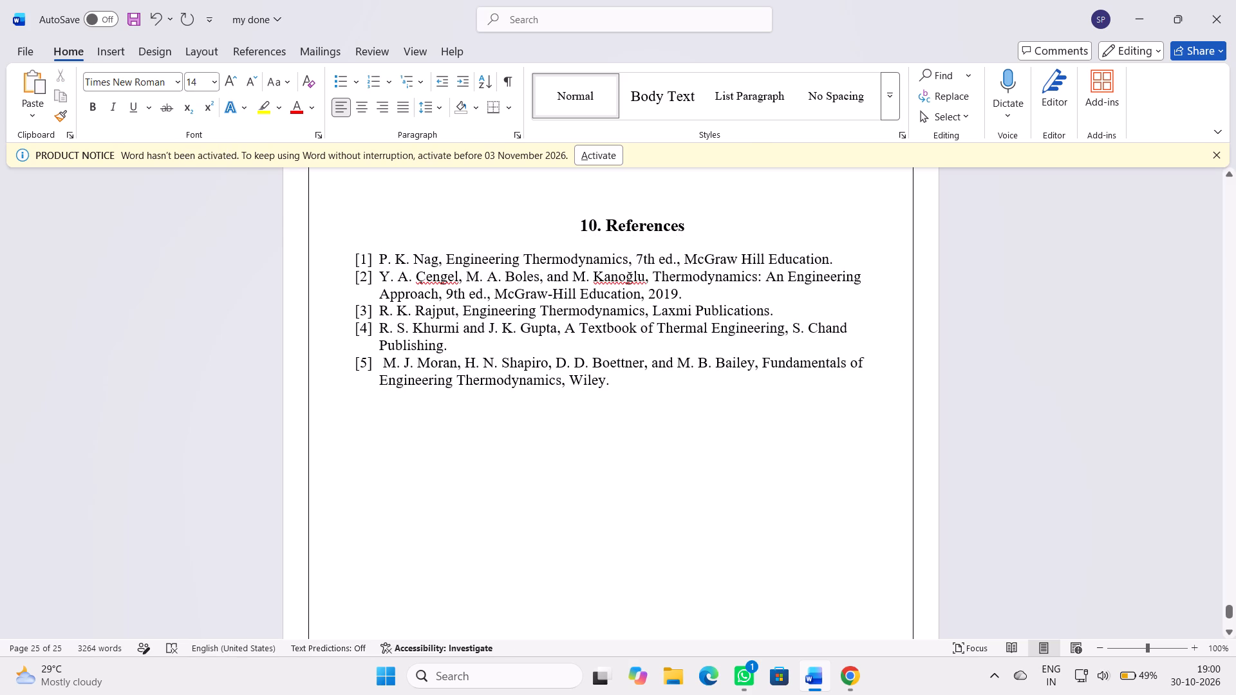
Insert an unnumbered blank line between the 10. References heading and the first reference entry.
left_click(743, 228)
key("Return")
key("BackSpace")
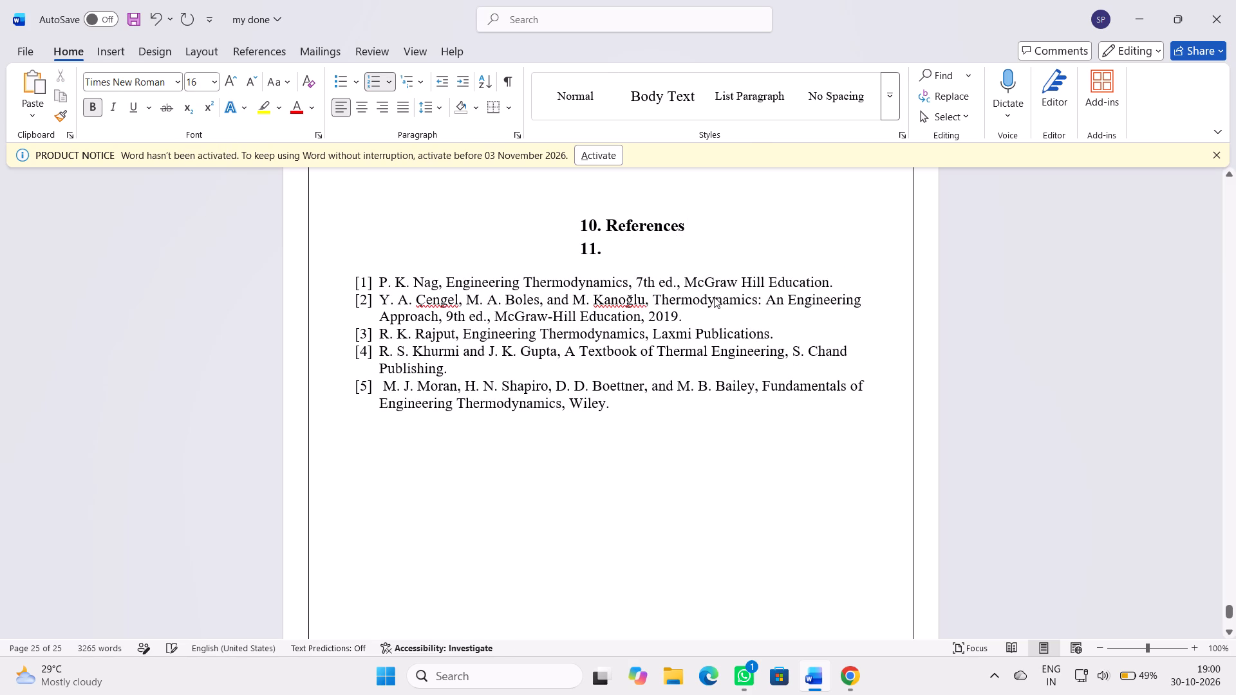
left_click(1024, 396)
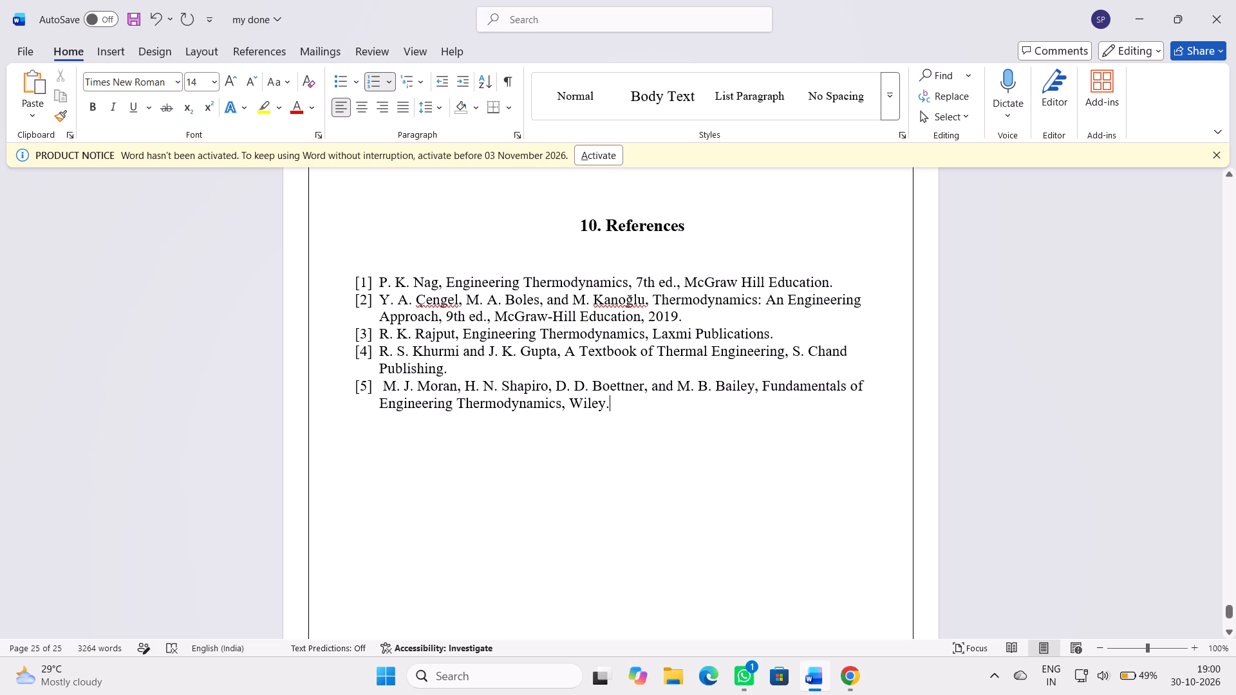
Increase the indent of the five reference entries by one level.
left_click_drag(352, 276, 625, 431)
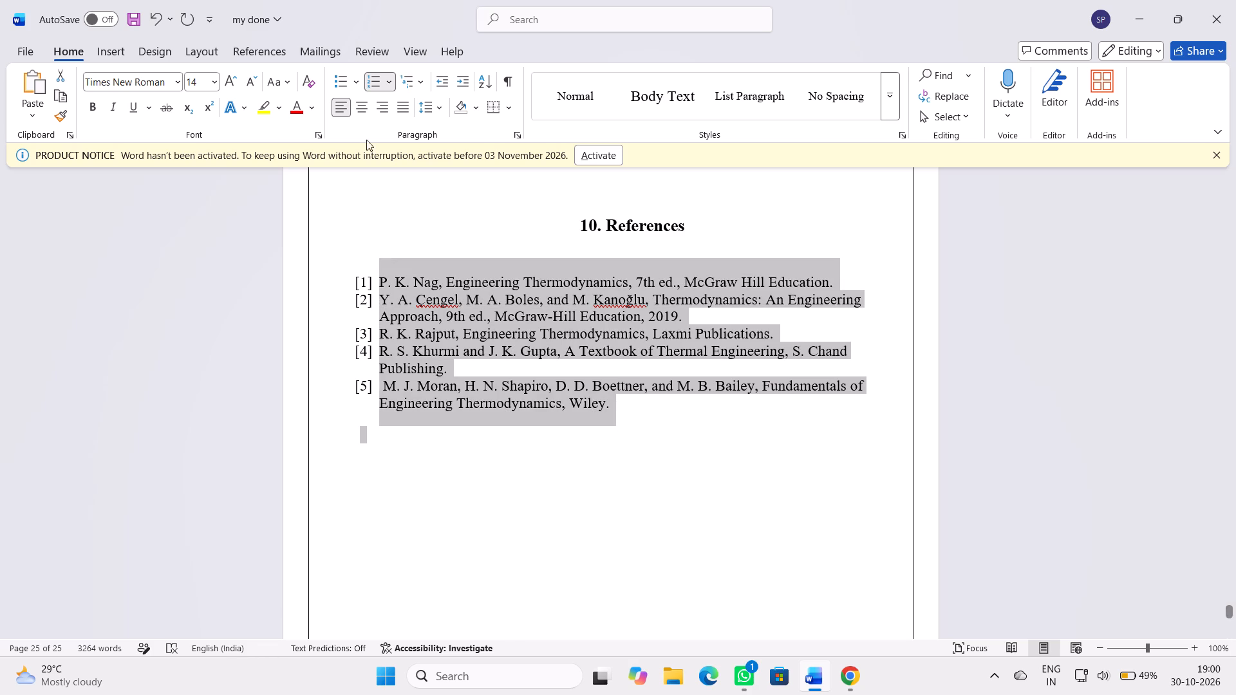
left_click(461, 85)
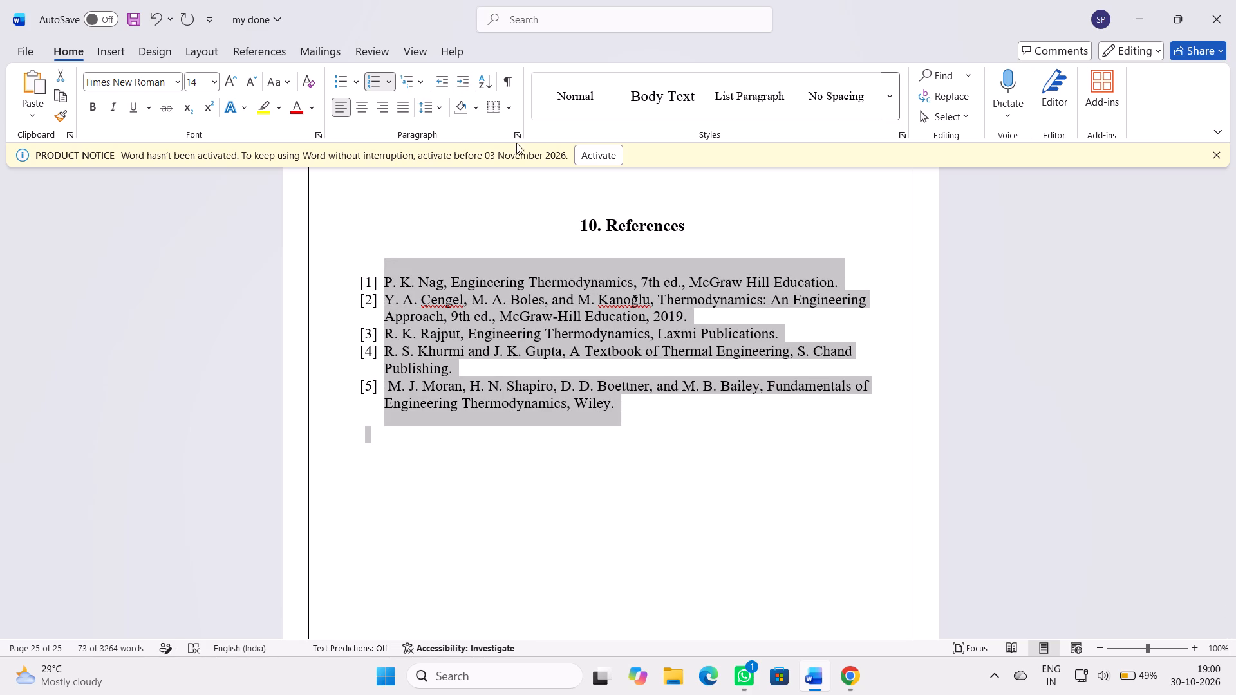
Set the right indent of the five reference entries to 1.63 cm.
left_click(521, 138)
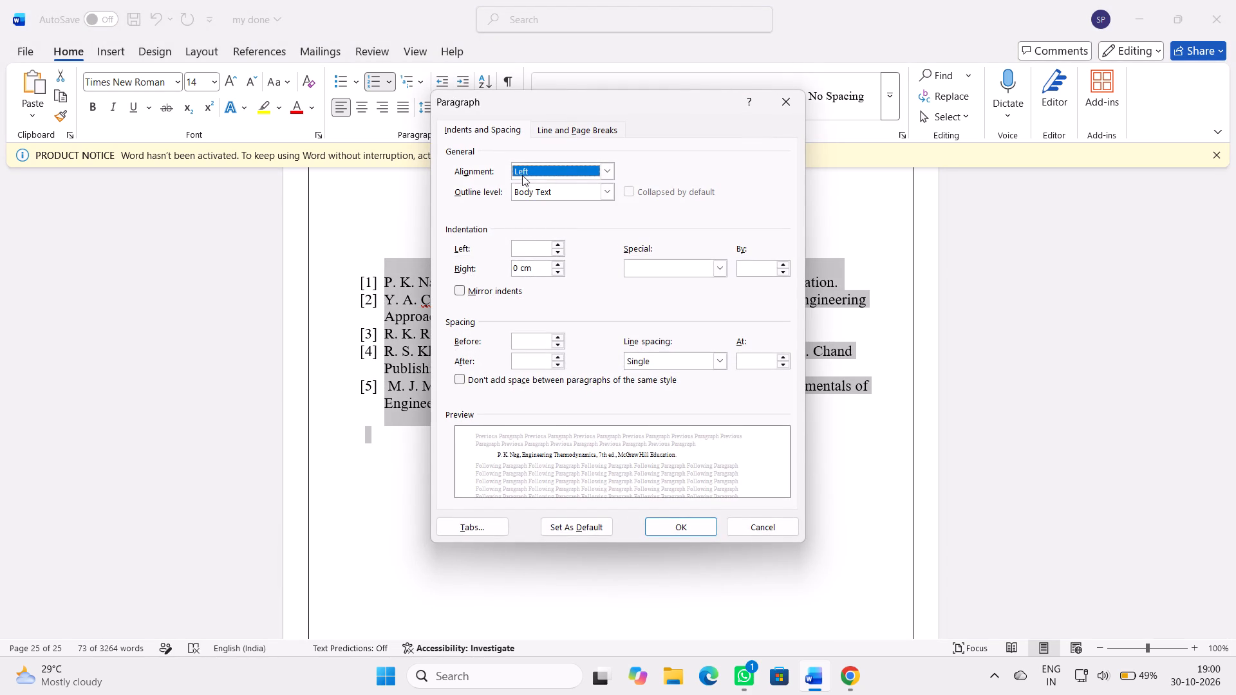
left_click(798, 100)
left_click(378, 335)
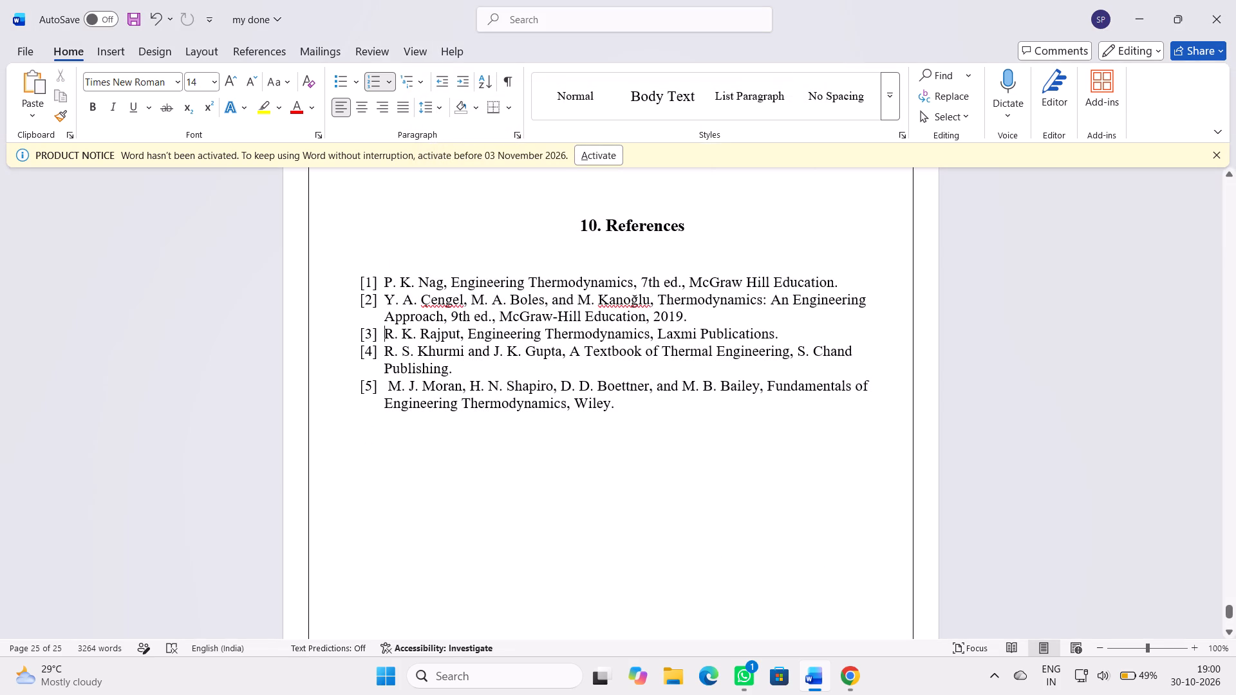
left_click_drag(384, 284, 613, 405)
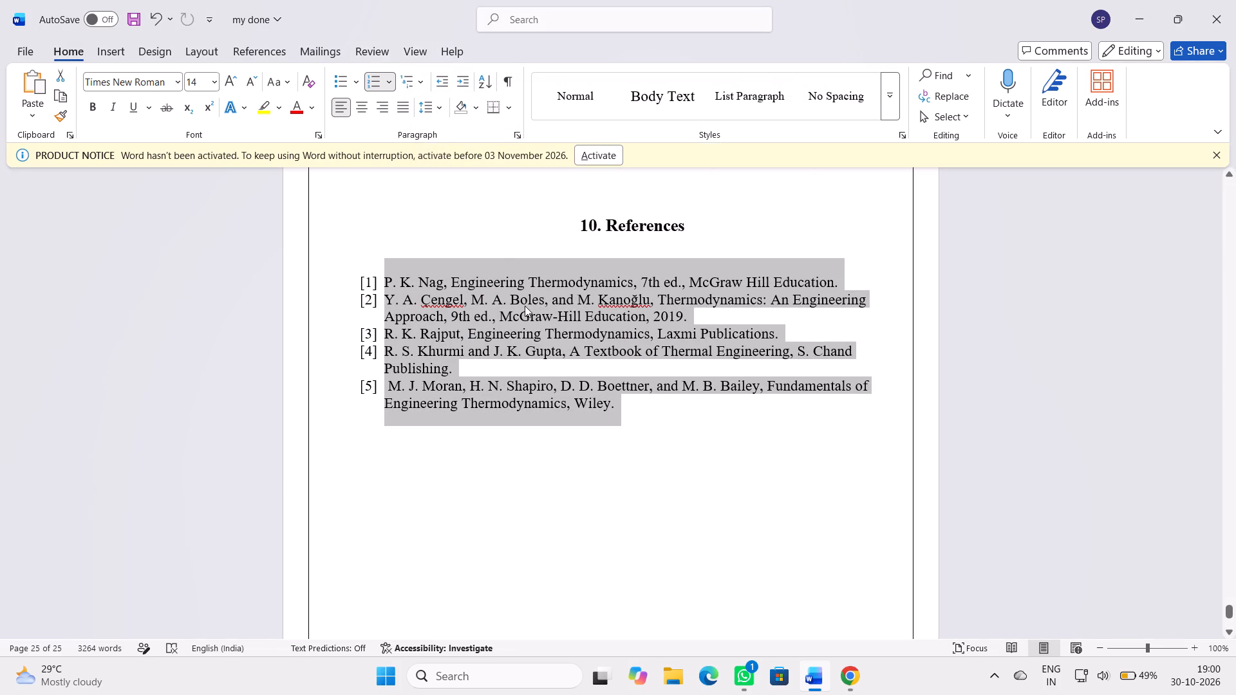
left_click(523, 138)
left_click(534, 270)
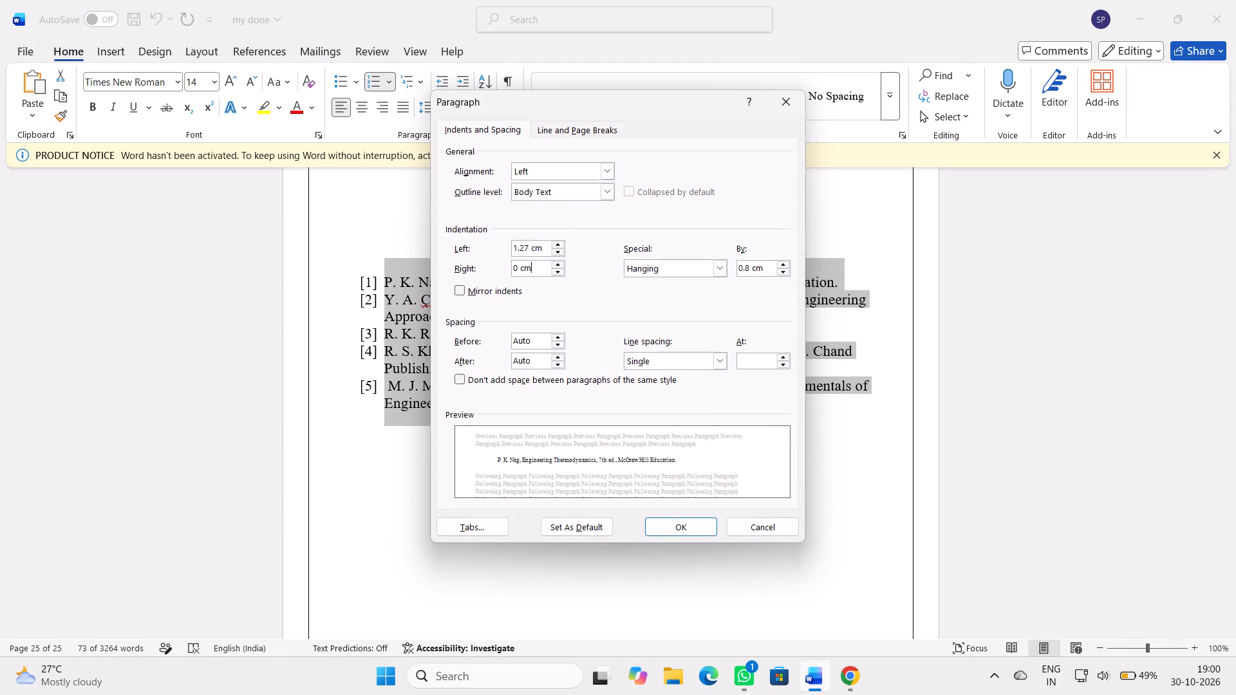
key("BackSpace")
key("BackSpace")
key("BackSpace")
key("BackSpace")
key("BackSpace")
key("BackSpace")
key("BackSpace")
key("BackSpace")
key("BackSpace")
key("BackSpace")
type("1.")
type("63")
left_click(677, 528)
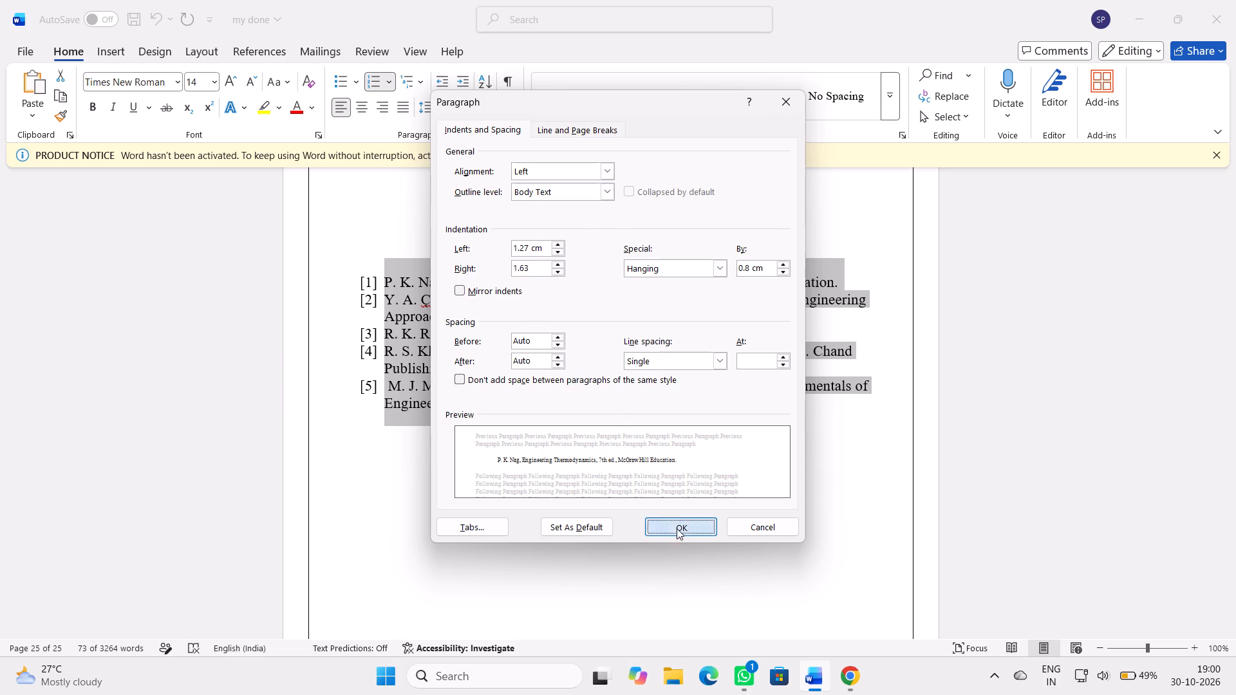
left_click(1036, 449)
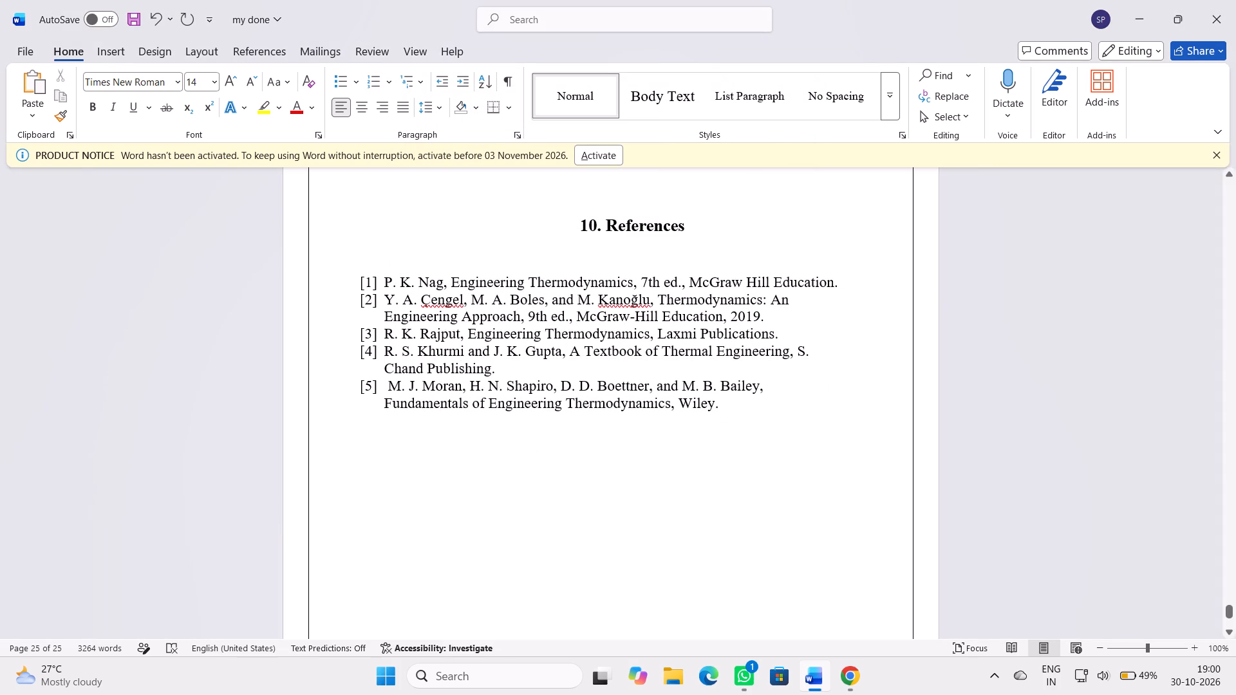
Justify the text of the five reference entries under 10. References.
left_click_drag(380, 286, 715, 409)
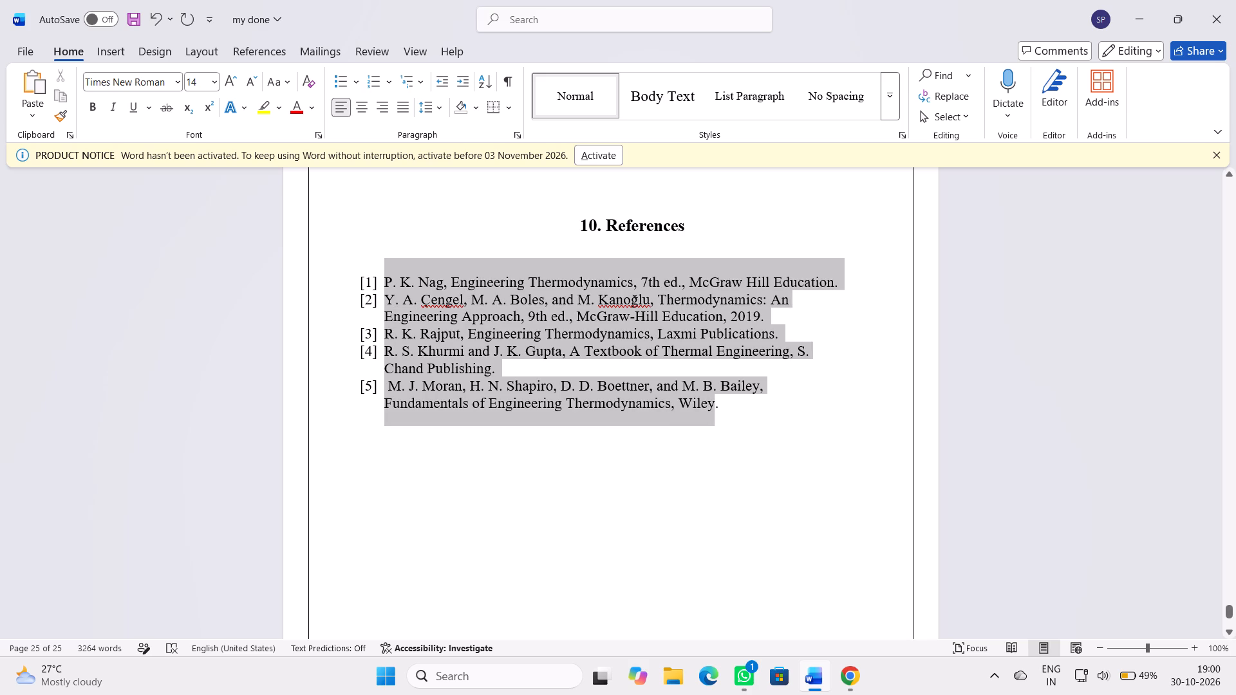
left_click_drag(715, 409, 715, 409)
left_click(400, 104)
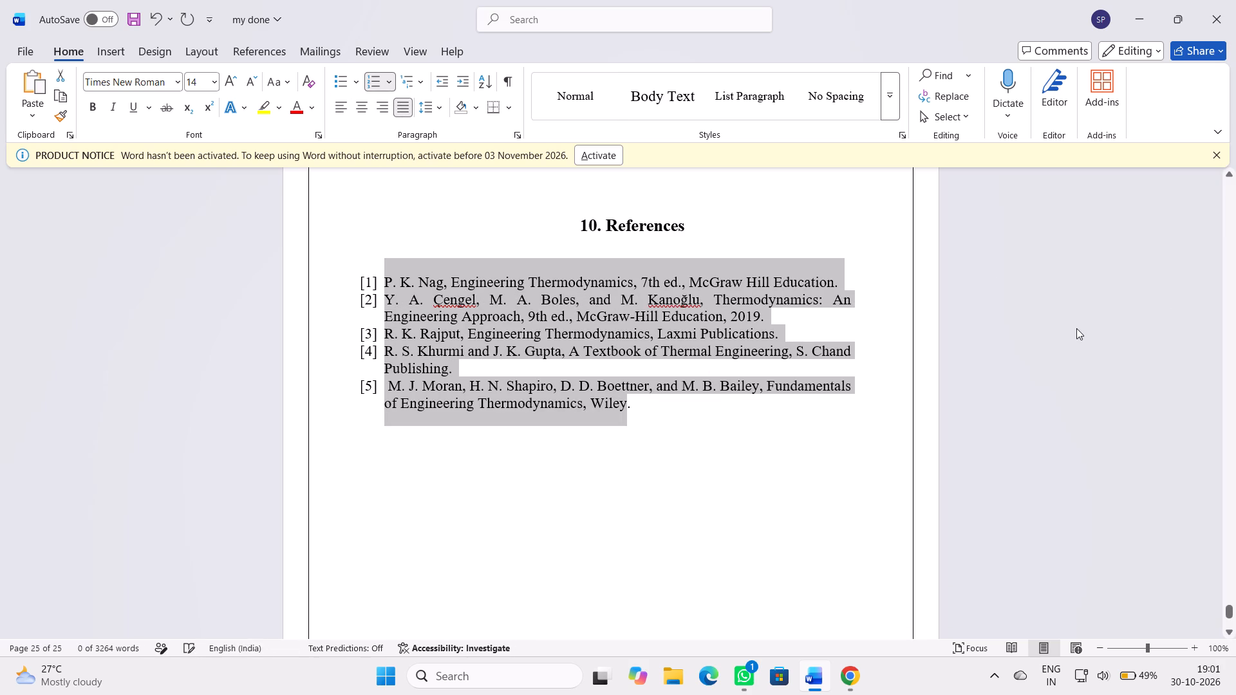
Check the paragraph indentation and spacing settings of the body text under 9. CONCLUSION.
left_click(1076, 328)
scroll(1085, 382, "up", 6)
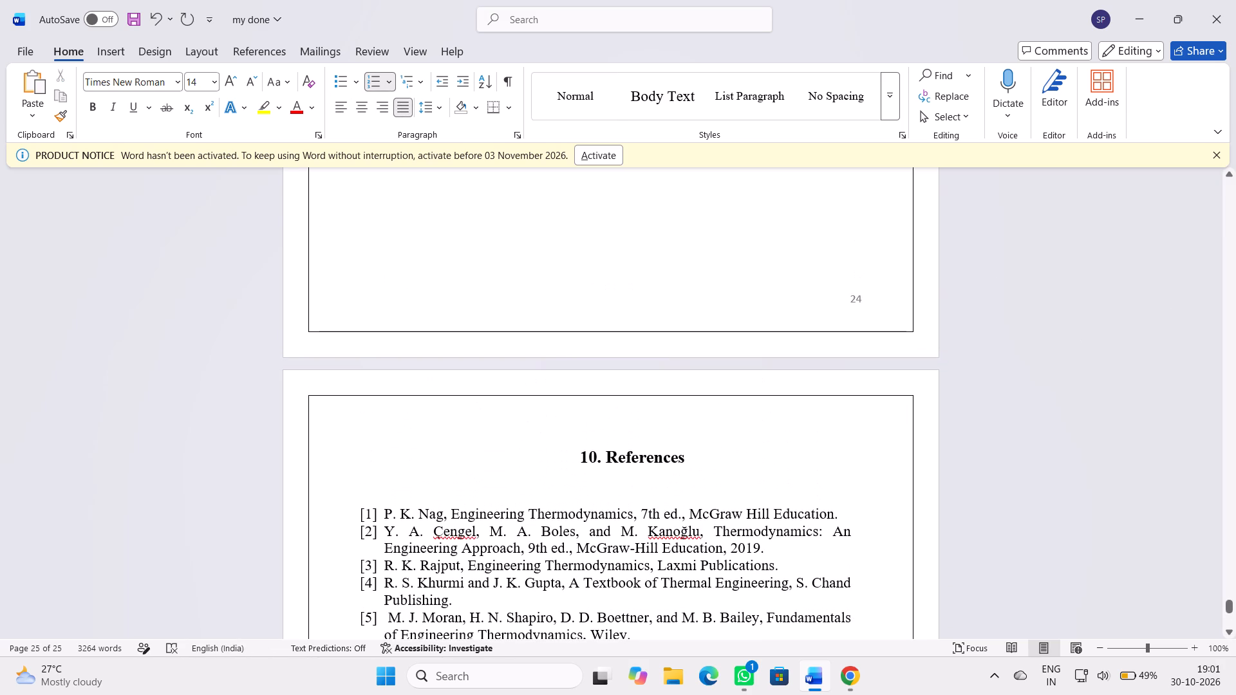
scroll(1089, 378, "up", 18)
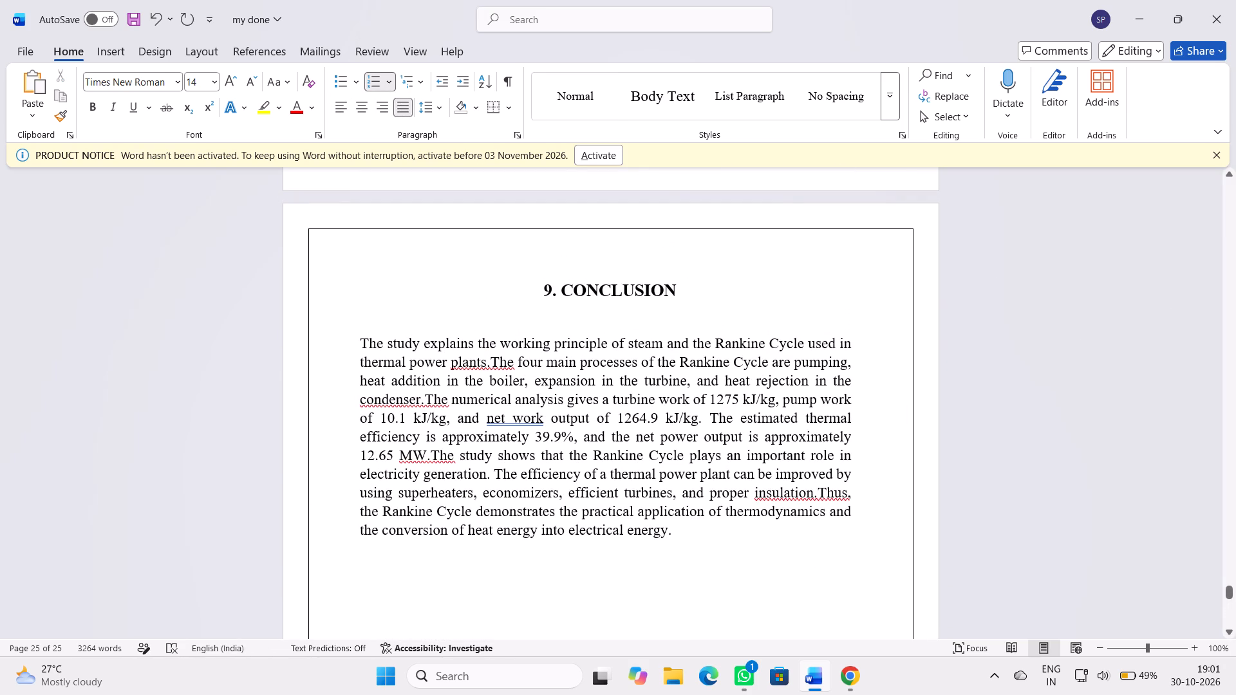
left_click(848, 406)
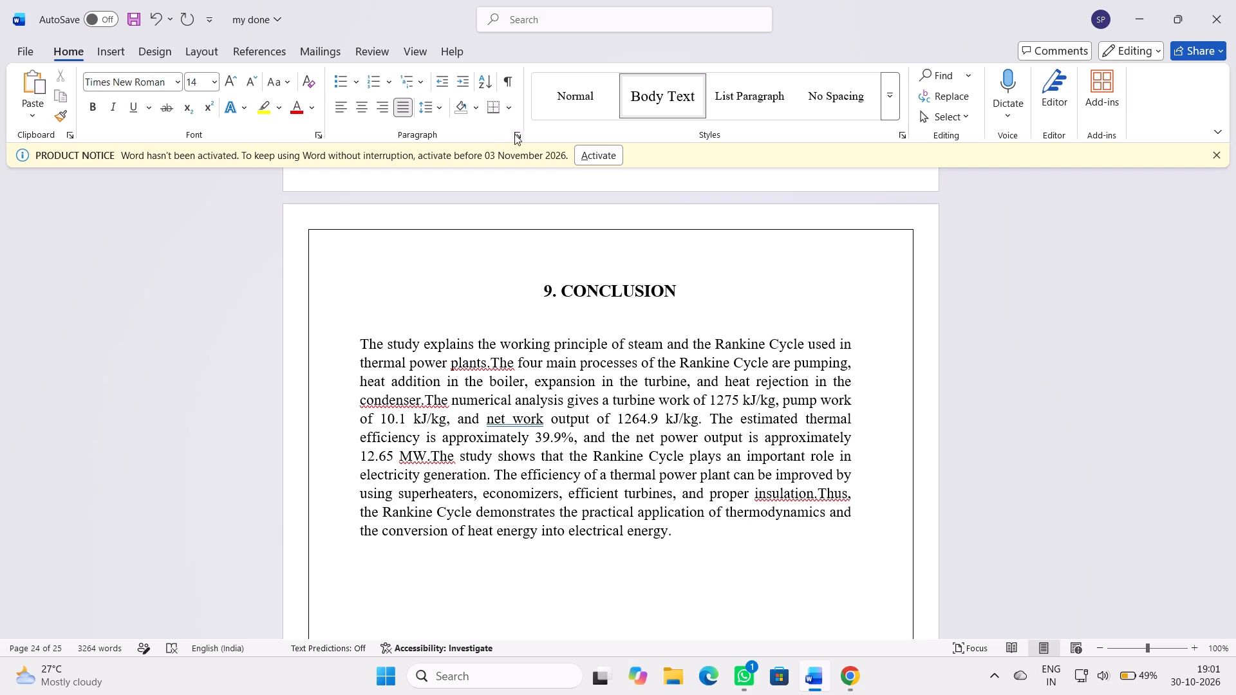
left_click(516, 134)
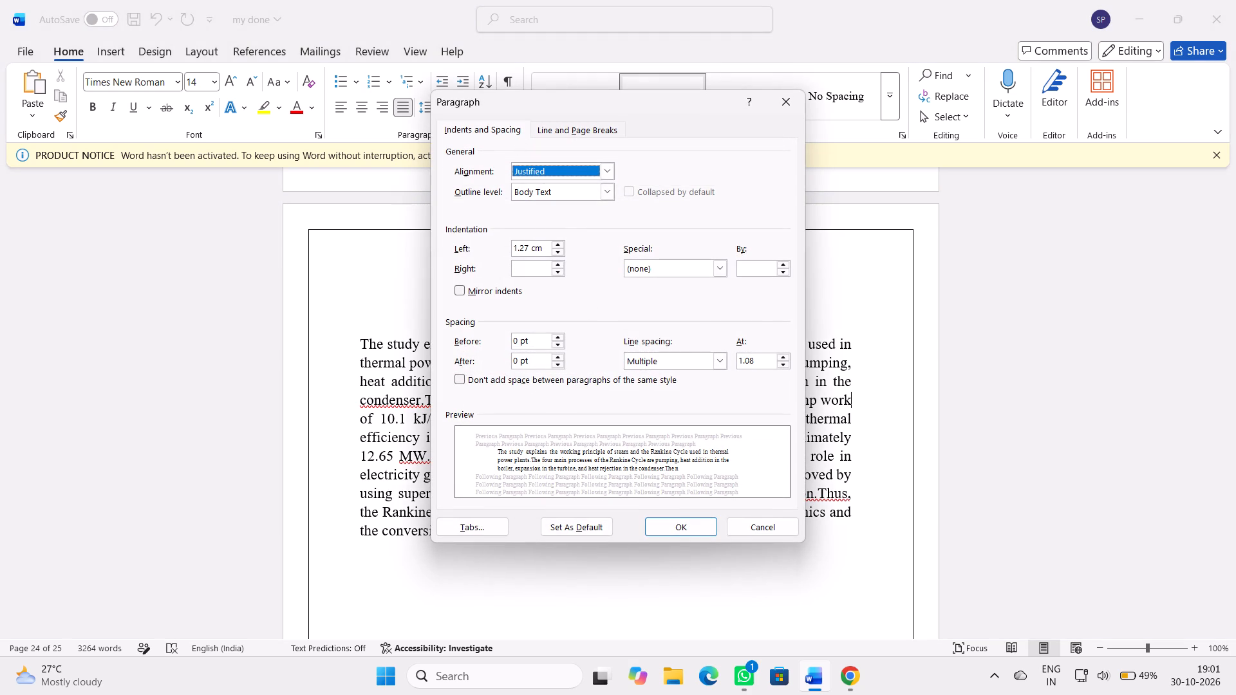
left_click(1115, 360)
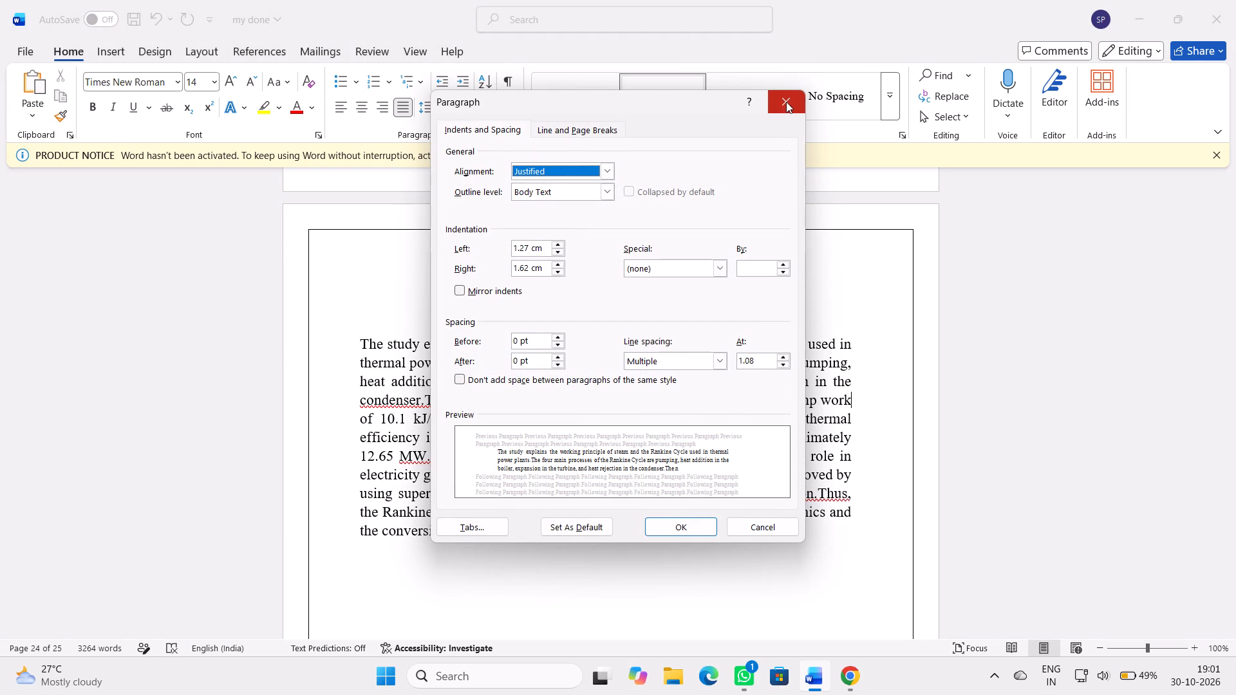
left_click(785, 102)
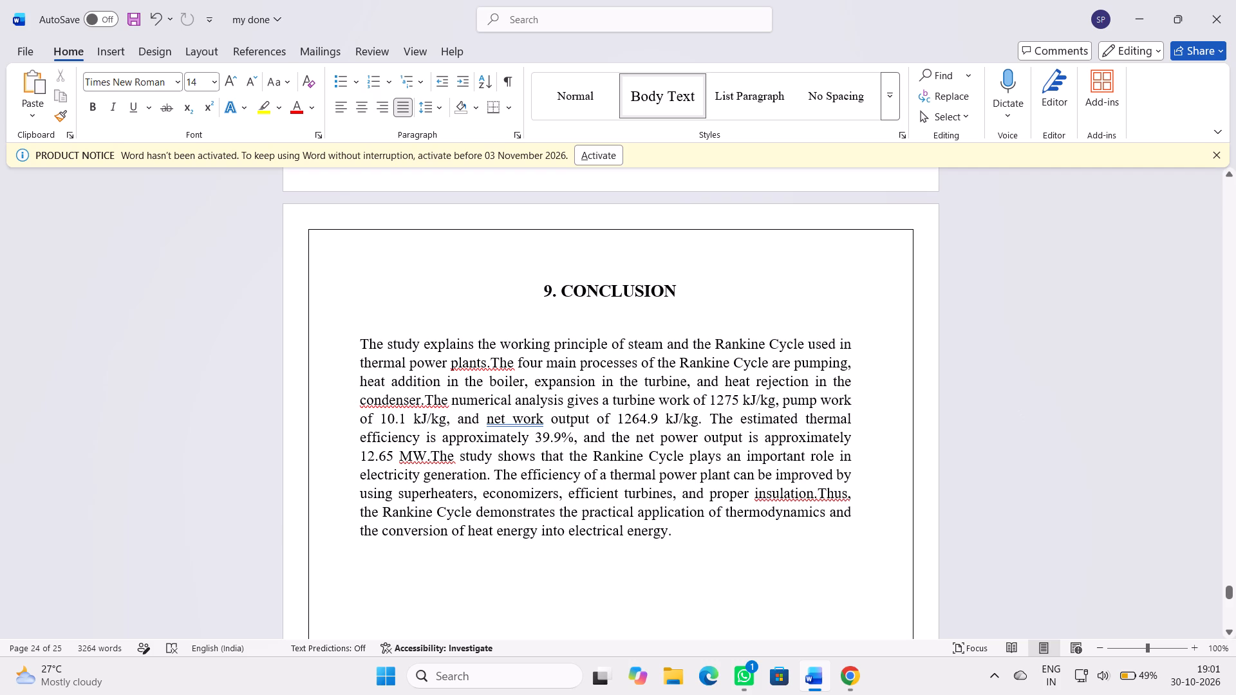
Compare the layout of the 10. References page with the 9. CONCLUSION page.
scroll(1150, 529, "down", 8)
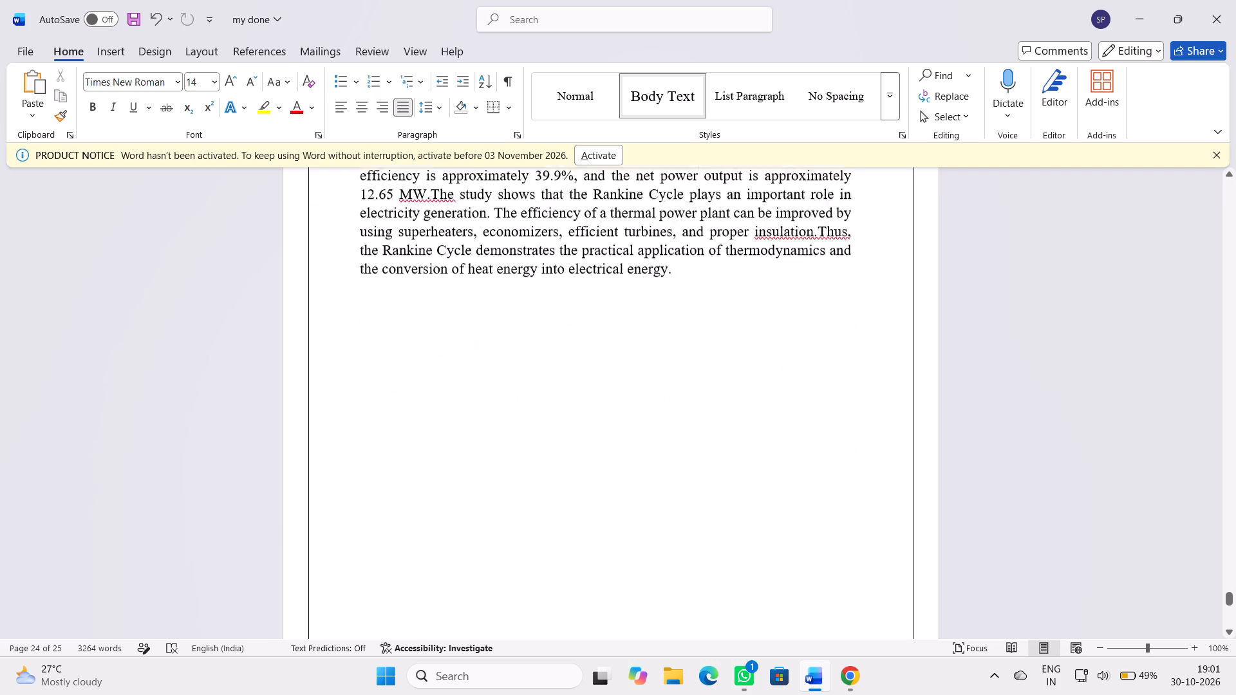
scroll(1147, 537, "down", 20)
scroll(1147, 537, "down", 13)
scroll(1148, 553, "up", 6)
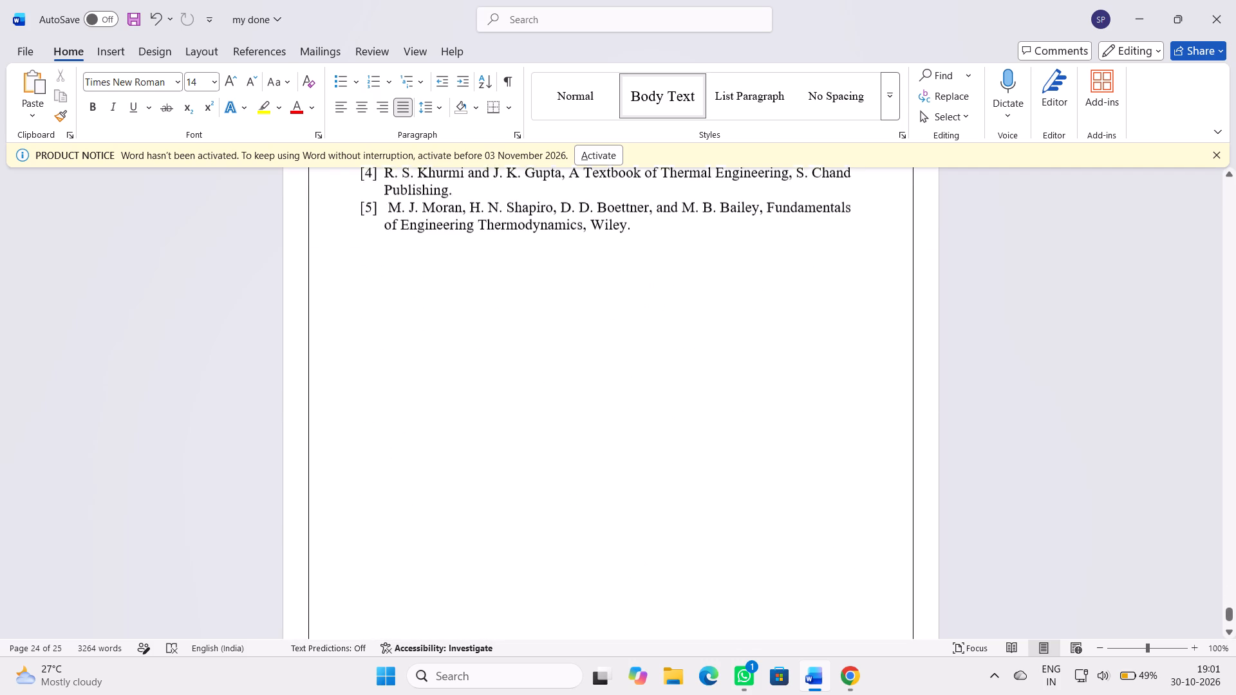
scroll(1147, 564, "up", 7)
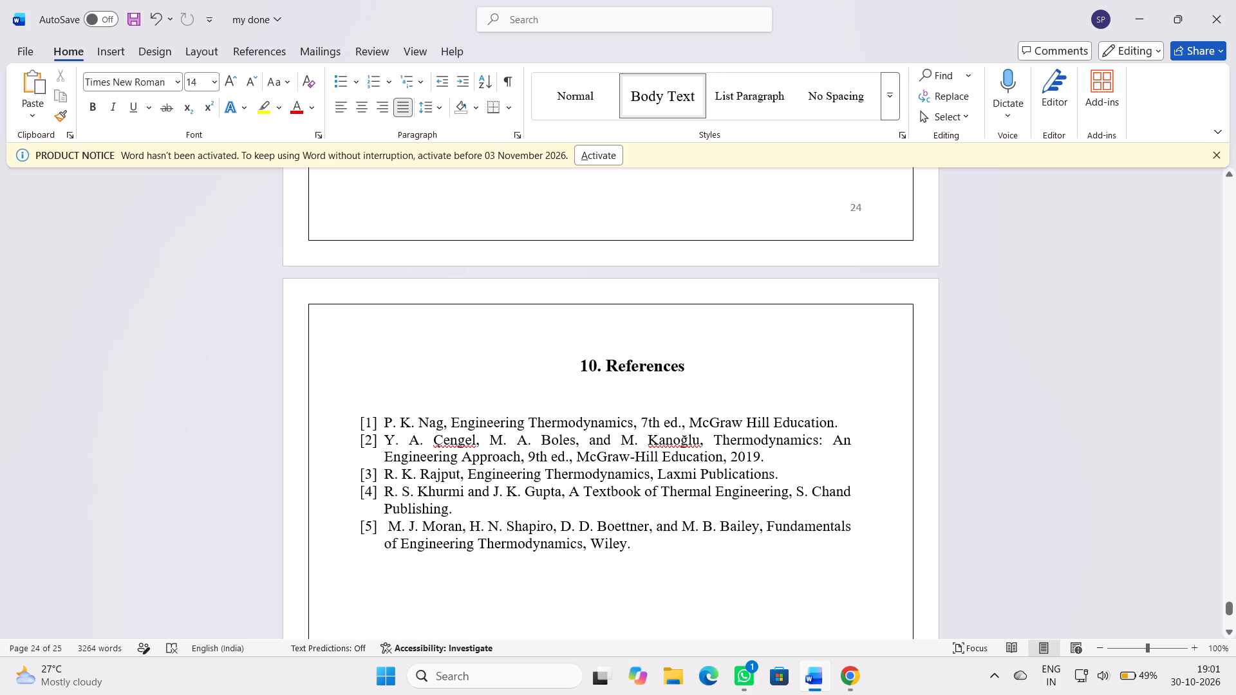
scroll(1145, 564, "up", 1)
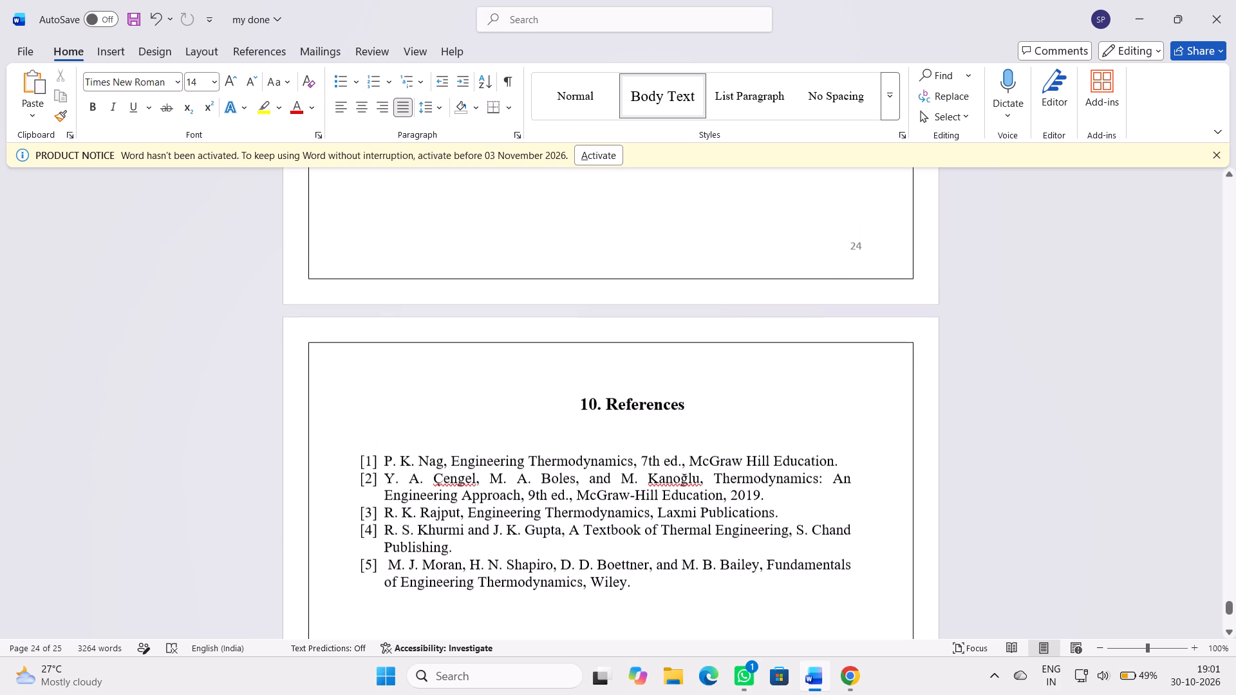
scroll(1145, 564, "up", 19)
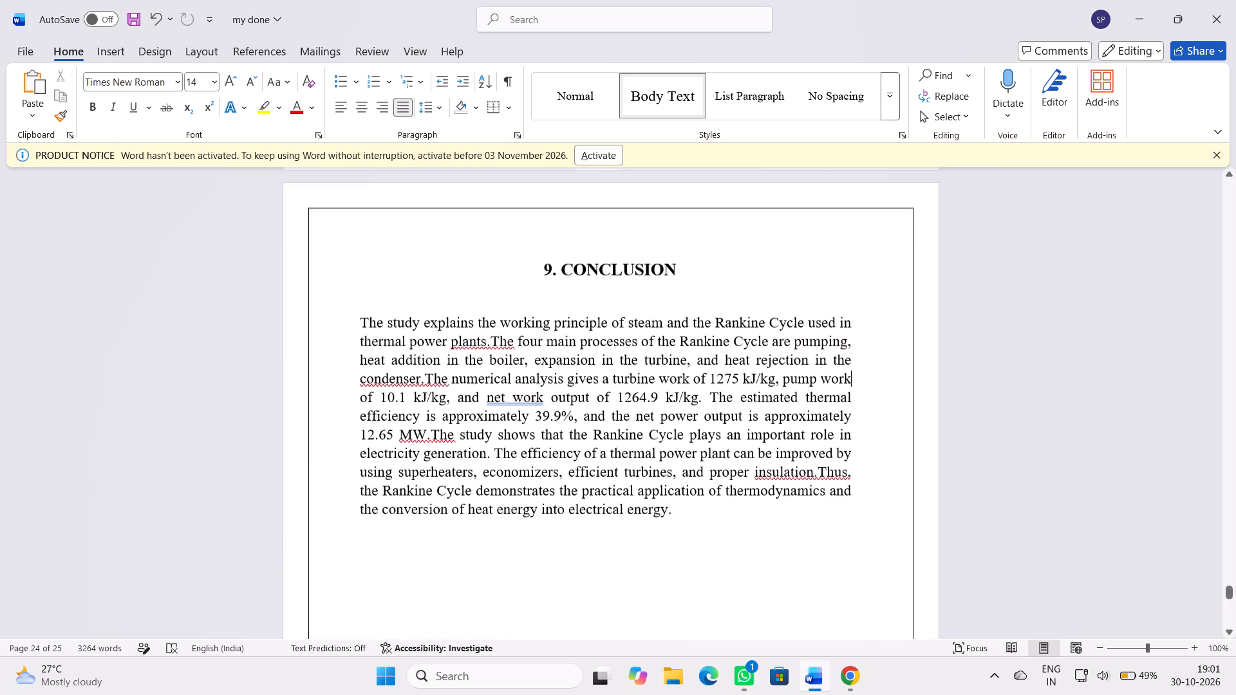
scroll(1145, 566, "up", 2)
scroll(1145, 568, "down", 20)
scroll(1145, 568, "down", 2)
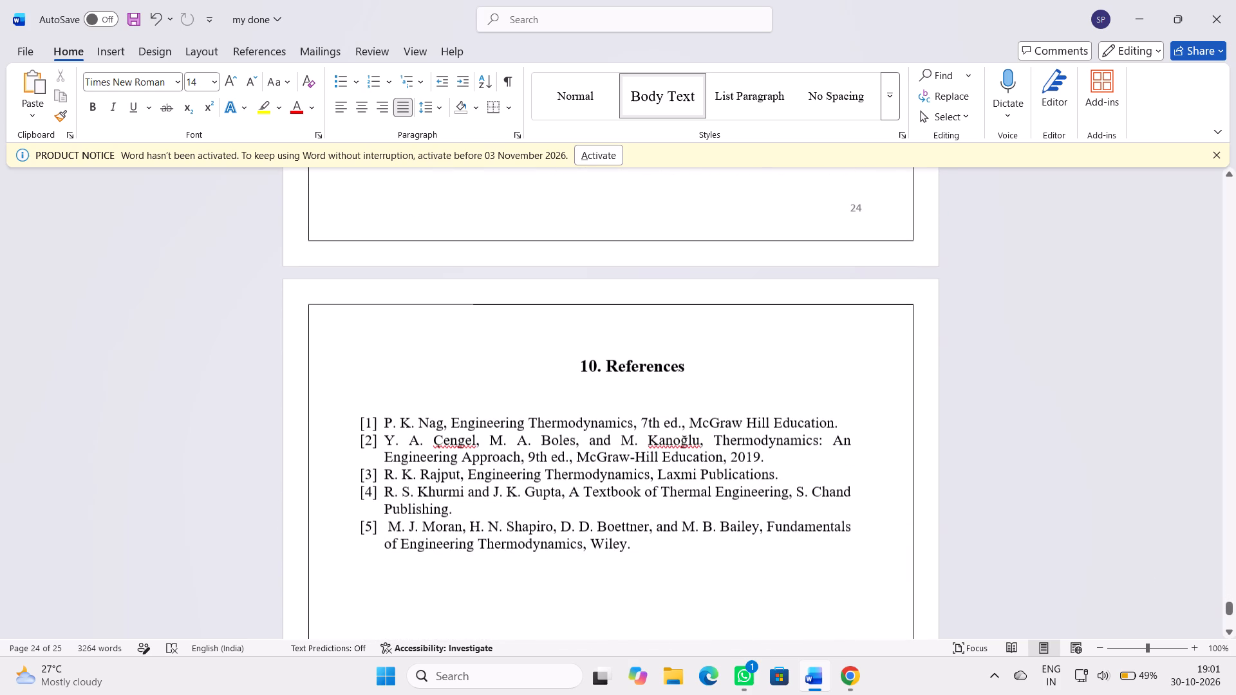
left_click(579, 367)
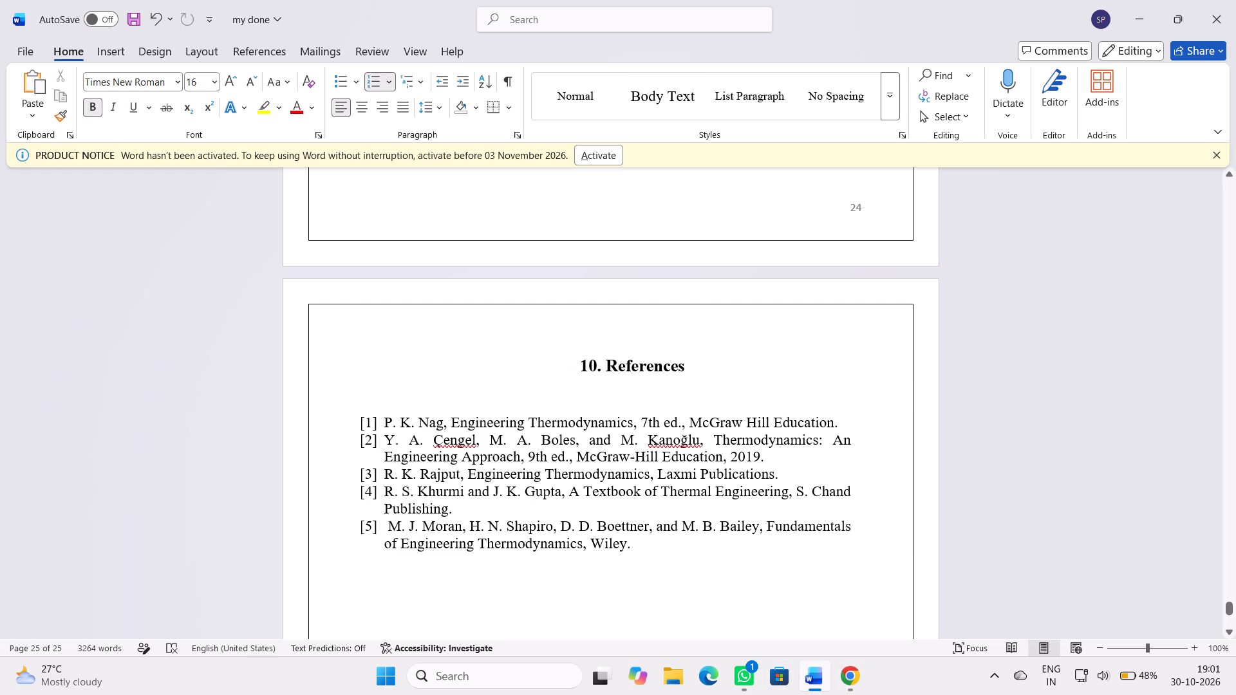
left_click(1091, 447)
Review the report backwards from the references through sections 9, 8 and 7 to section 6, checking content and formatting.
scroll(1091, 447, "up", 20)
scroll(1091, 447, "up", 5)
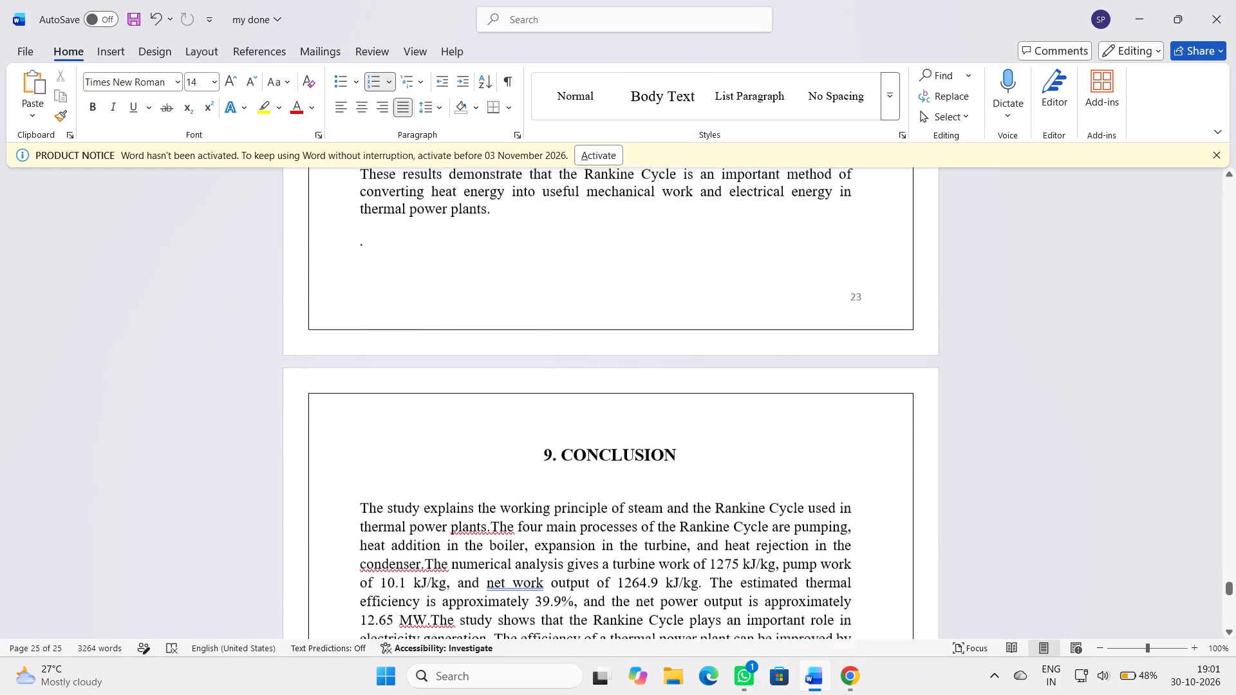
scroll(1094, 443, "up", 18)
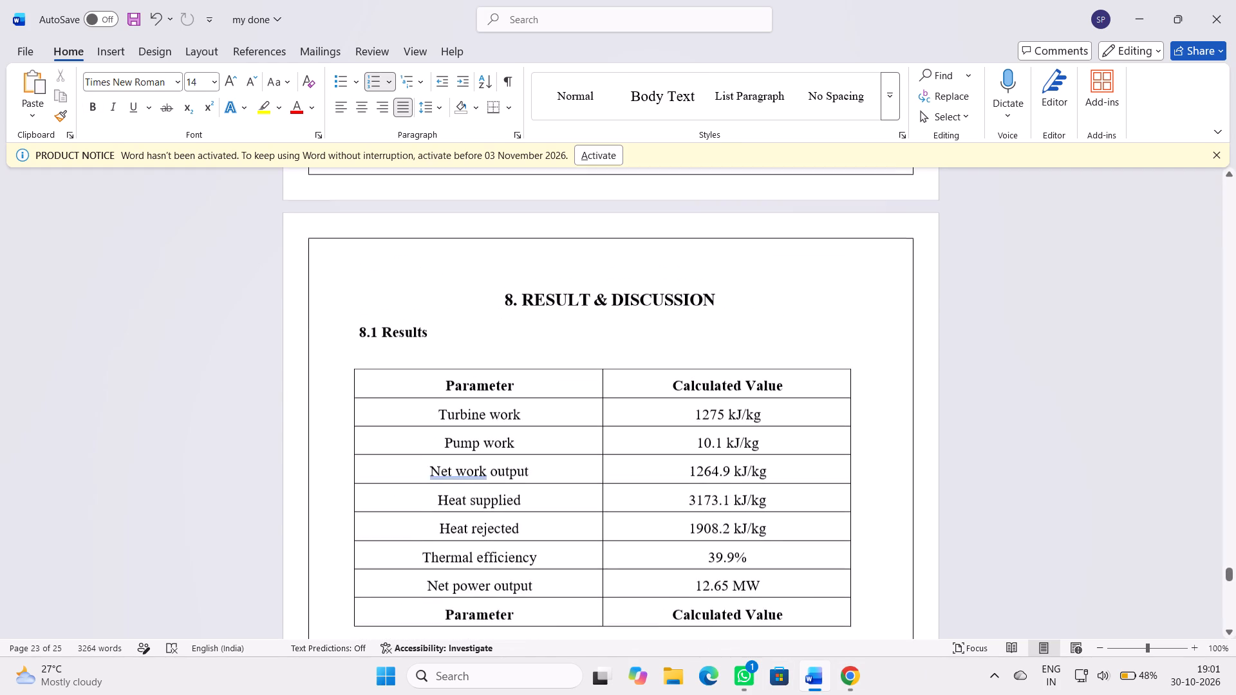
scroll(1114, 449, "up", 11)
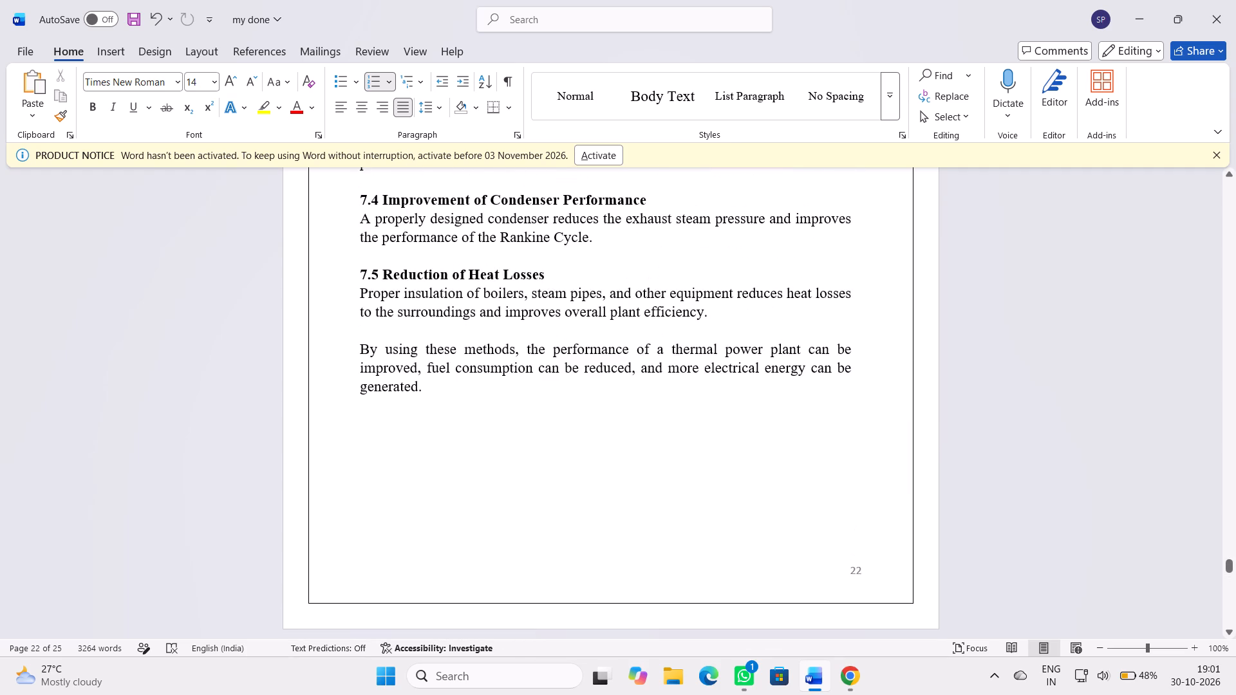
scroll(1121, 450, "up", 3)
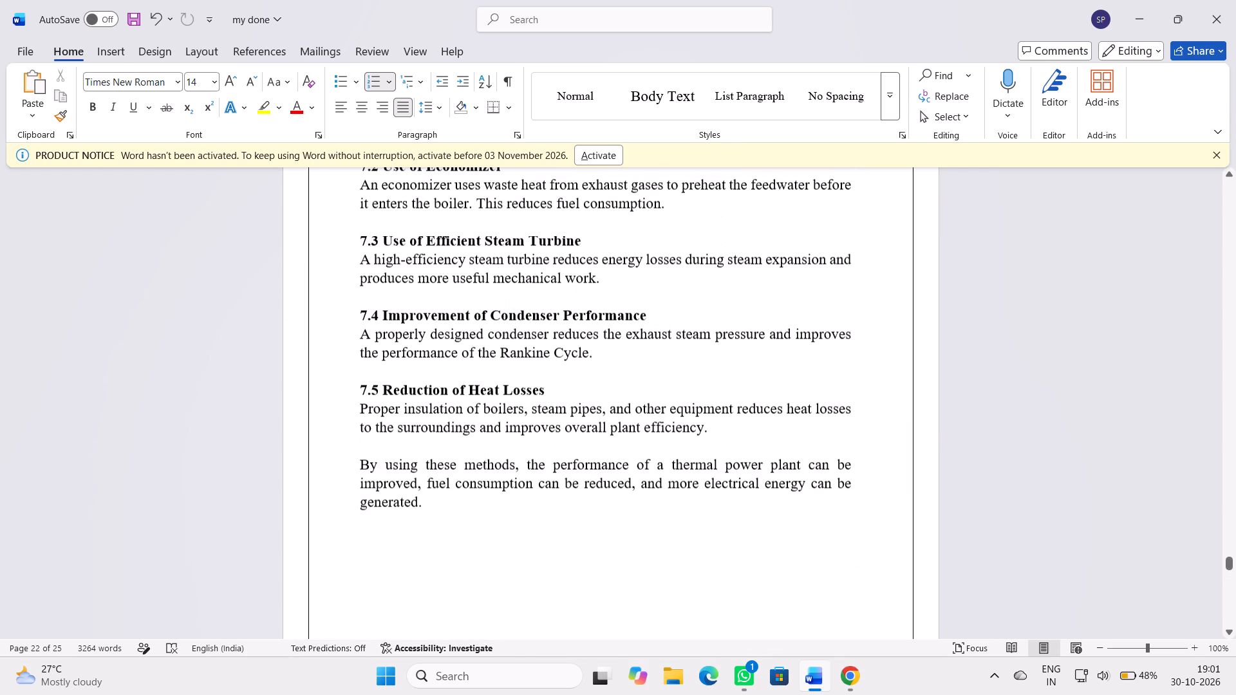
scroll(1121, 450, "up", 10)
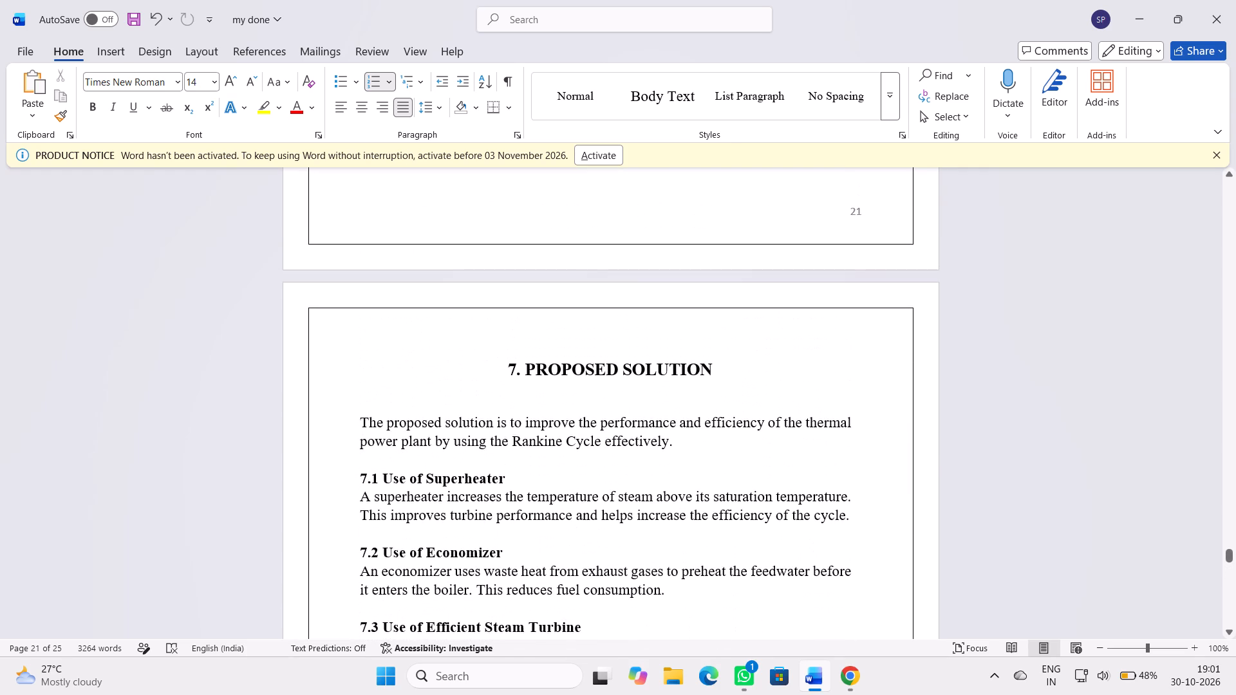
scroll(1133, 454, "down", 20)
scroll(1133, 454, "down", 20)
scroll(1133, 454, "down", 8)
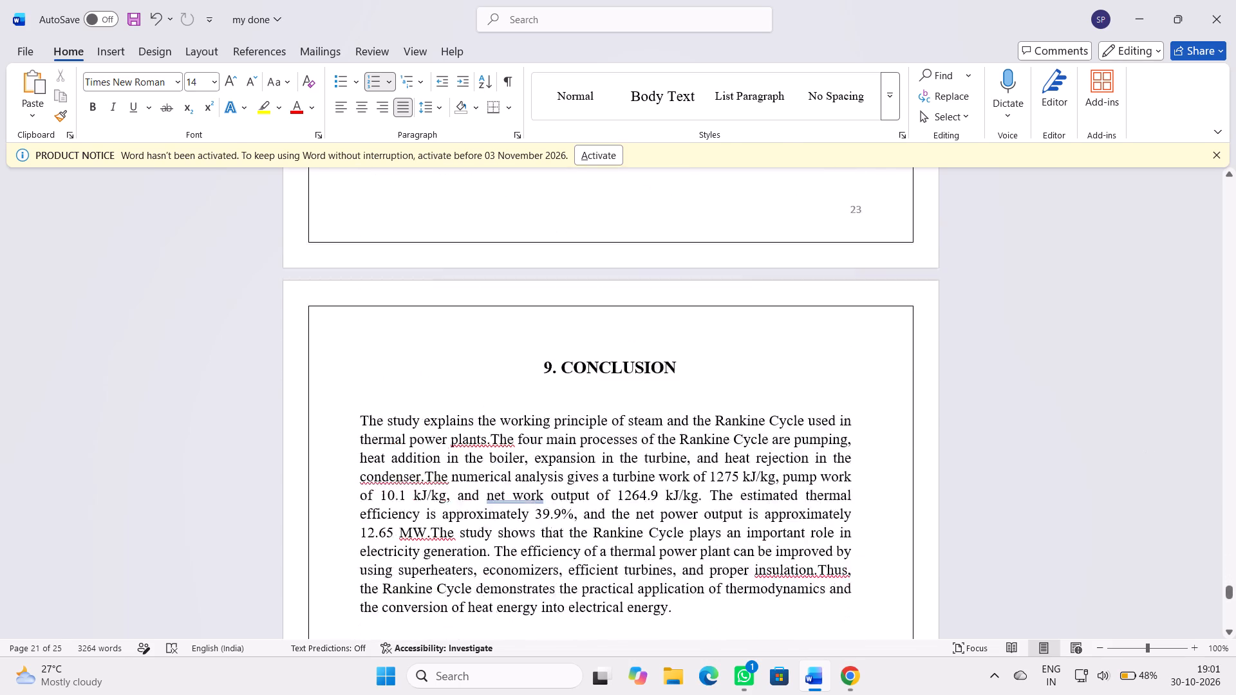
scroll(1147, 445, "down", 20)
scroll(1147, 445, "down", 2)
scroll(1148, 445, "up", 1)
scroll(1148, 445, "down", 13)
scroll(1148, 447, "up", 9)
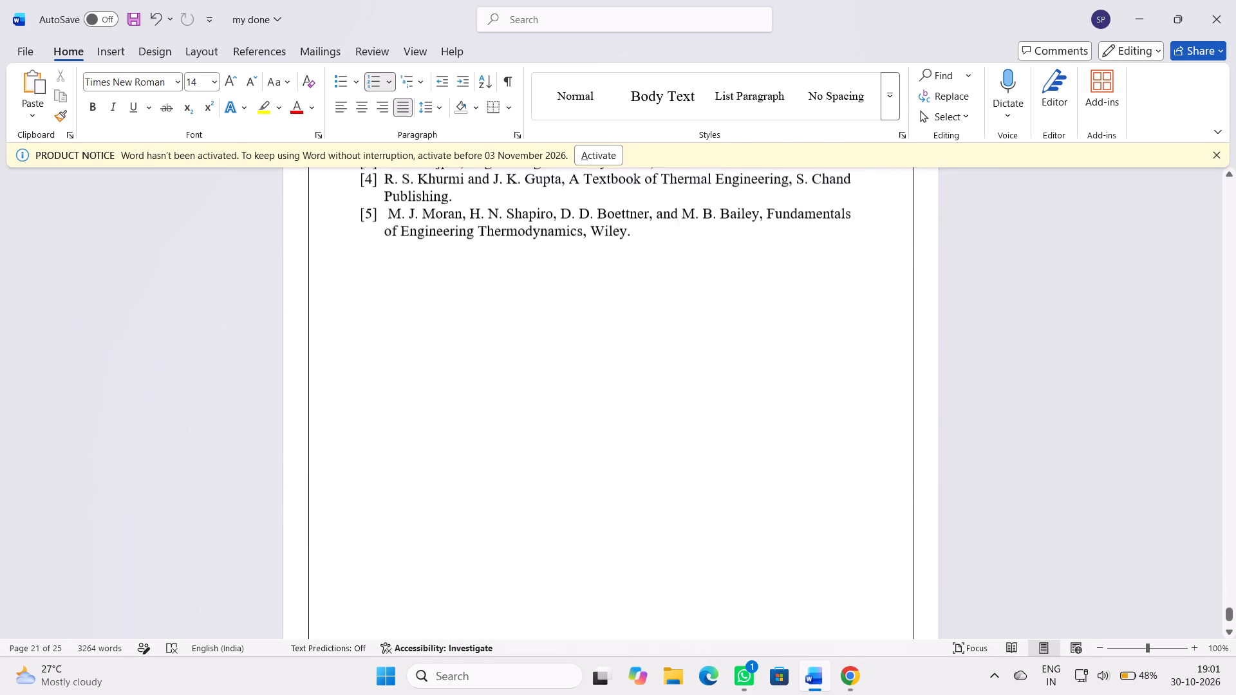
scroll(1150, 445, "up", 12)
scroll(1151, 444, "up", 20)
scroll(1151, 444, "up", 10)
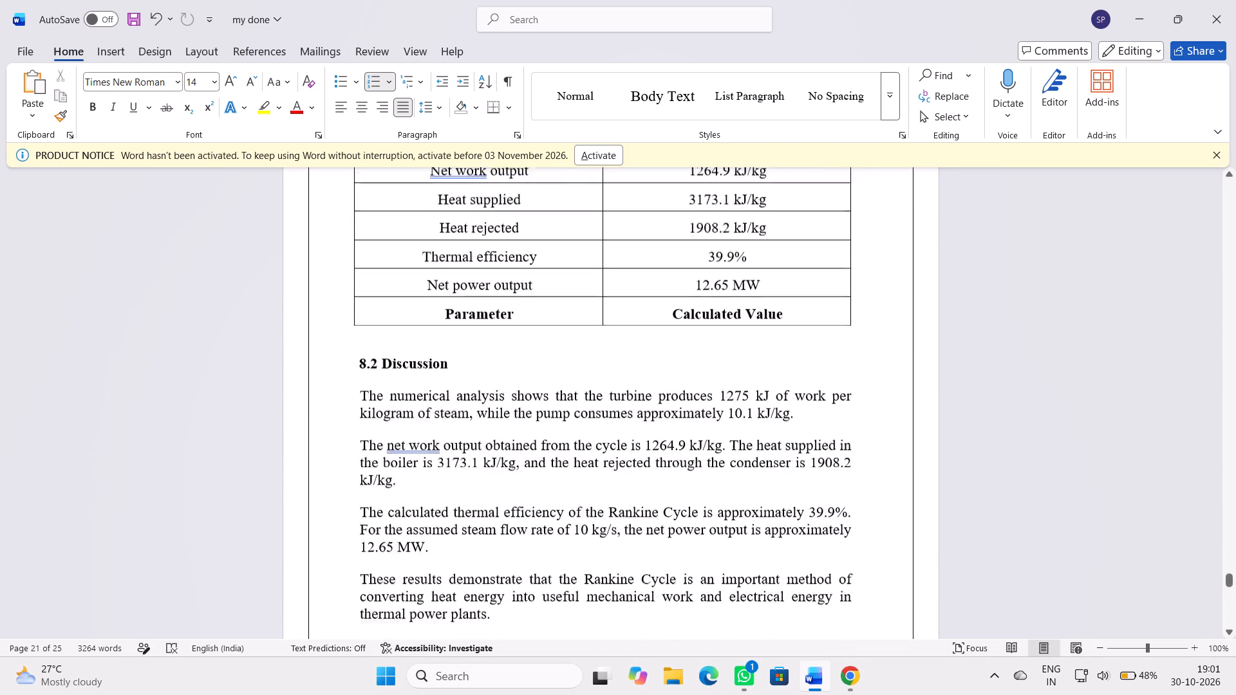
scroll(1158, 443, "up", 4)
scroll(1158, 443, "up", 20)
scroll(1158, 443, "up", 12)
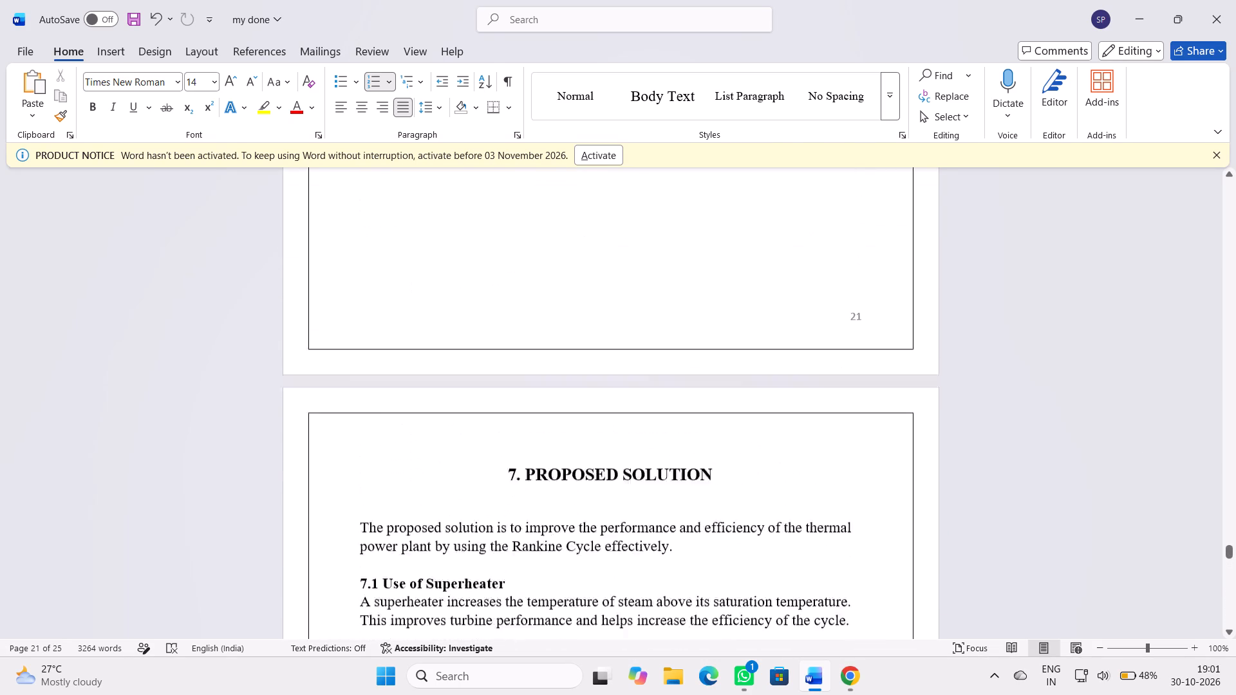
scroll(1159, 443, "up", 15)
scroll(1161, 443, "up", 7)
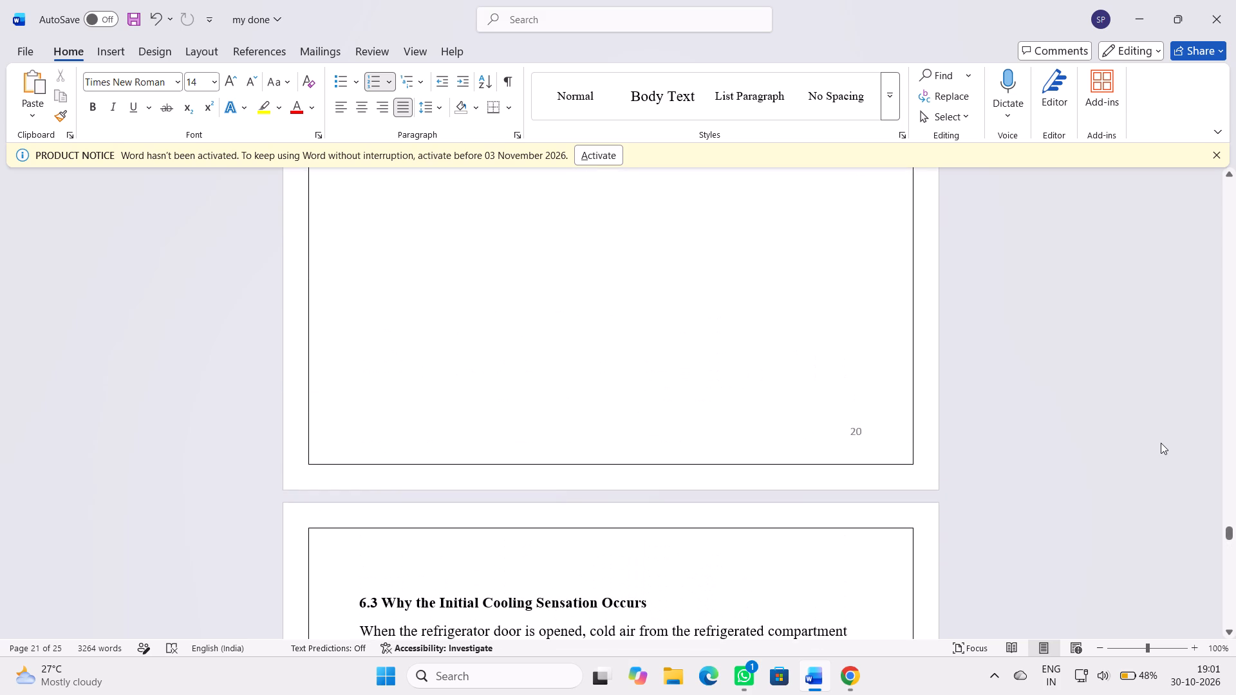
Insert two blank lines between the 6.2 energy quantities table and the comparison paragraph below it.
scroll(1161, 443, "up", 13)
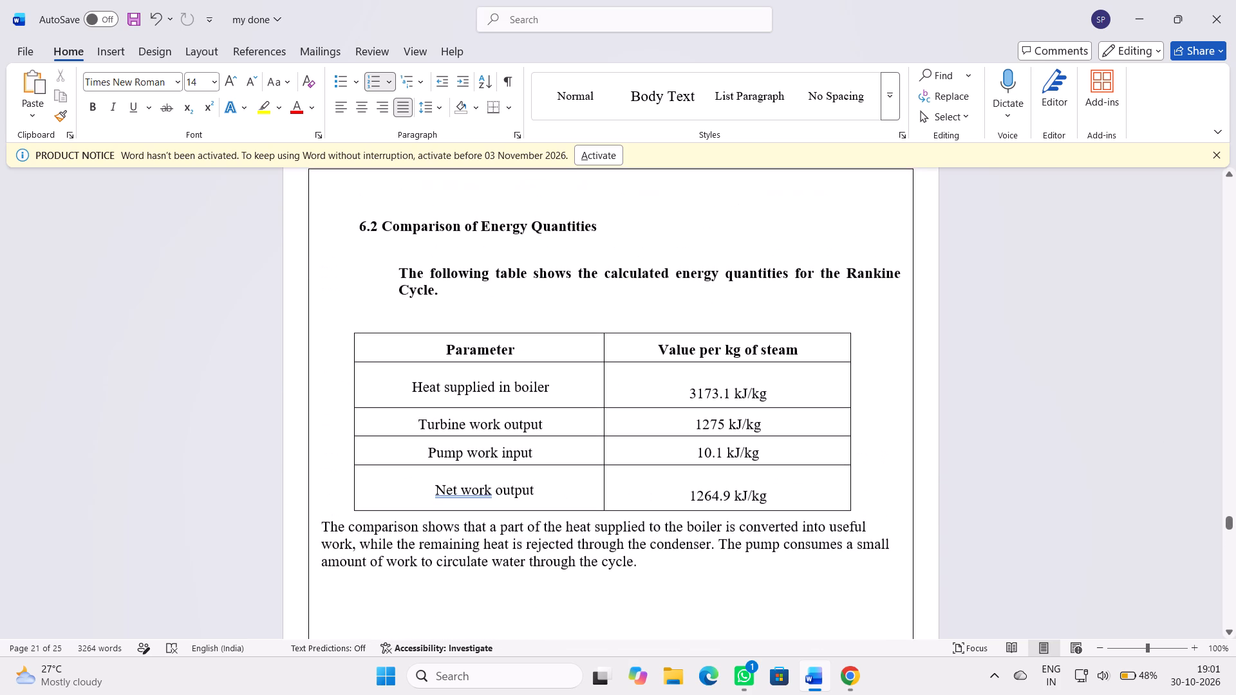
scroll(668, 359, "up", 5)
scroll(668, 355, "down", 2)
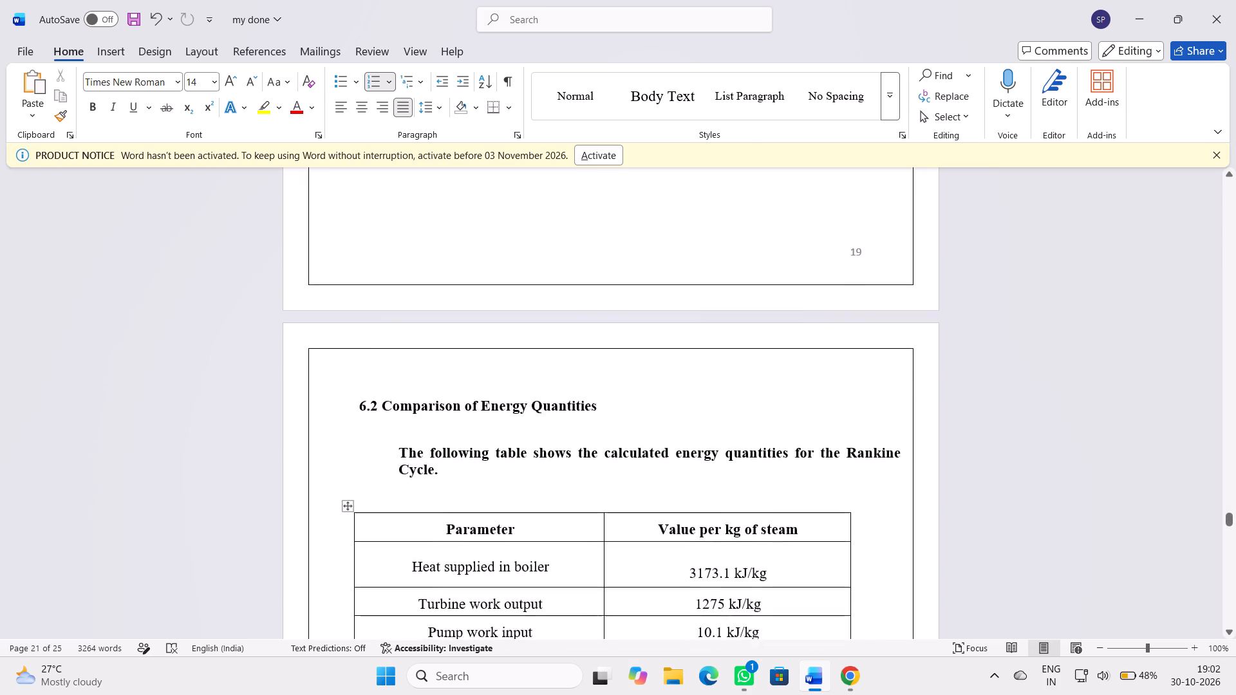
scroll(668, 355, "down", 6)
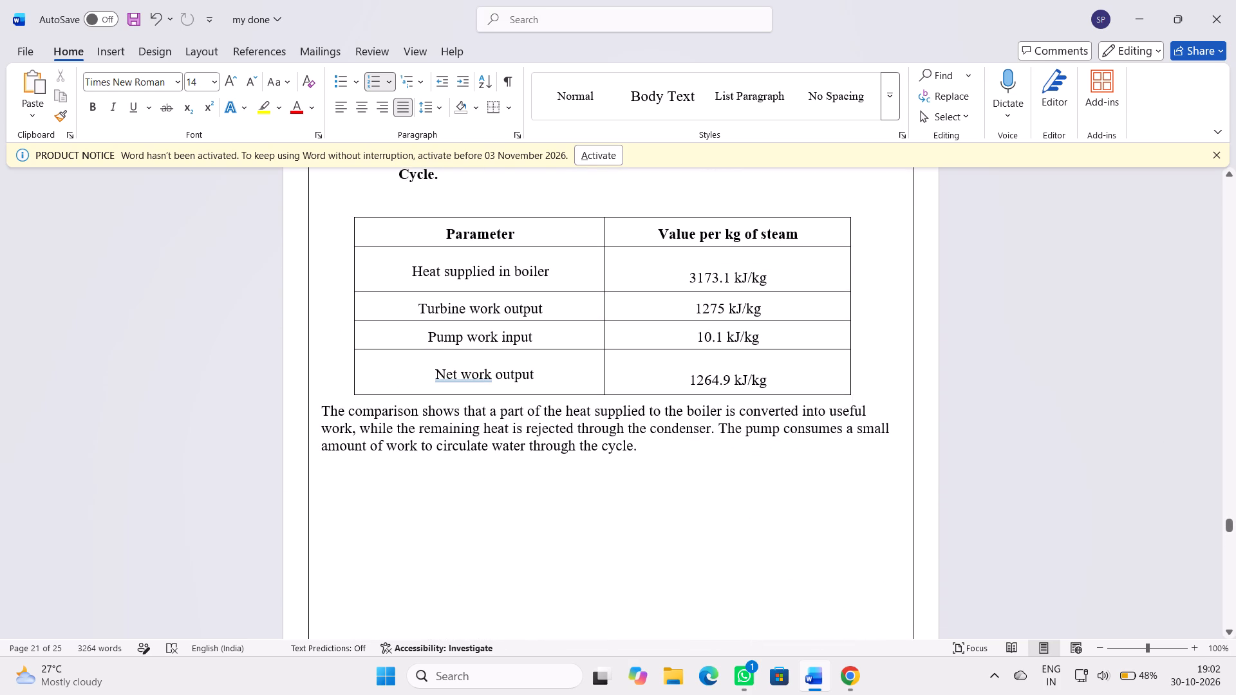
left_click(321, 405)
key("Return")
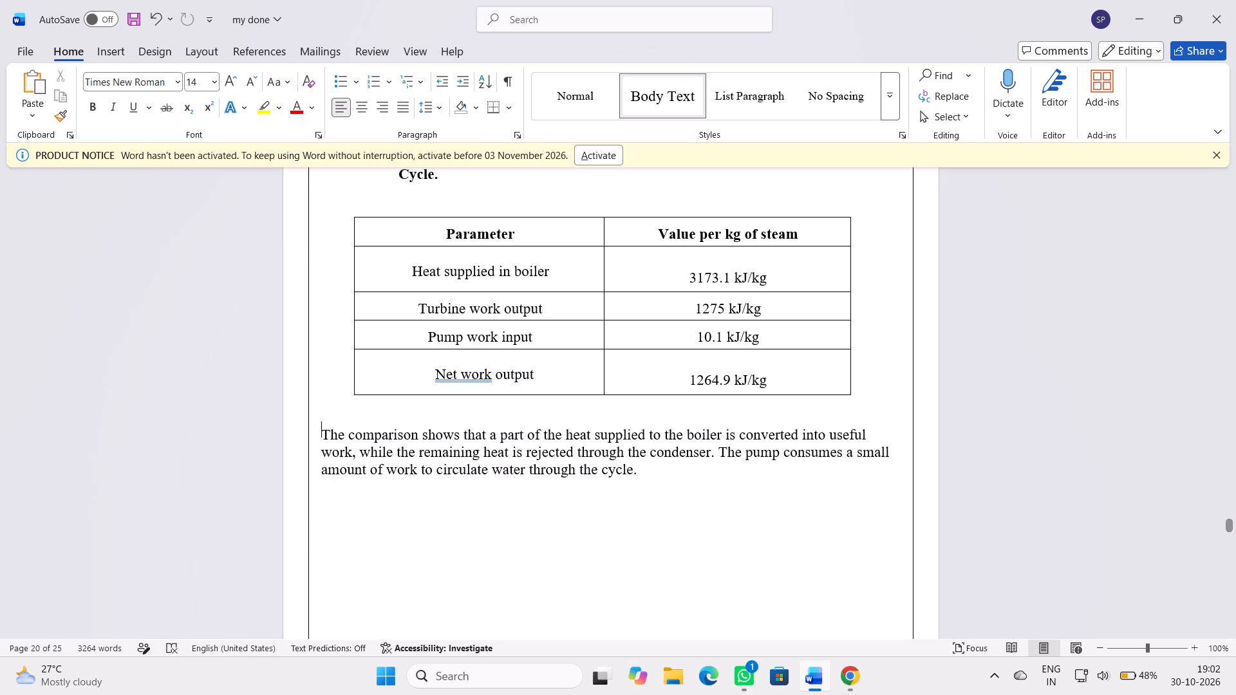
key("Return")
Justify the comparison paragraph below the 6.2 energy quantities table.
left_click_drag(321, 458, 588, 523)
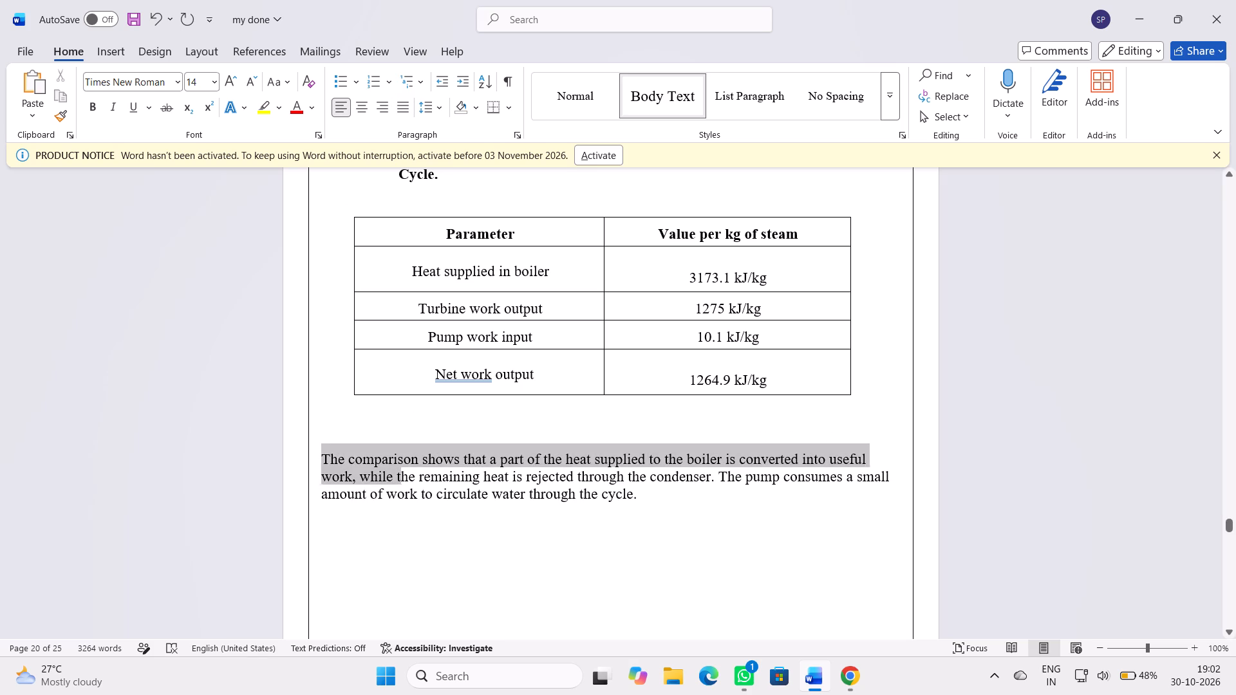
left_click_drag(588, 523, 637, 498)
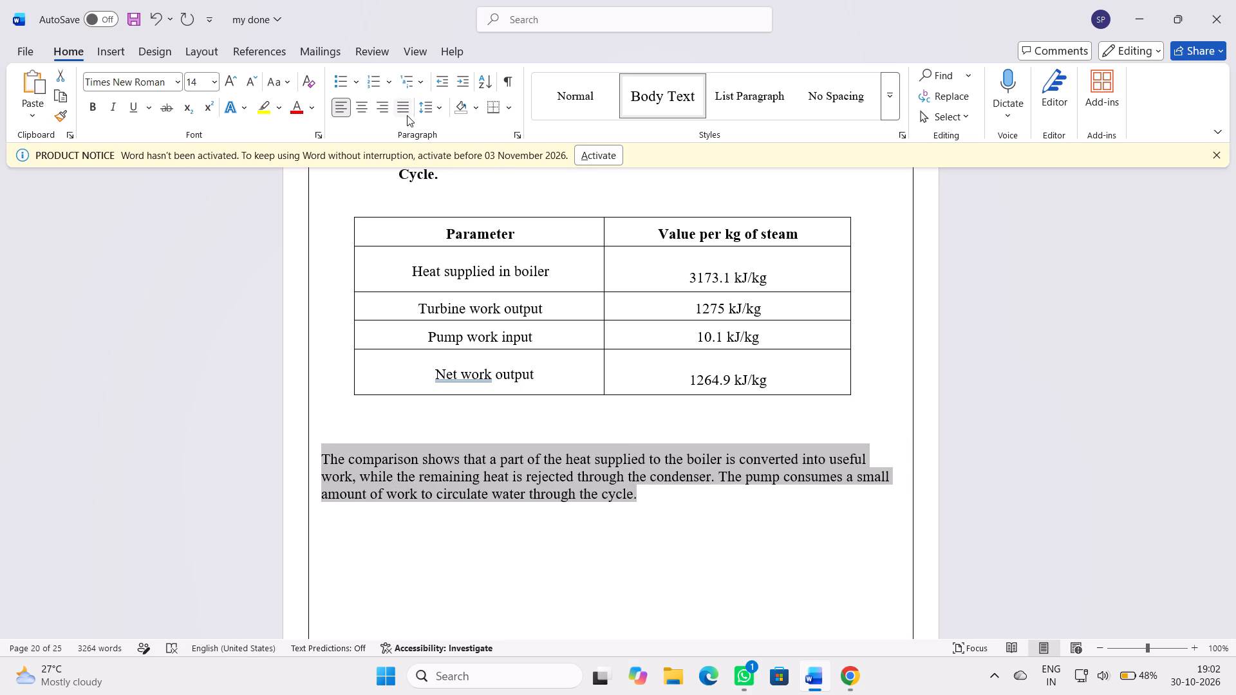
left_click(407, 114)
Increase the left indent of the comparison paragraph under the 6.2 table by one level.
left_click(516, 135)
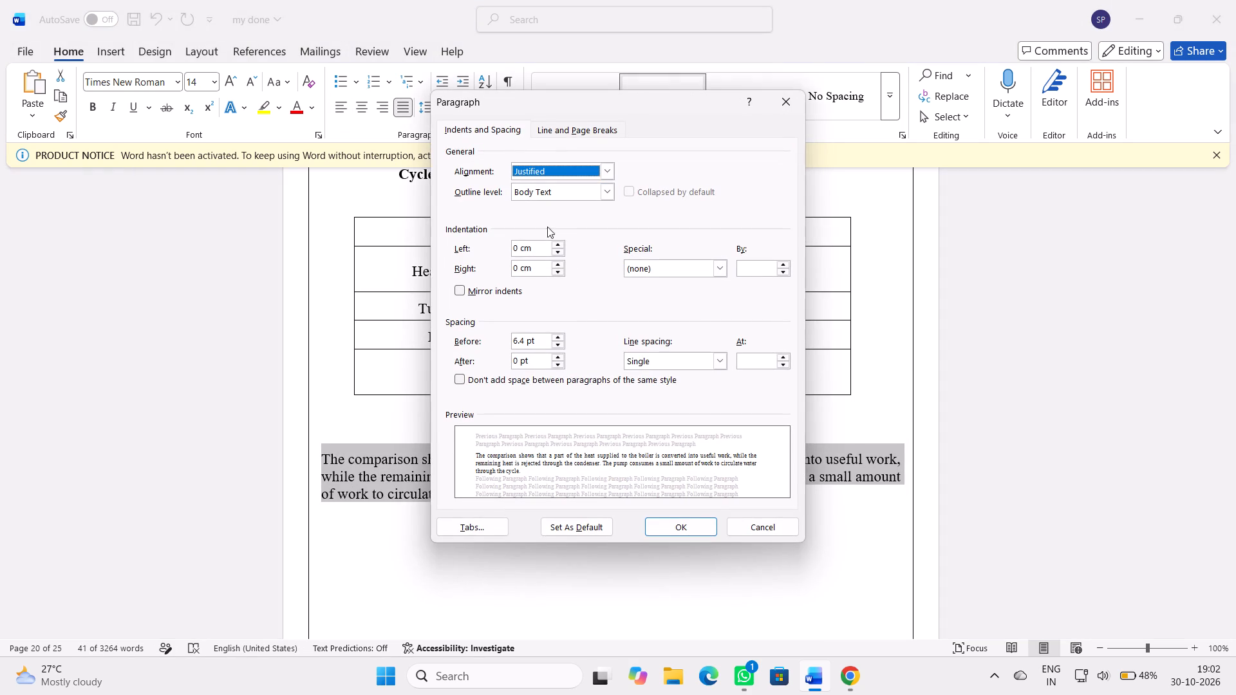
left_click(534, 253)
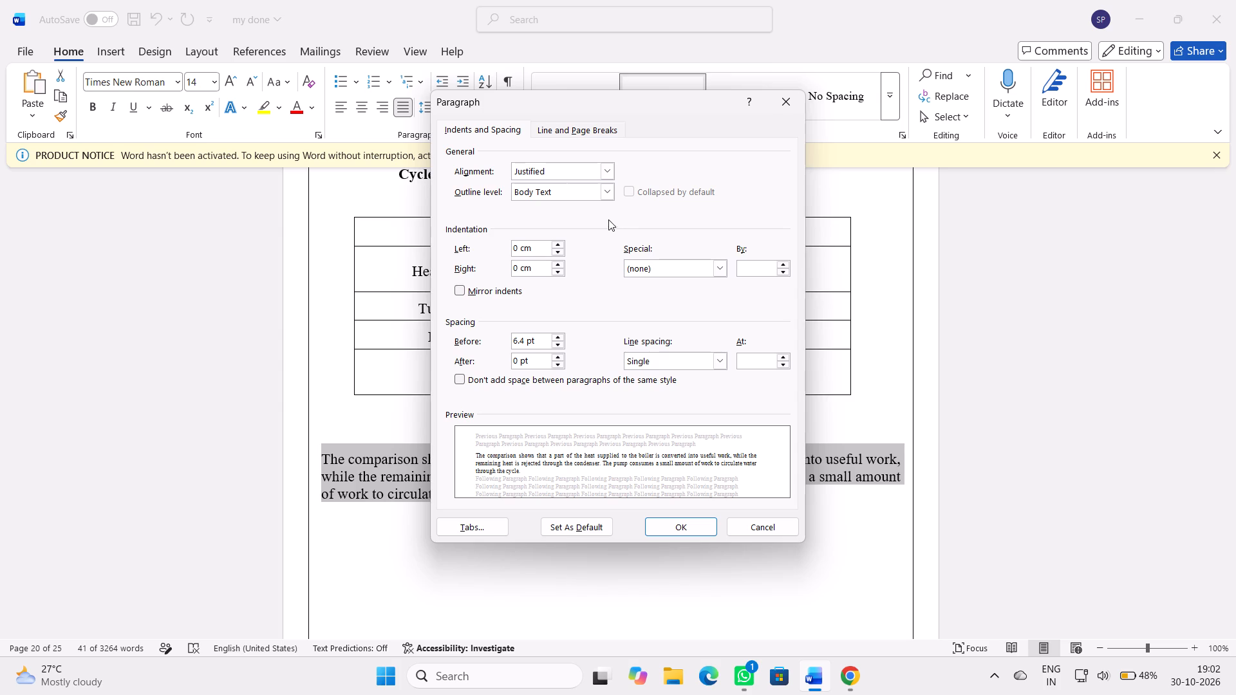
left_click(465, 81)
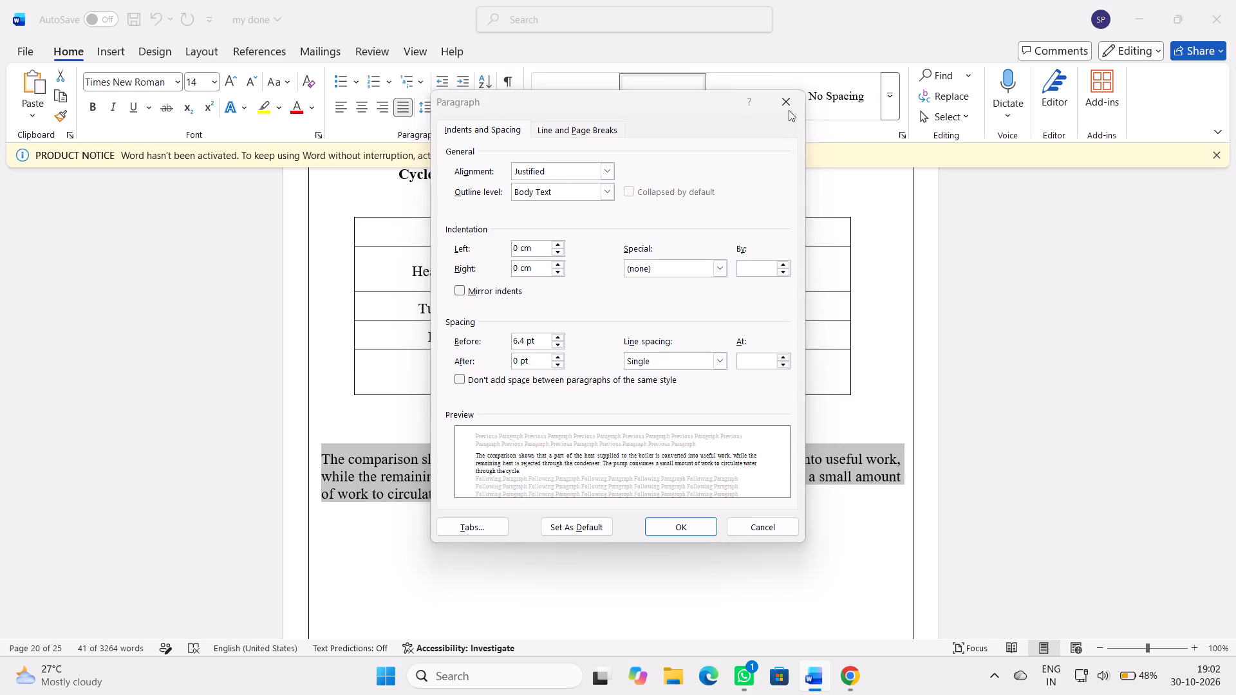
left_click(793, 109)
left_click(467, 82)
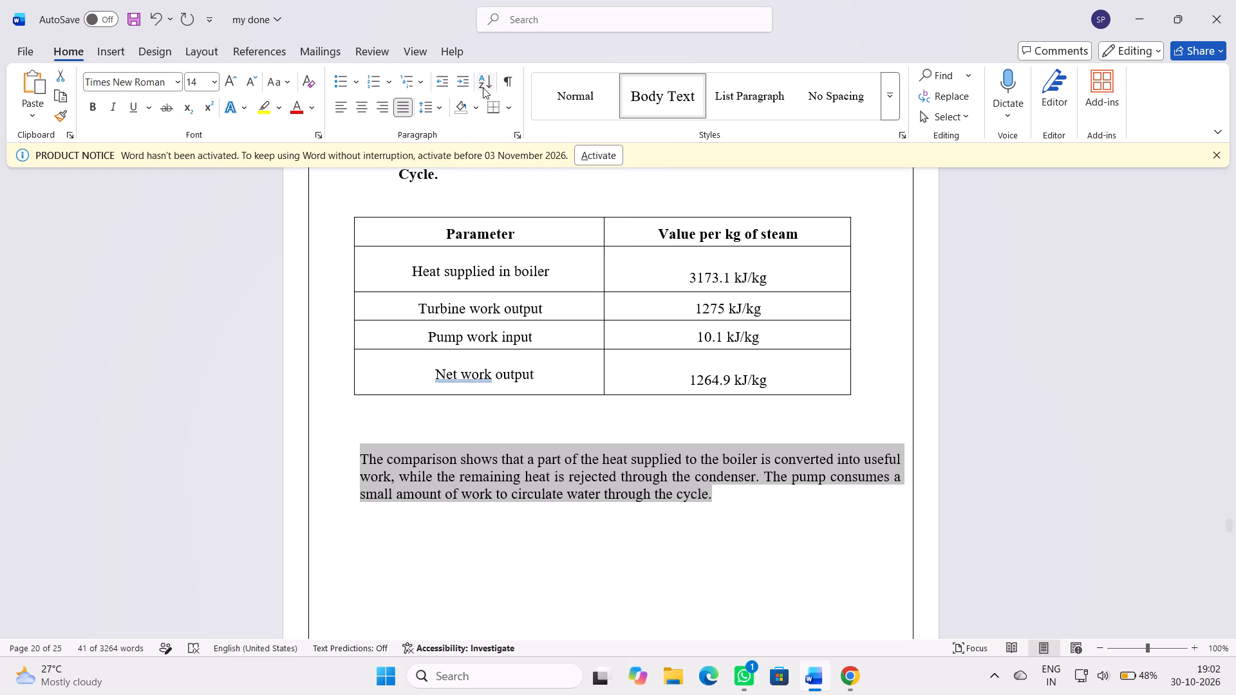
Set the right indent of the comparison paragraph below the 6.2 table to 1.63 cm.
left_click(520, 136)
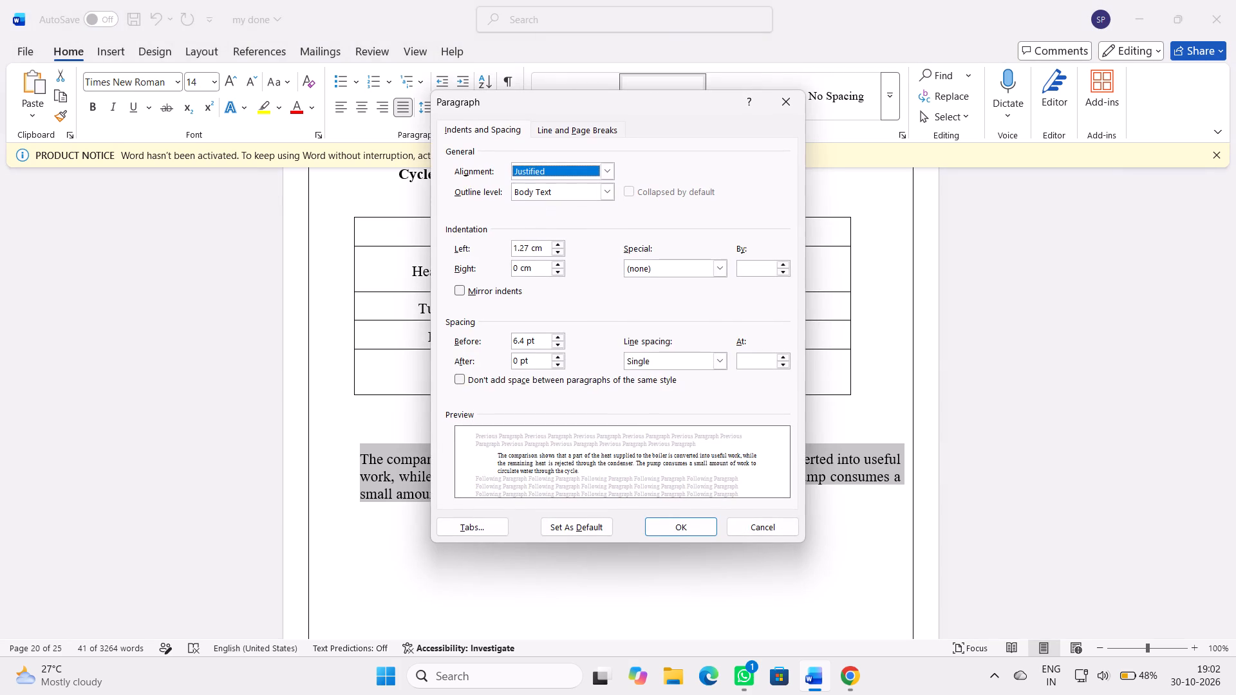
left_click(536, 266)
key("BackSpace")
key("BackSpace")
key("BackSpace")
key("BackSpace")
key("BackSpace")
key("BackSpace")
key("BackSpace")
key("BackSpace")
key("BackSpace")
key("BackSpace")
key("BackSpace")
key("BackSpace")
key("BackSpace")
key("BackSpace")
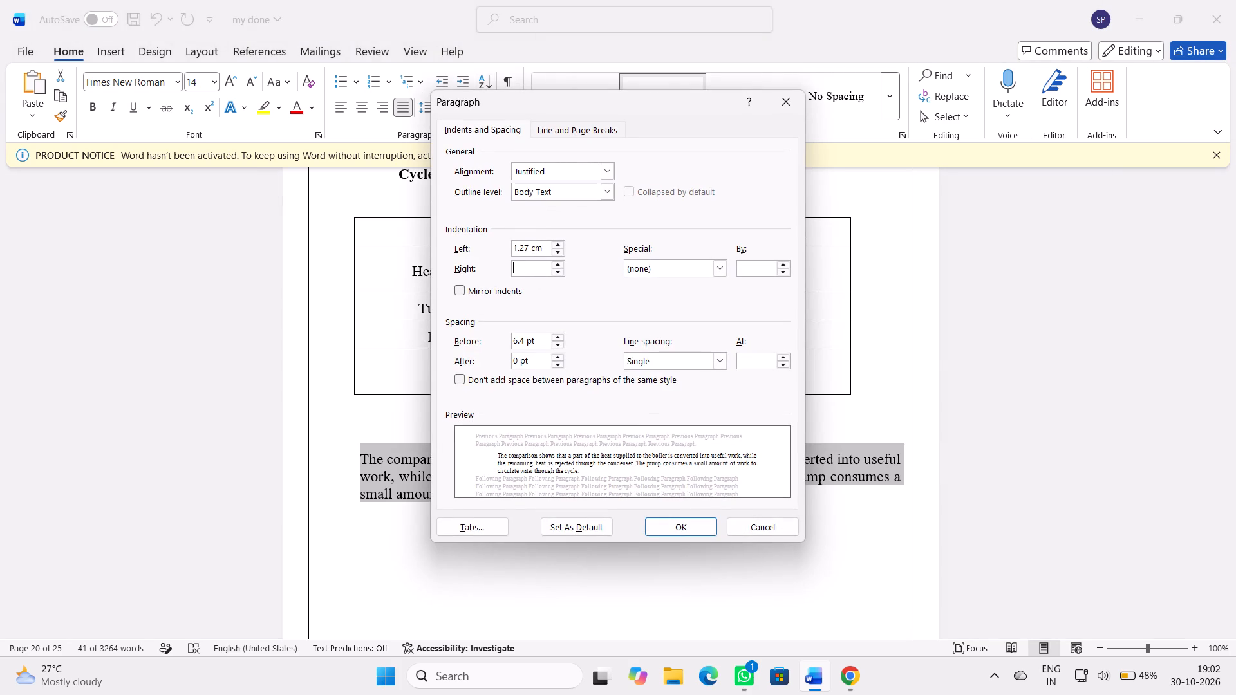
key("1")
key("period")
type("63")
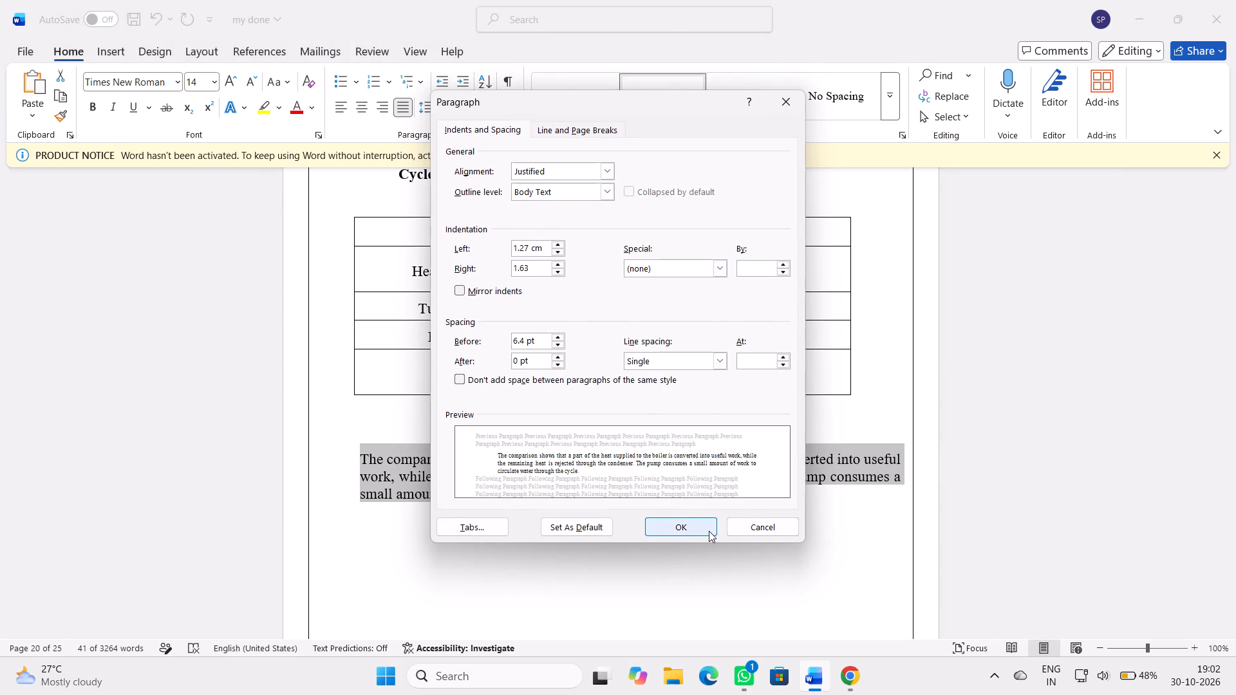
left_click(706, 530)
left_click(498, 570)
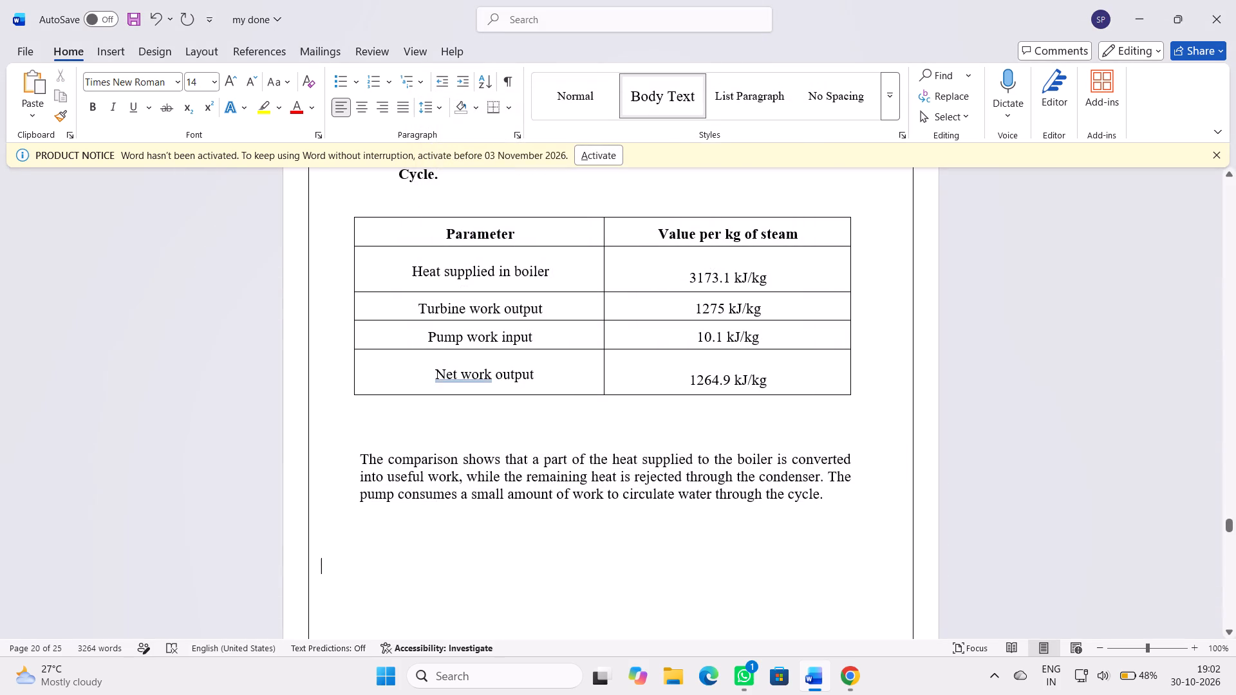
Remove the existing left indent of the bold sentence introducing the 6.2 table and indent it by one level.
scroll(501, 569, "up", 3)
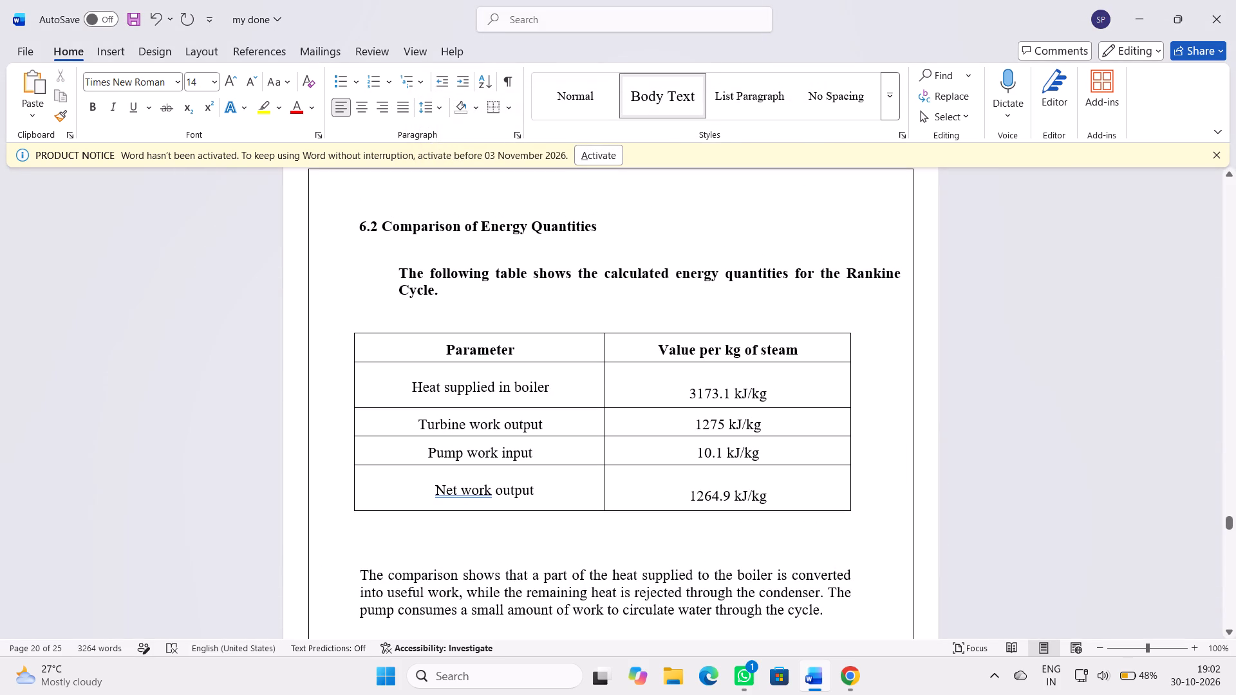
left_click(397, 277)
key("BackSpace")
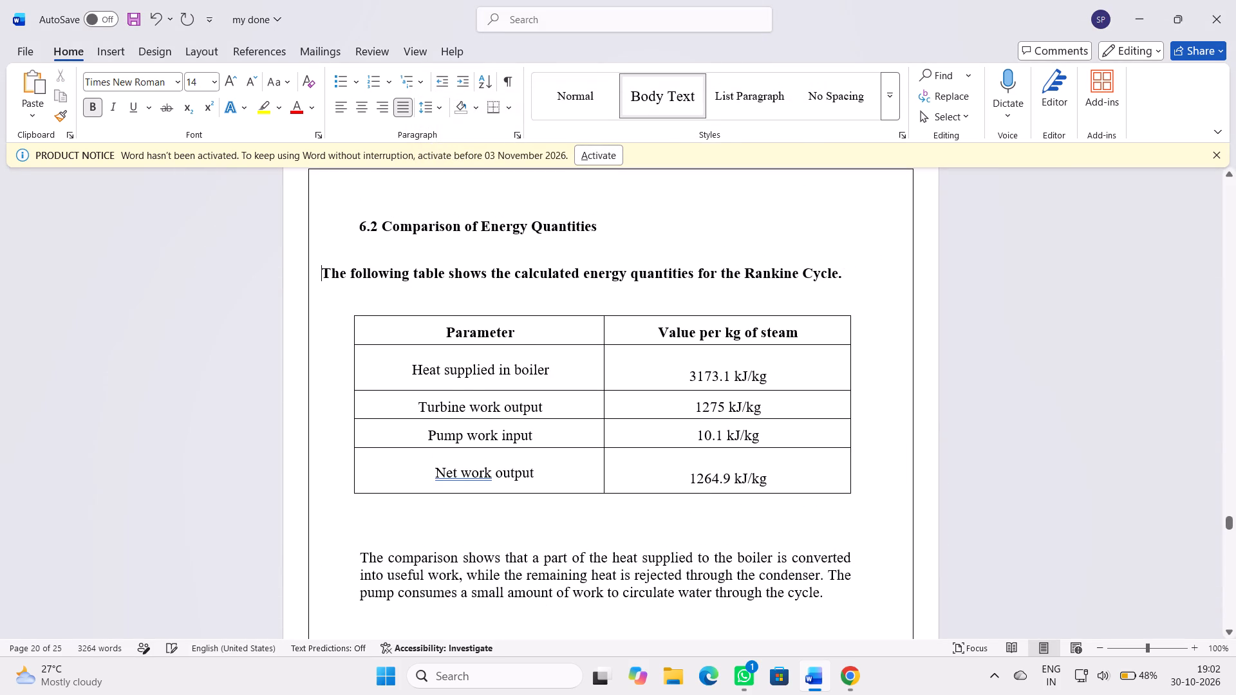
left_click_drag(326, 276, 330, 279)
left_click_drag(330, 279, 846, 278)
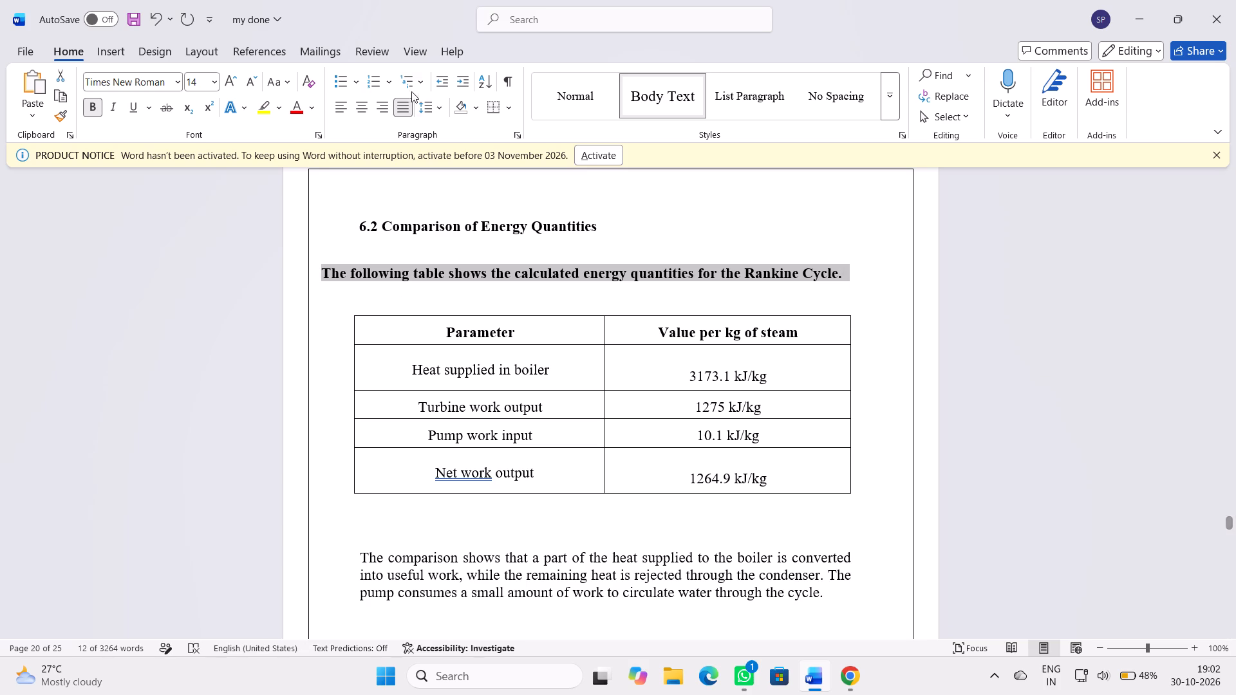
left_click(467, 84)
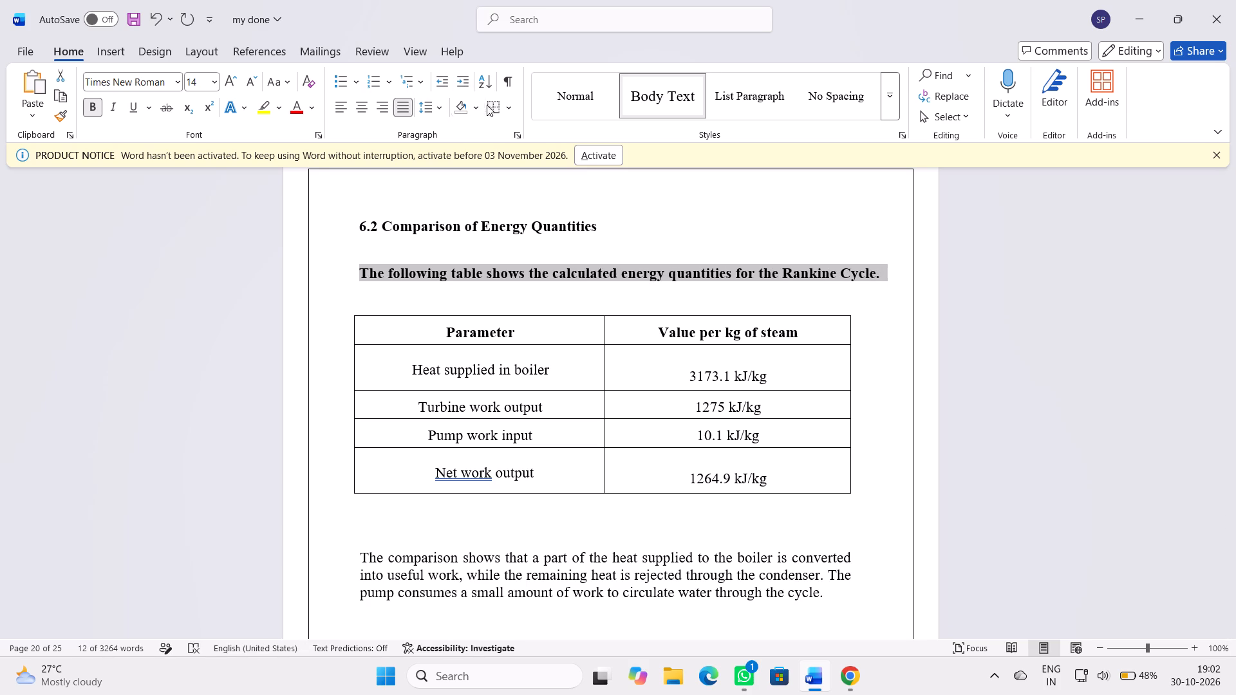
Set the right indent of the bold sentence introducing the 6.2 table to 1.63 cm.
left_click(518, 132)
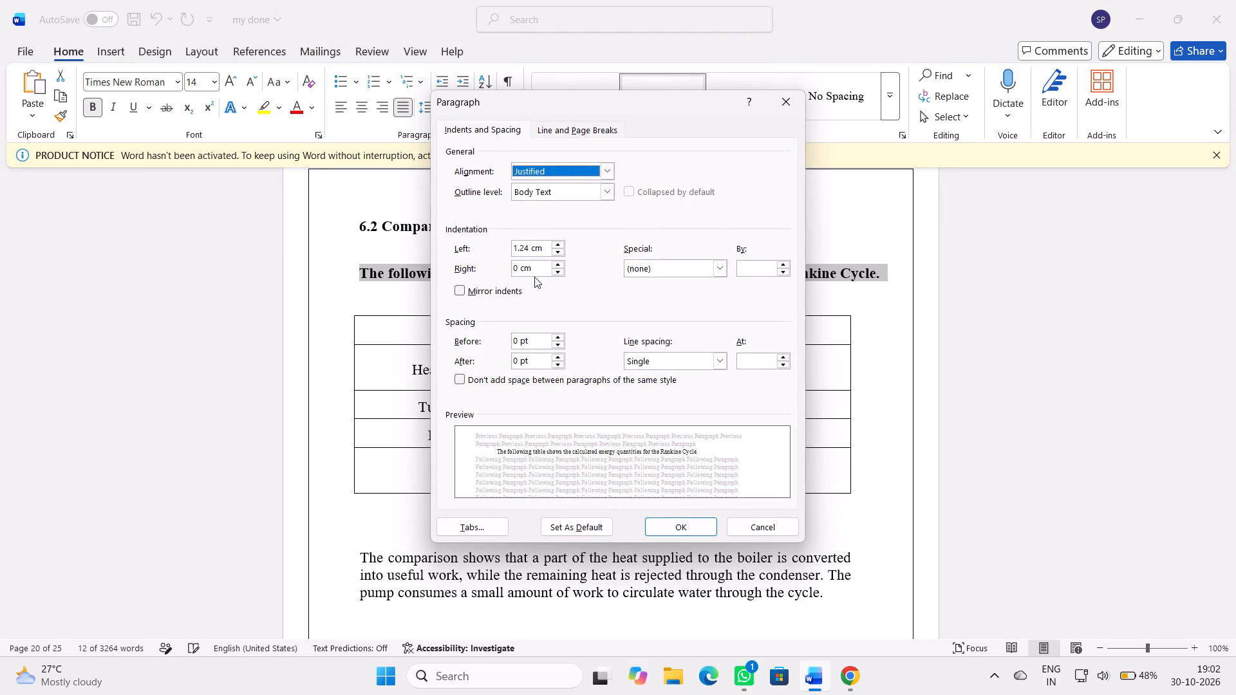
left_click(534, 274)
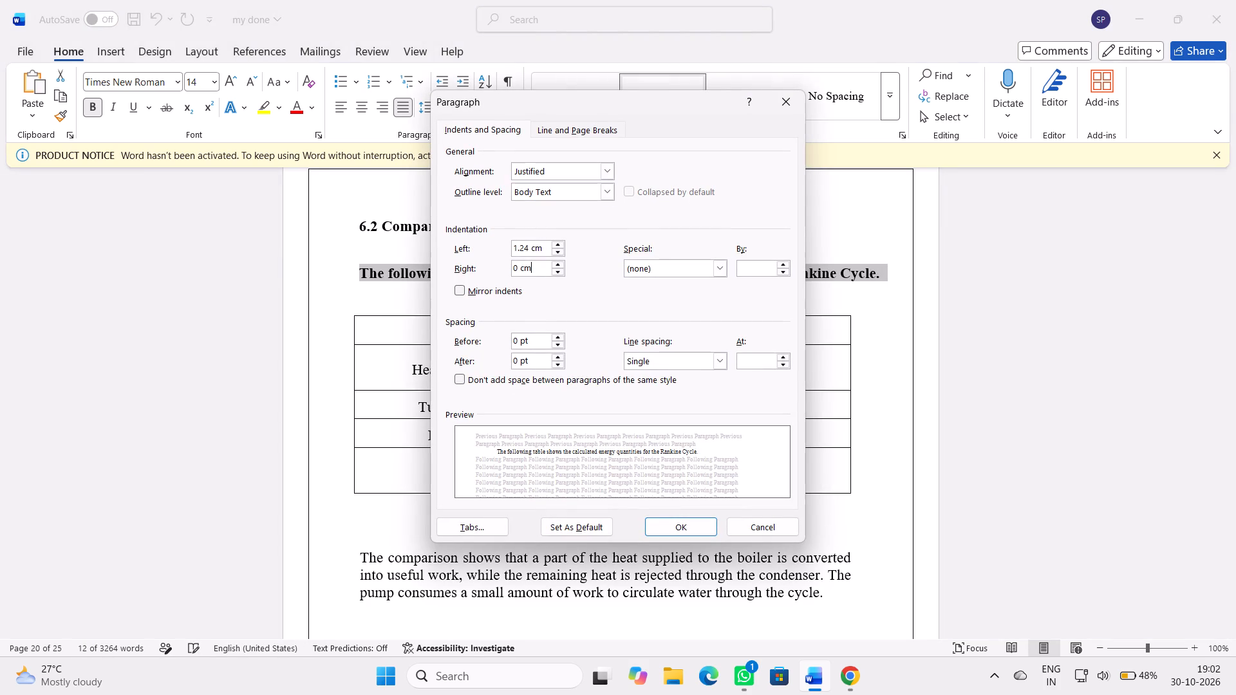
key("BackSpace")
key("BackSpace")
key("BackSpace")
key("BackSpace")
type("1.")
type("67")
key("BackSpace")
key("3")
left_click(679, 523)
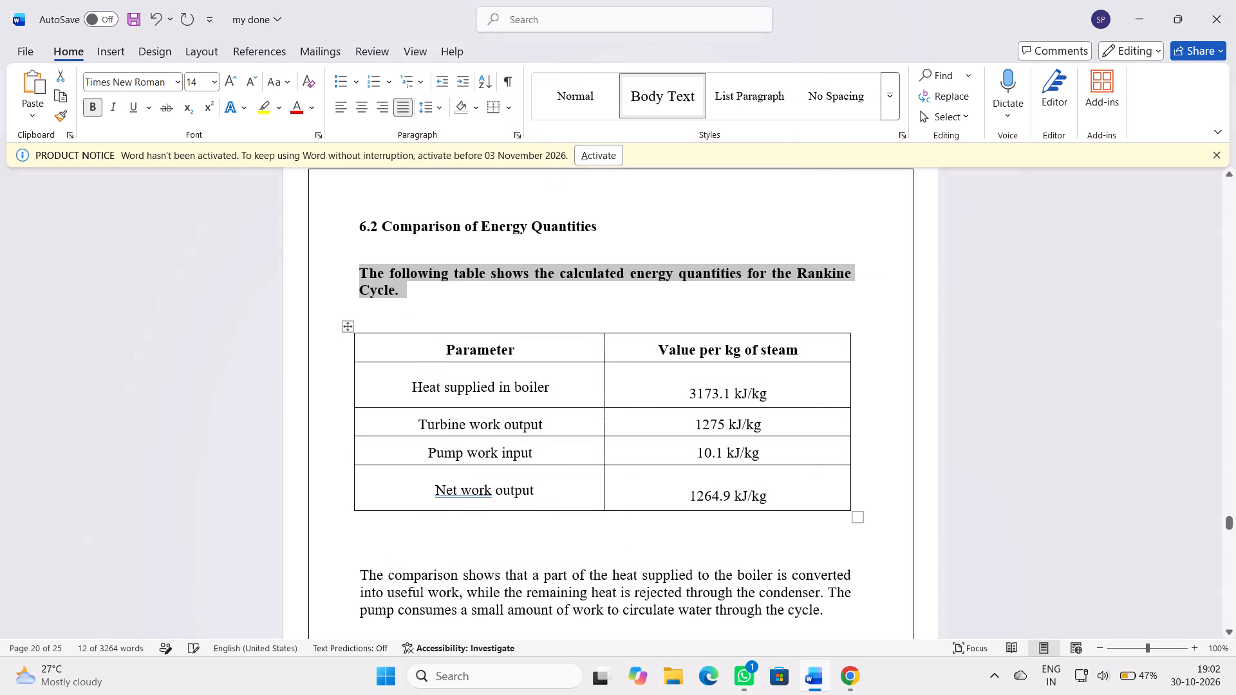
left_click(1016, 371)
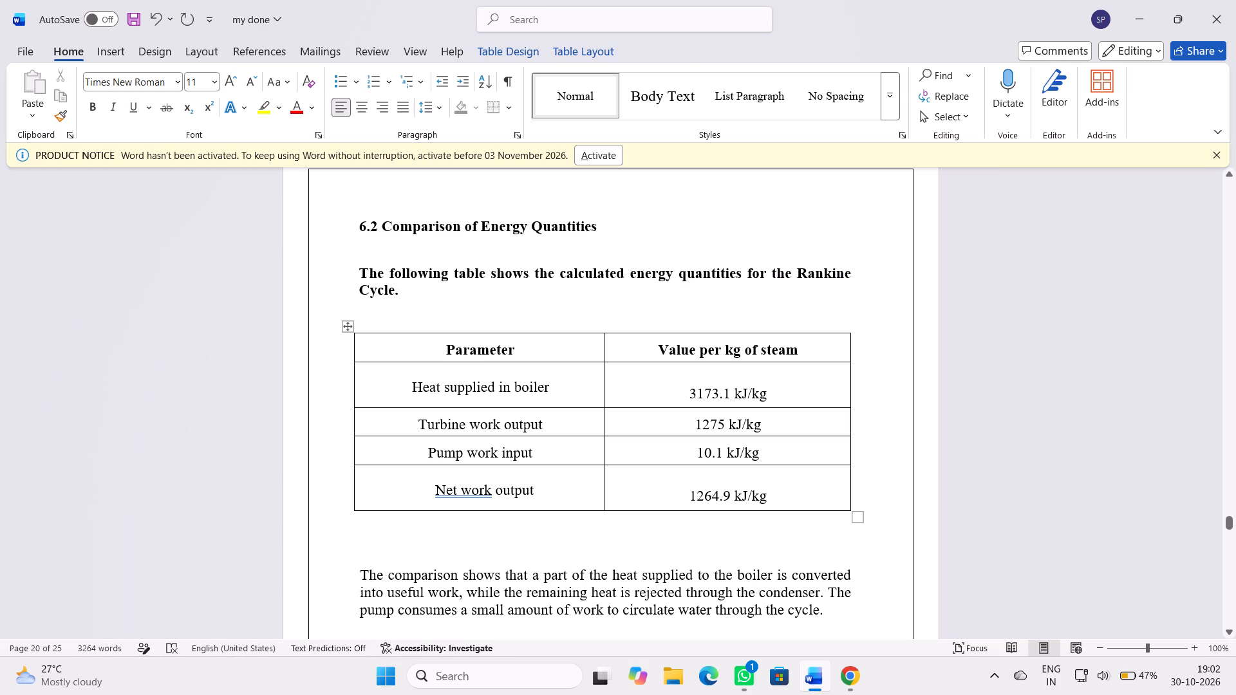
Check the comparison paragraph's indents and set the left indent of the 6.2 table's introductory sentence to 1.27 cm.
left_click(774, 591)
left_click(518, 138)
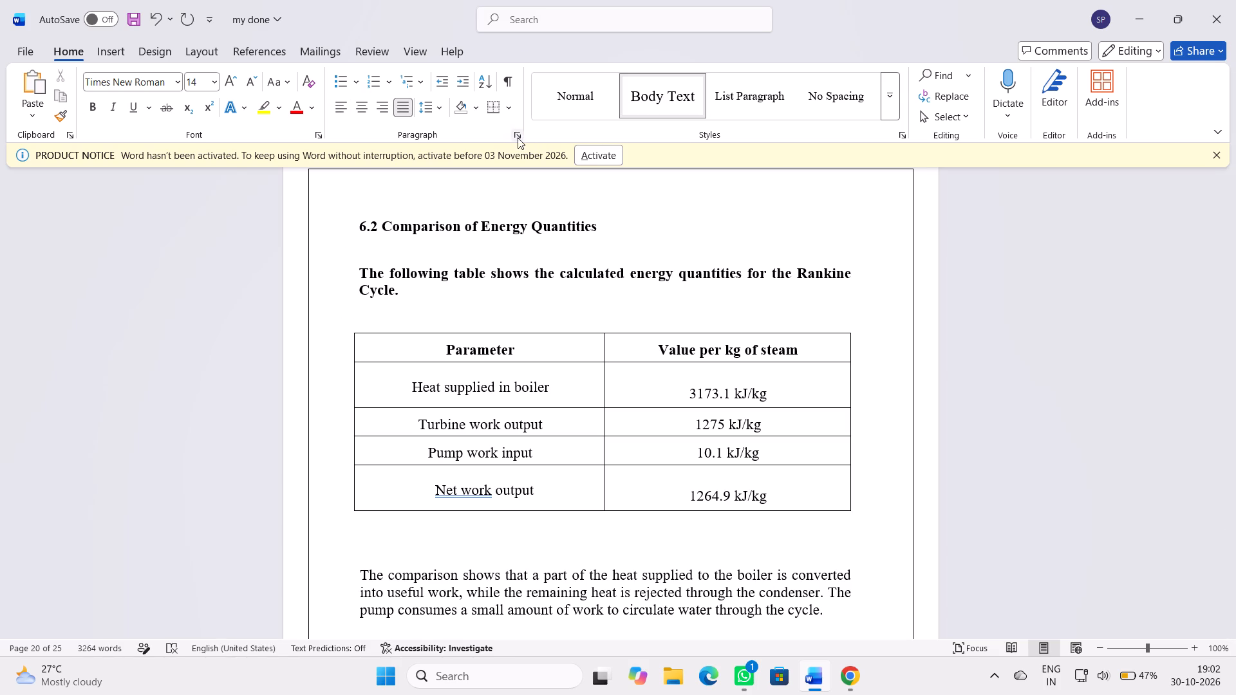
left_click(998, 266)
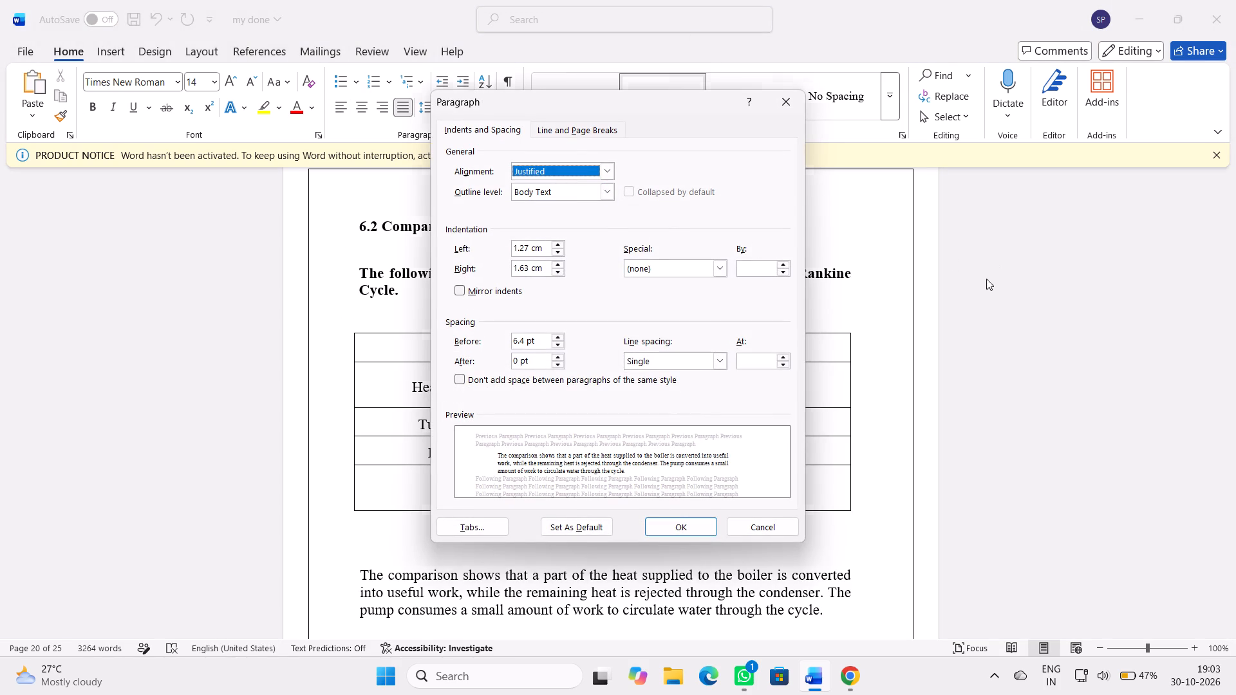
left_click(783, 106)
left_click(809, 281)
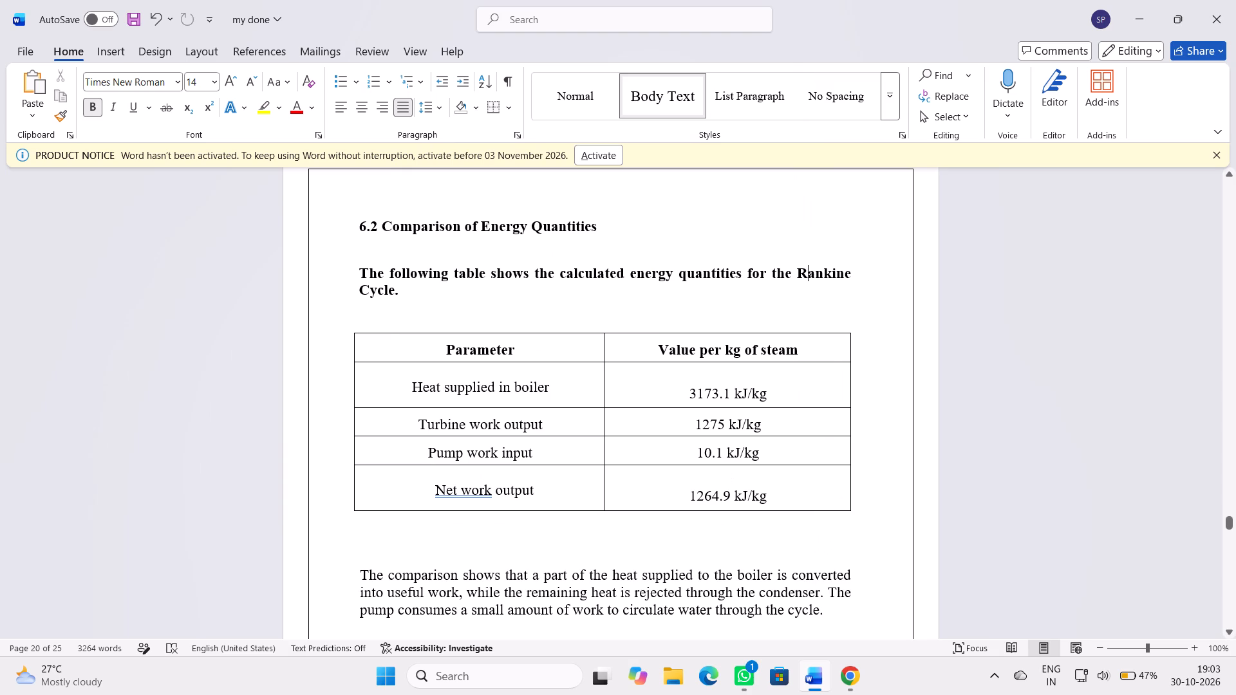
left_click(516, 138)
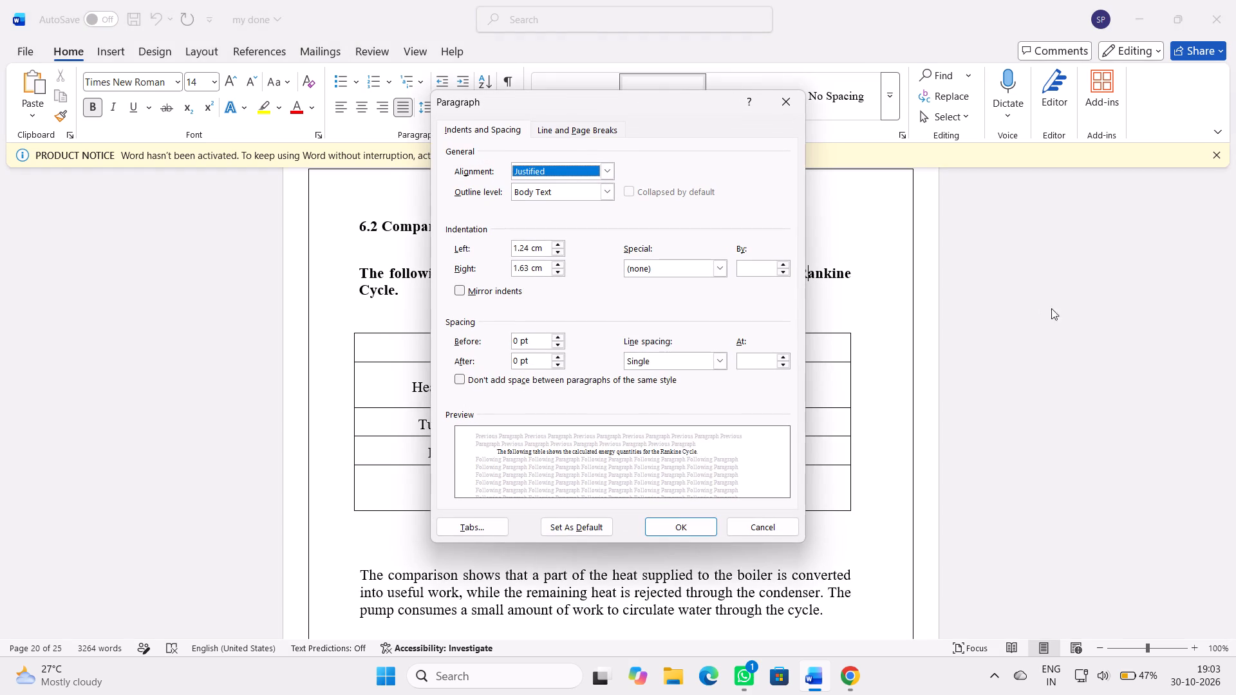
left_click(529, 251)
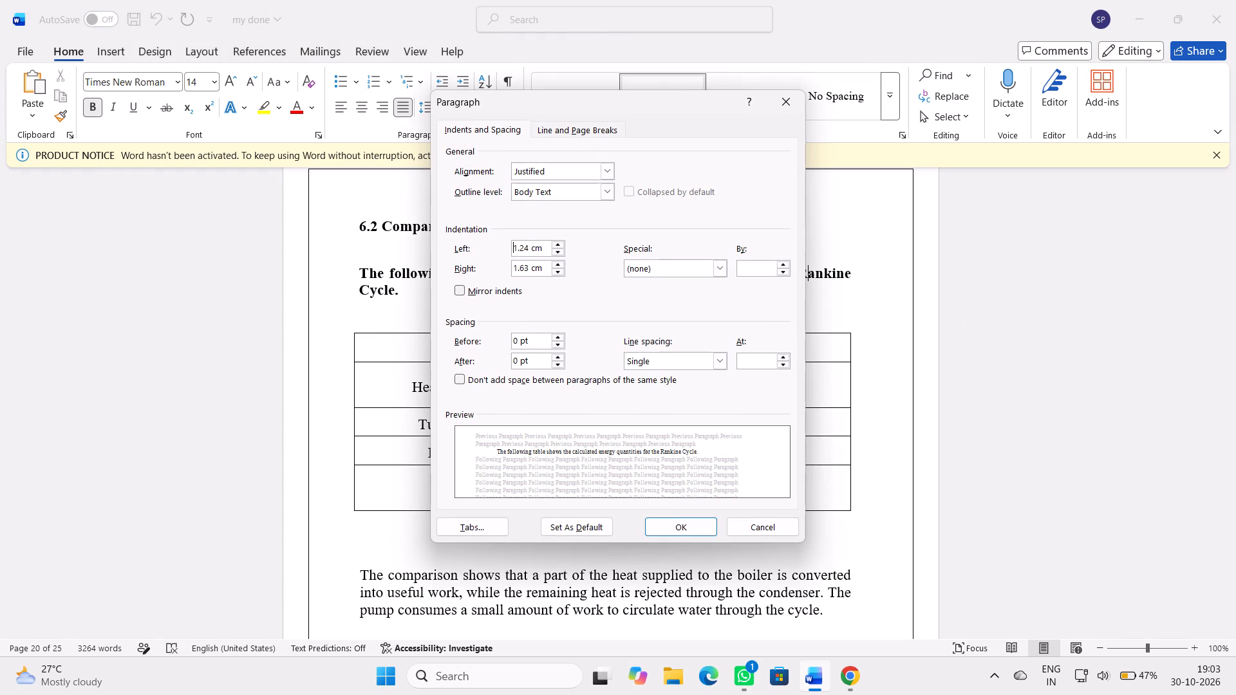
key("BackSpace")
key("7")
left_click(661, 524)
Add the section number 6.7 in front of the "Energy Flow Representation" heading.
scroll(975, 430, "up", 2)
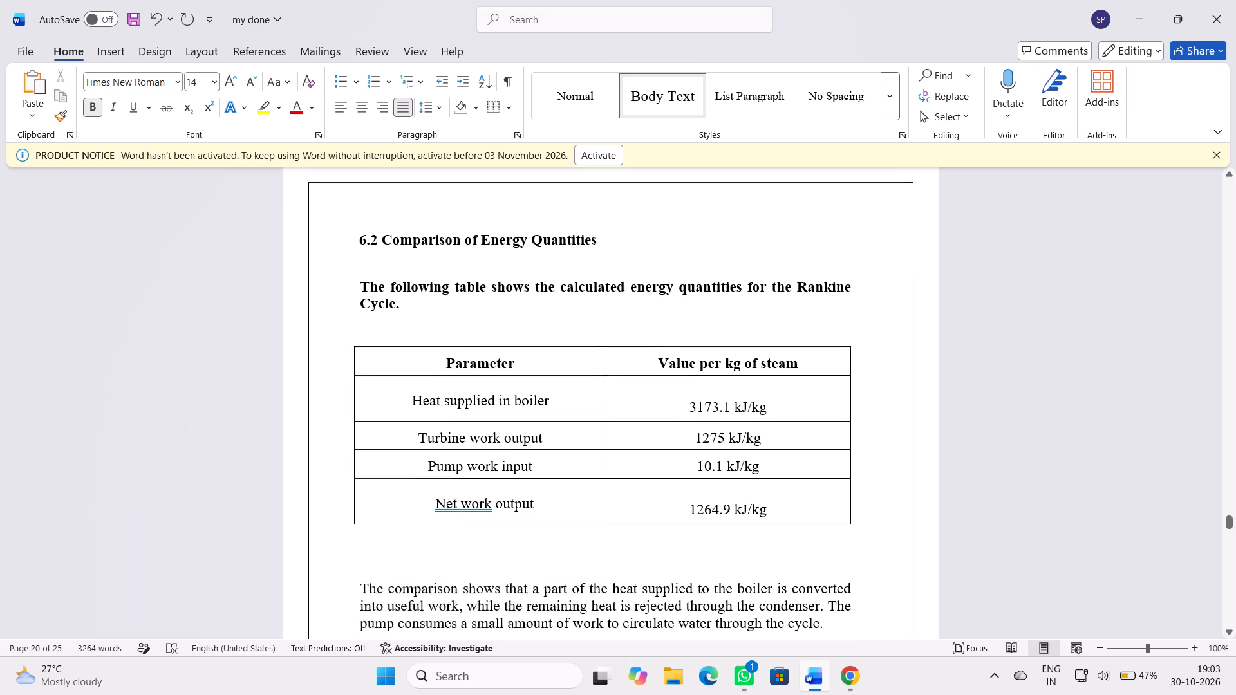
scroll(975, 430, "up", 3)
left_click(982, 432)
scroll(982, 432, "up", 12)
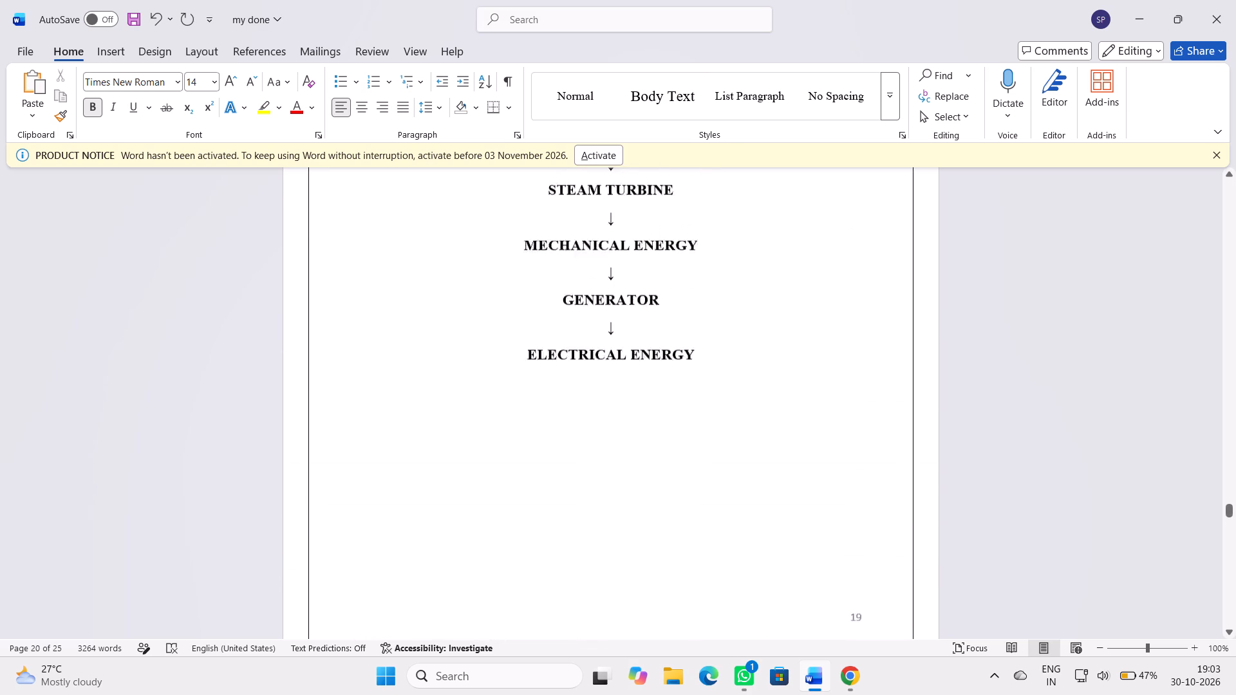
scroll(986, 429, "up", 10)
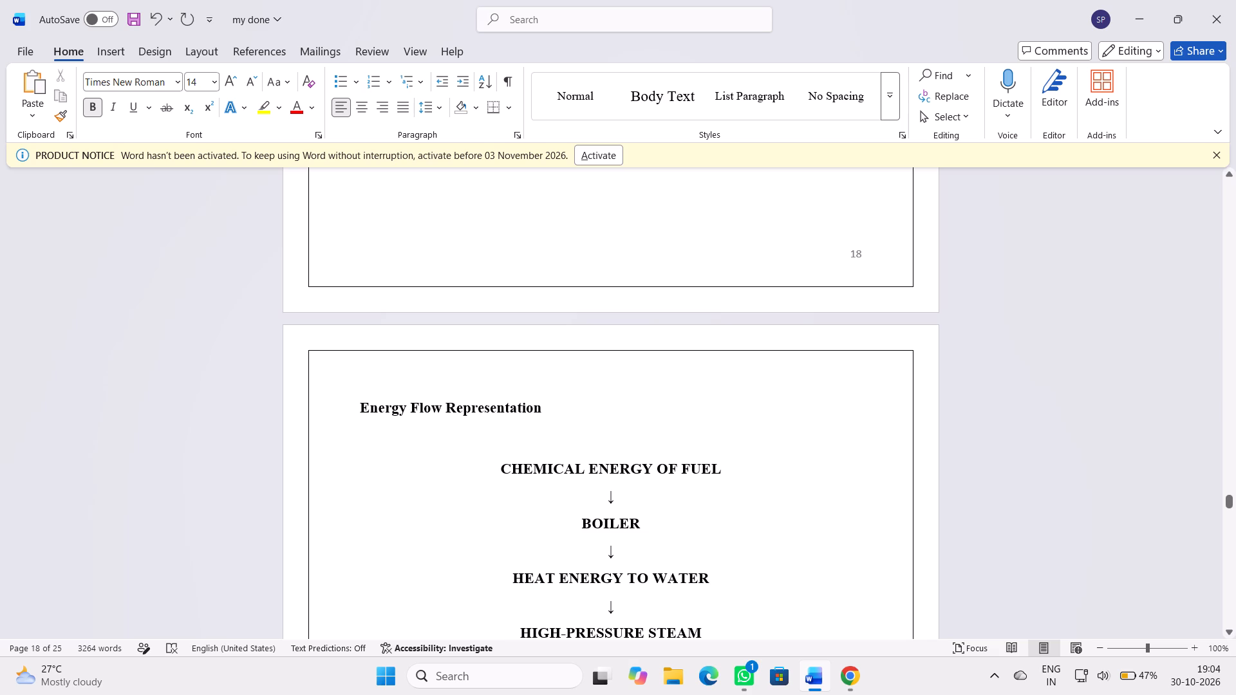
left_click(354, 420)
left_click(365, 409)
key("Left")
key("Left")
key("Right")
key("Right")
key("Left")
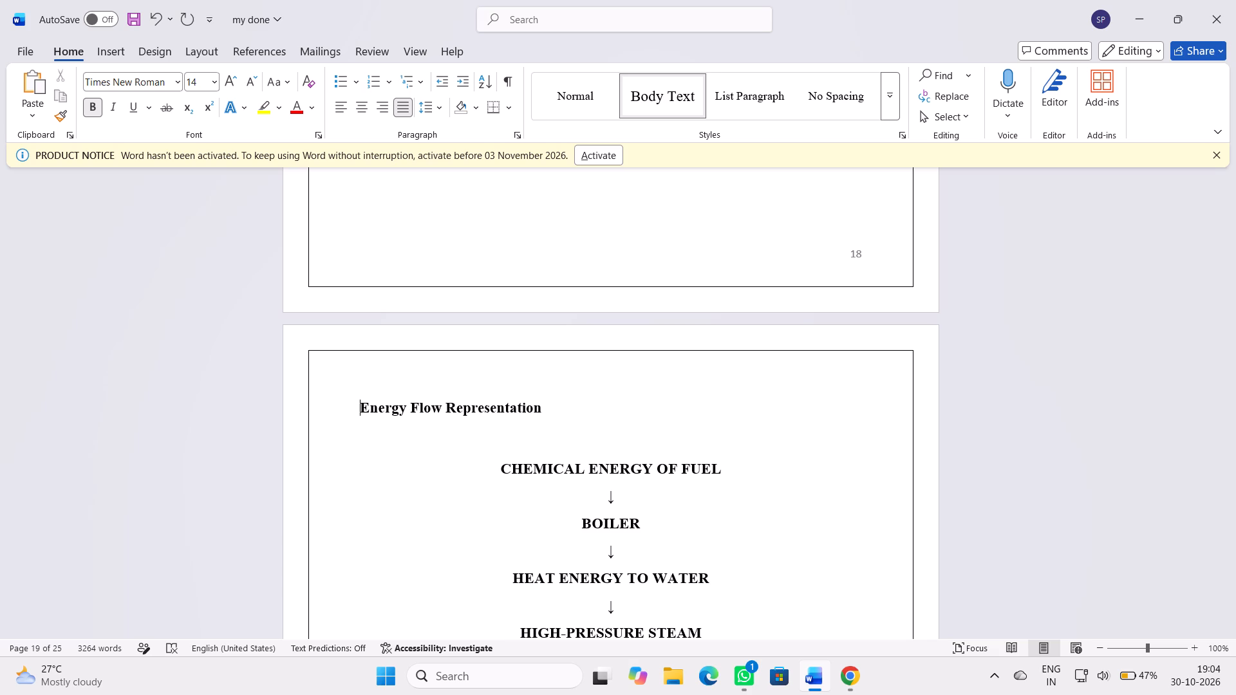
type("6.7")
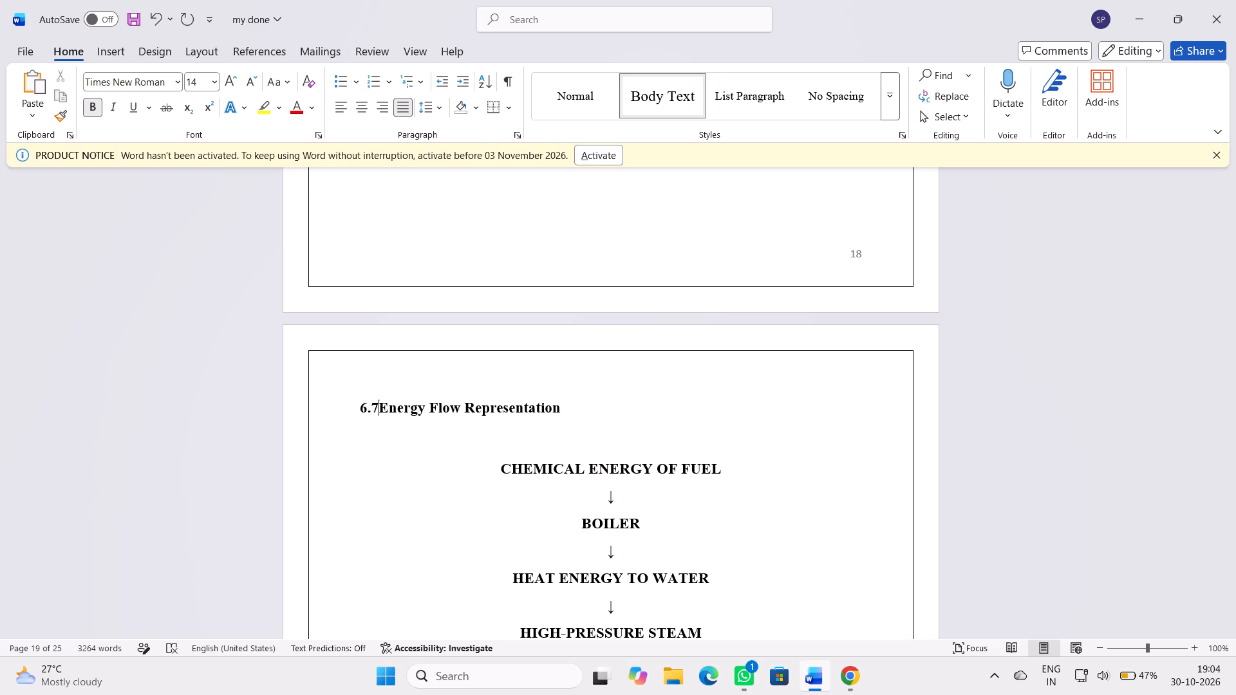
Insert a space between the section number 6.7 and the "Energy Flow Representation" heading text.
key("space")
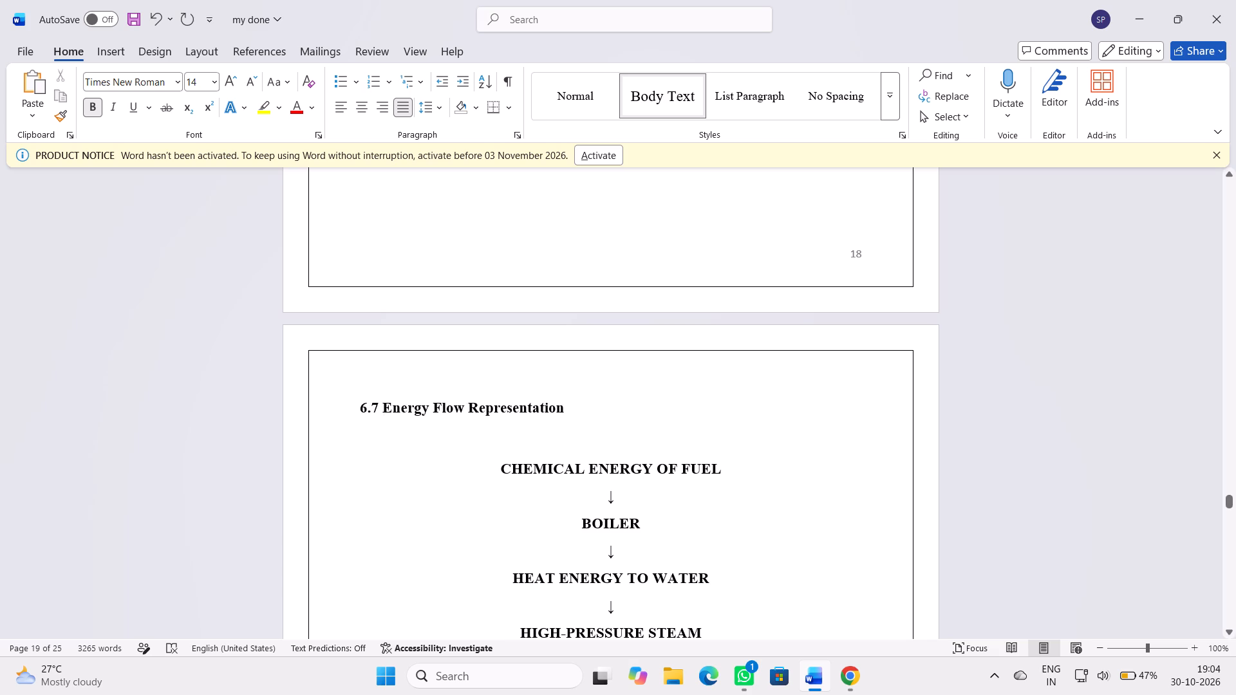
Renumber the "Comparison of Energy Quantities" heading as 6.8, keeping a space between the number and the heading text.
scroll(563, 373, "down", 9)
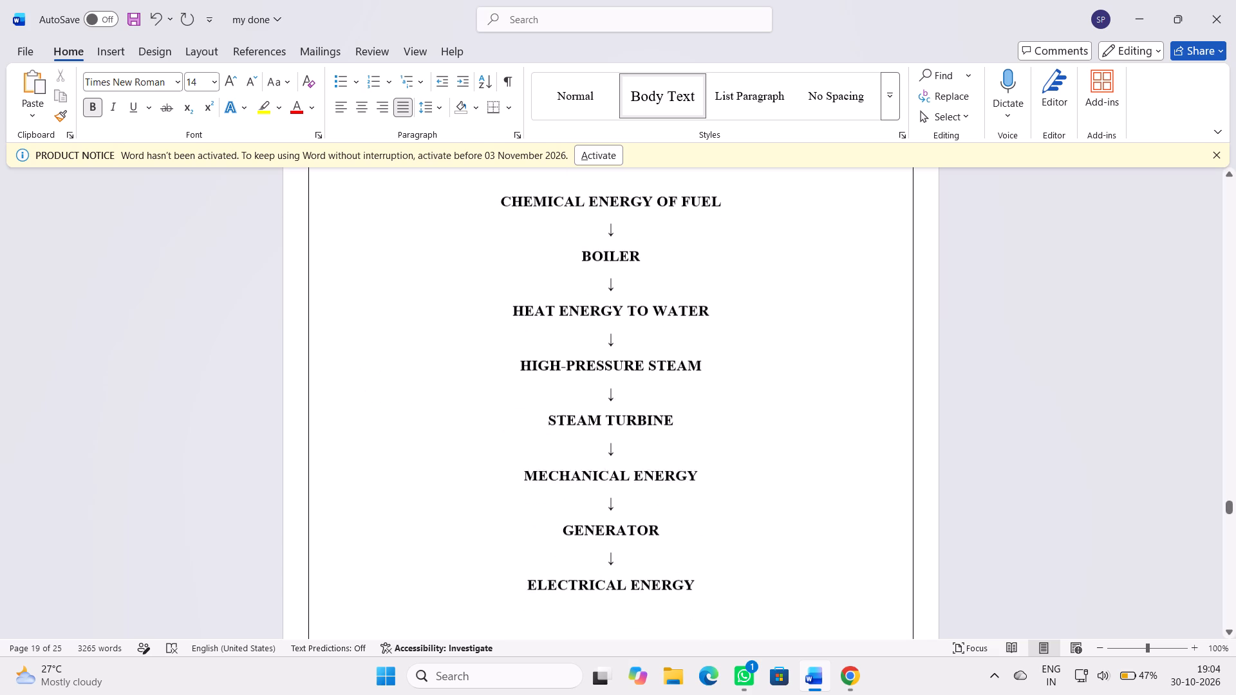
scroll(569, 373, "down", 17)
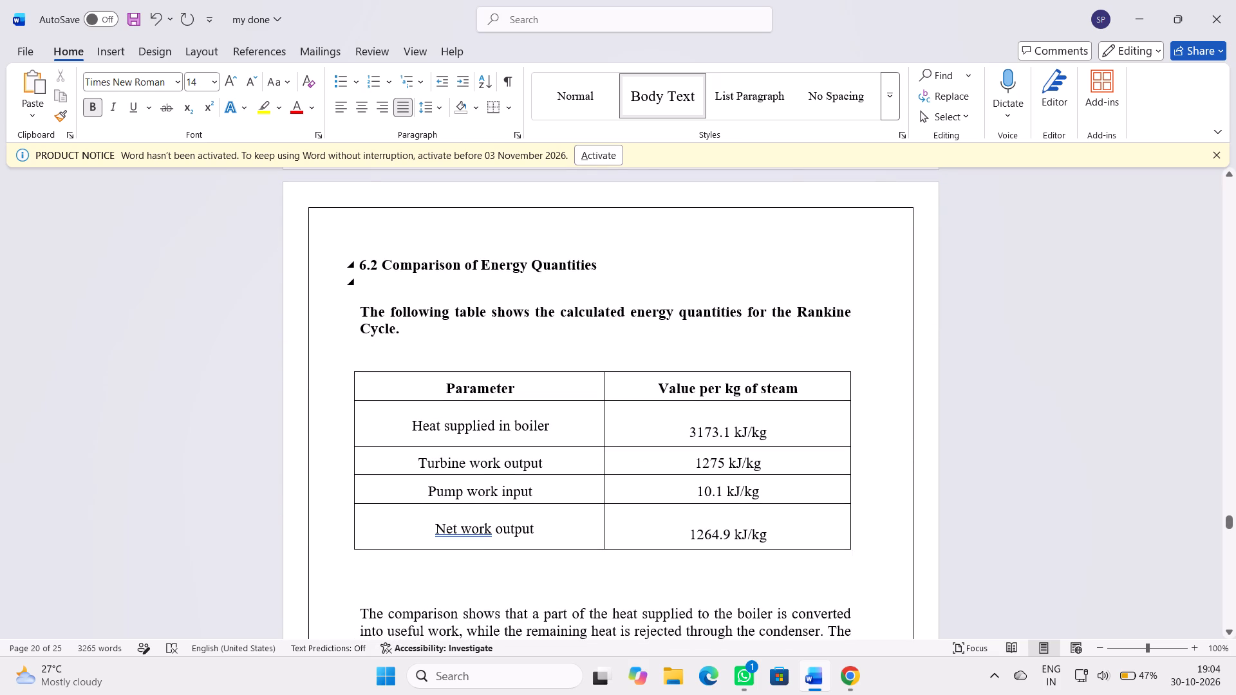
left_click(383, 271)
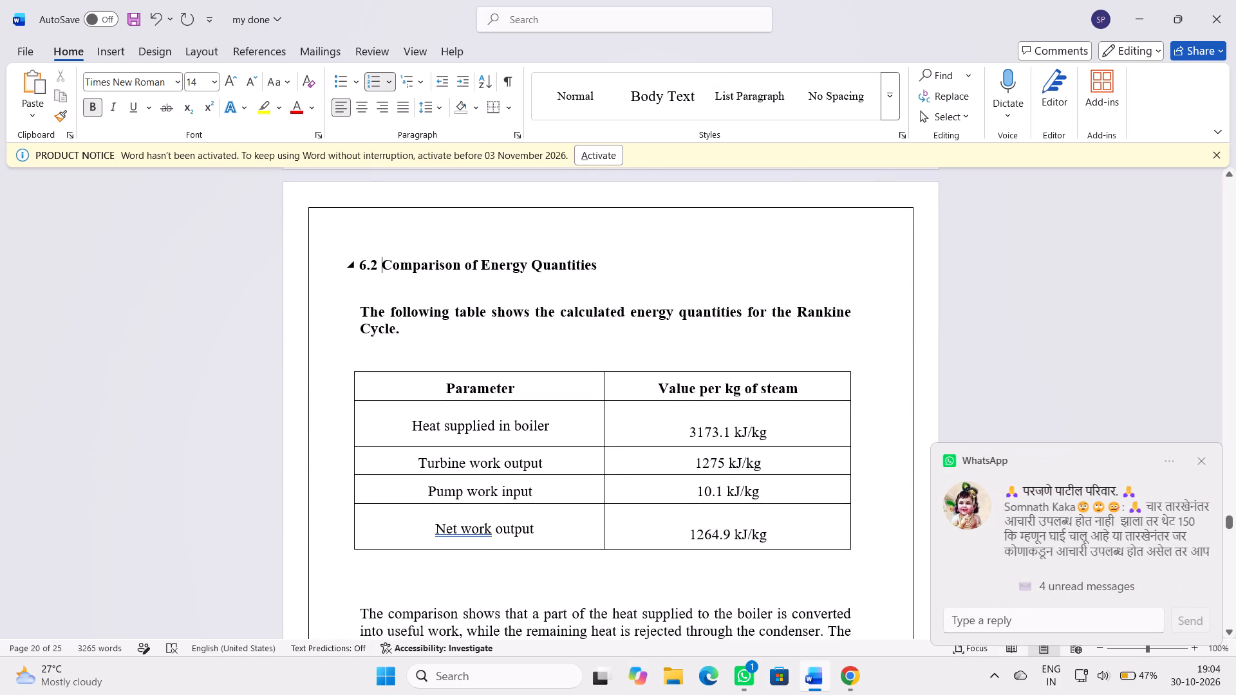
key("Left")
key("BackSpace")
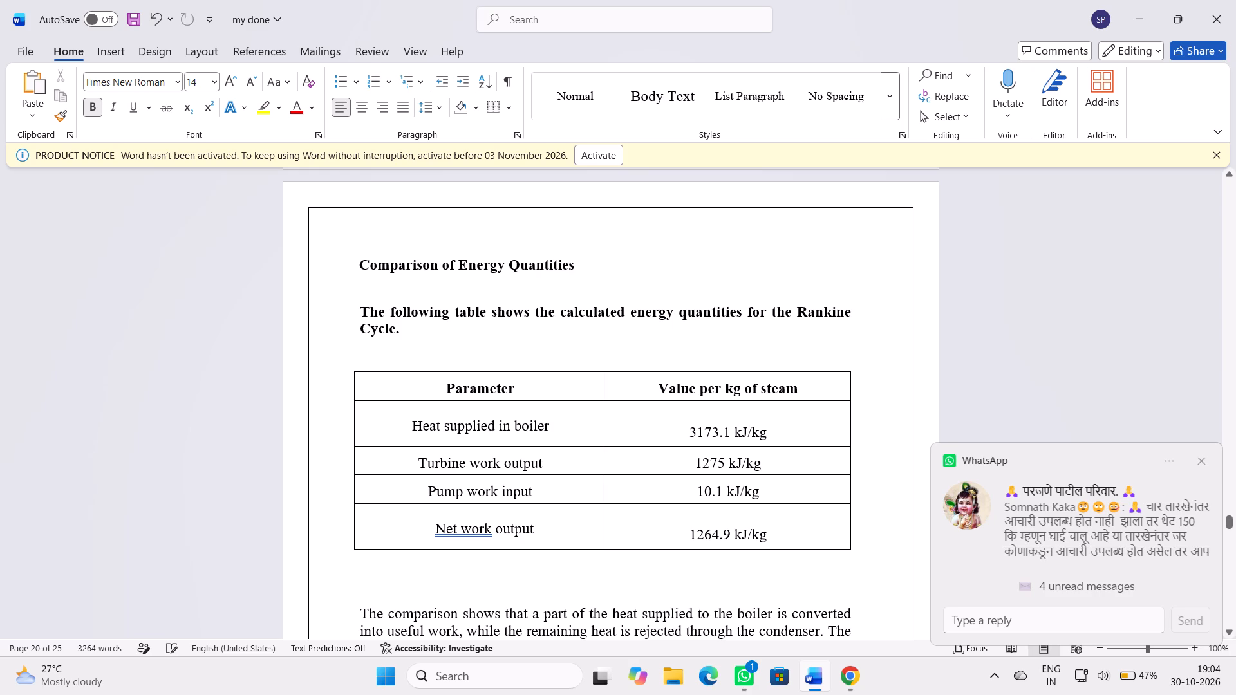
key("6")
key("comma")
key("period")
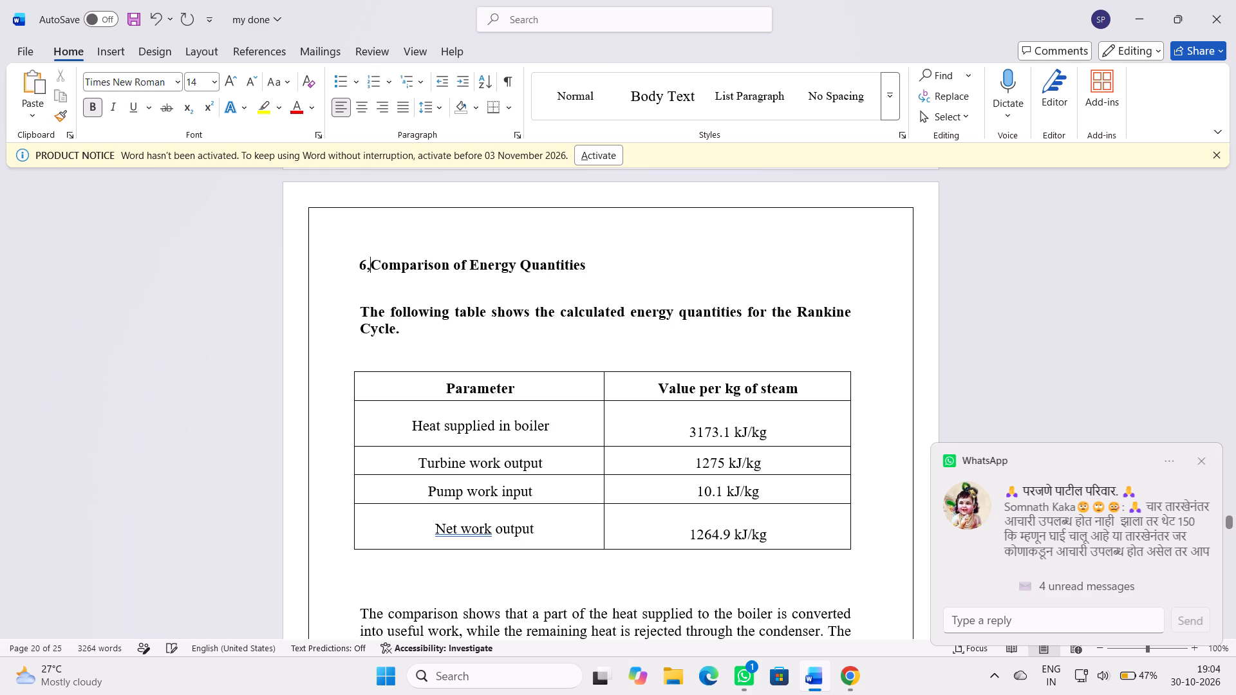
key("Page_Up")
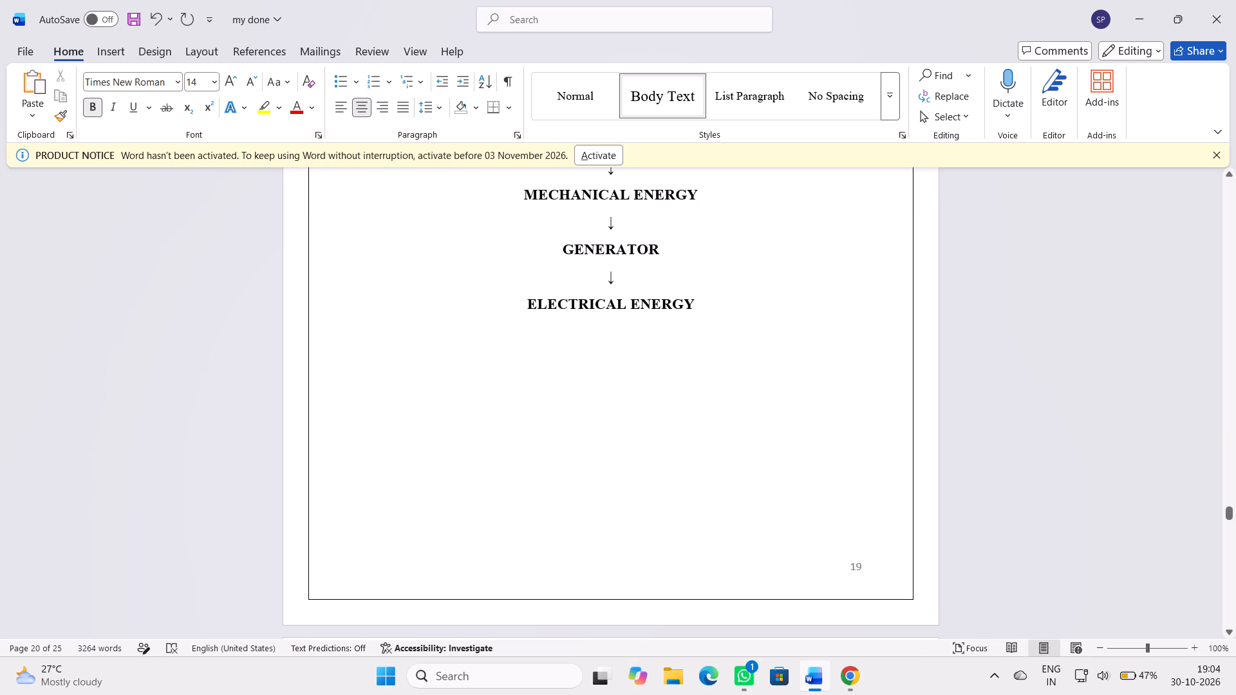
scroll(538, 227, "down", 9)
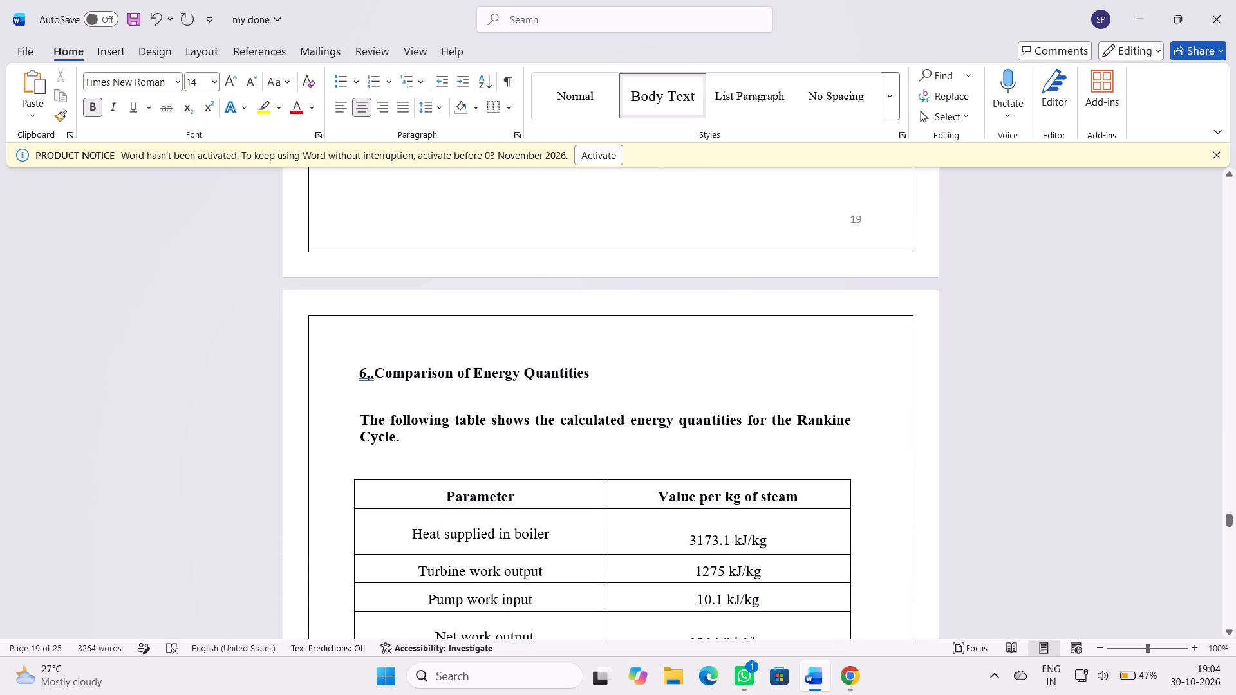
key("BackSpace")
left_click(371, 378)
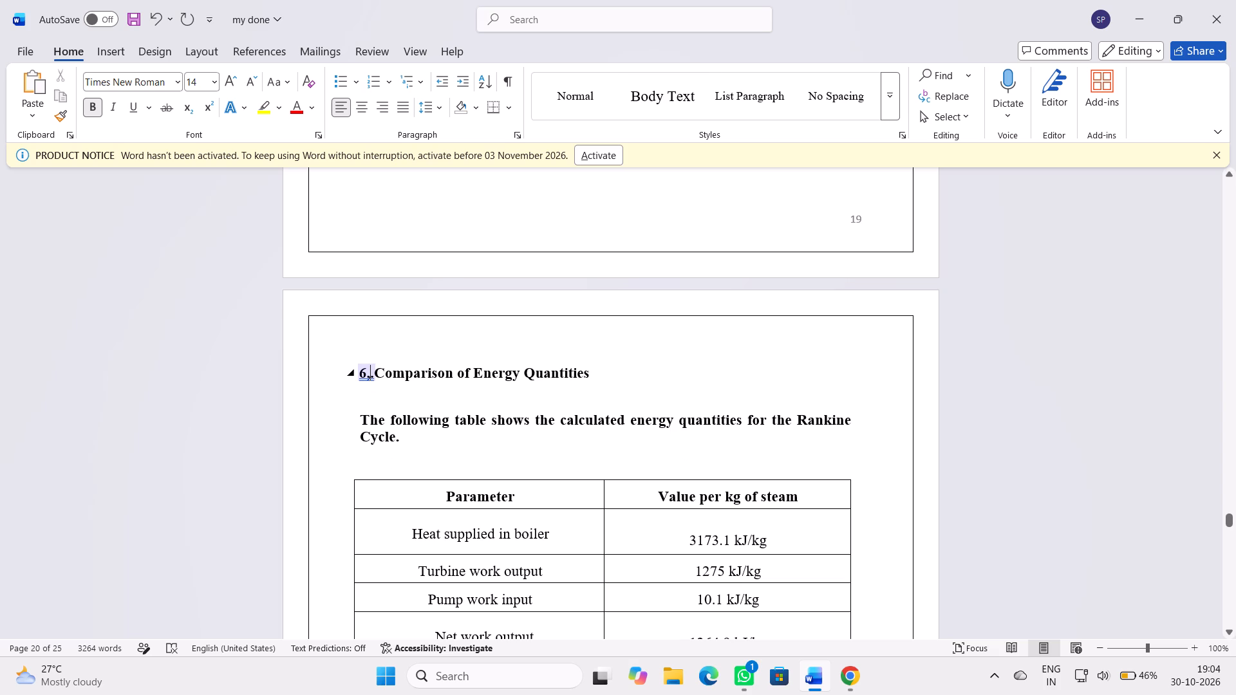
key("Right")
key("BackSpace")
key("BackSpace")
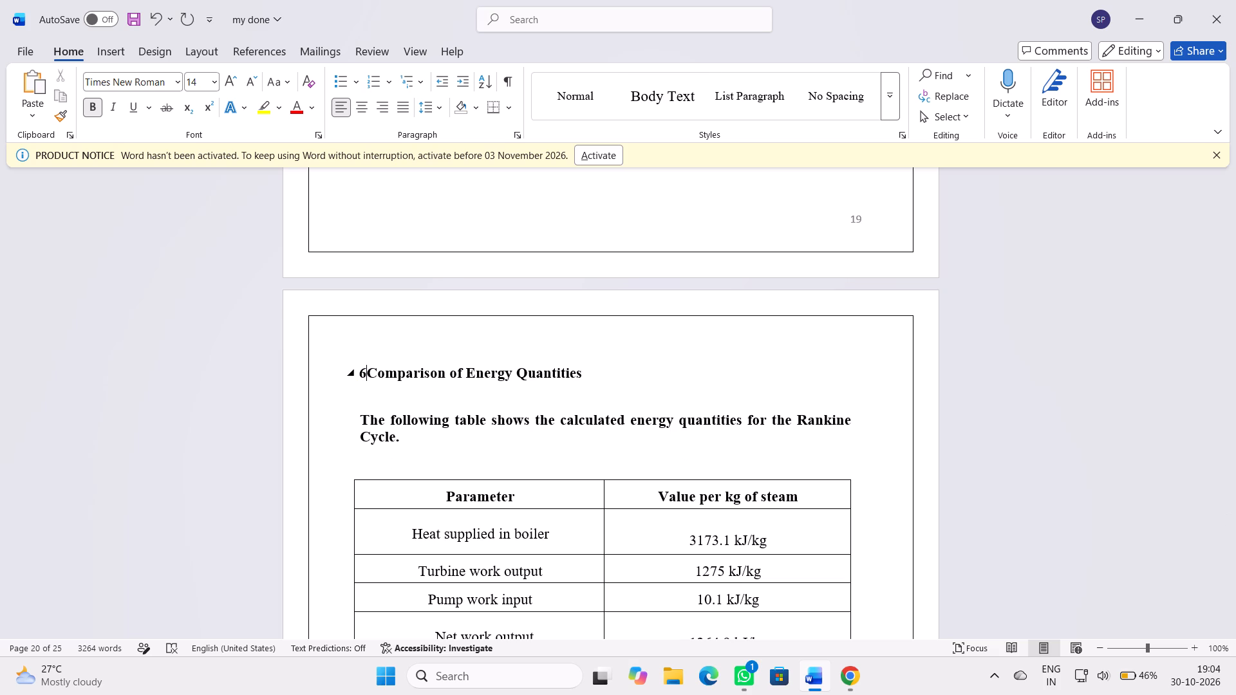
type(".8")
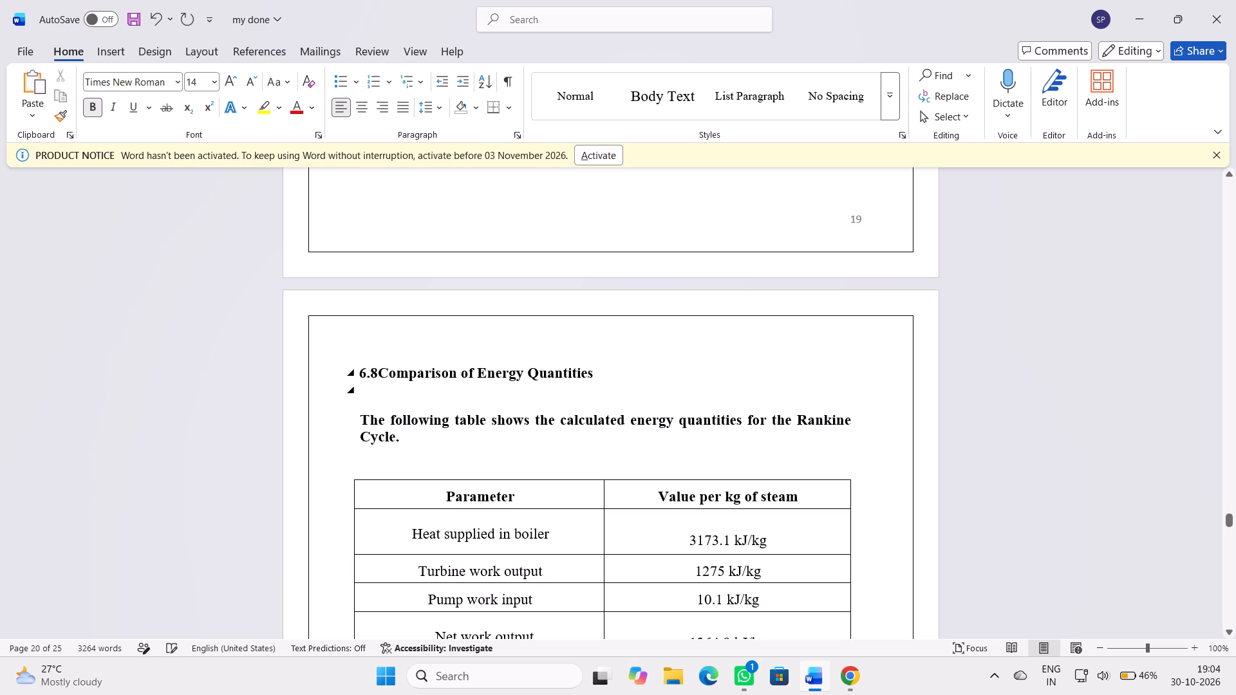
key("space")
scroll(376, 382, "up", 10)
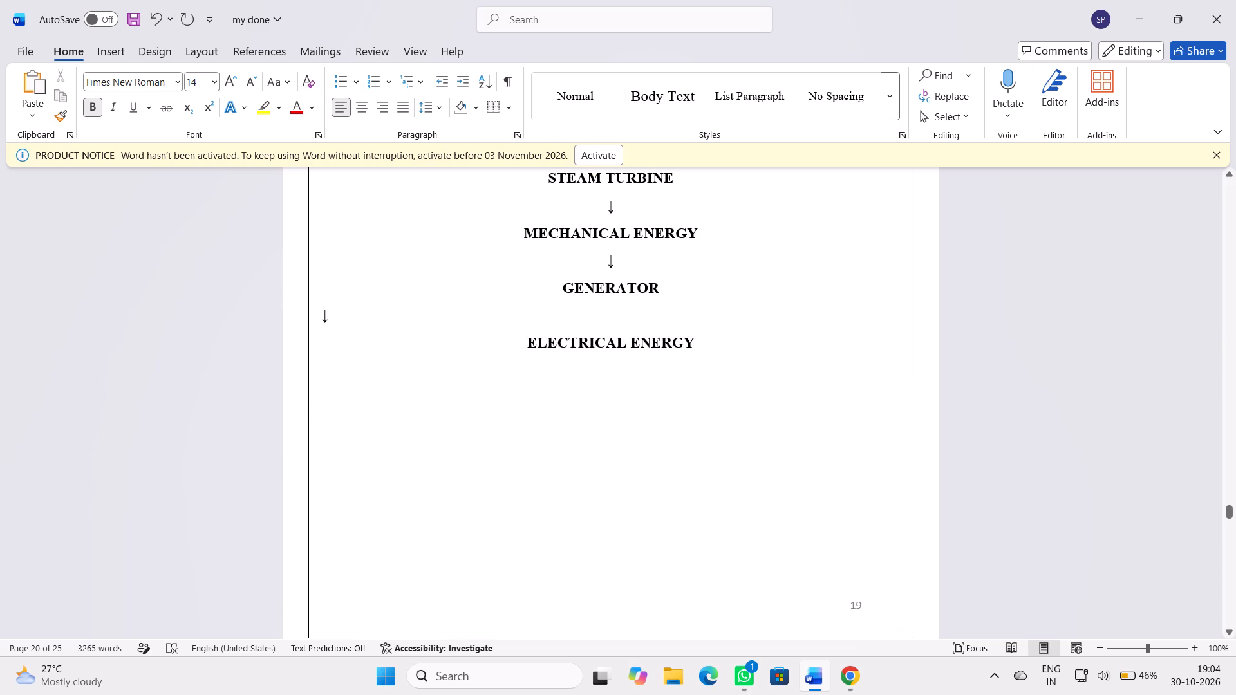
Undo the latest edits, including the alignment change of the arrow between GENERATOR and ELECTRICAL ENERGY.
left_click(152, 20)
left_click(153, 20)
scroll(165, 57, "up", 3)
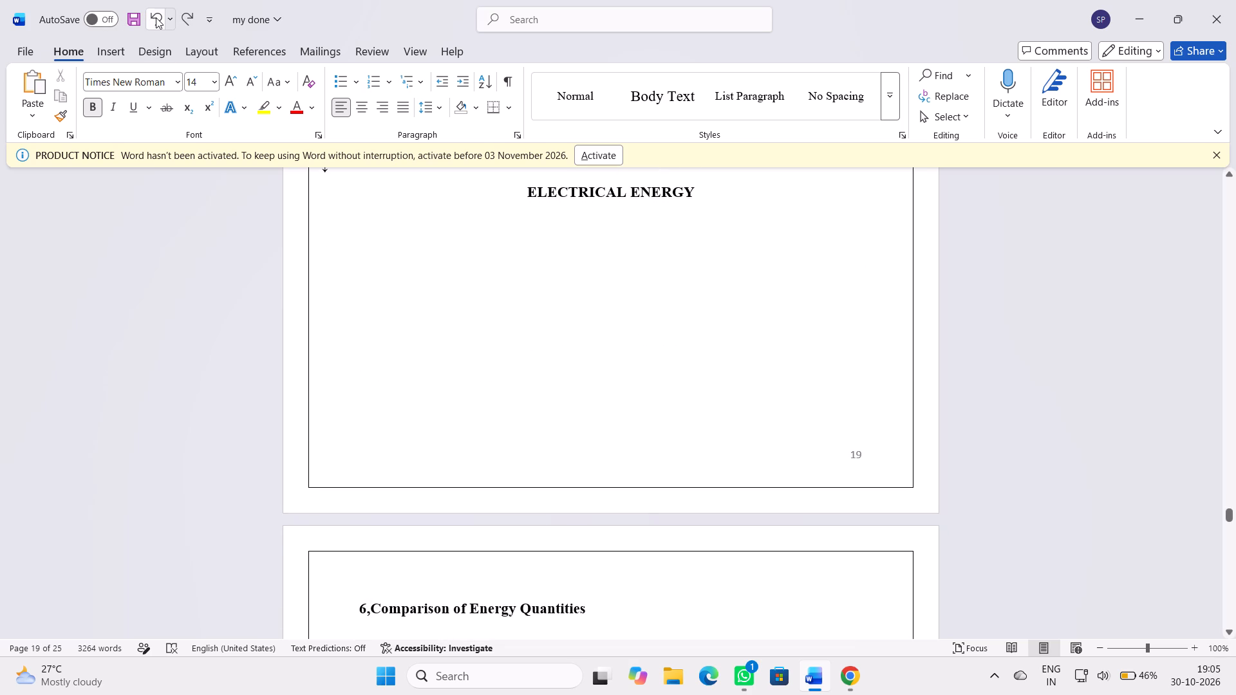
left_click(156, 17)
scroll(251, 208, "up", 3)
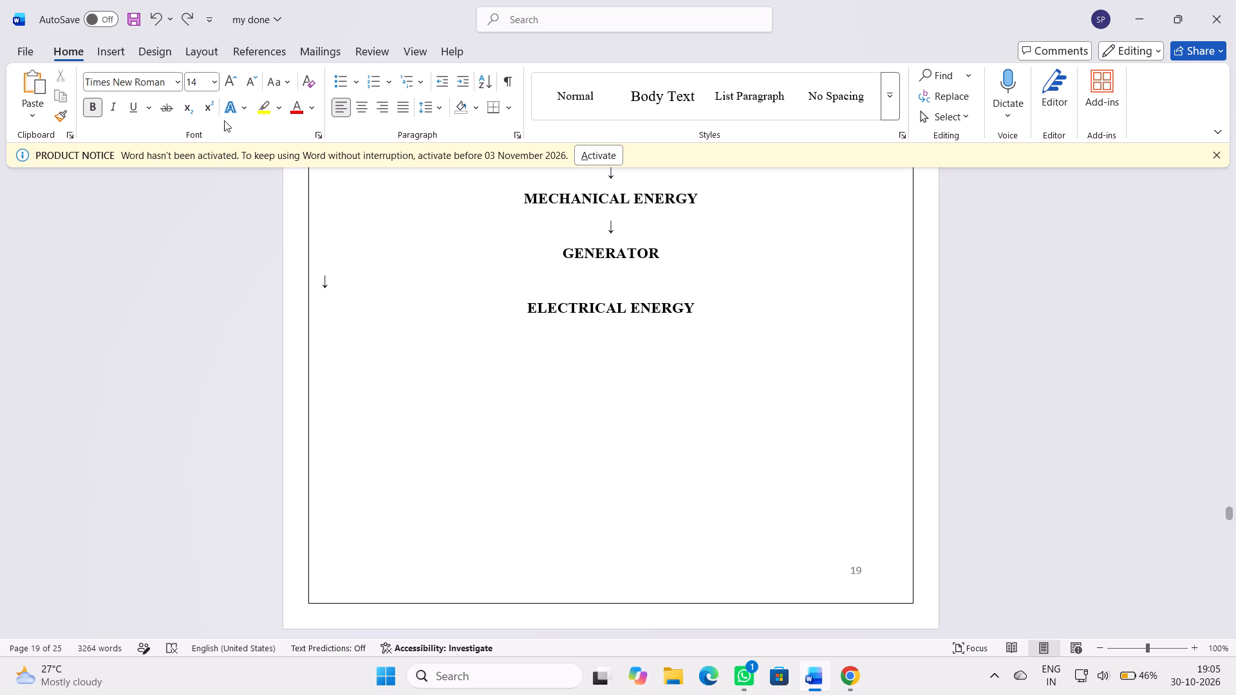
left_click(151, 11)
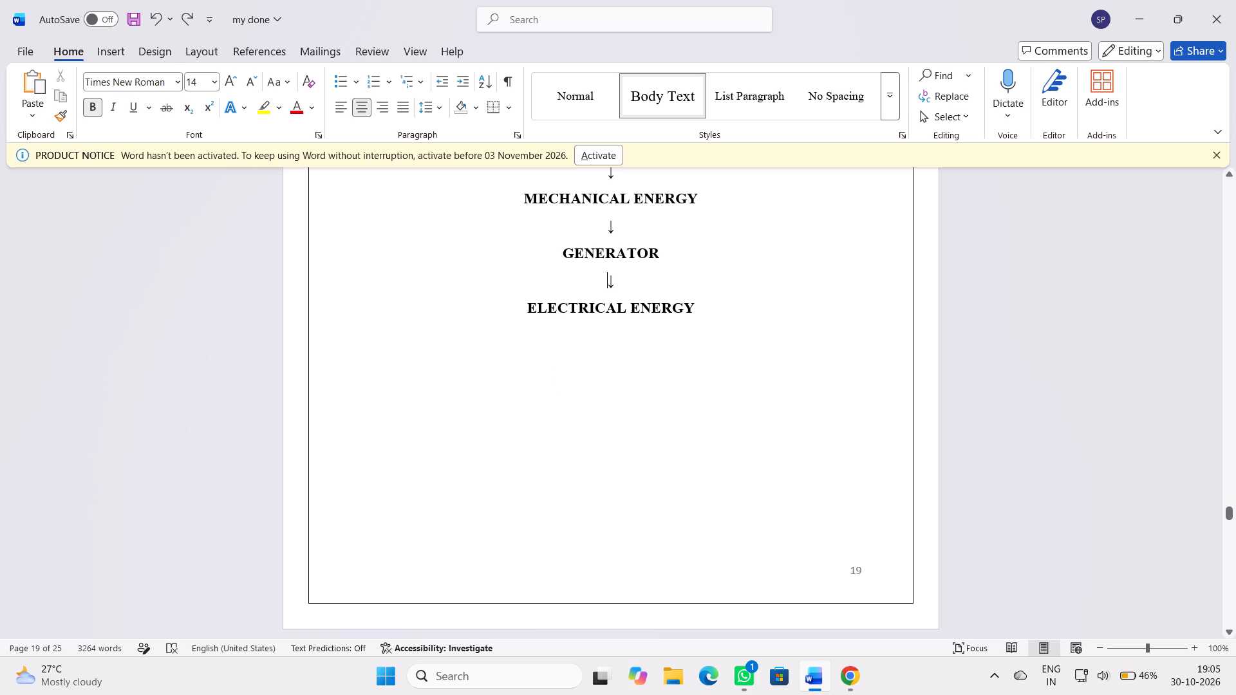
Renumber the "Comparison of Energy Quantities" heading as 6.8, followed by a space.
scroll(338, 372, "down", 6)
scroll(363, 514, "down", 1)
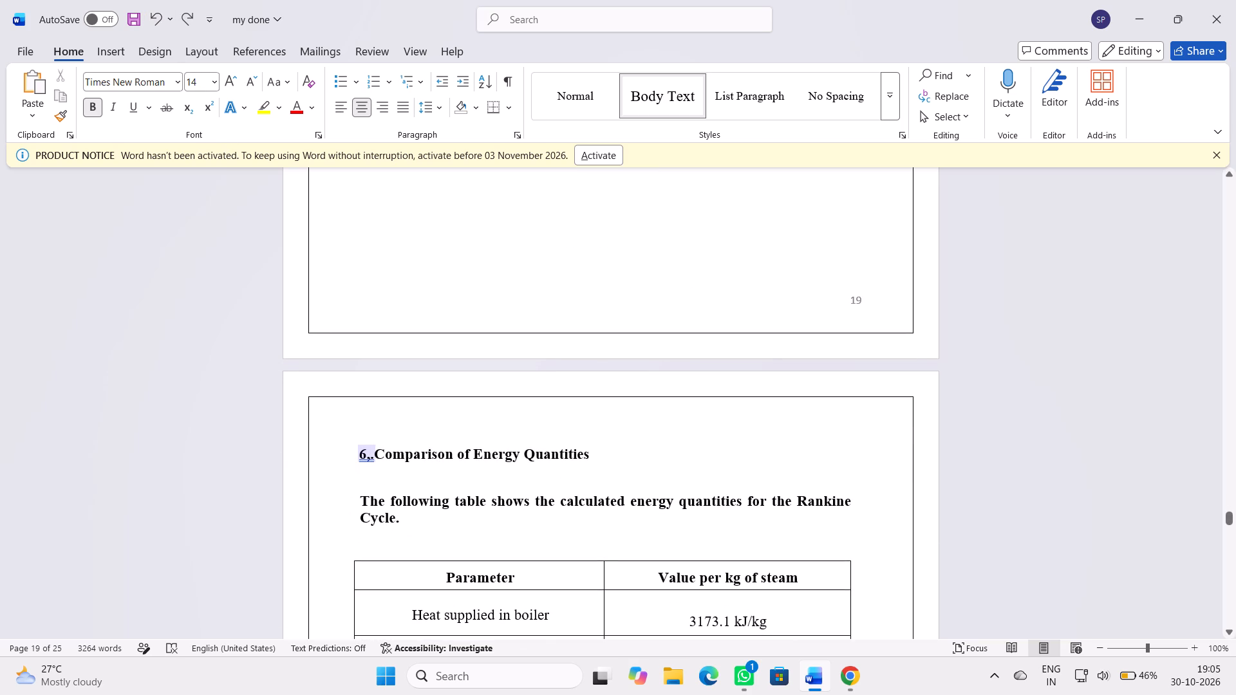
left_click(374, 459)
key("BackSpace")
key("BackSpace")
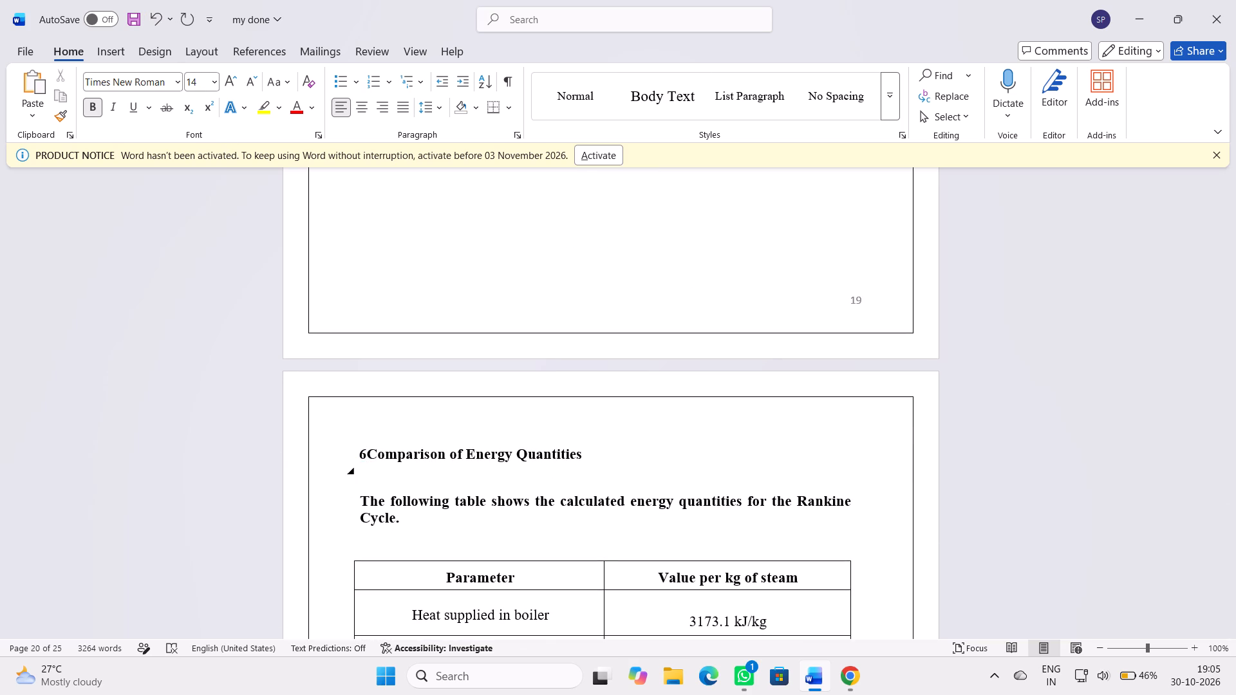
key("period")
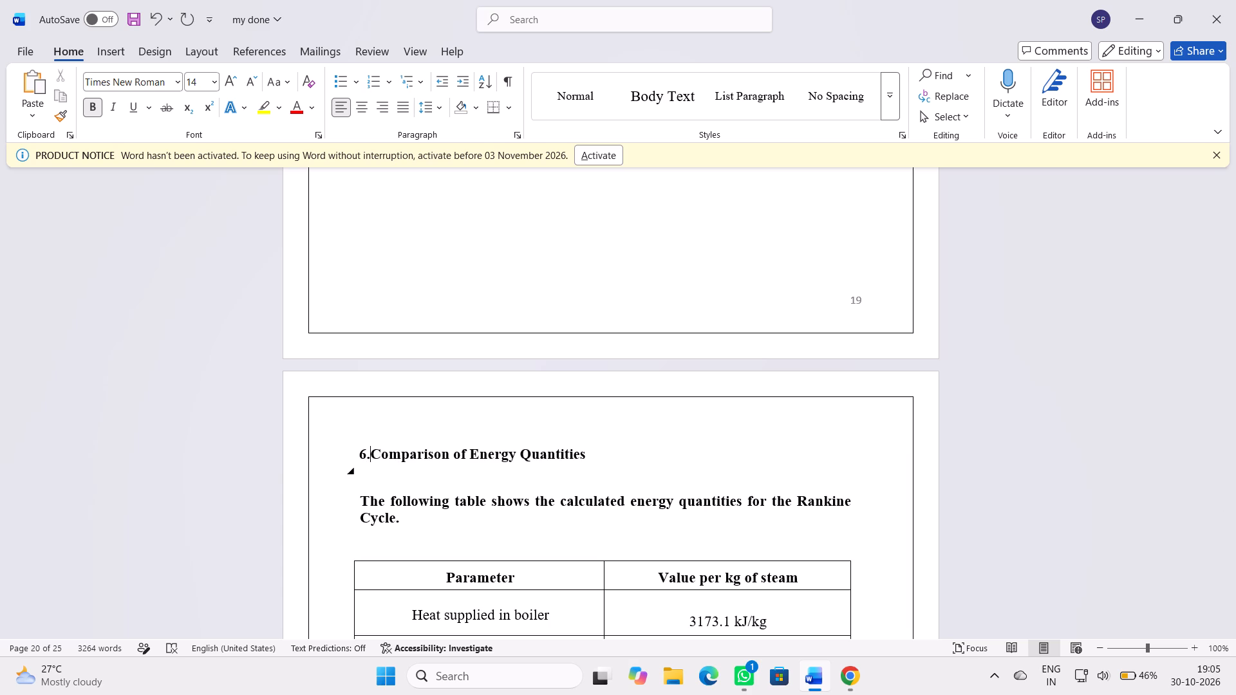
key("8")
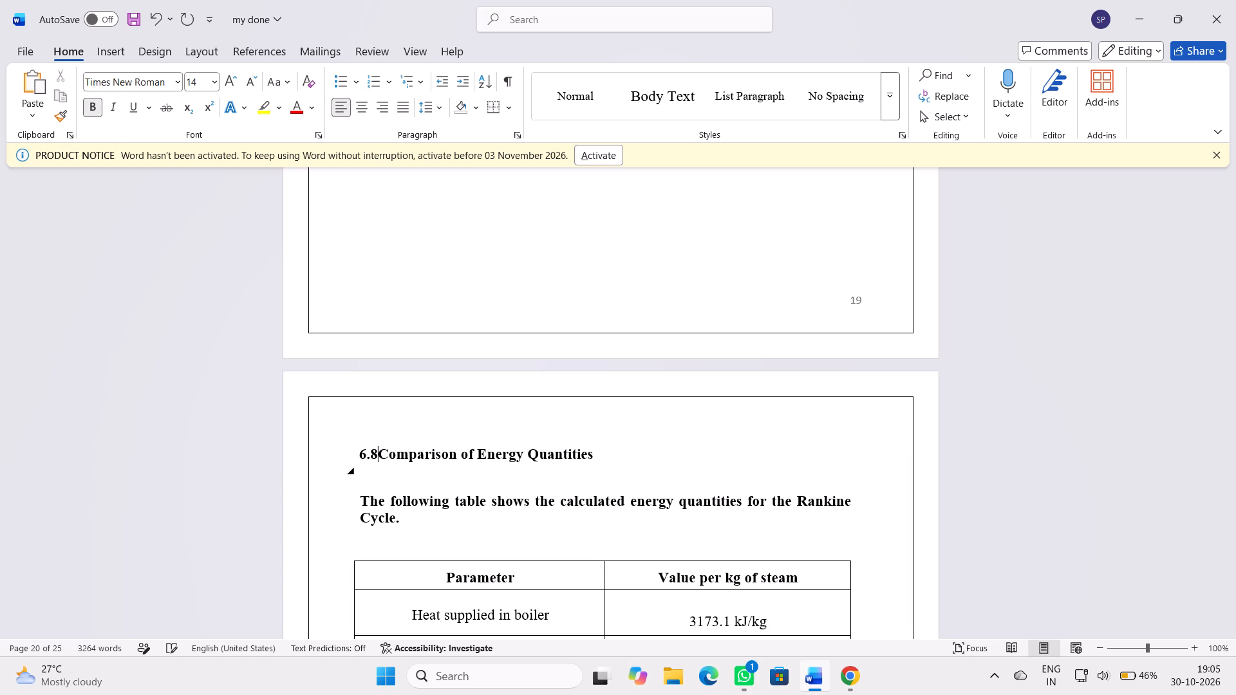
key("space")
Replace the automatic number of the "Why the Initial Cooling Sensation Occurs" heading with 6.9 and a space.
scroll(537, 471, "down", 7)
scroll(677, 468, "down", 6)
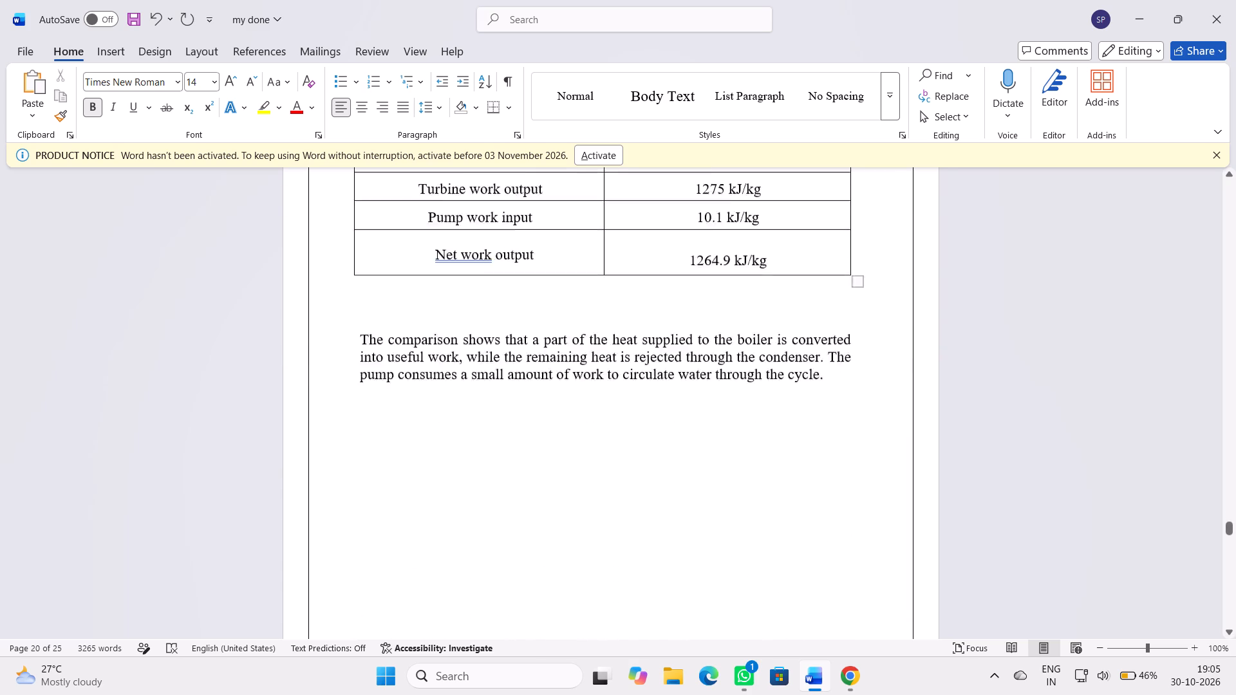
scroll(679, 476, "down", 15)
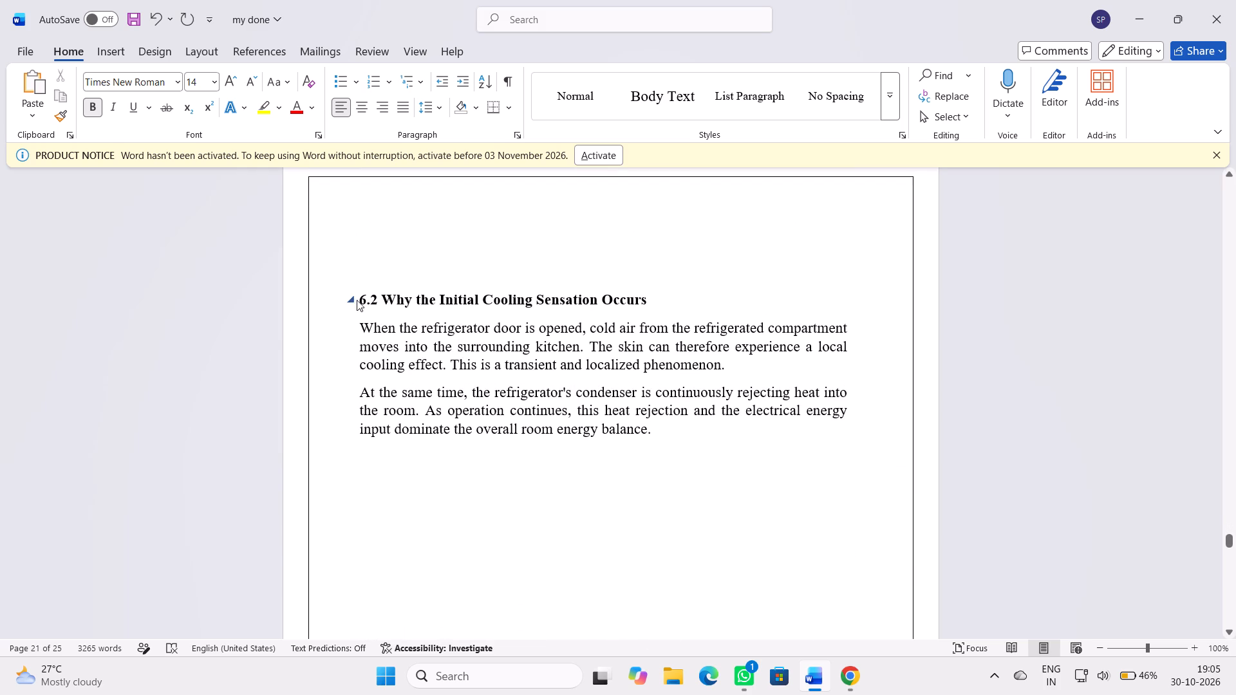
left_click(379, 303)
key("Left")
key("BackSpace")
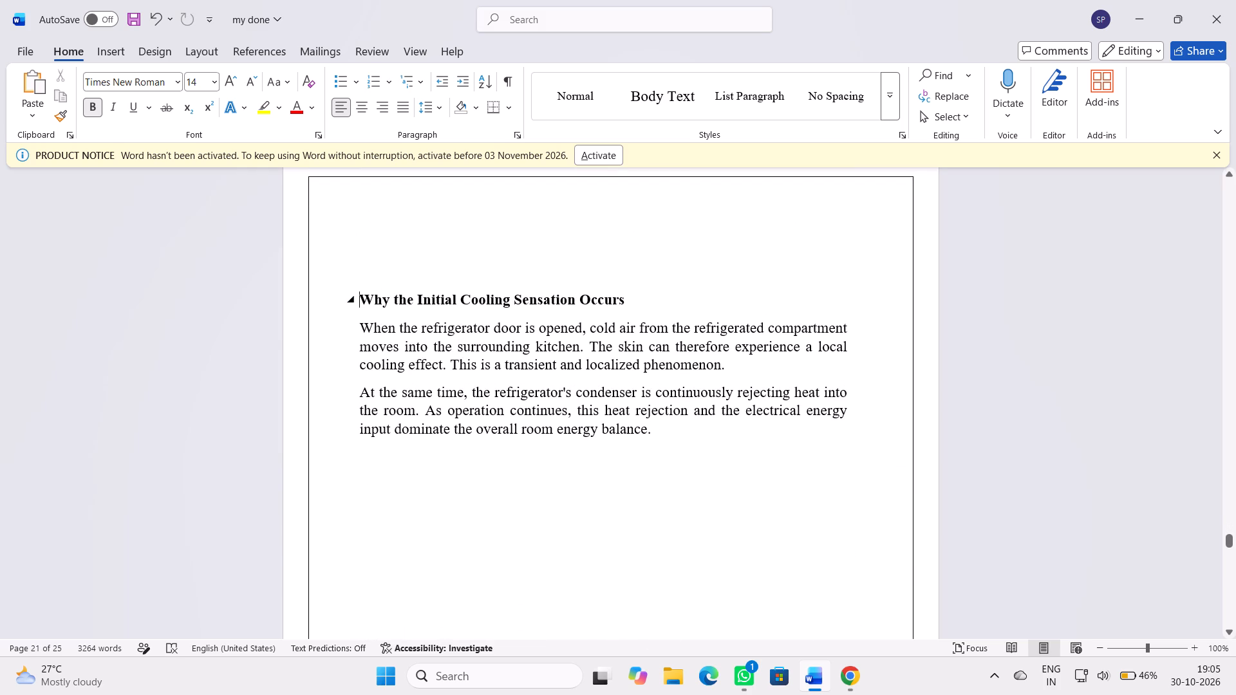
type("6.")
key("9")
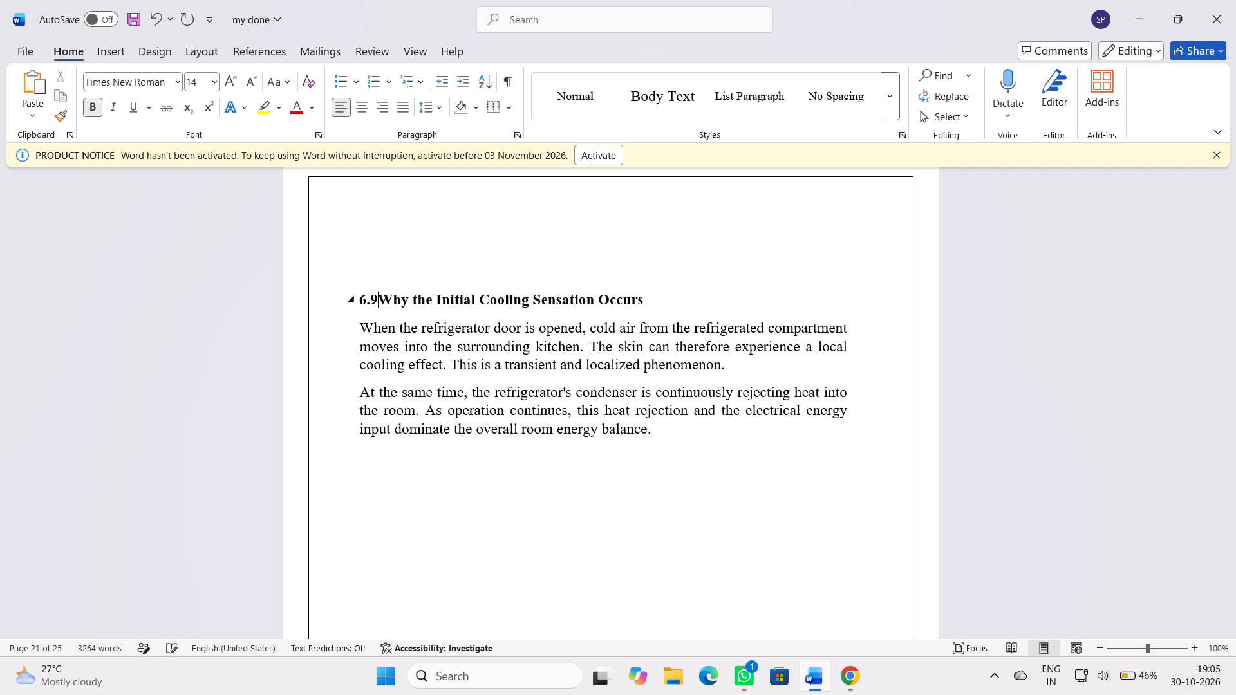
key("space")
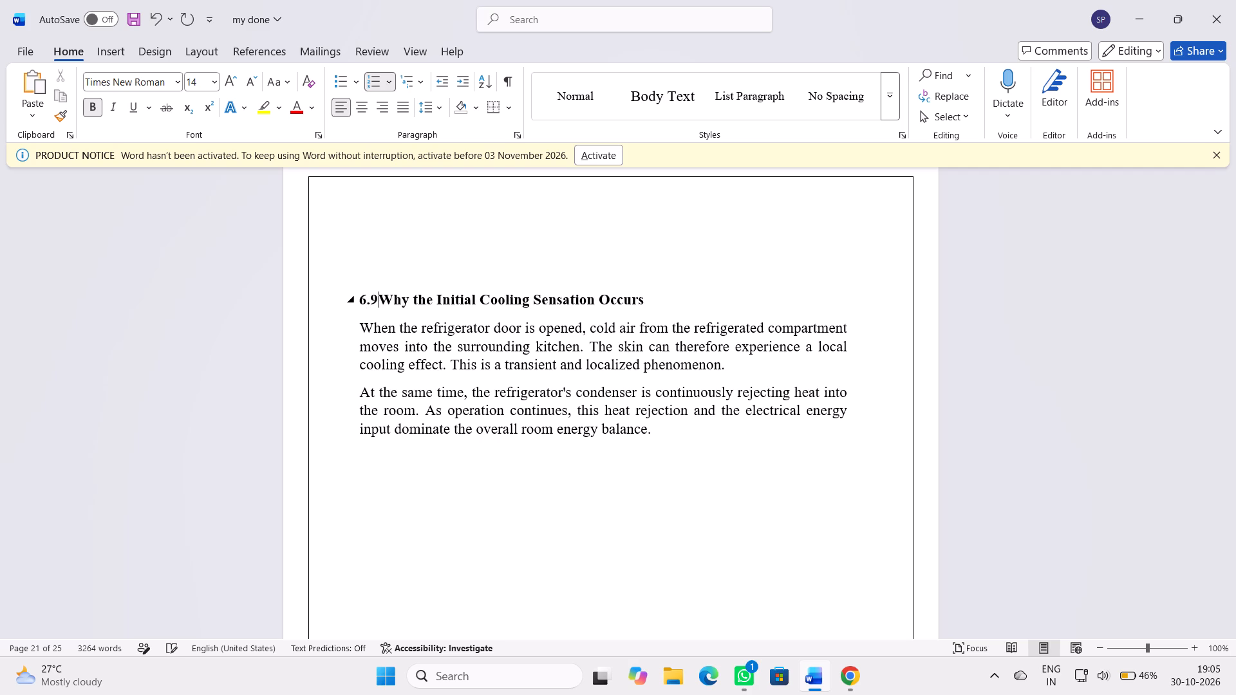
key("space")
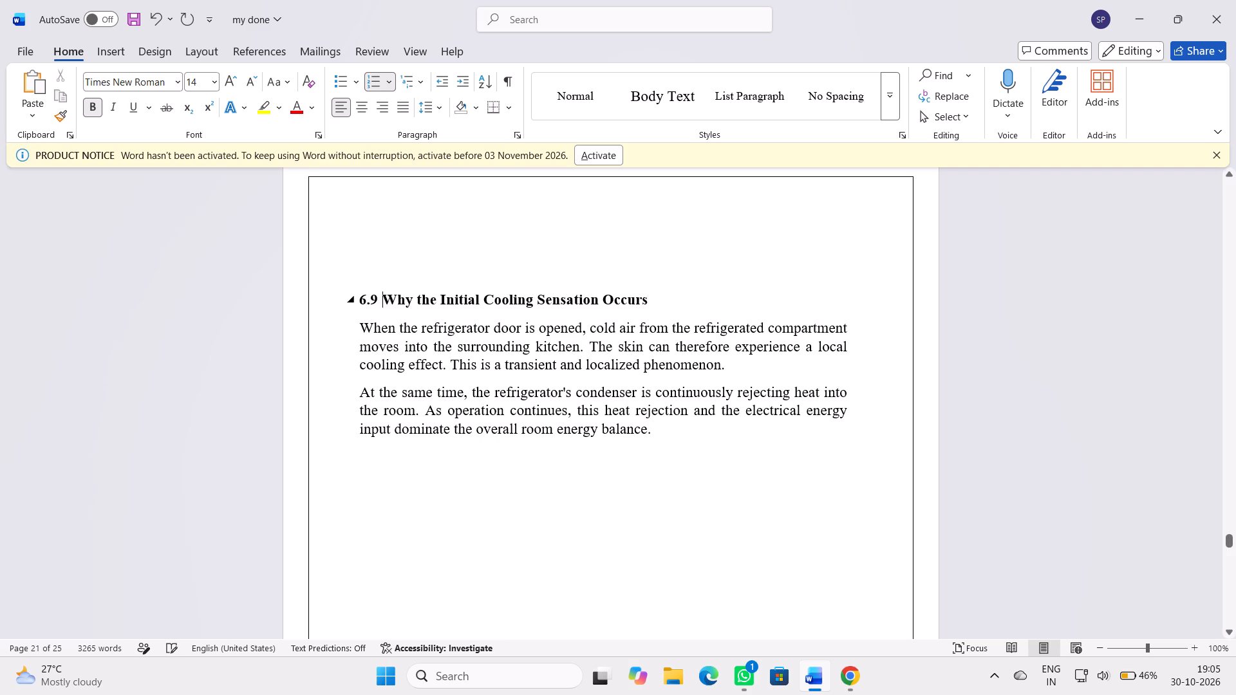
Review the headings and text of section 7, "PROPOSED SOLUTION", for numbering and layout consistency.
scroll(448, 346, "down", 1)
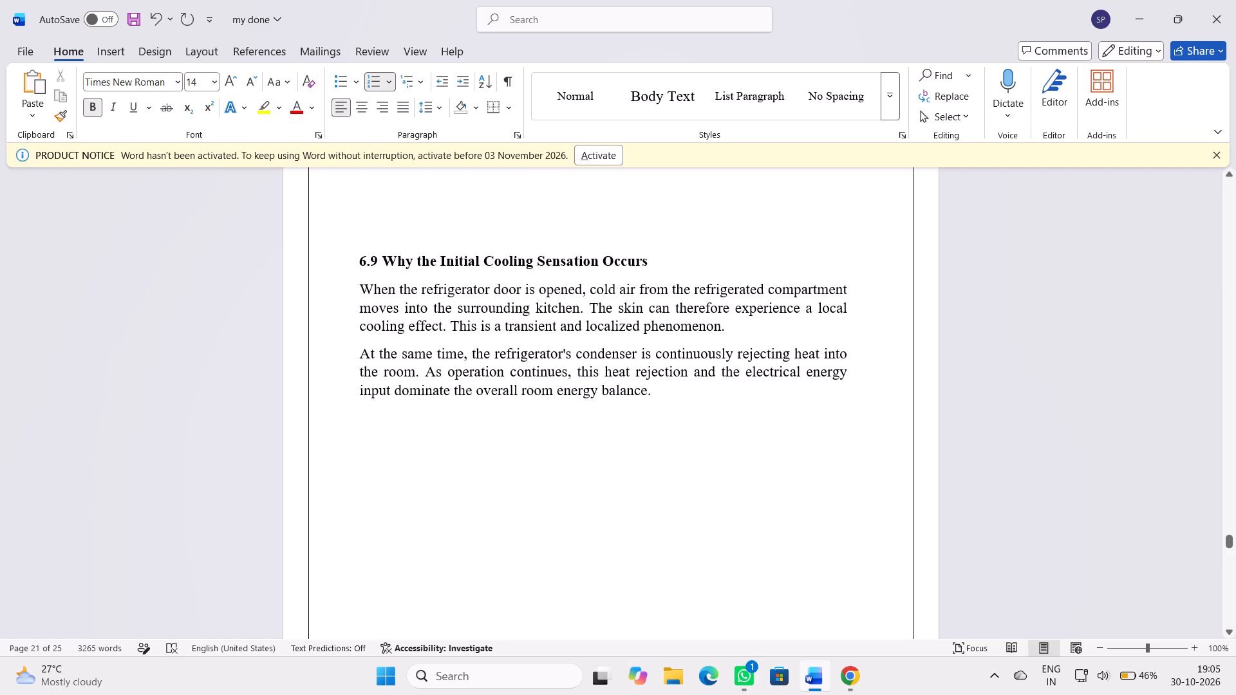
scroll(498, 391, "down", 18)
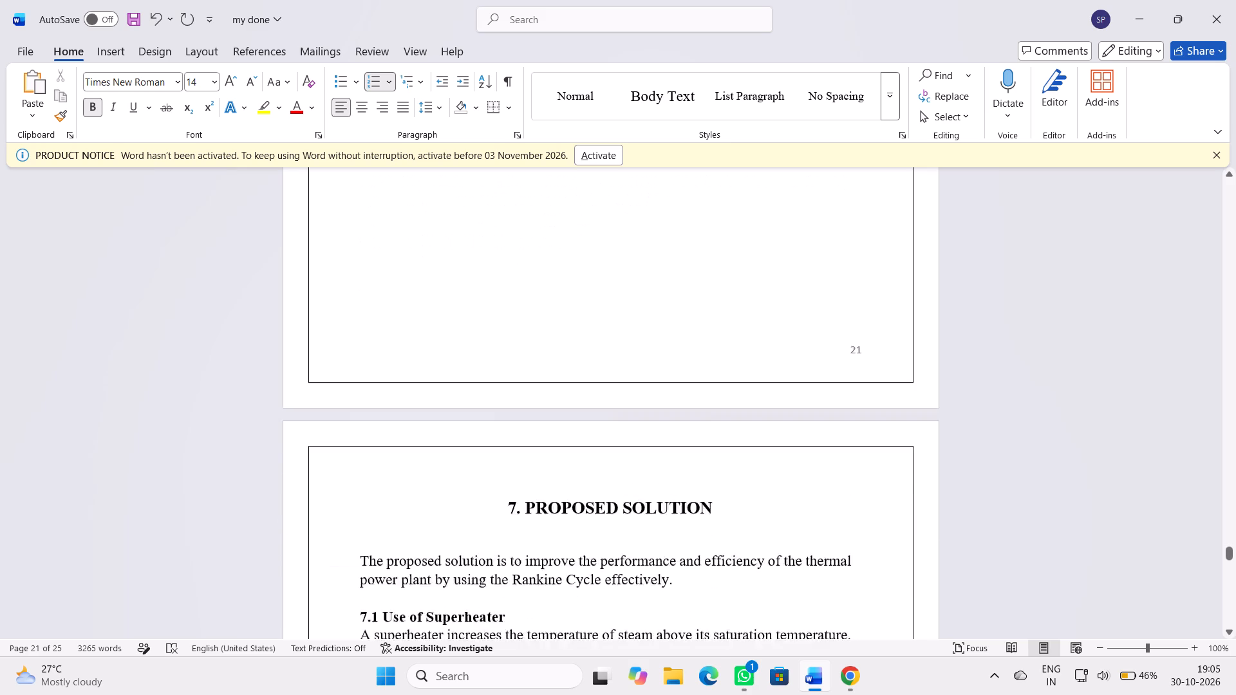
scroll(504, 391, "down", 2)
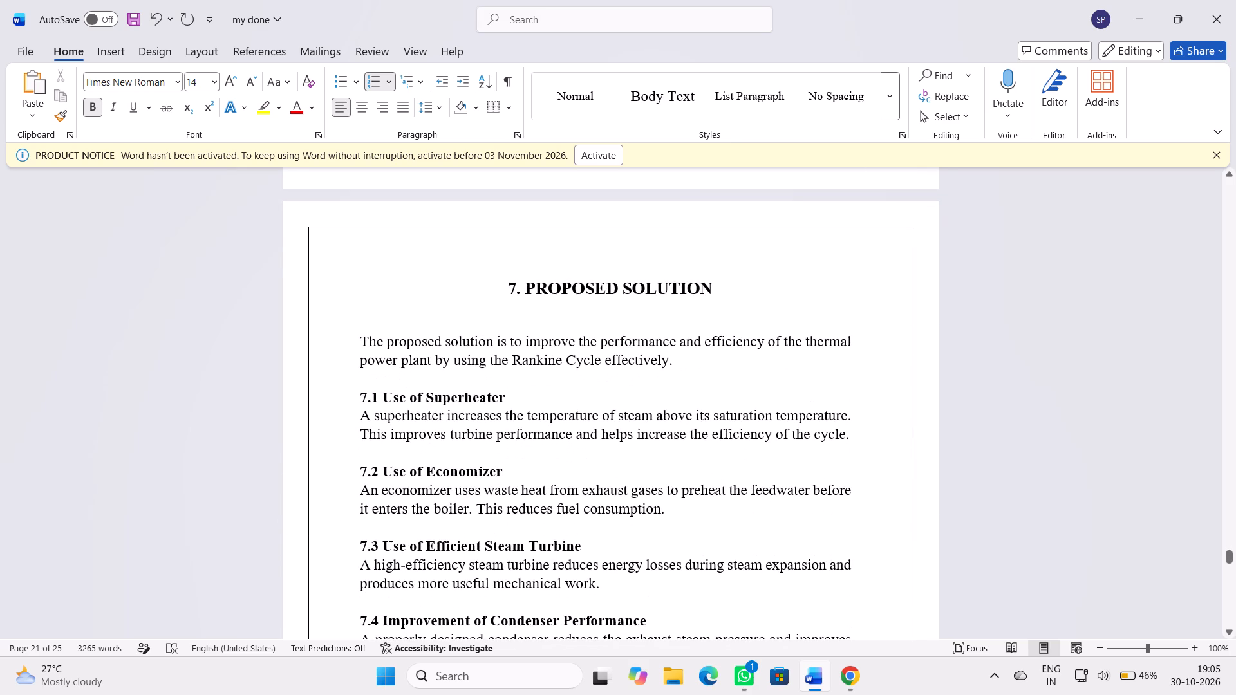
scroll(514, 393, "down", 8)
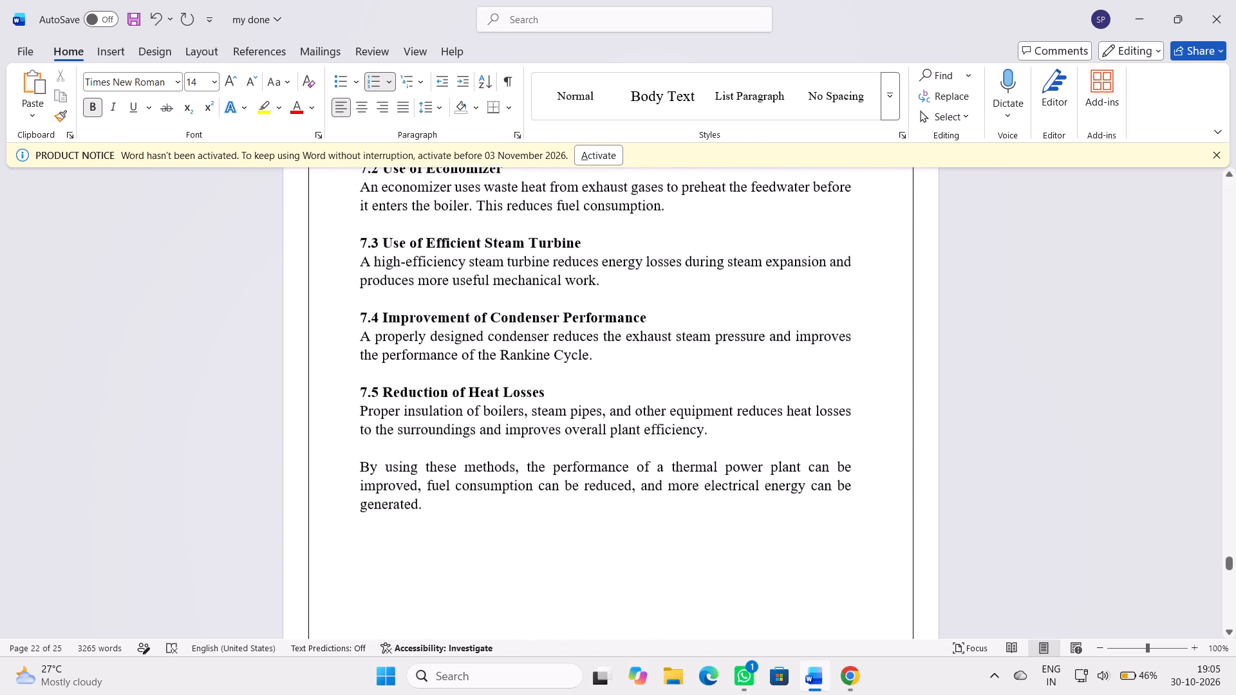
scroll(514, 393, "down", 4)
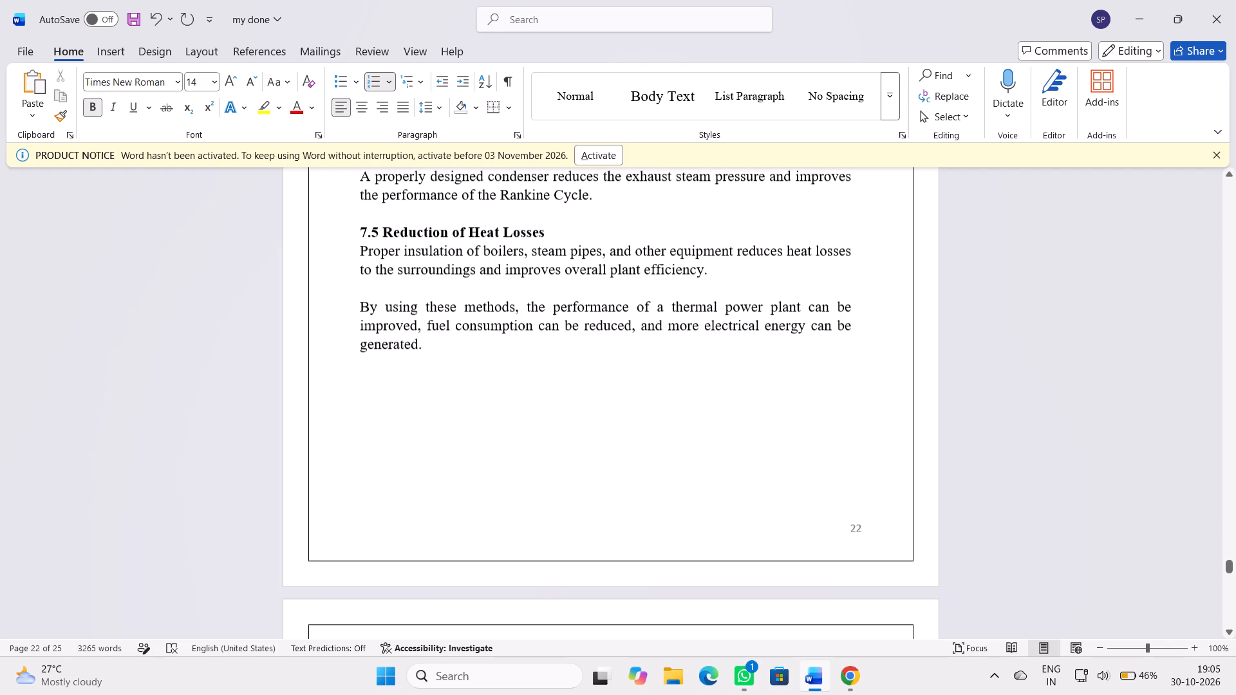
Replace the automatic number of the "Results" heading in the Result & Discussion section with 8.1.
scroll(514, 393, "down", 12)
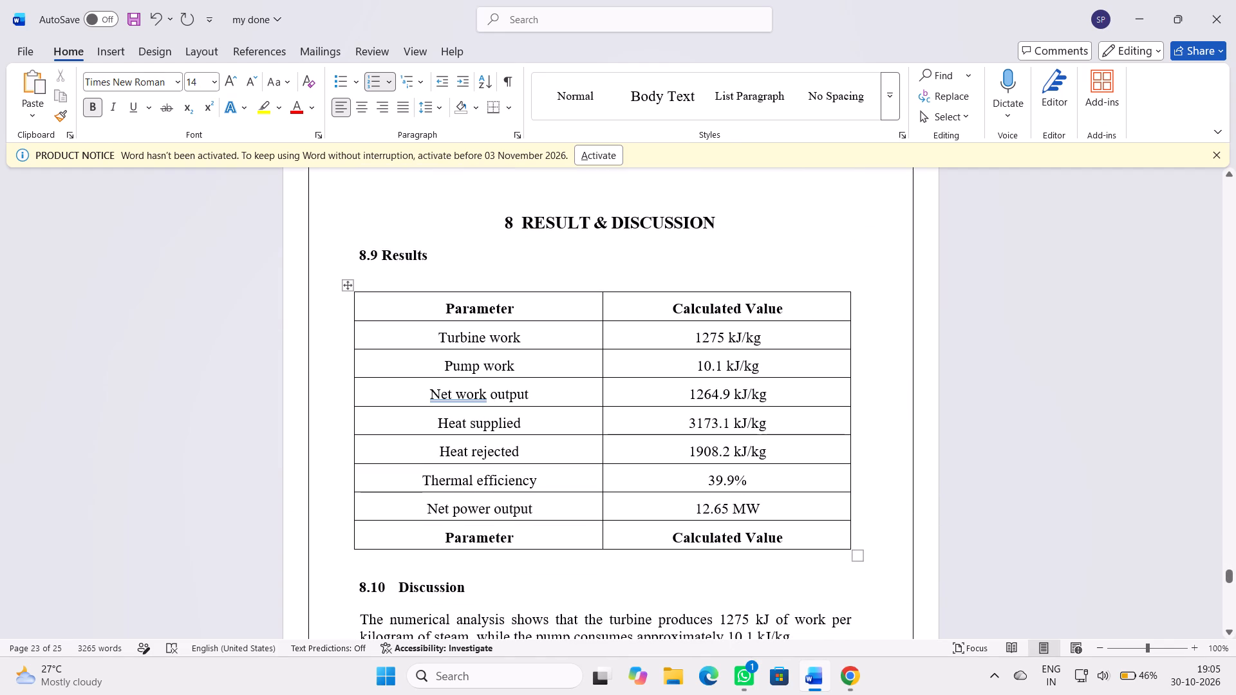
left_click(376, 258)
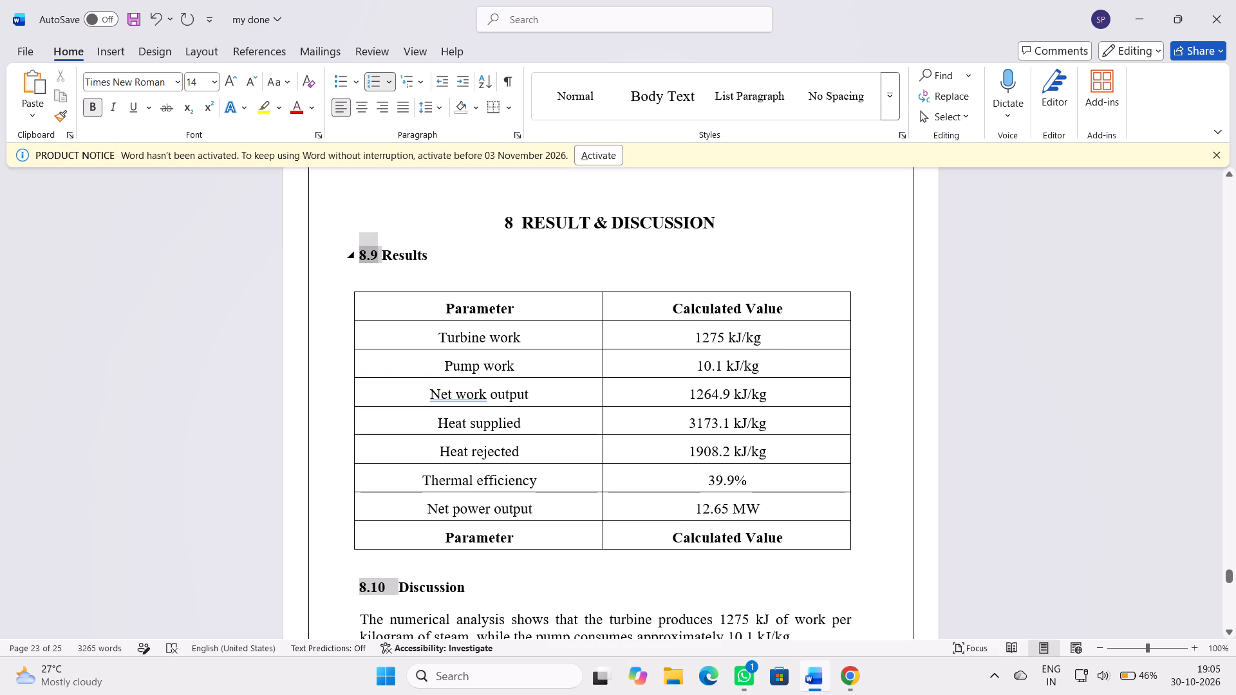
left_click(354, 258)
left_click(348, 260)
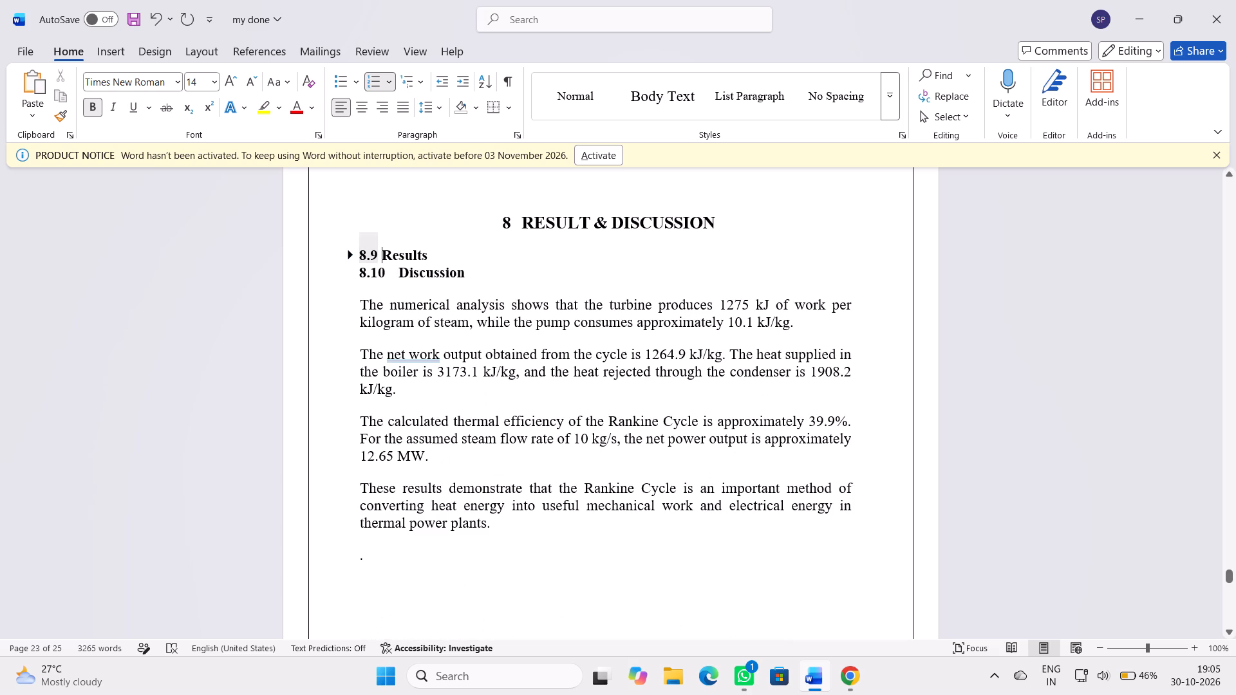
left_click(376, 258)
left_click(377, 258)
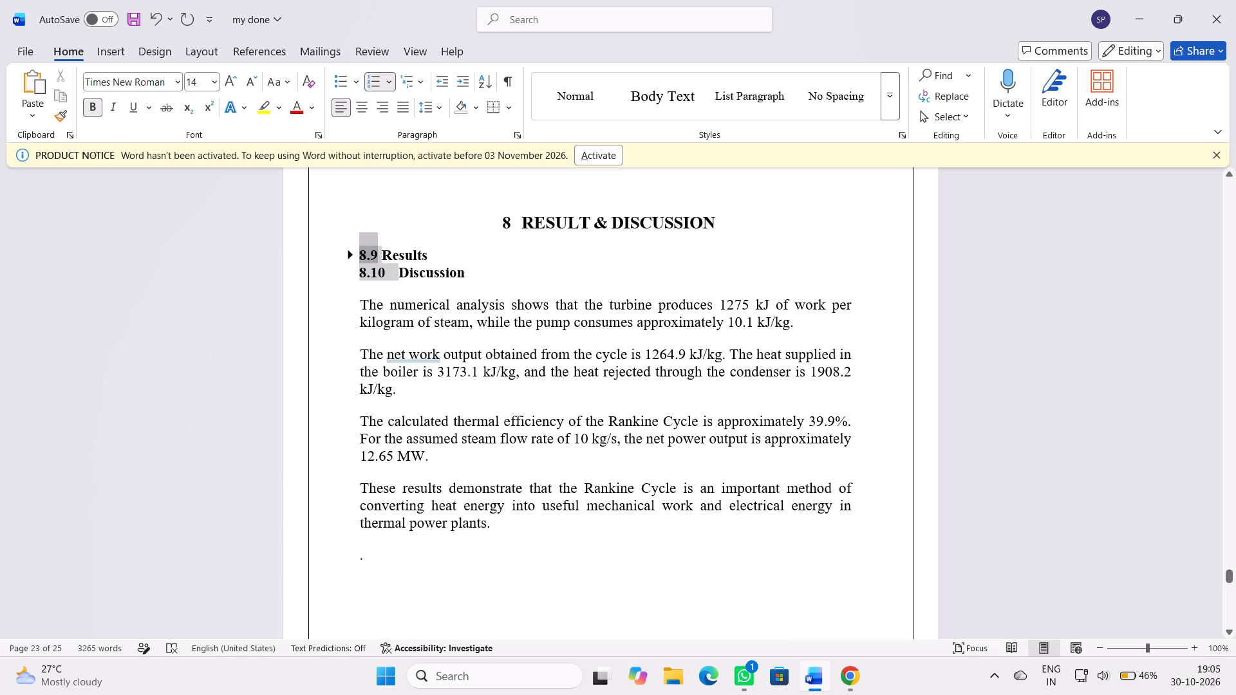
key("BackSpace")
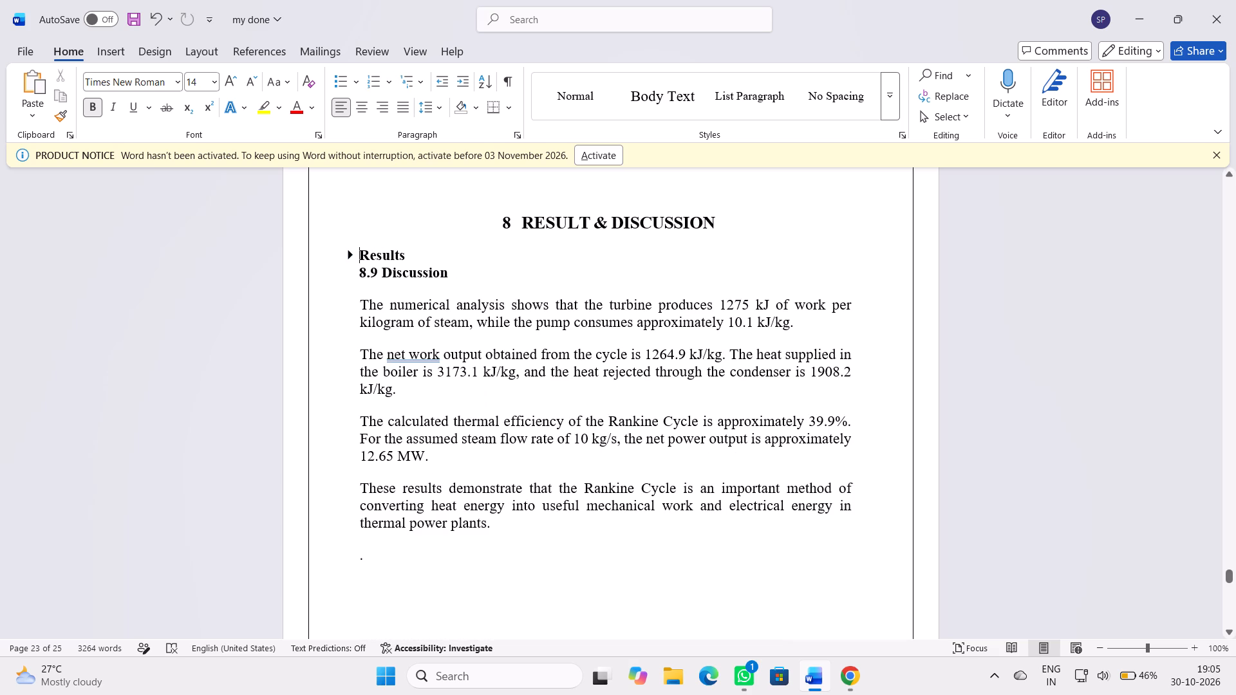
type("8.1")
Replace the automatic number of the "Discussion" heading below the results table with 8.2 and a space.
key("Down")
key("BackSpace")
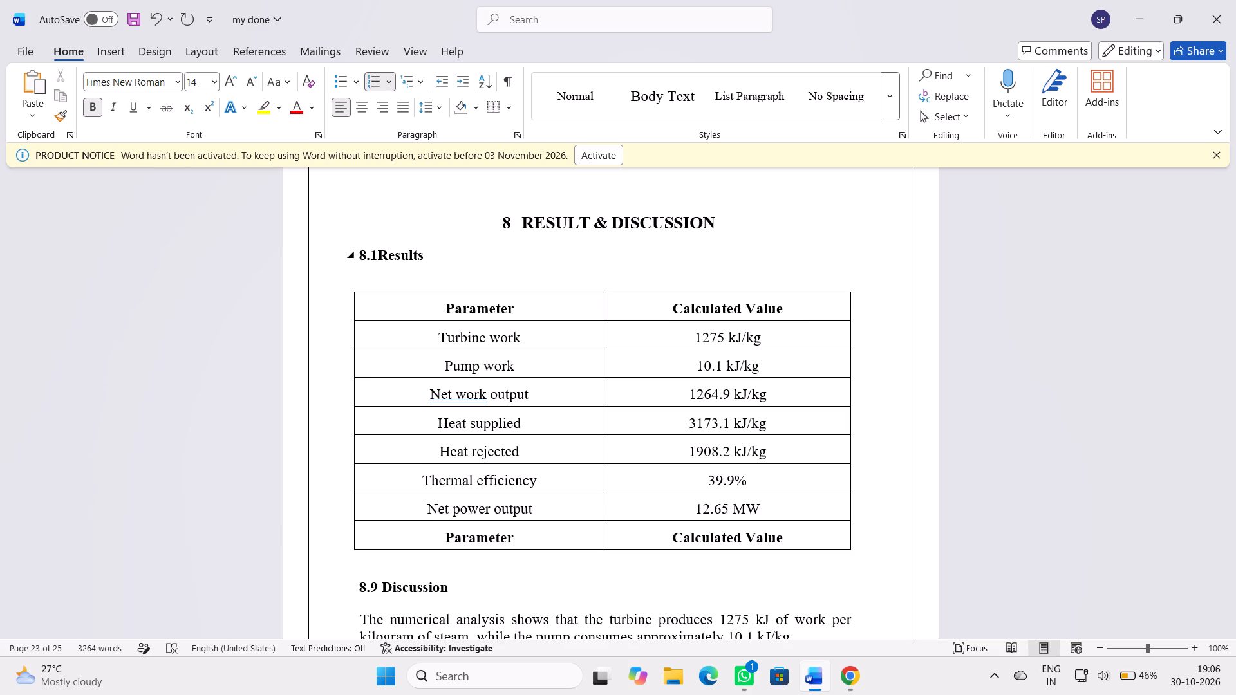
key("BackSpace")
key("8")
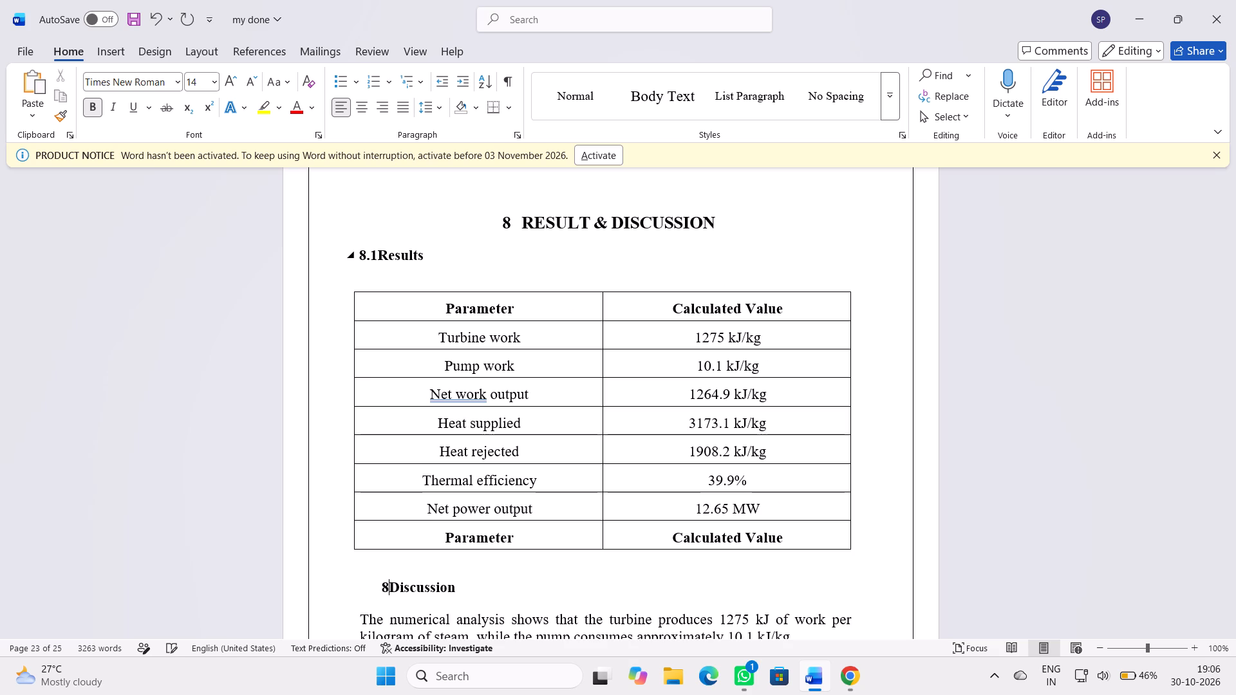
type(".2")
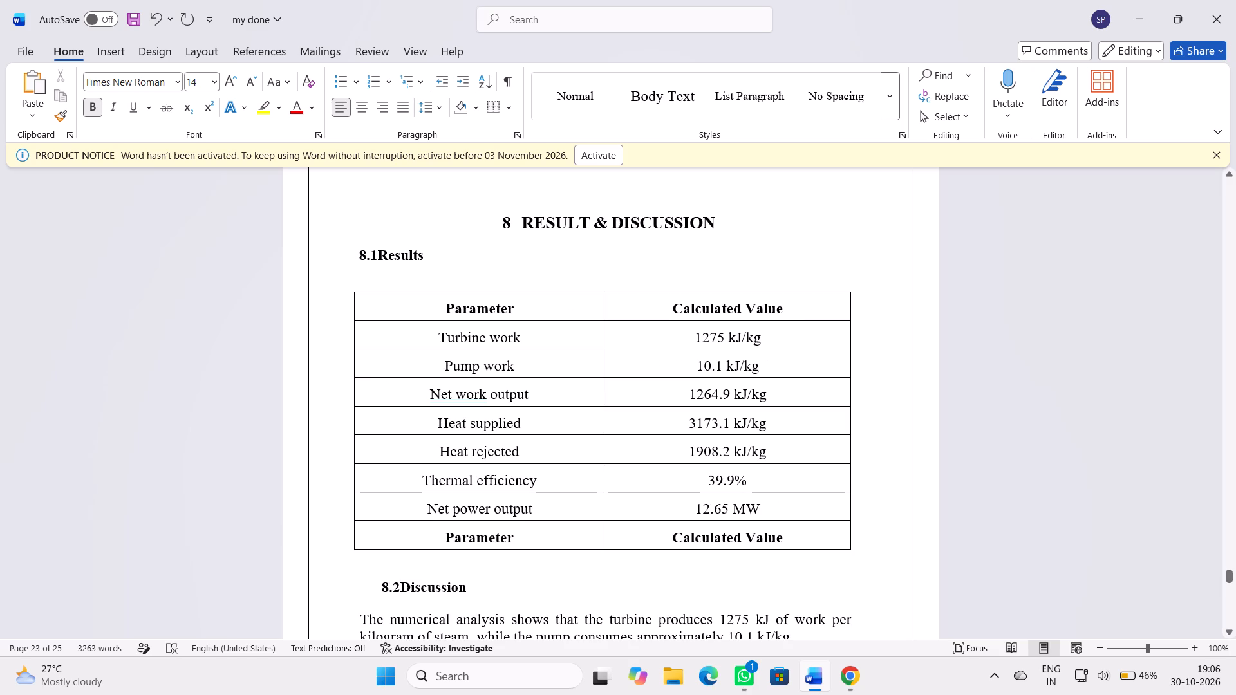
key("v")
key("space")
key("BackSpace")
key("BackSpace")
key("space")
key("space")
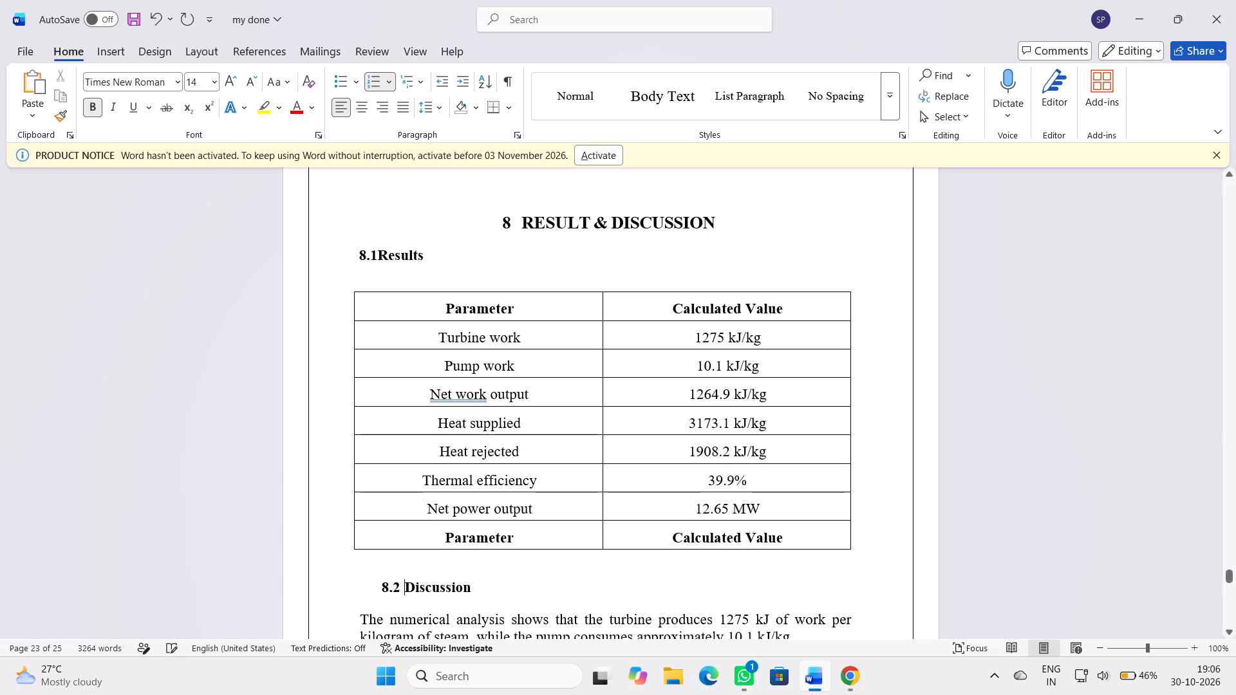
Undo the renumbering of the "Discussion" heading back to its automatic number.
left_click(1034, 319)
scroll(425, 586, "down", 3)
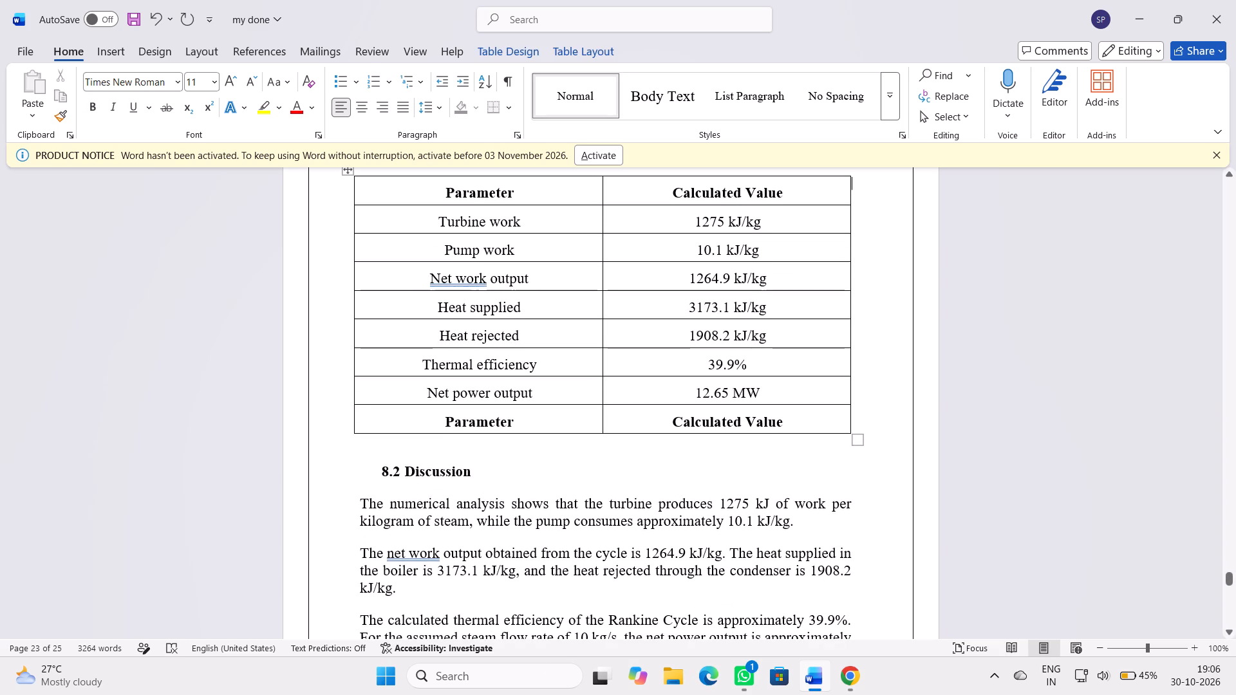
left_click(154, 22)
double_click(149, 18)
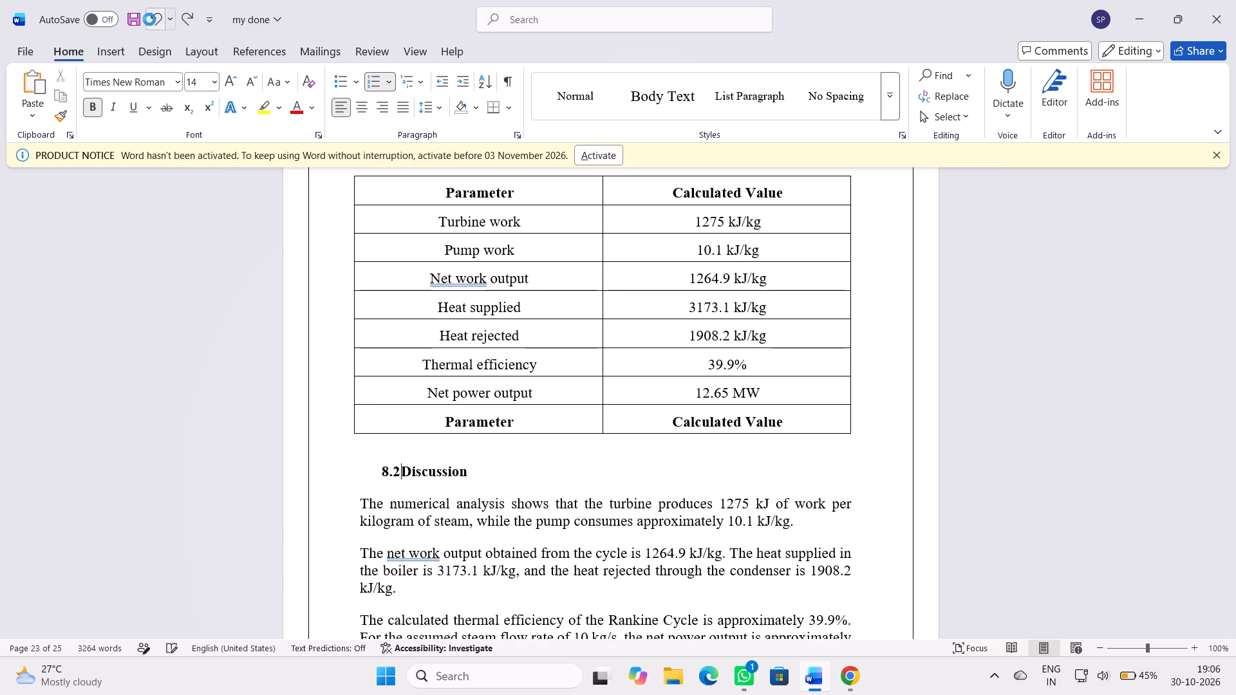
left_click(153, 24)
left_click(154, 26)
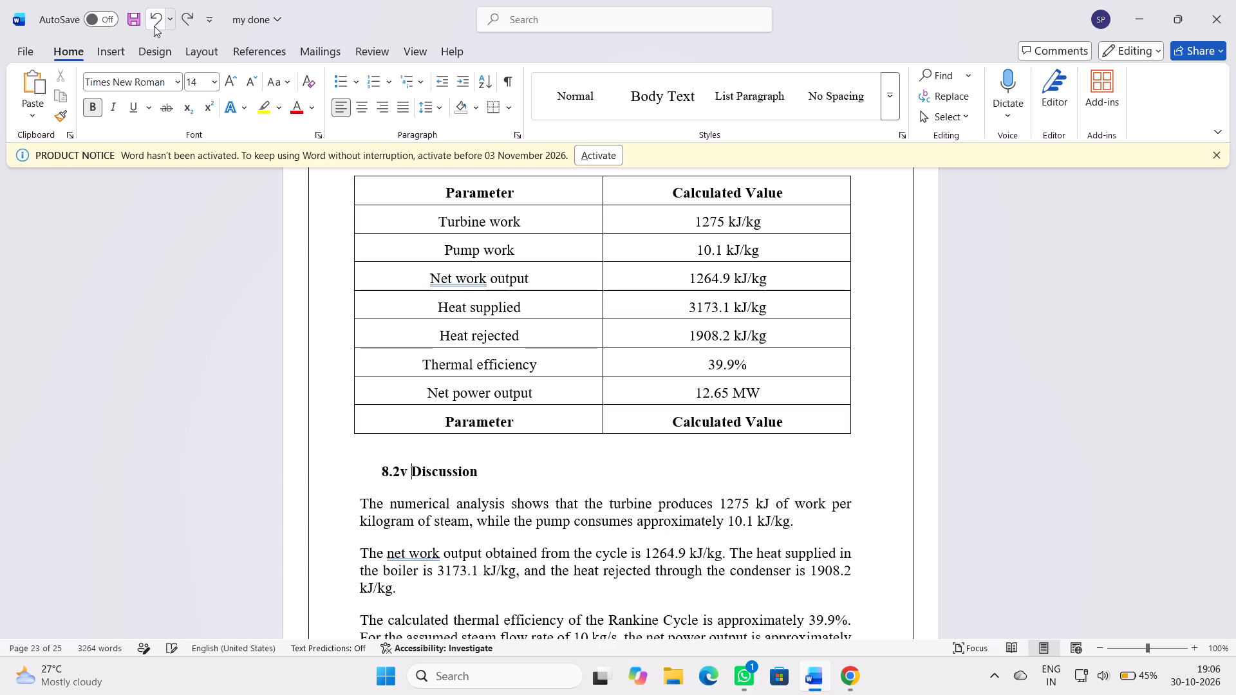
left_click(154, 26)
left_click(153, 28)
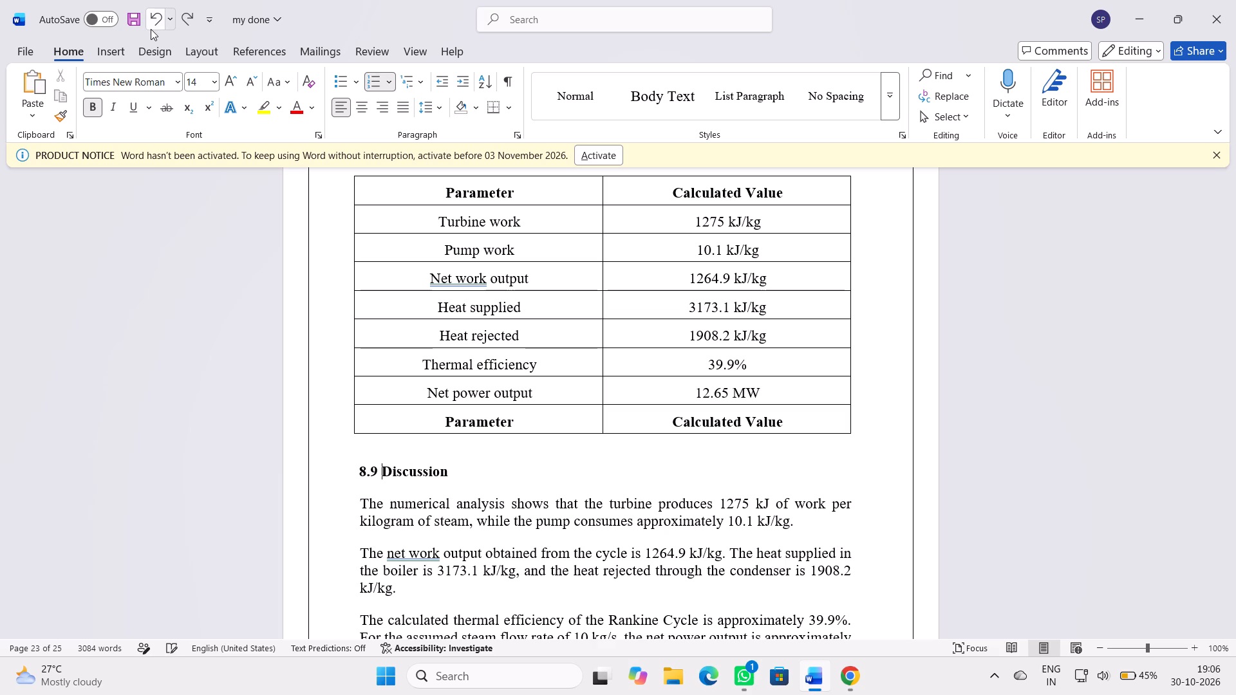
Replace the automatic number of the "Discussion" heading below the results table with 8.2 followed by a space.
key("Left")
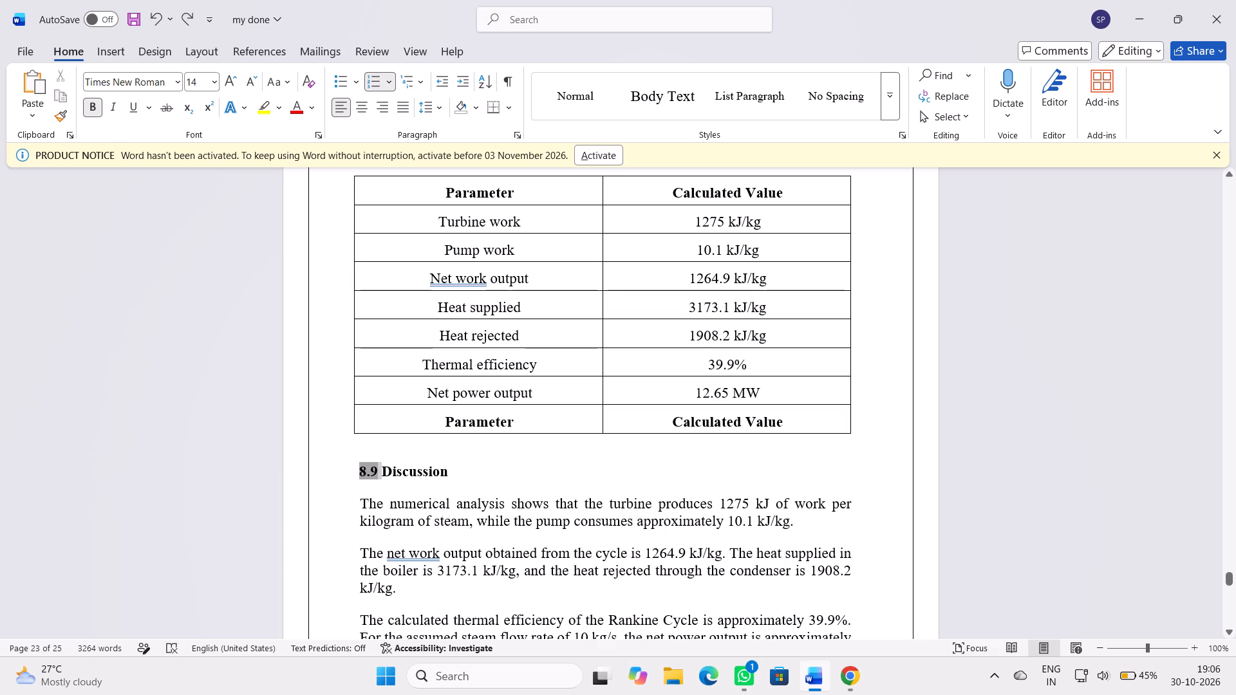
key("BackSpace")
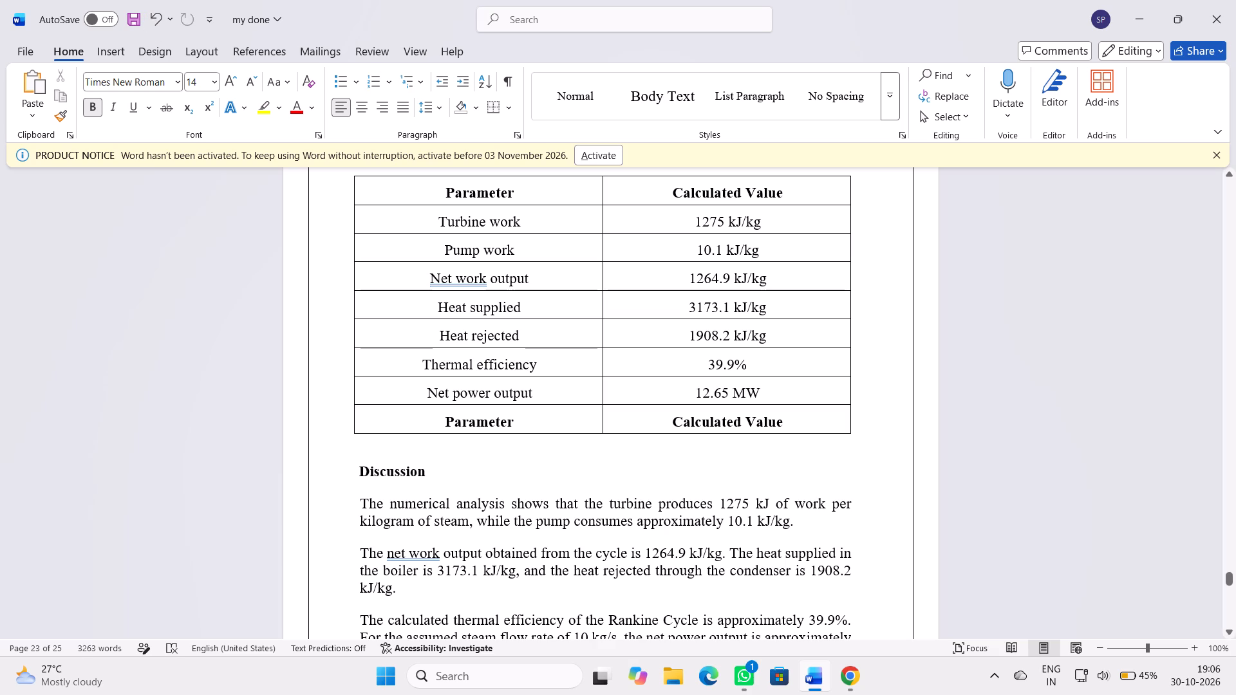
key("8")
type(".2")
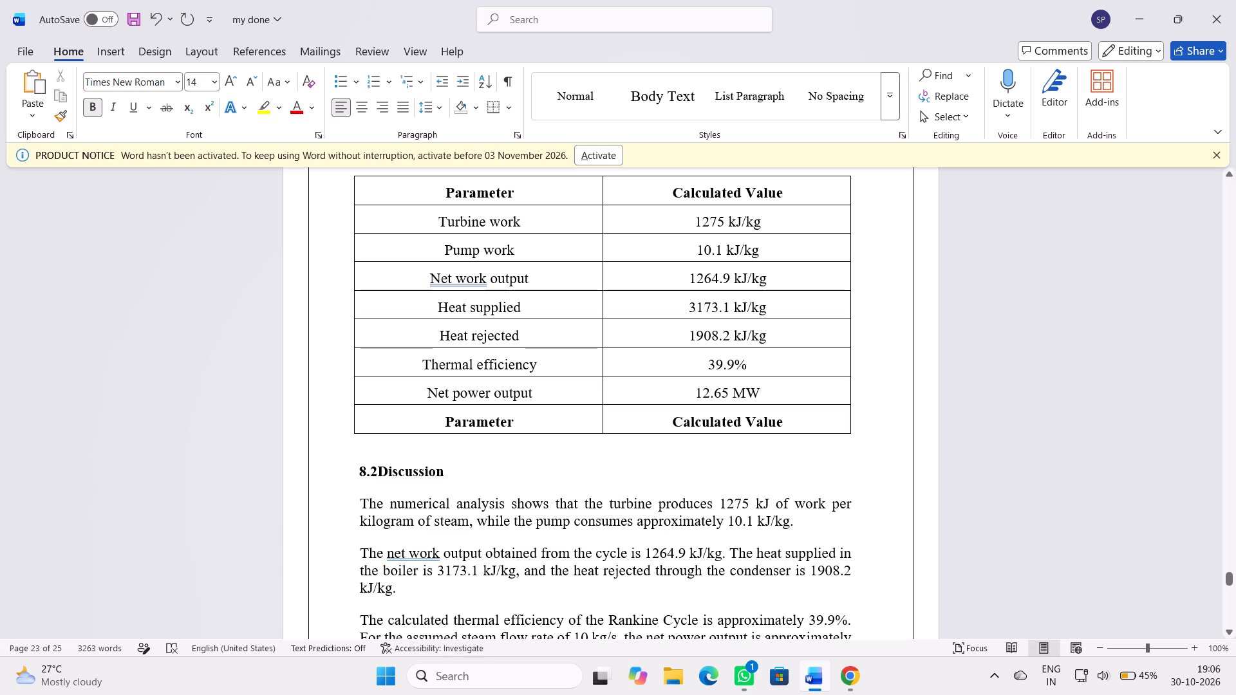
key("space")
scroll(292, 417, "up", 3)
key("space")
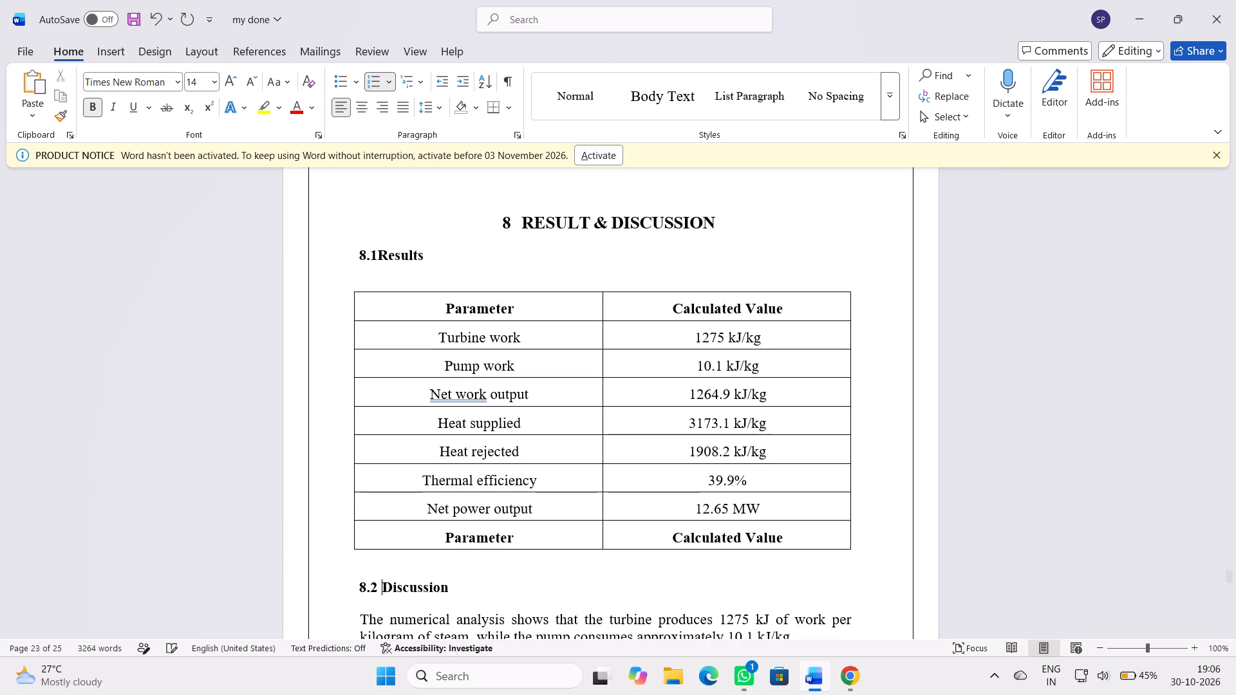
Insert a space between the number 8.1 and the word "Results" in the heading above the results table.
left_click(252, 481)
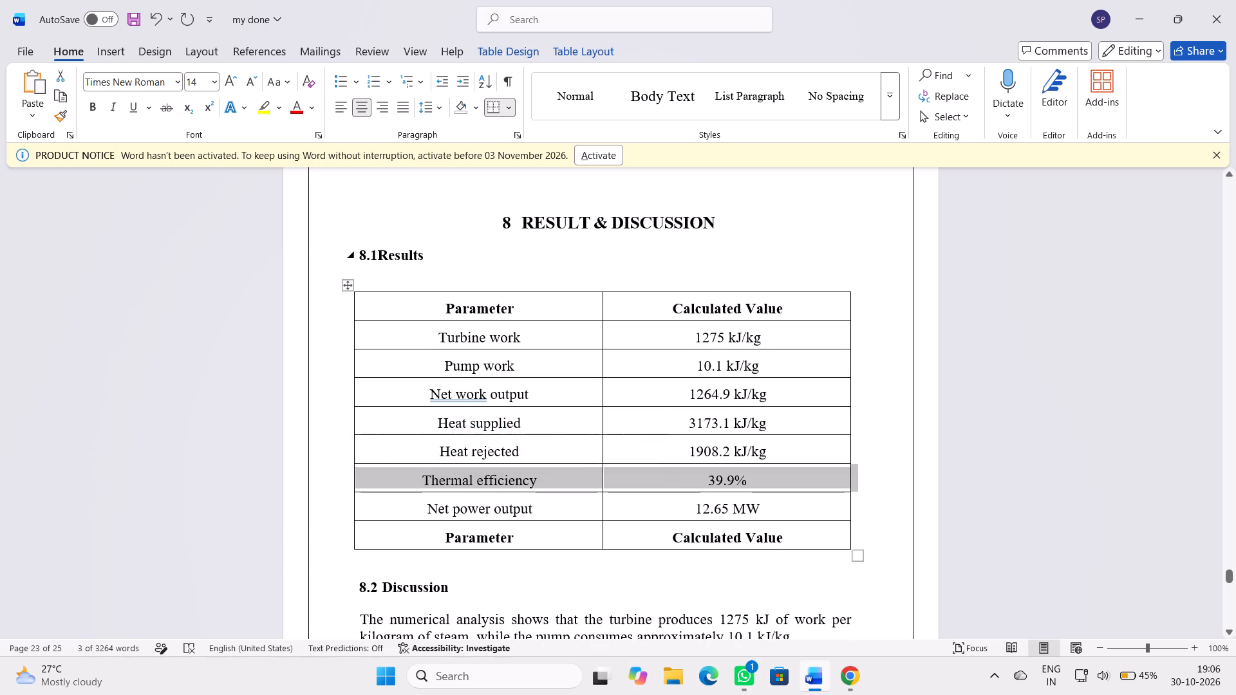
left_click(378, 260)
key("space")
left_click(277, 299)
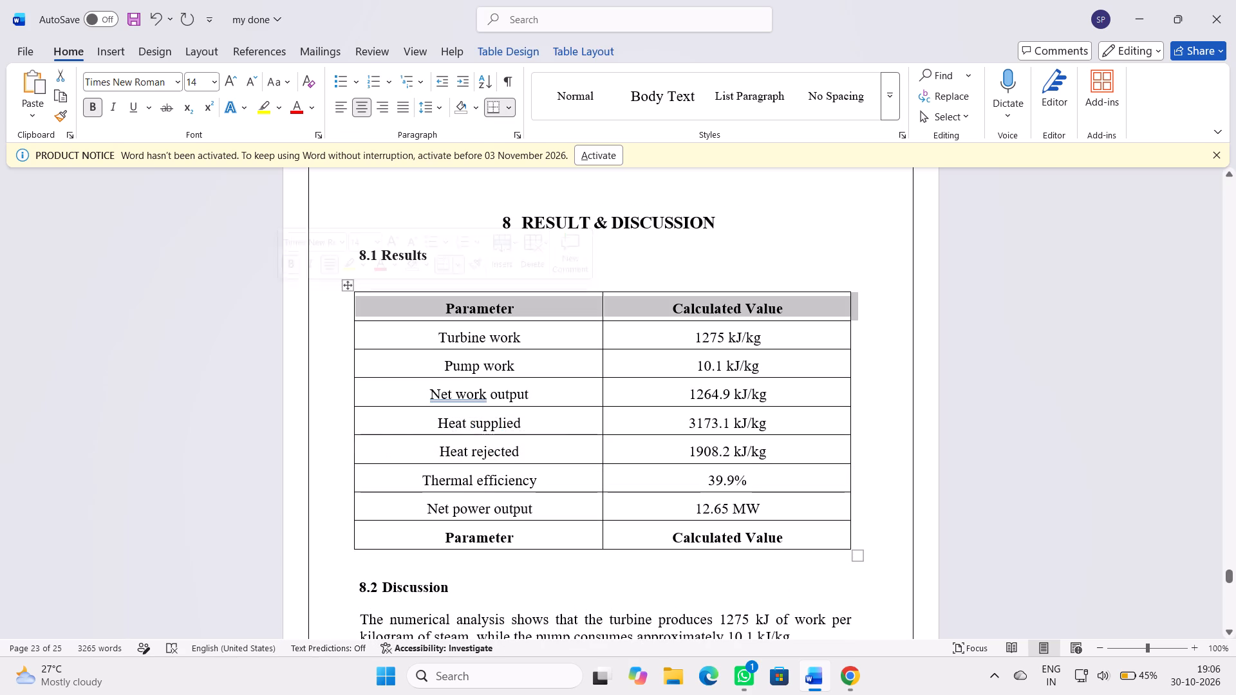
left_click(247, 349)
left_click(155, 393)
left_click(1018, 333)
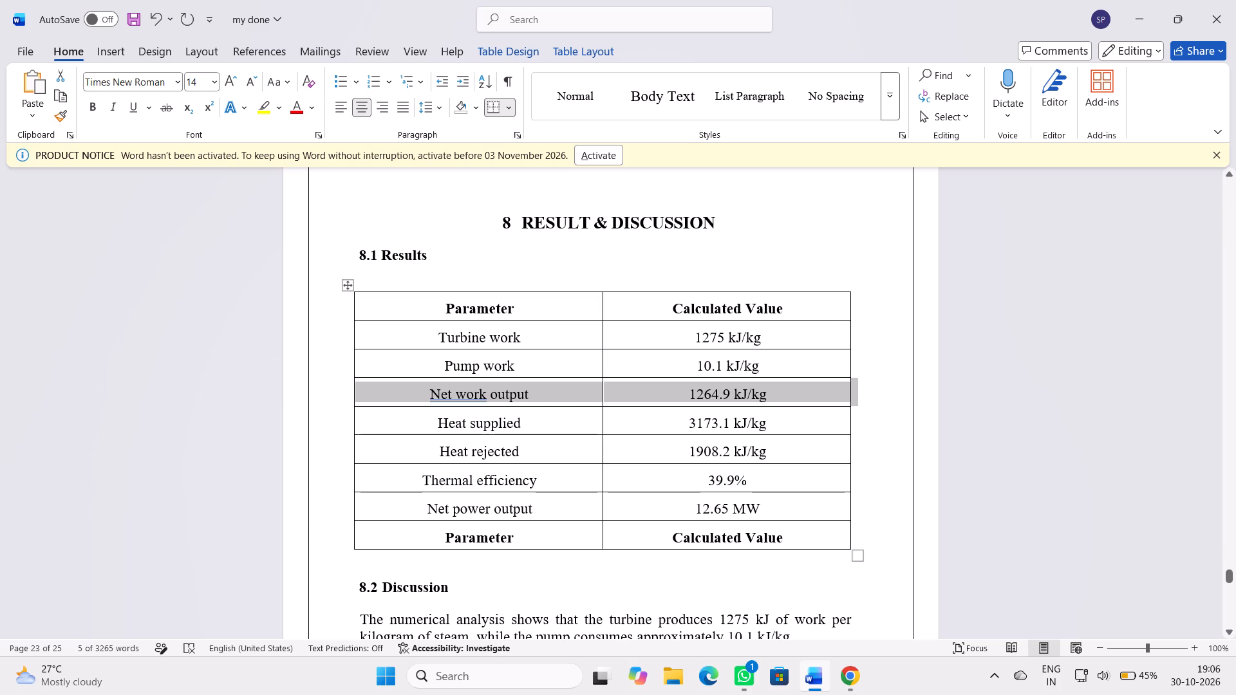
Check the rest of the Discussion text and the Conclusion and References pages for layout and numbering consistency.
scroll(1079, 302, "down", 3)
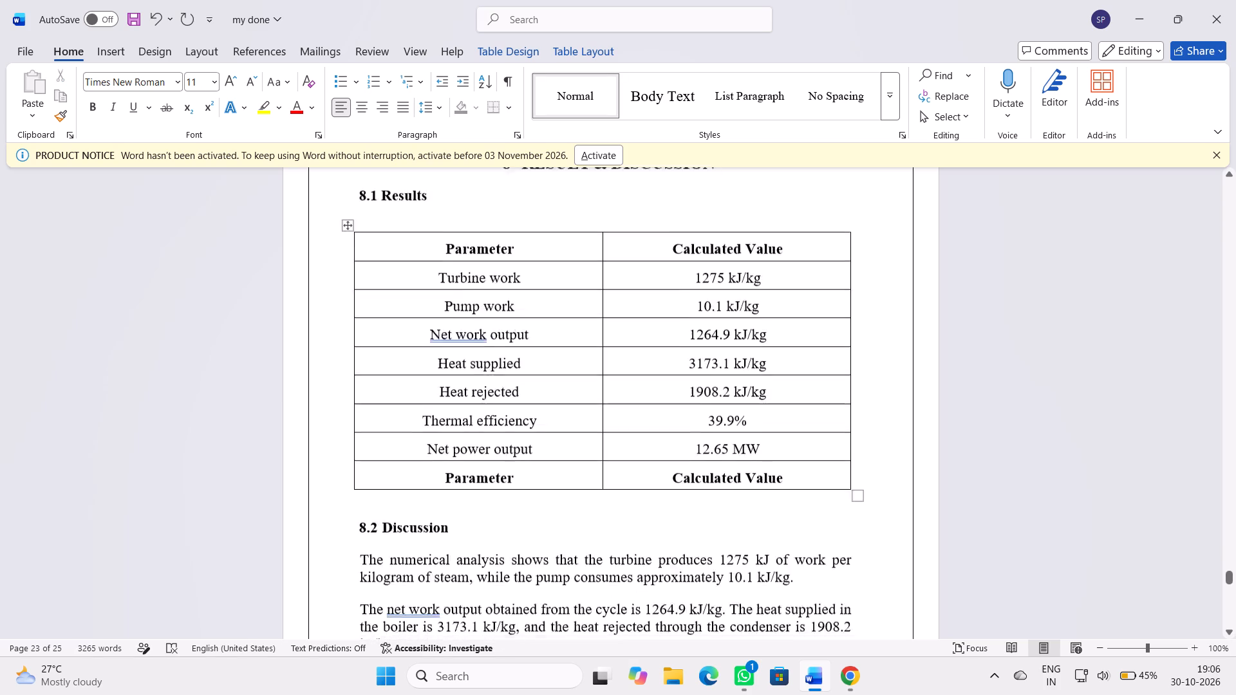
scroll(1080, 303, "down", 19)
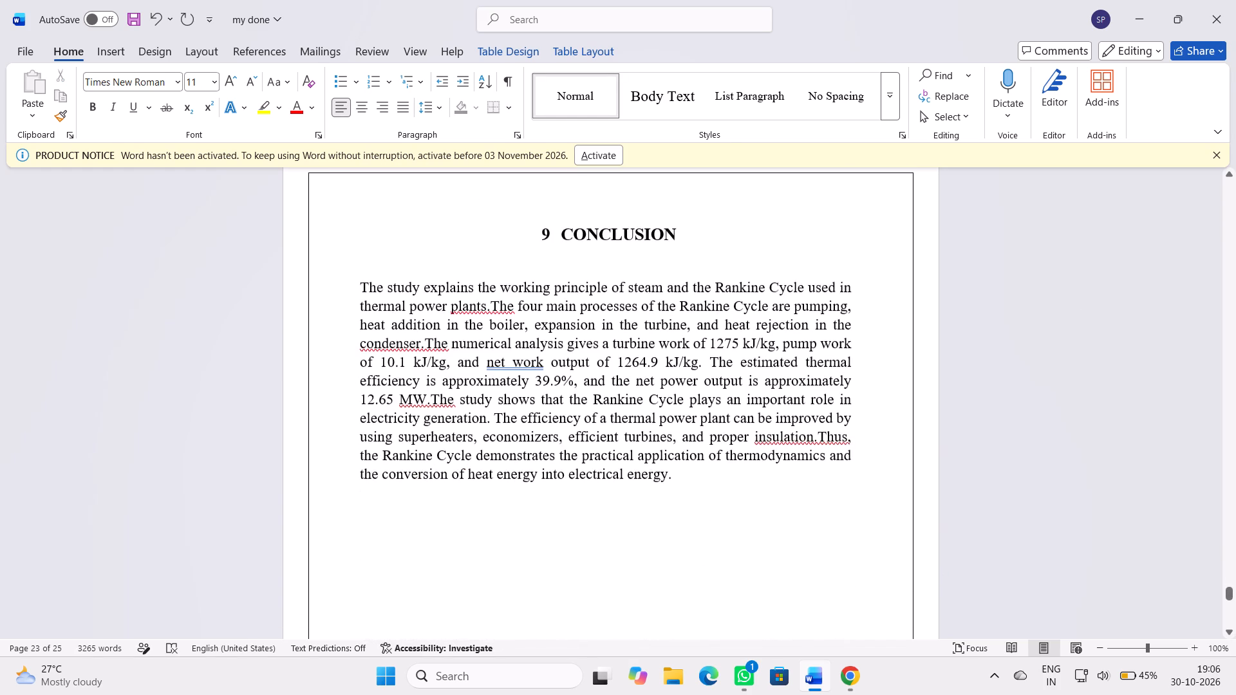
scroll(1085, 293, "down", 20)
scroll(1085, 293, "down", 3)
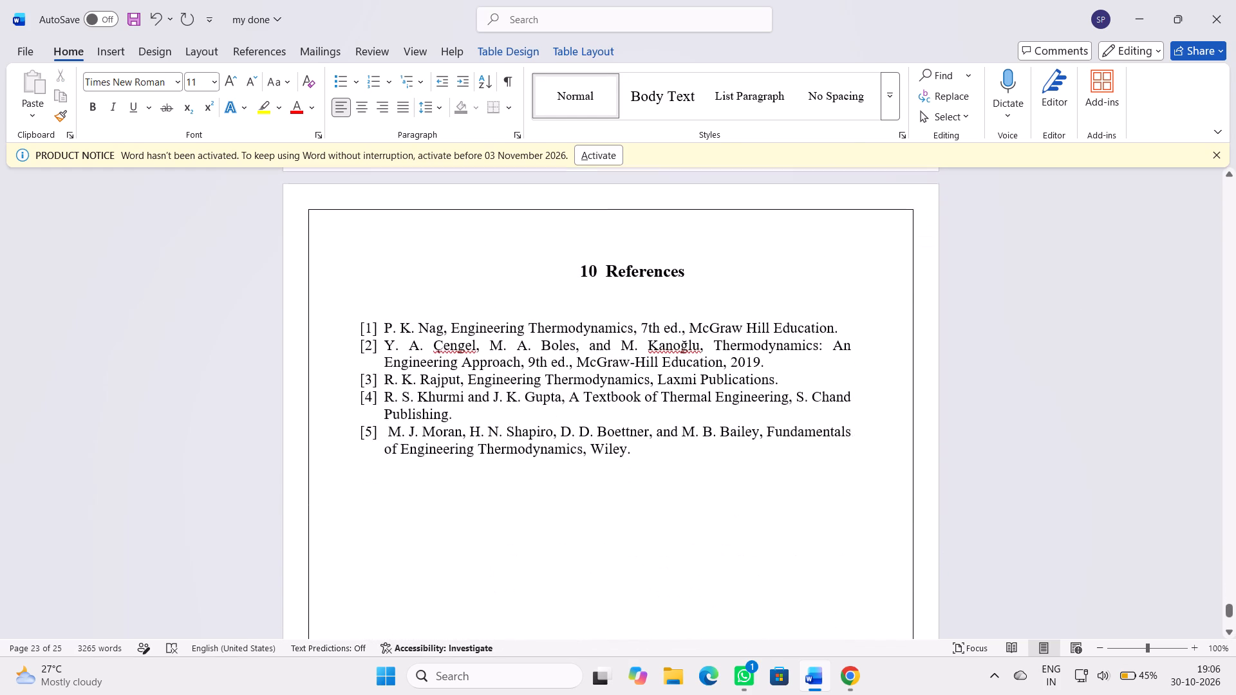
scroll(1101, 279, "down", 4)
Look back through the report from the Conclusion to section 6.8, checking headings, tables and leftover refrigerator content.
scroll(1110, 268, "up", 20)
scroll(1110, 268, "up", 10)
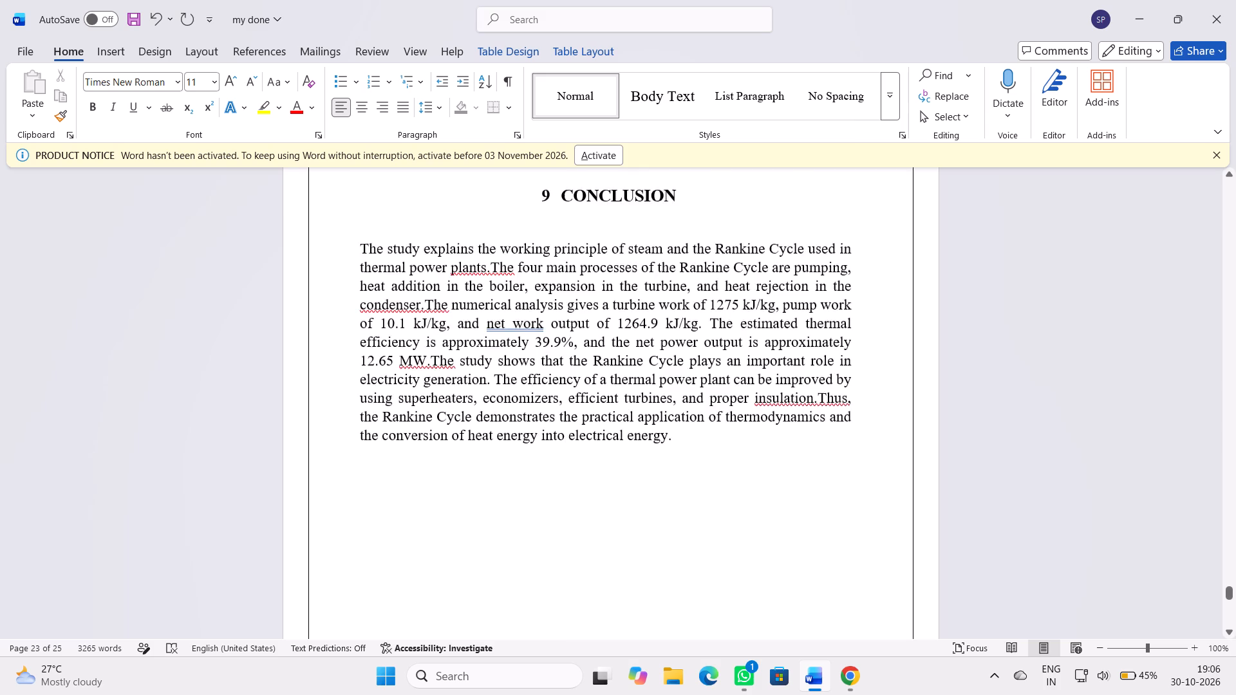
scroll(1116, 260, "up", 16)
scroll(1116, 260, "down", 4)
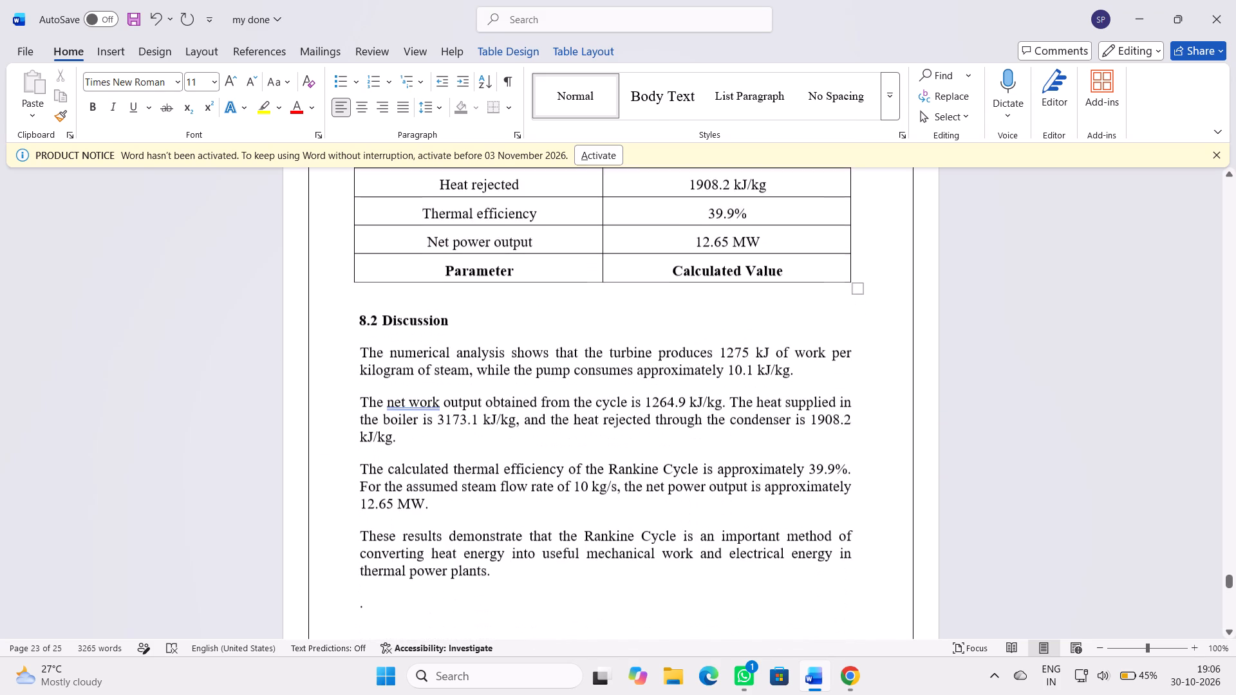
scroll(1116, 260, "up", 11)
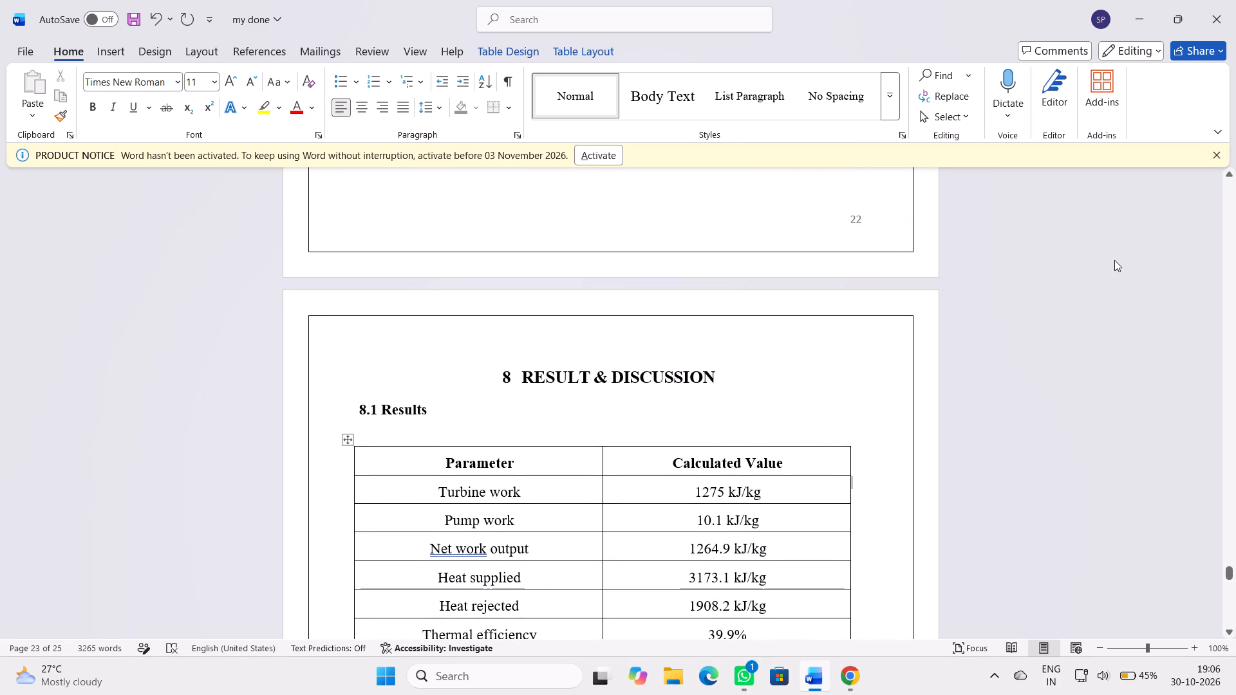
scroll(1114, 260, "up", 19)
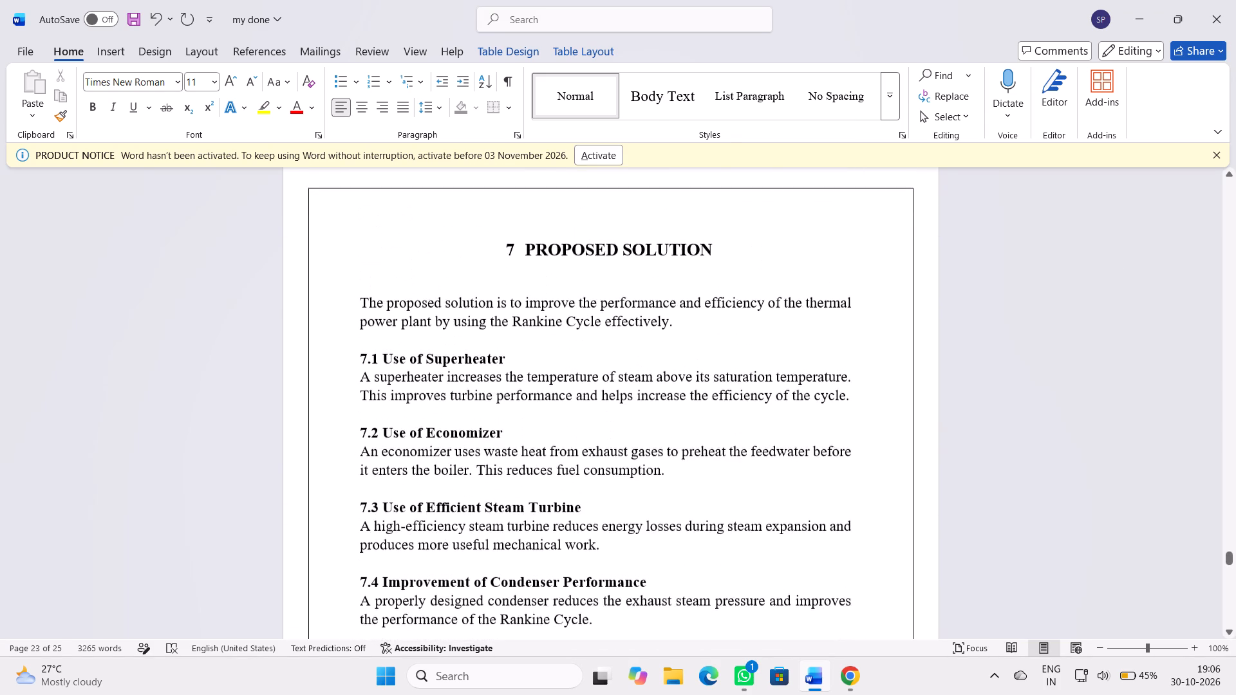
scroll(1116, 257, "up", 20)
scroll(1116, 257, "up", 8)
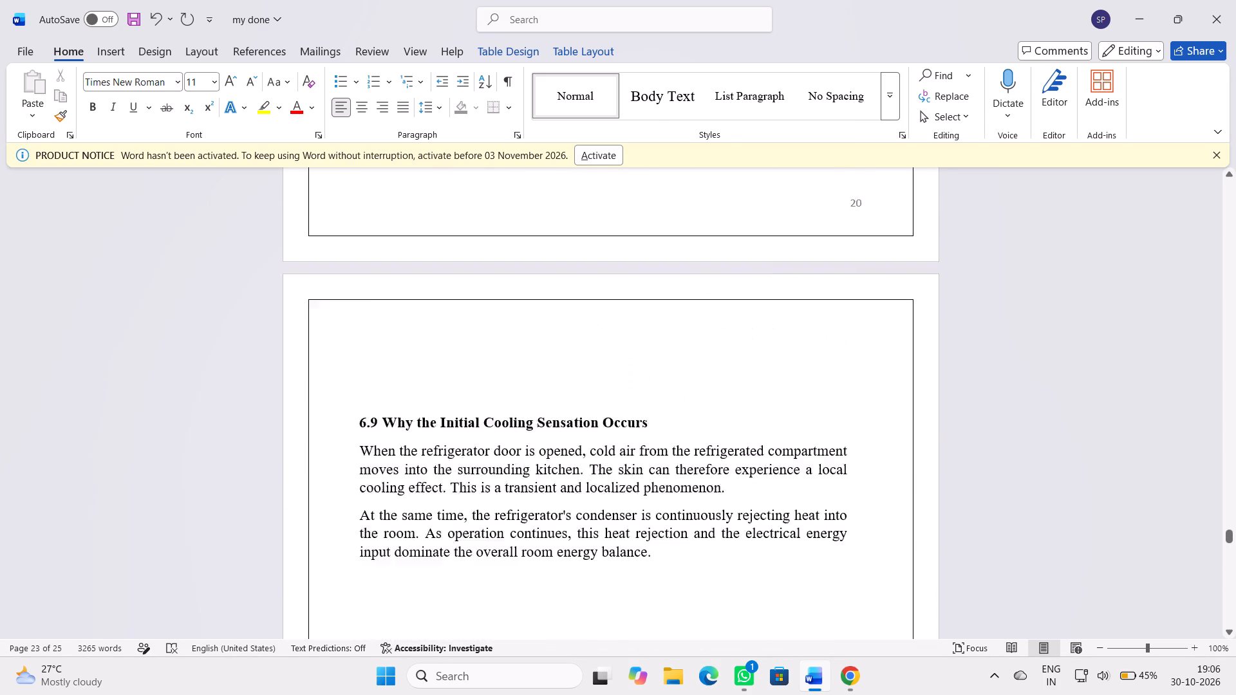
scroll(1127, 248, "up", 13)
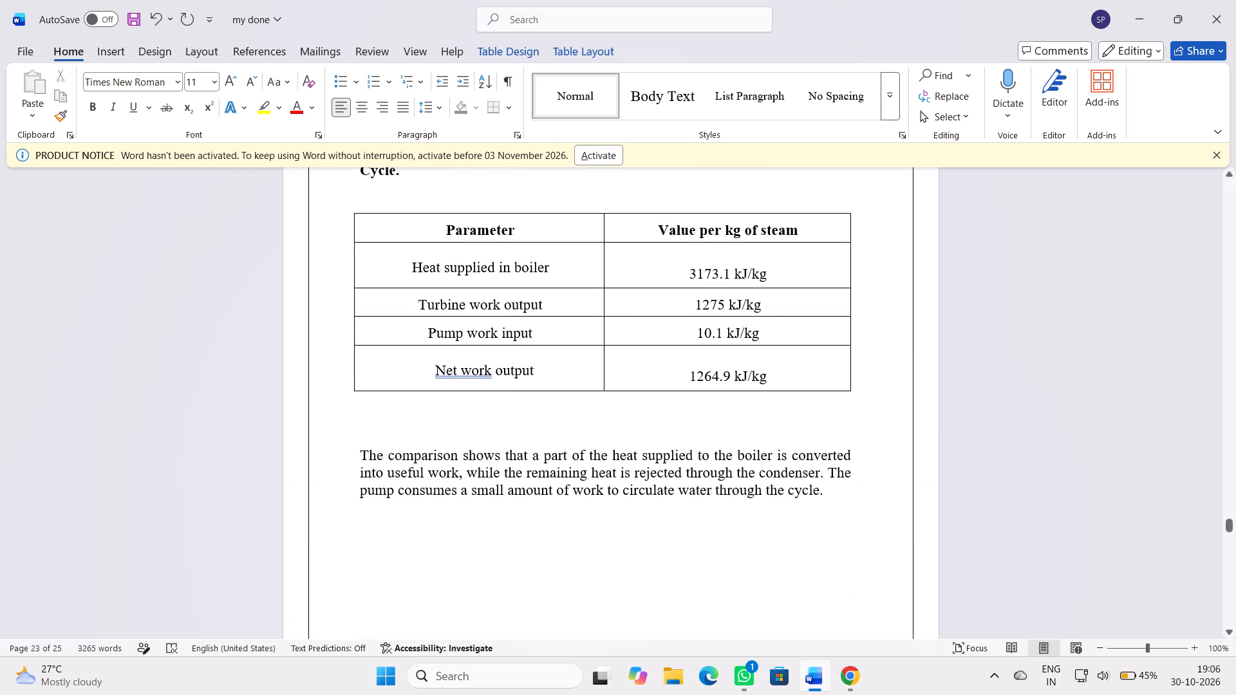
scroll(1128, 248, "up", 5)
Delete the blank lines above heading 6.9, "Why the Initial Cooling Sensation Occurs", to pull it up beneath the section 6.8 text.
scroll(1129, 247, "down", 6)
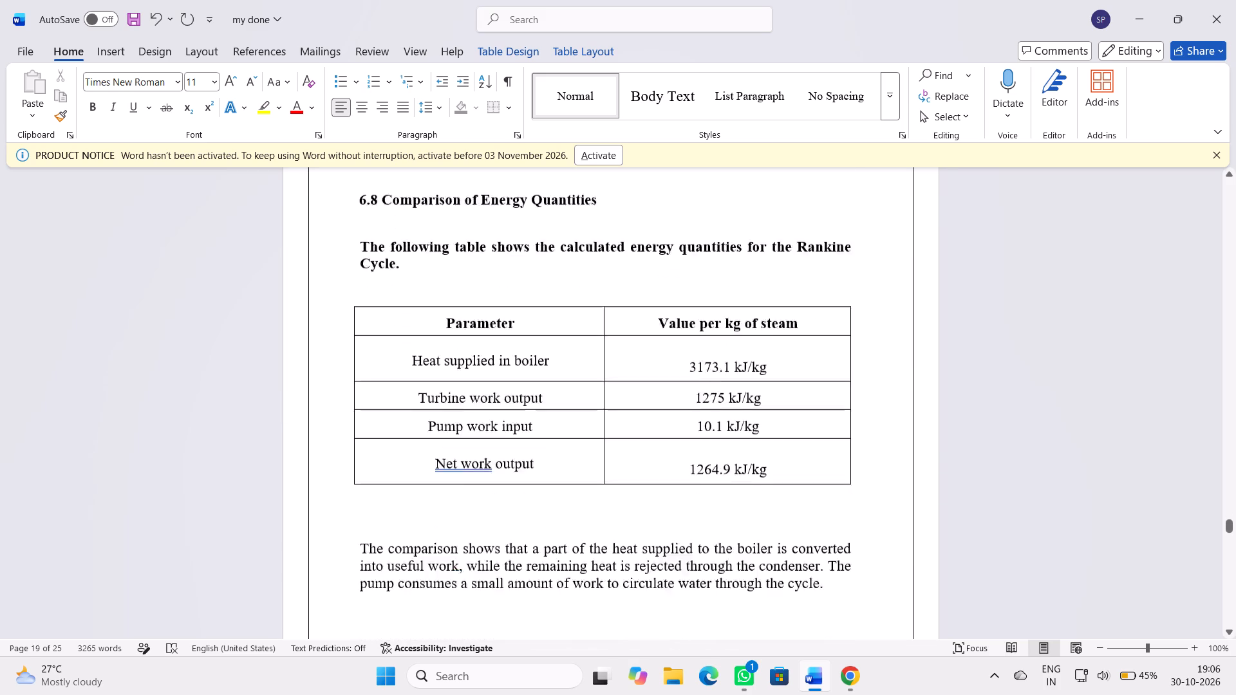
scroll(1129, 247, "down", 17)
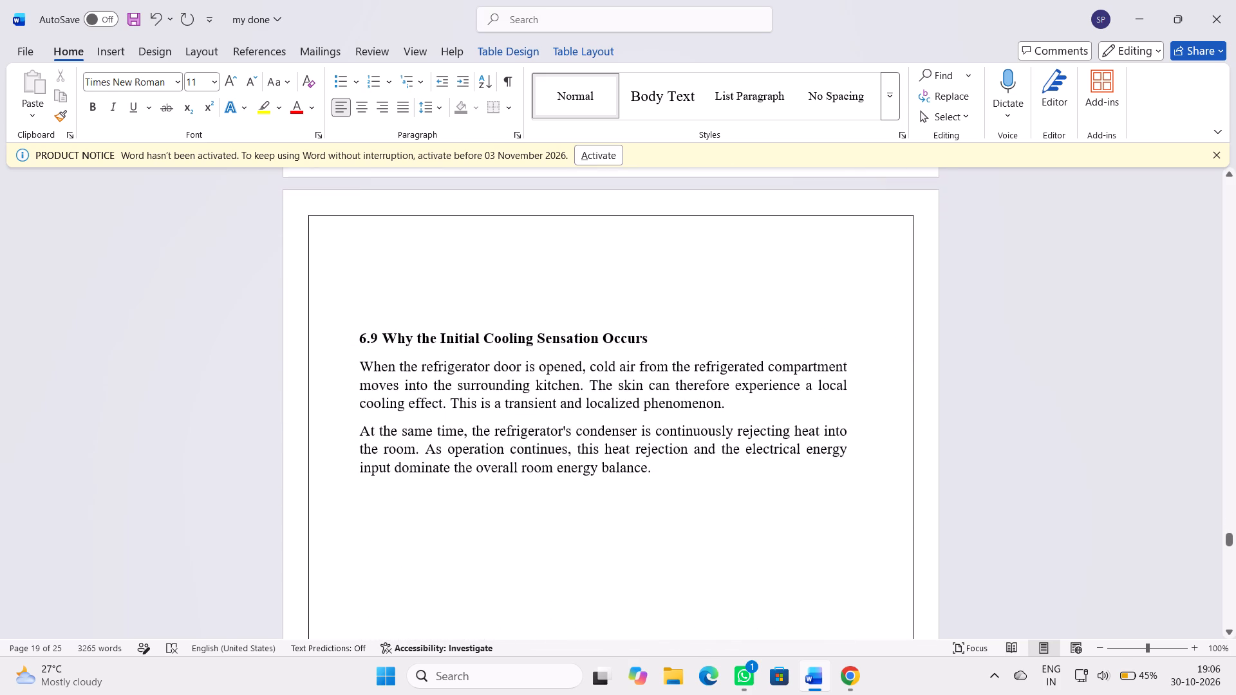
left_click(352, 336)
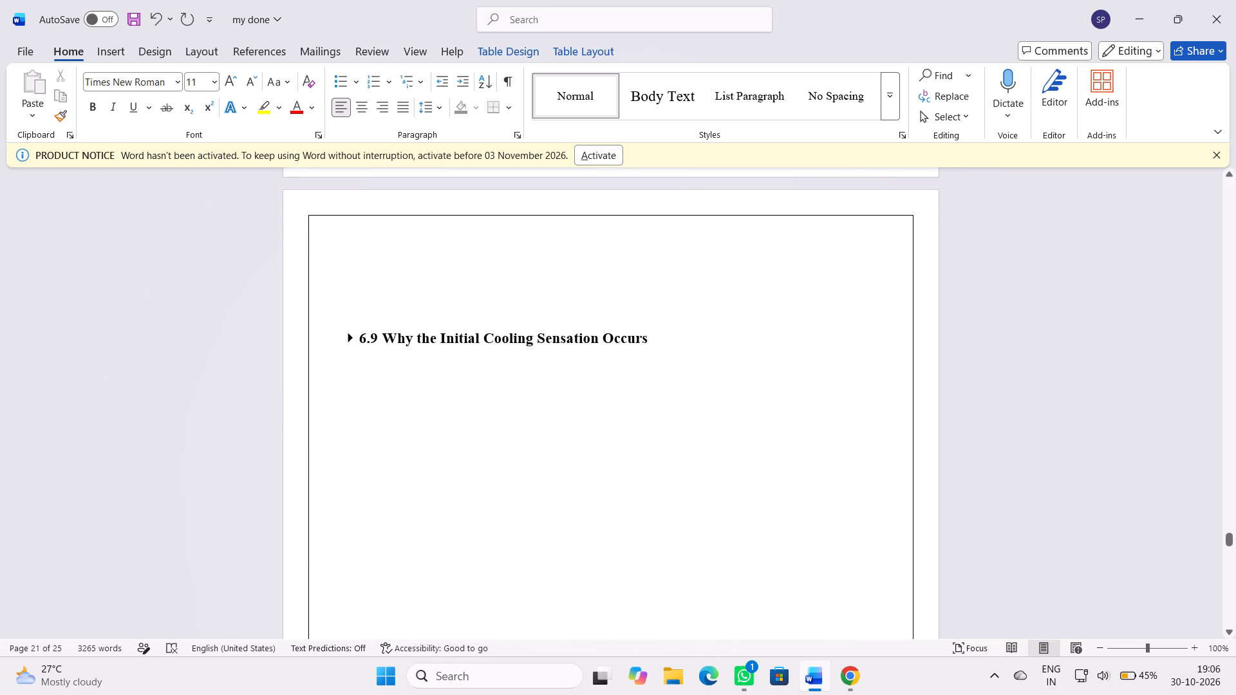
left_click(367, 319)
key("BackSpace")
key("BackSpace")
key("BackSpace")
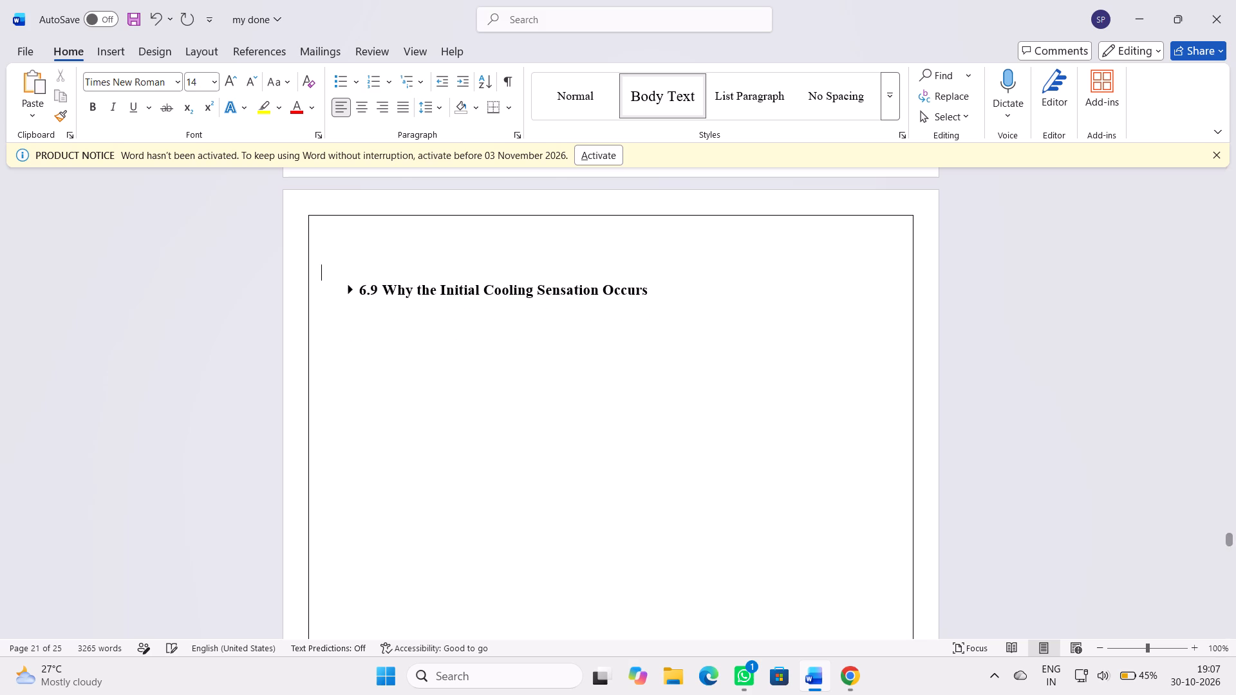
key("BackSpace")
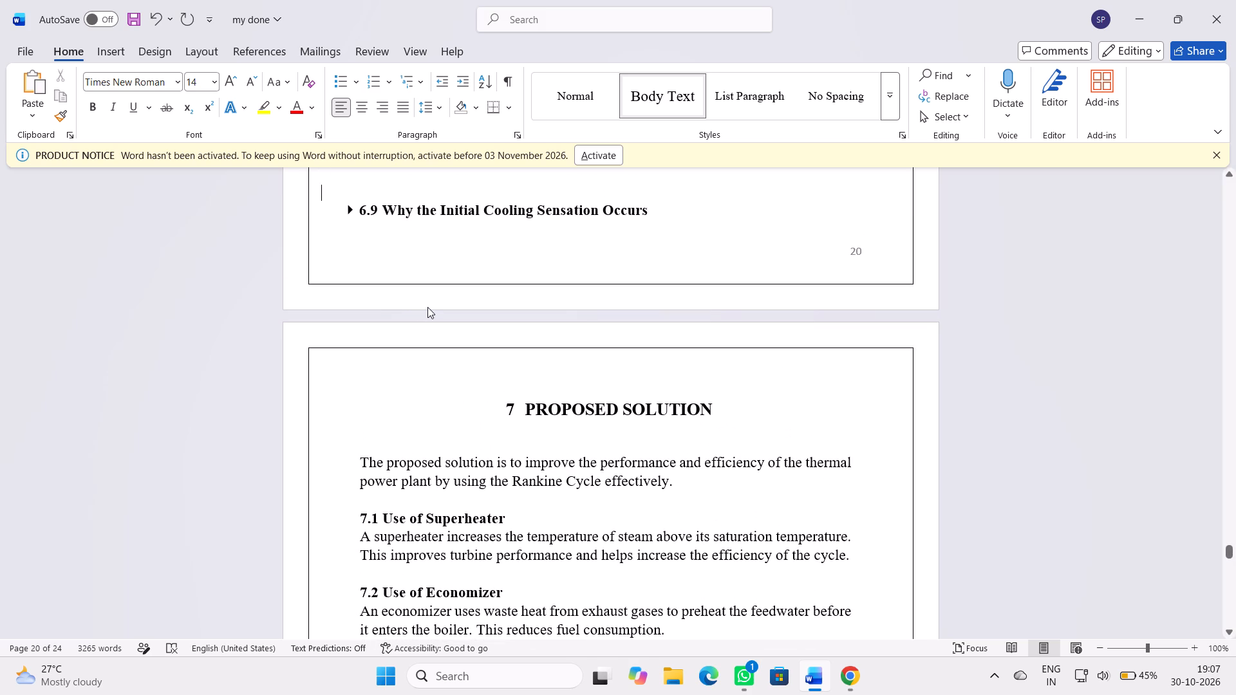
key("BackSpace")
key("BackSpace")
scroll(468, 317, "up", 5)
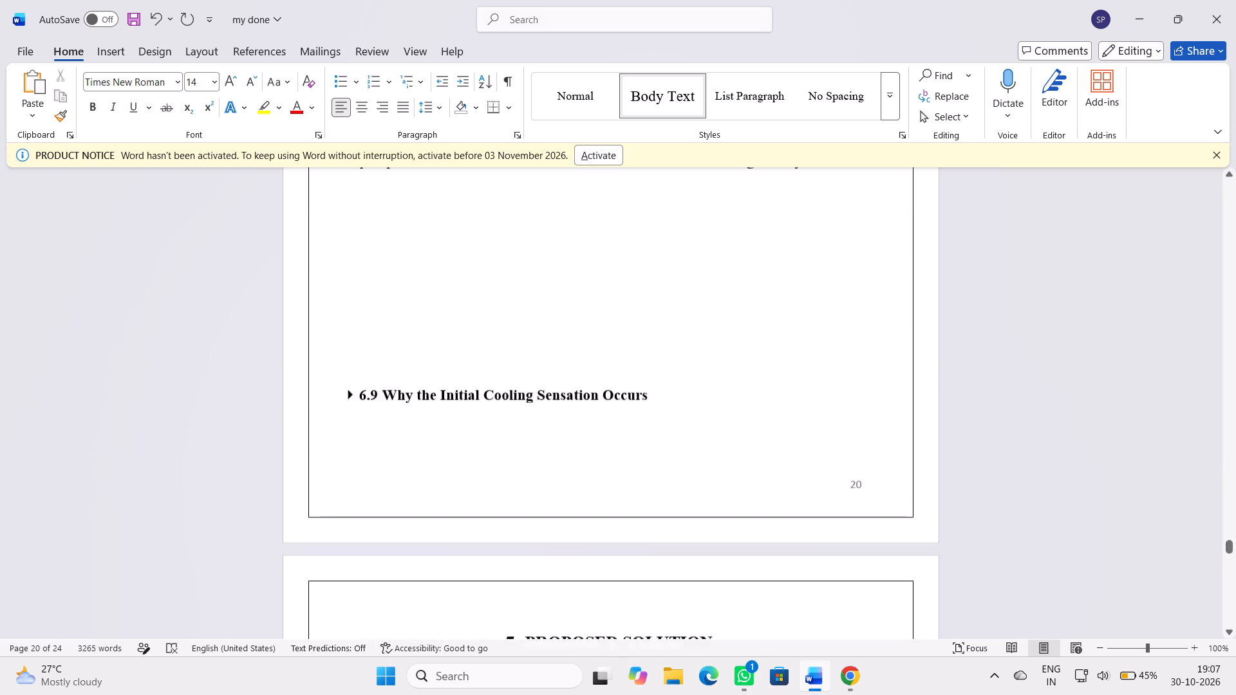
key("BackSpace")
key("BackSpace")
key("BackSpace")
key("BackSpace")
key("BackSpace")
key("BackSpace")
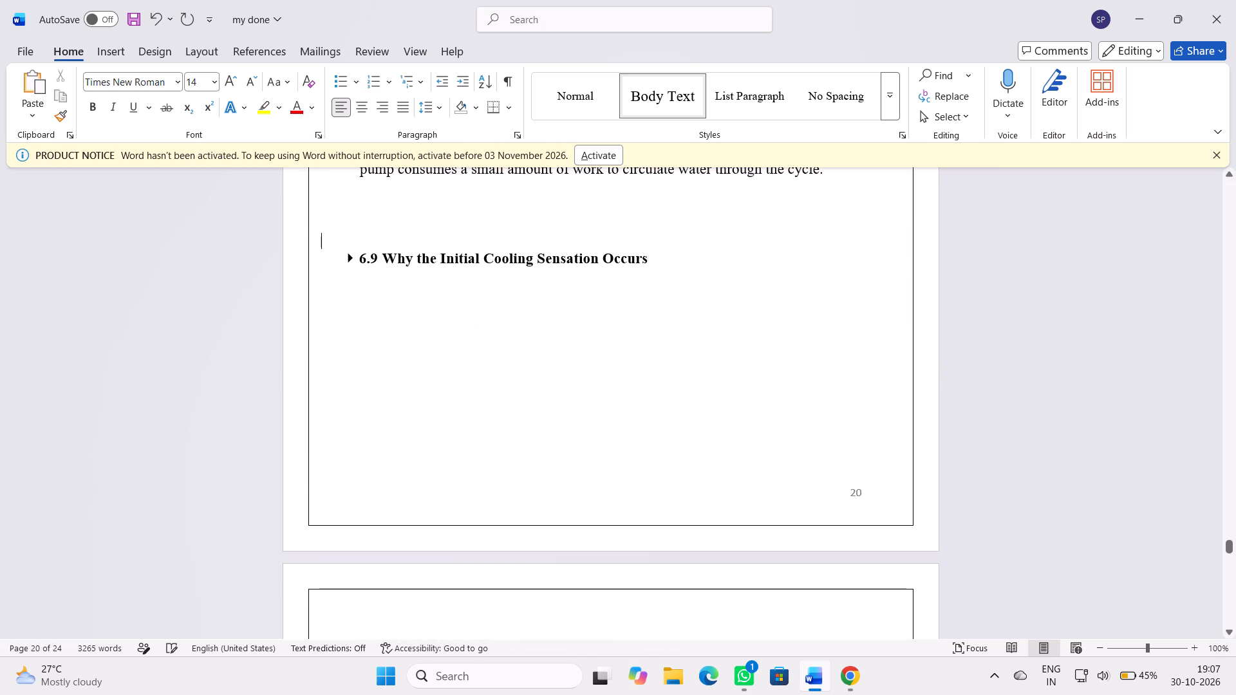
Expand the collapsed section 6.9 to show its body paragraphs again.
left_click(350, 264)
left_click(348, 267)
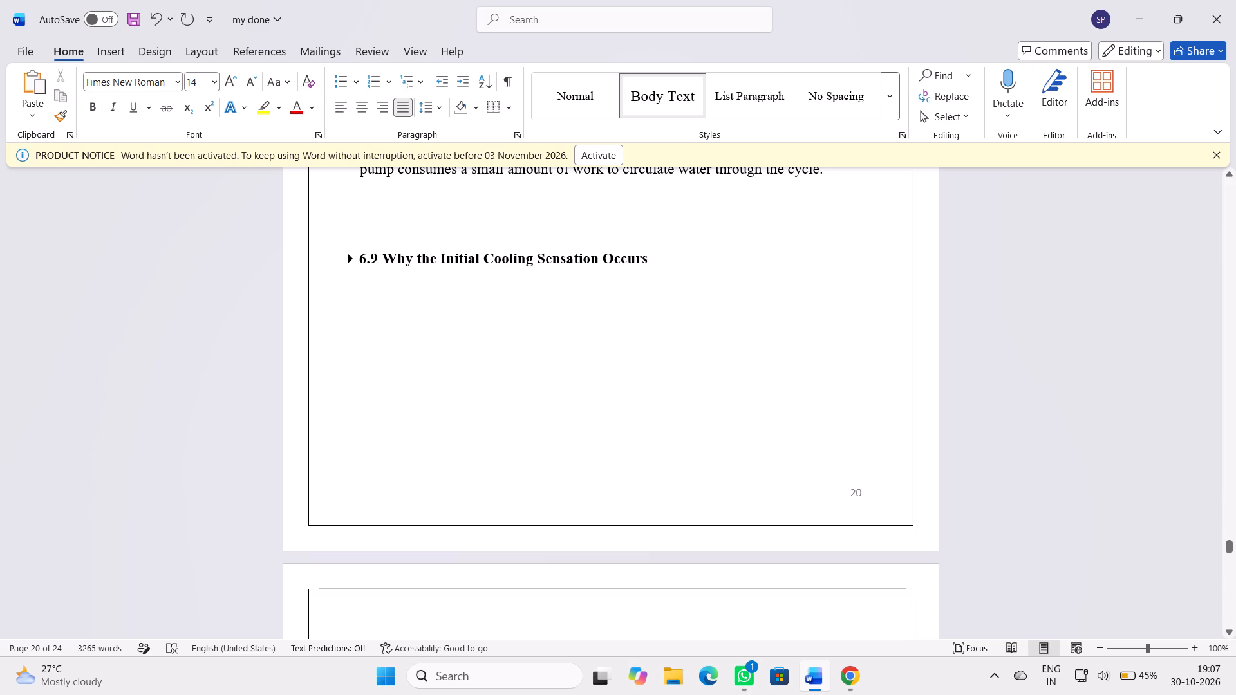
left_click(349, 263)
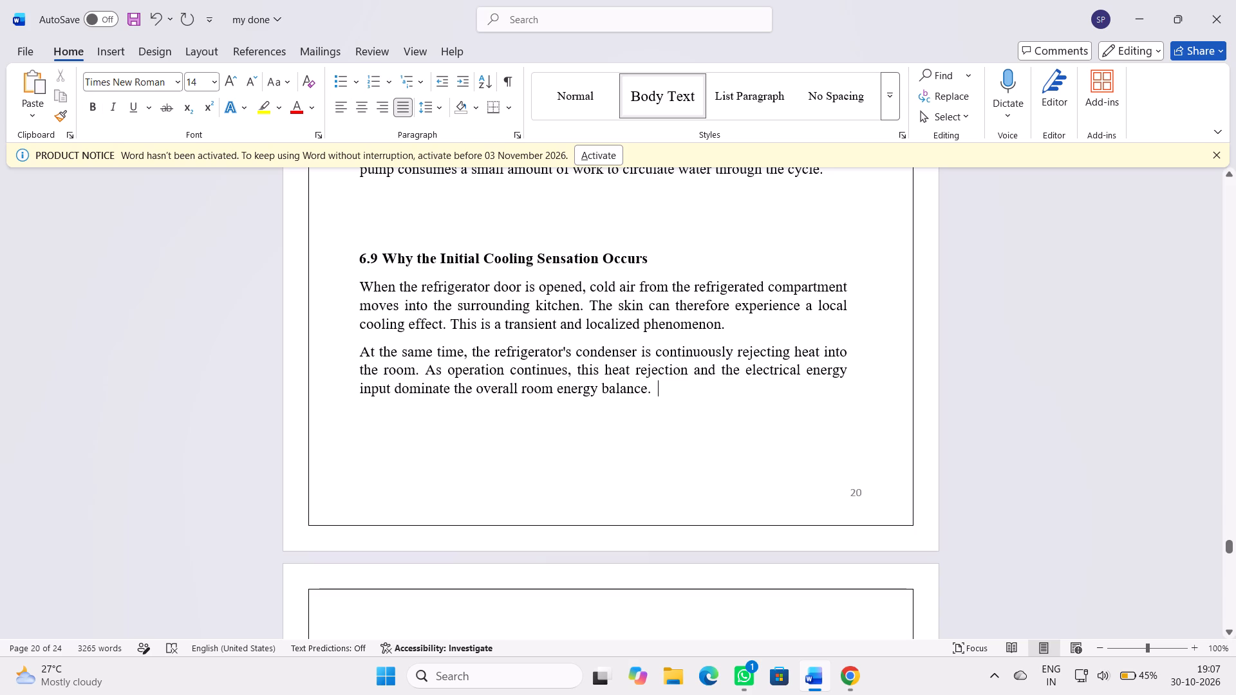
left_click(967, 317)
Look back through the report from section 6.9 to section 6.1, checking section numbering, calculations and table layout.
scroll(1126, 473, "up", 5)
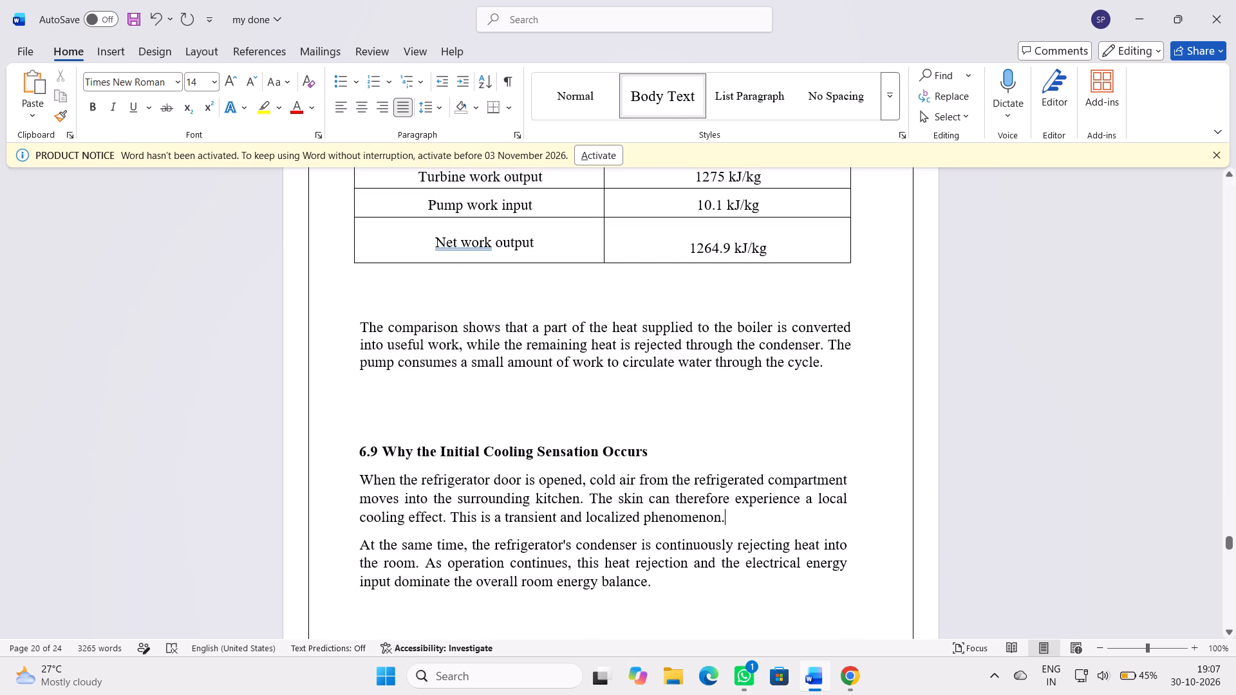
scroll(1127, 477, "down", 14)
scroll(1130, 452, "up", 14)
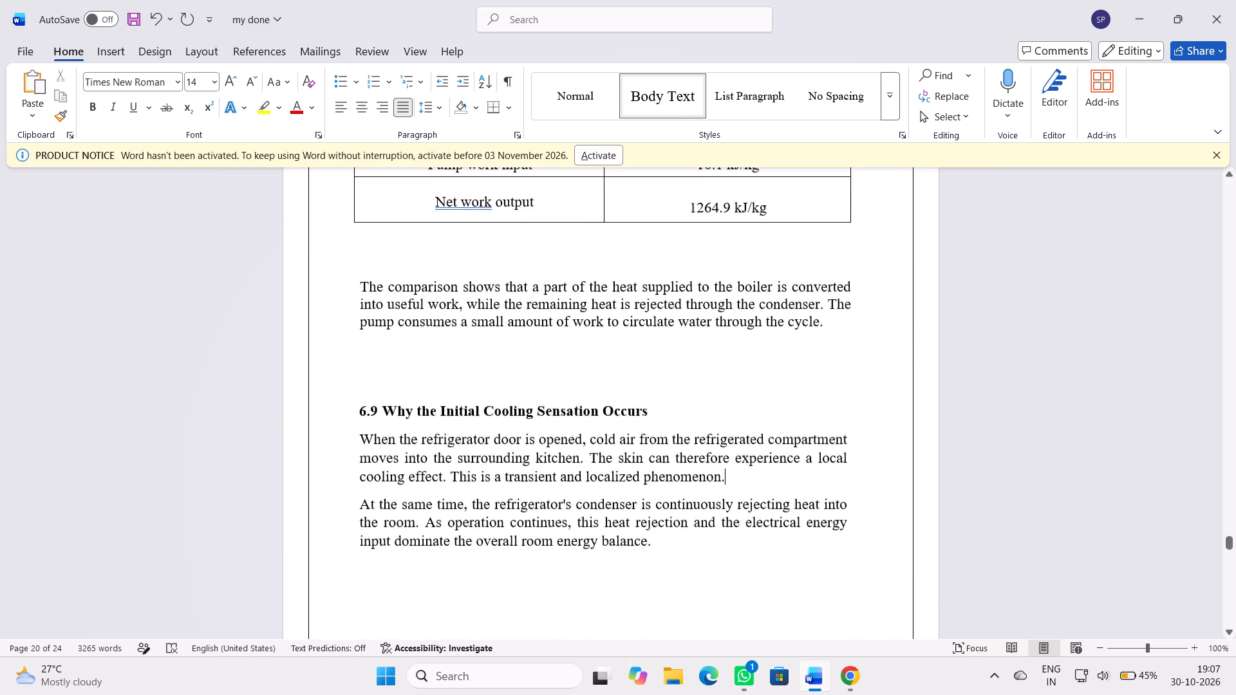
scroll(1134, 451, "up", 7)
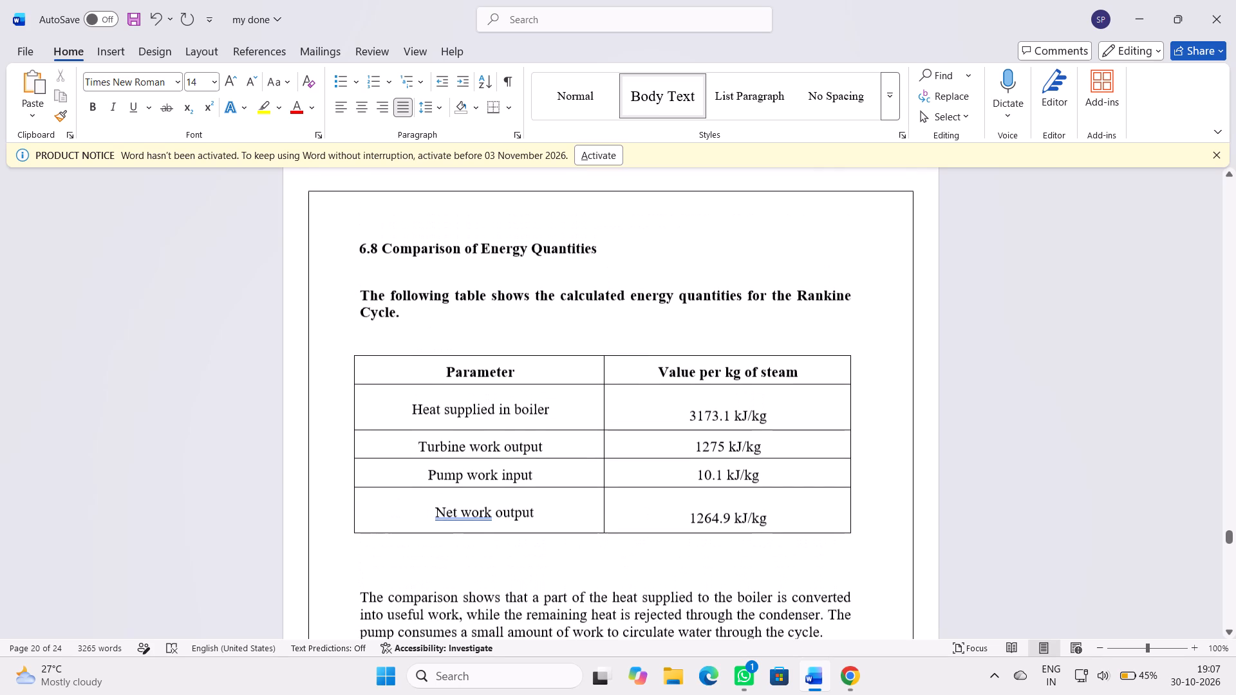
scroll(1133, 450, "down", 8)
scroll(1131, 450, "up", 20)
scroll(1131, 450, "up", 1)
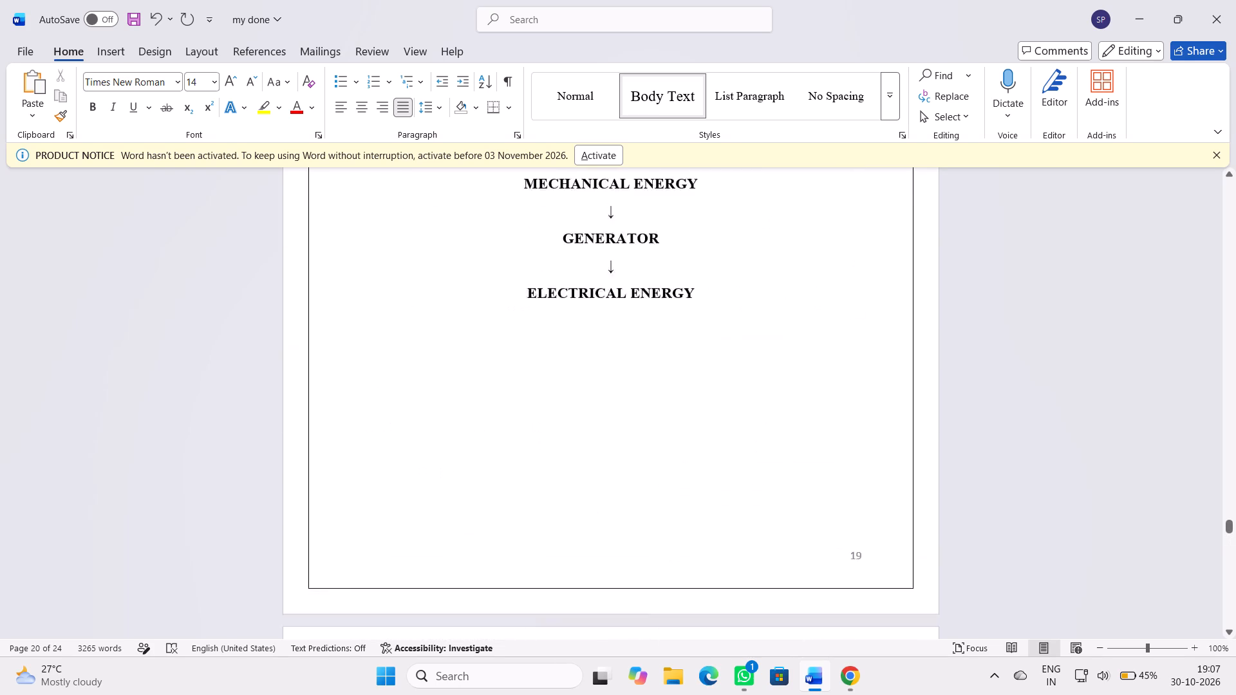
scroll(1130, 449, "up", 19)
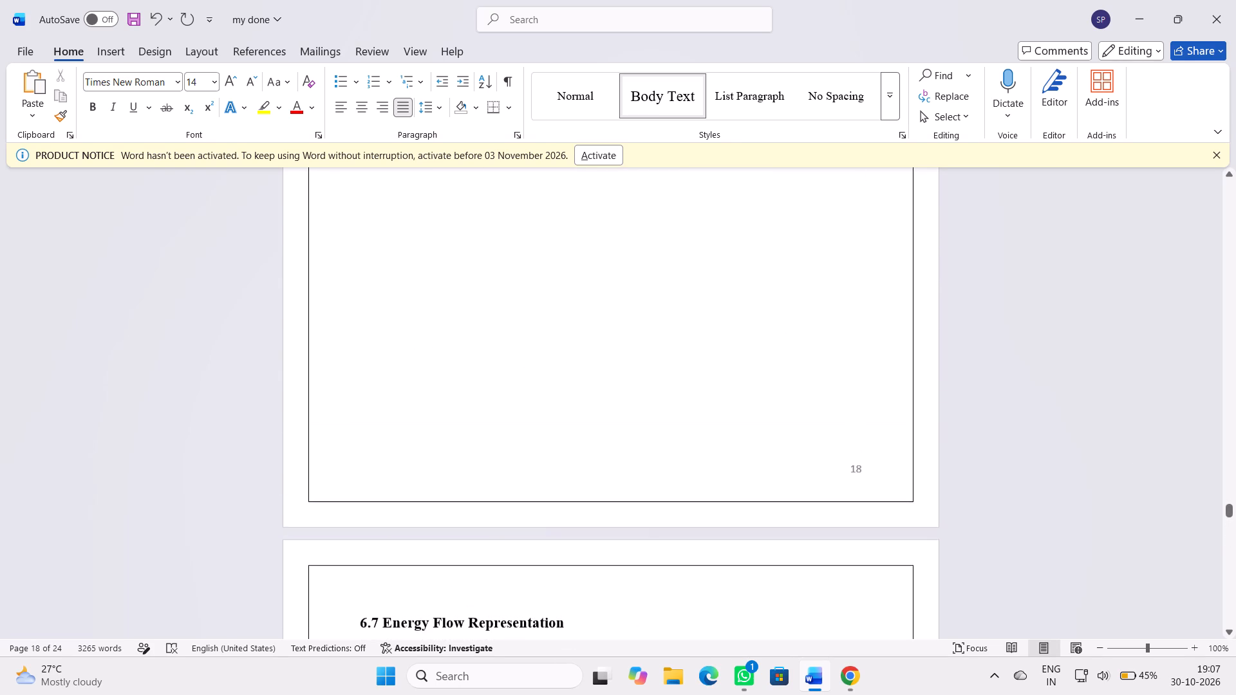
scroll(1130, 449, "up", 18)
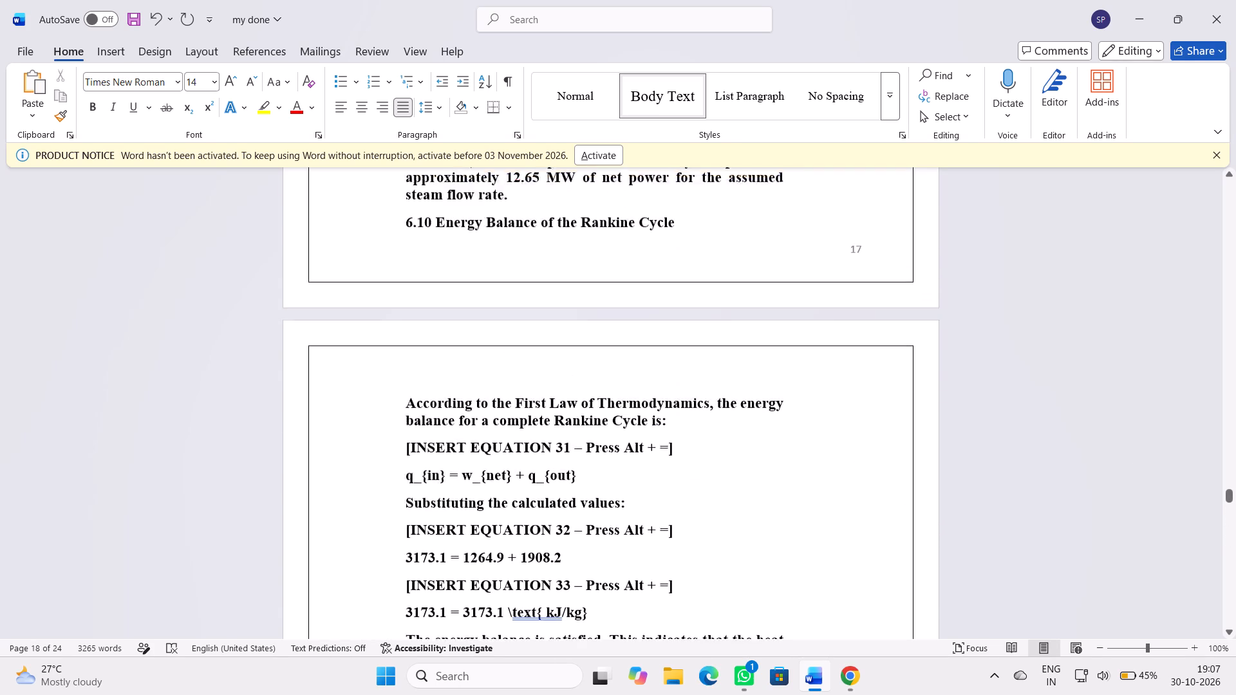
scroll(1129, 447, "up", 6)
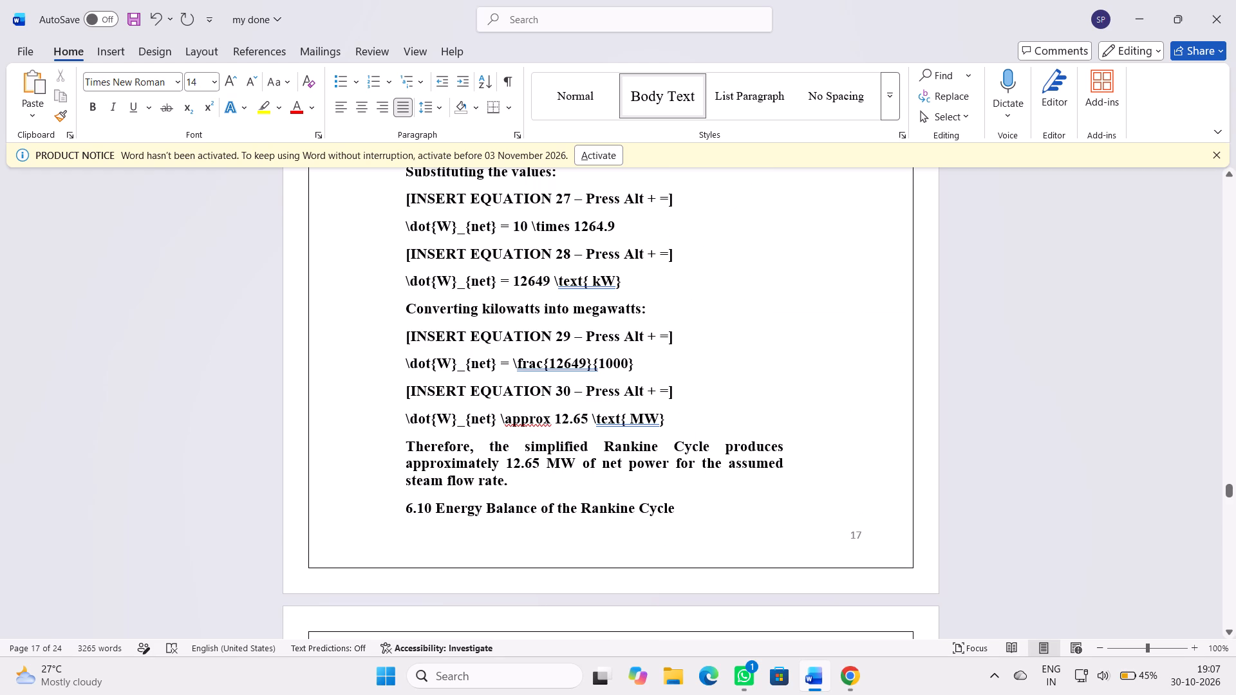
scroll(810, 408, "up", 20)
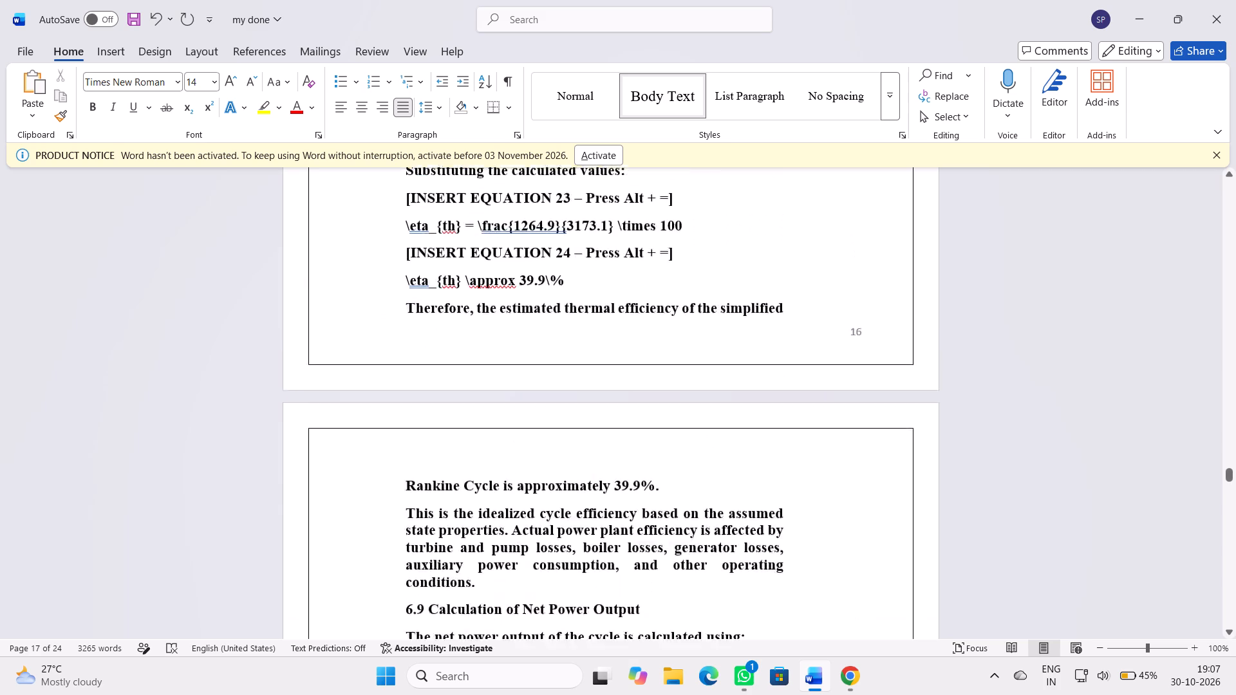
scroll(812, 401, "up", 20)
scroll(812, 401, "up", 9)
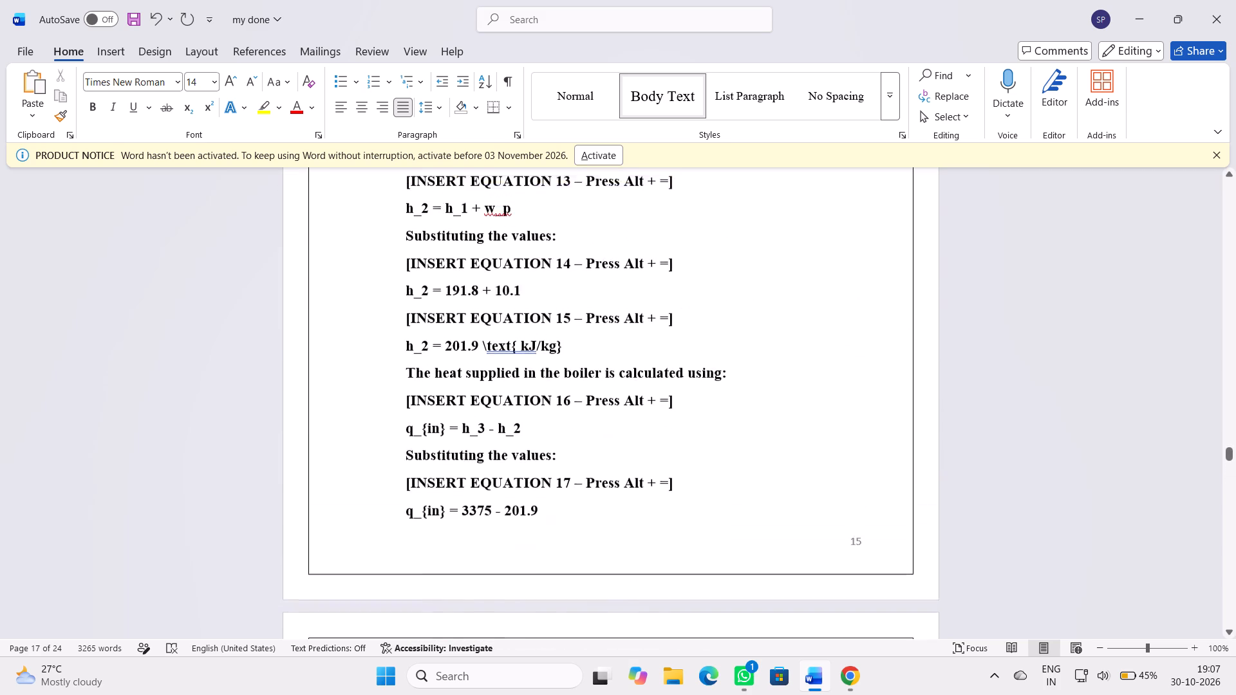
scroll(845, 402, "up", 15)
scroll(852, 398, "up", 19)
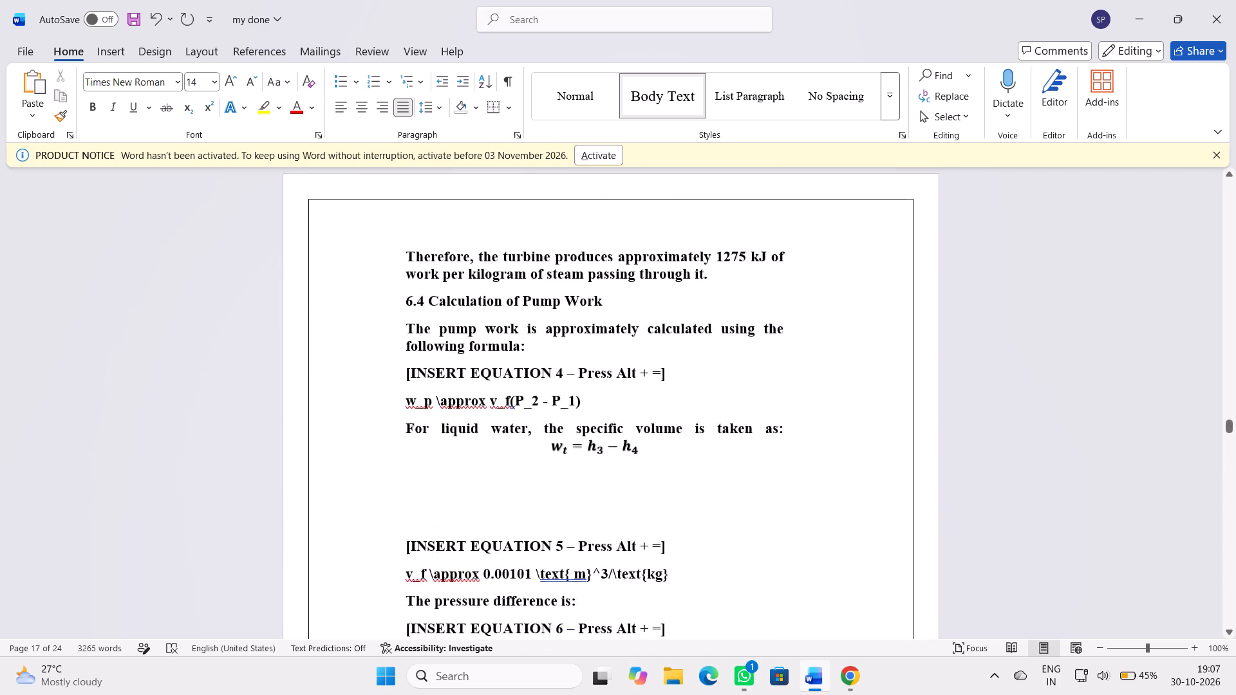
scroll(812, 429, "up", 17)
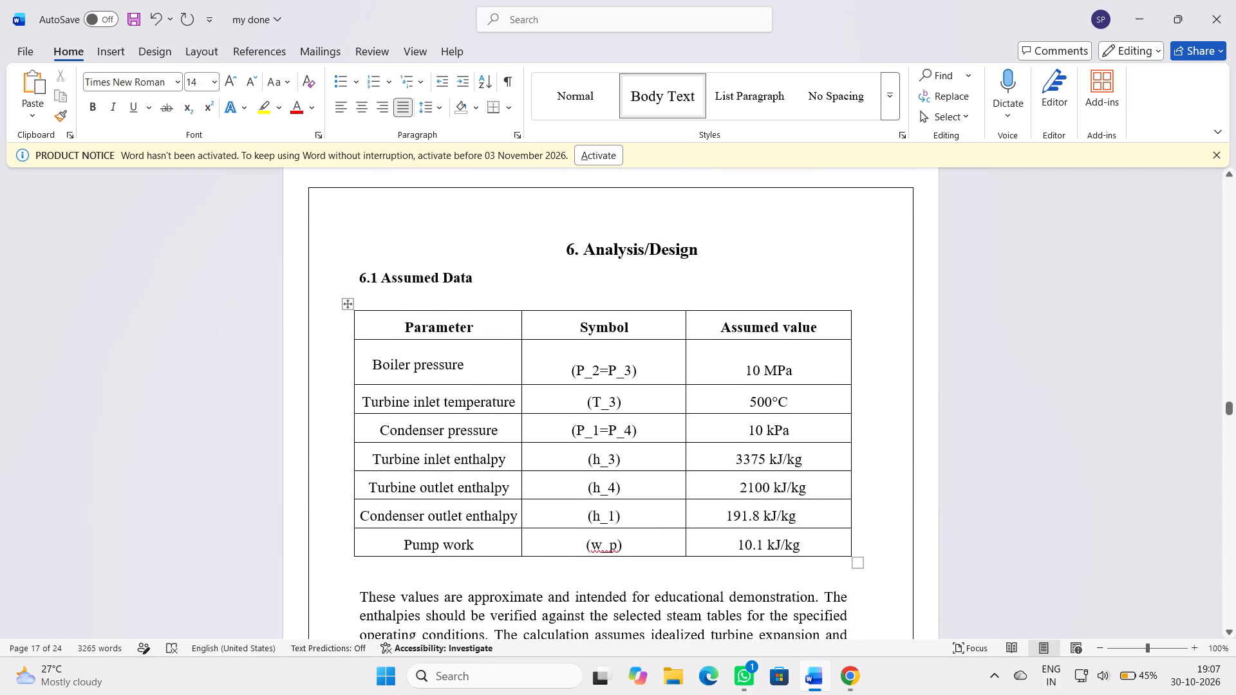
scroll(733, 488, "down", 6)
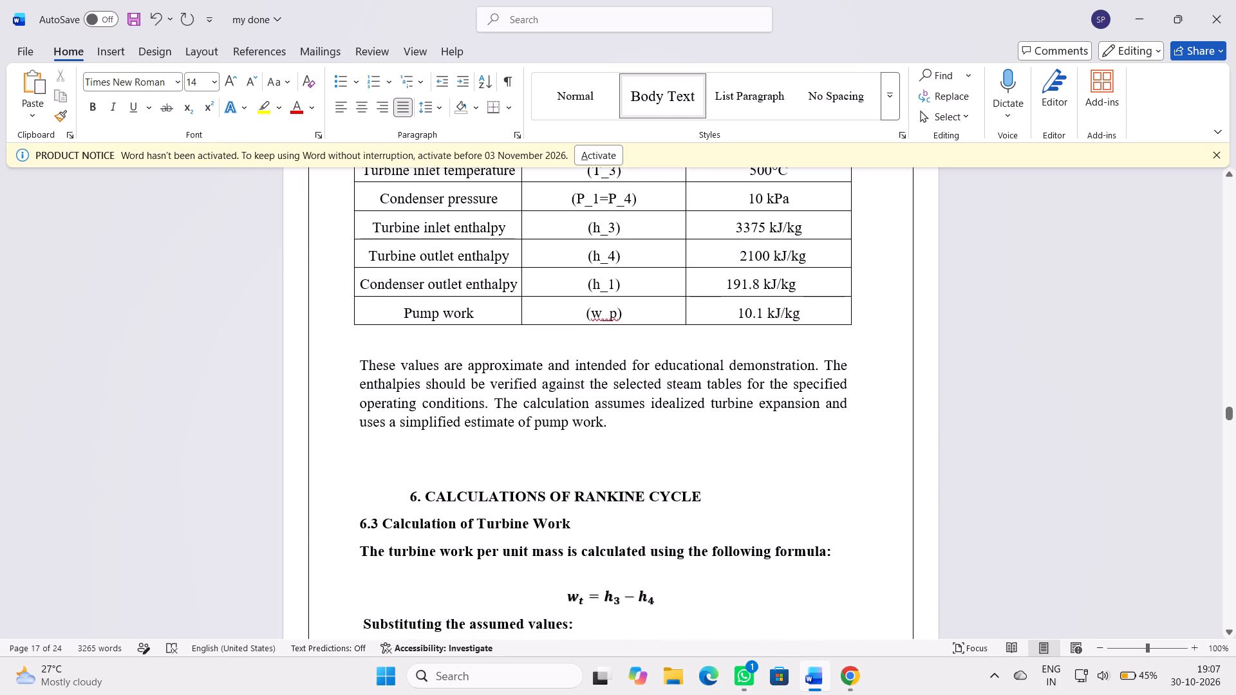
scroll(419, 499, "up", 8)
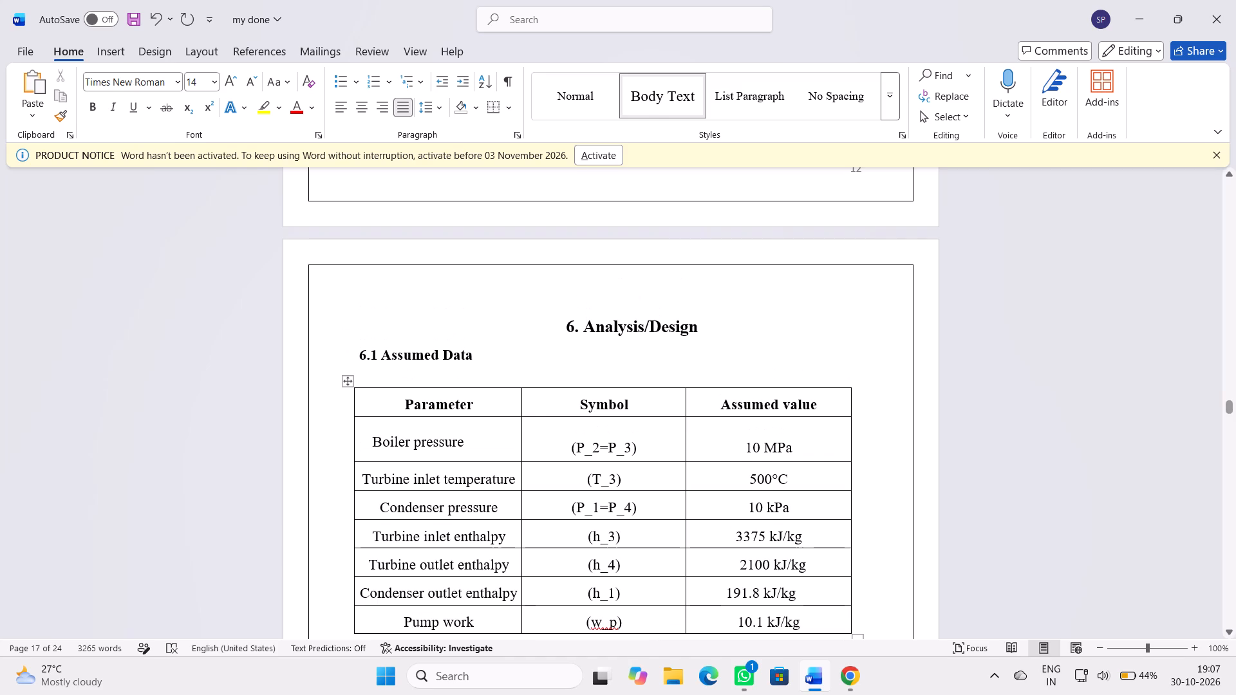
Delete the duplicate chapter heading "6. CALCULATIONS OF RANKINE CYCLE" above the turbine work calculation.
scroll(427, 416, "down", 7)
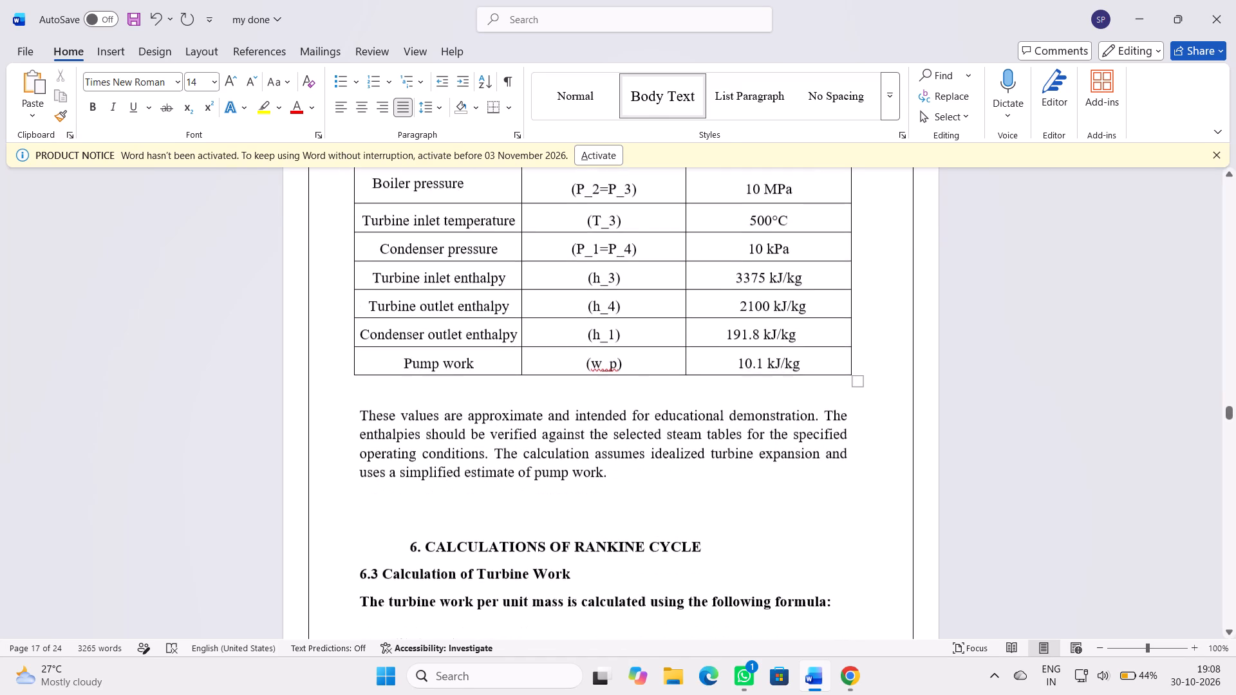
scroll(429, 427, "down", 2)
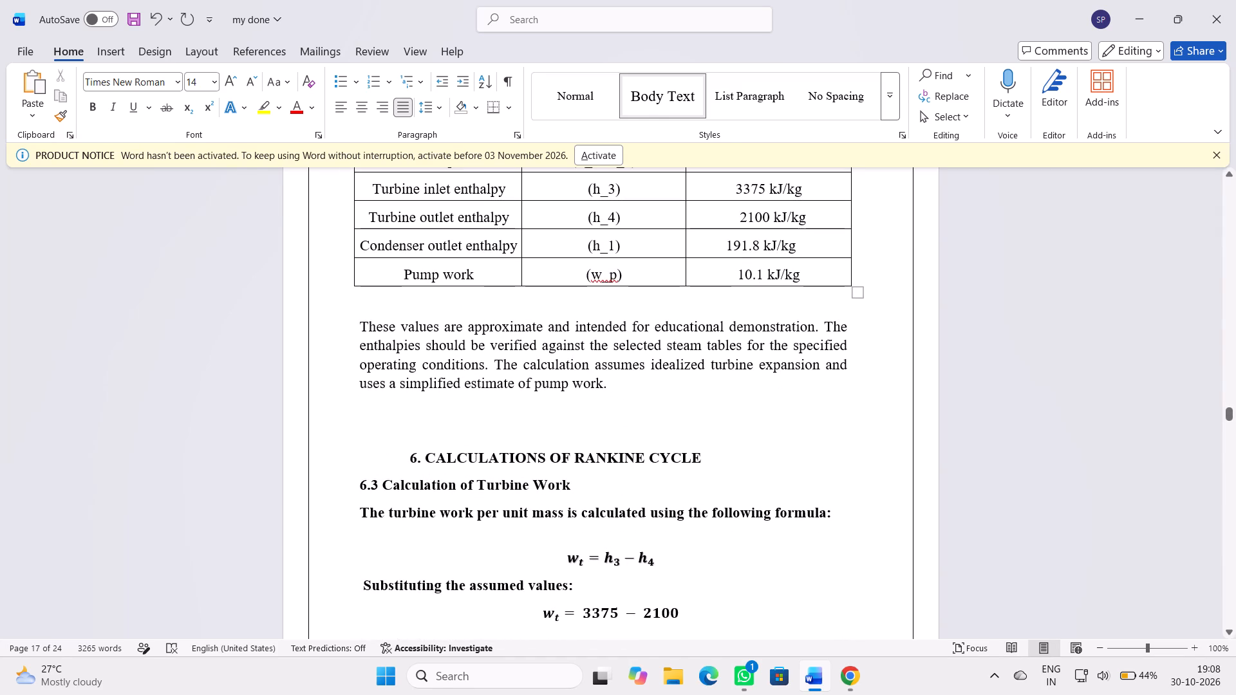
left_click_drag(412, 459, 695, 450)
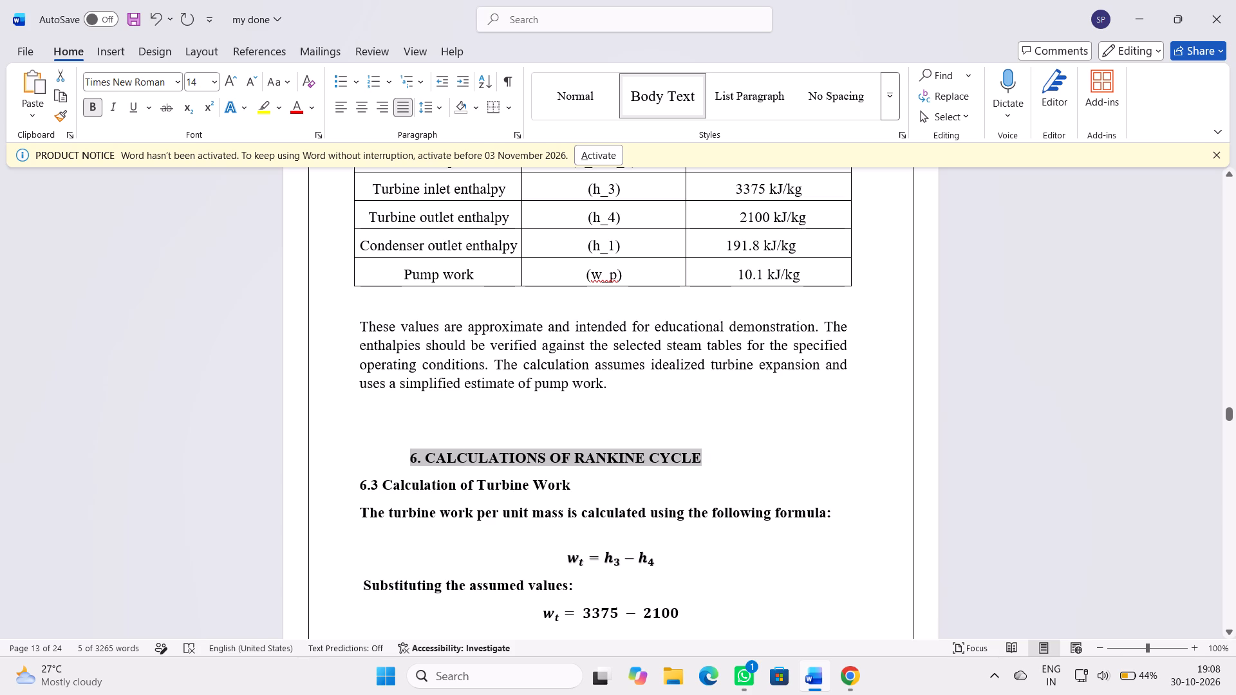
left_click(418, 455)
scroll(444, 411, "up", 5)
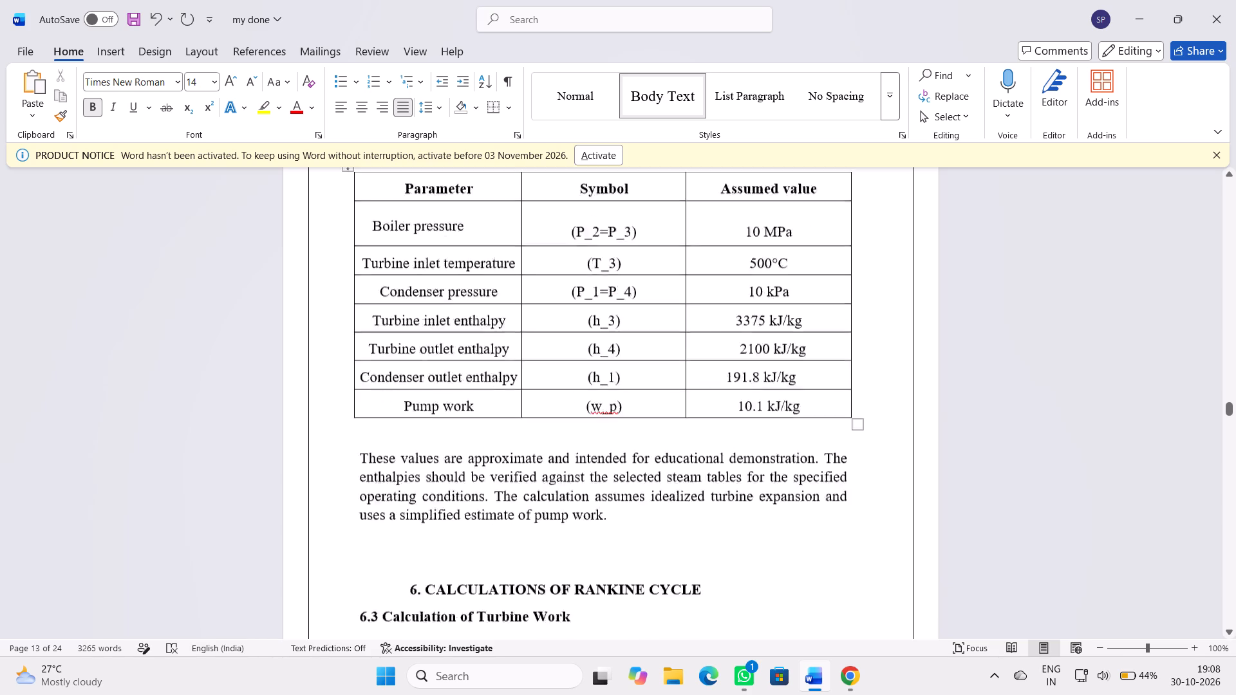
scroll(444, 411, "up", 3)
scroll(445, 411, "down", 8)
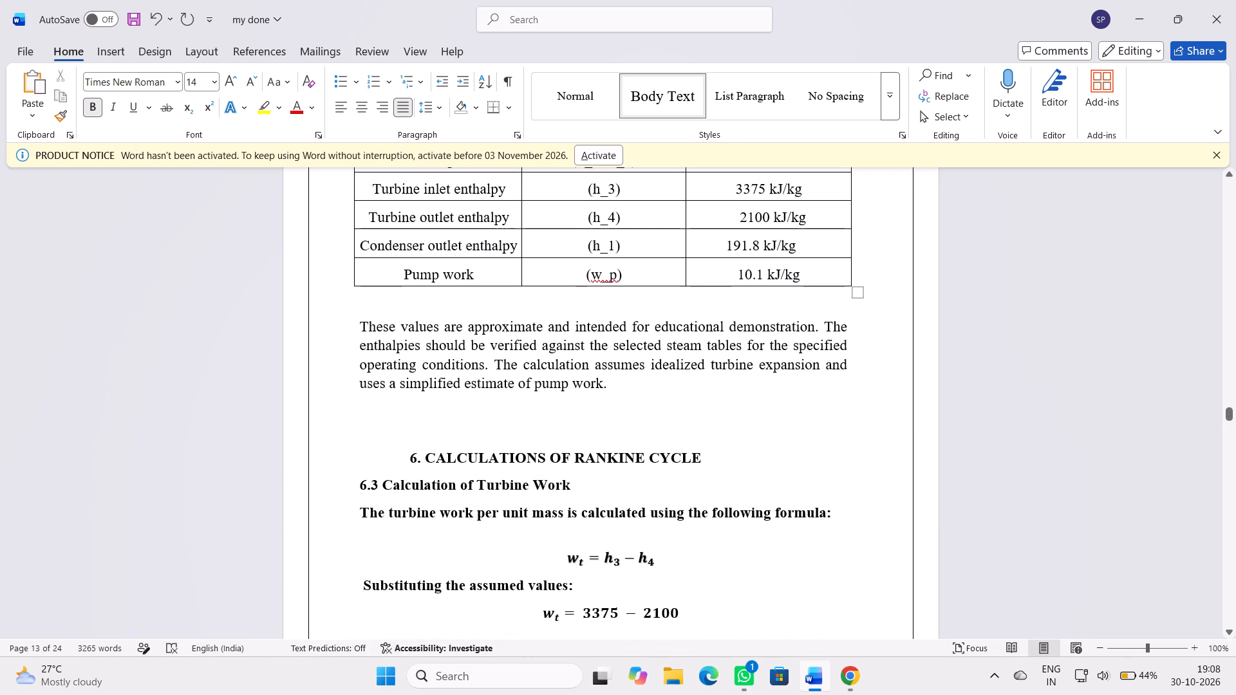
left_click_drag(397, 459, 669, 456)
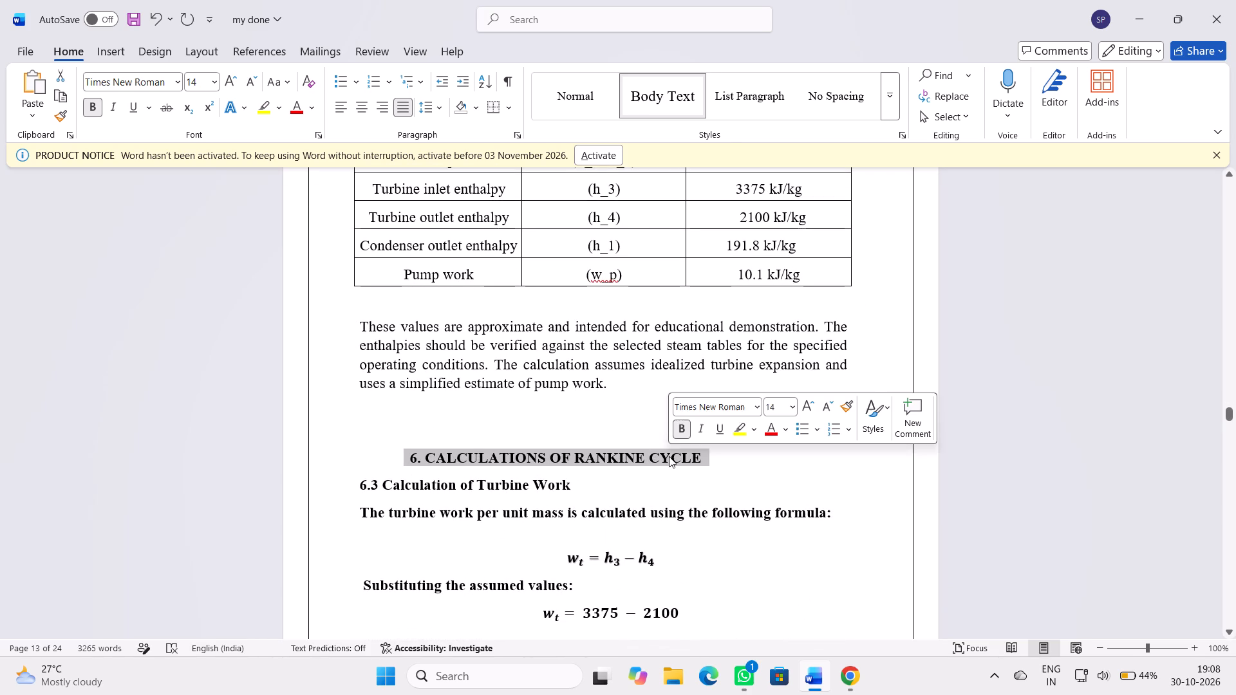
key("BackSpace")
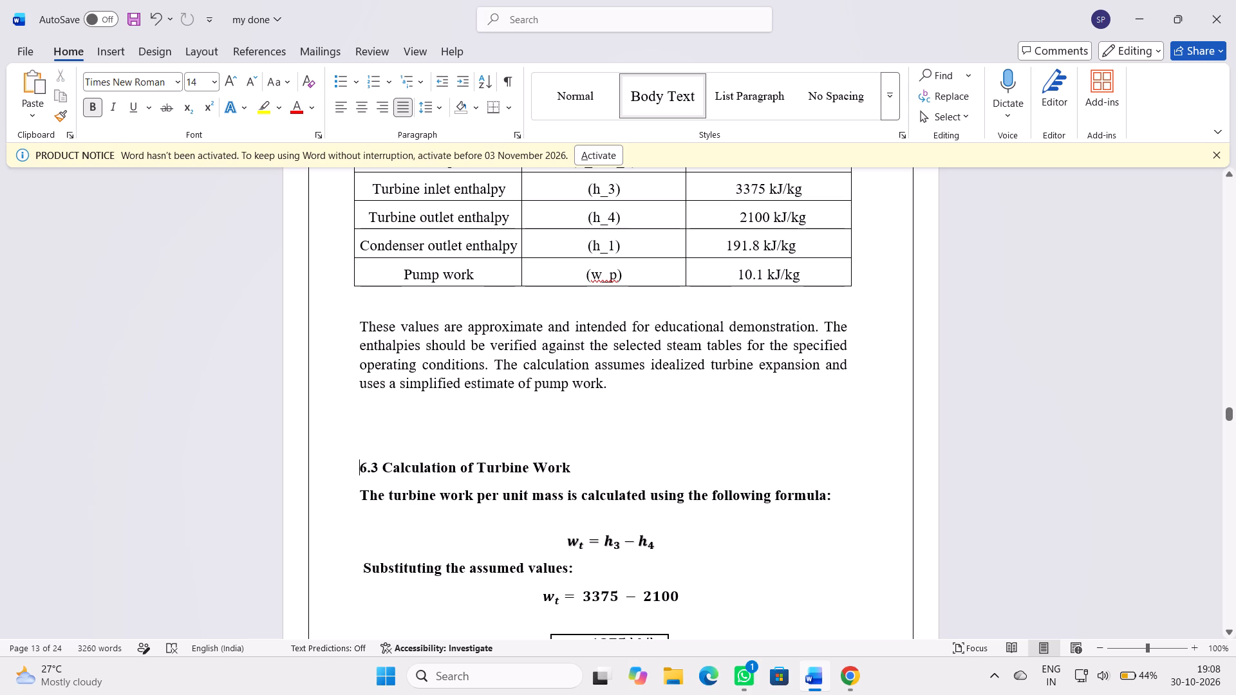
Renumber the "Calculation of Turbine Work" heading as 6.2.
left_click(380, 472)
left_click(369, 471)
left_click(369, 471)
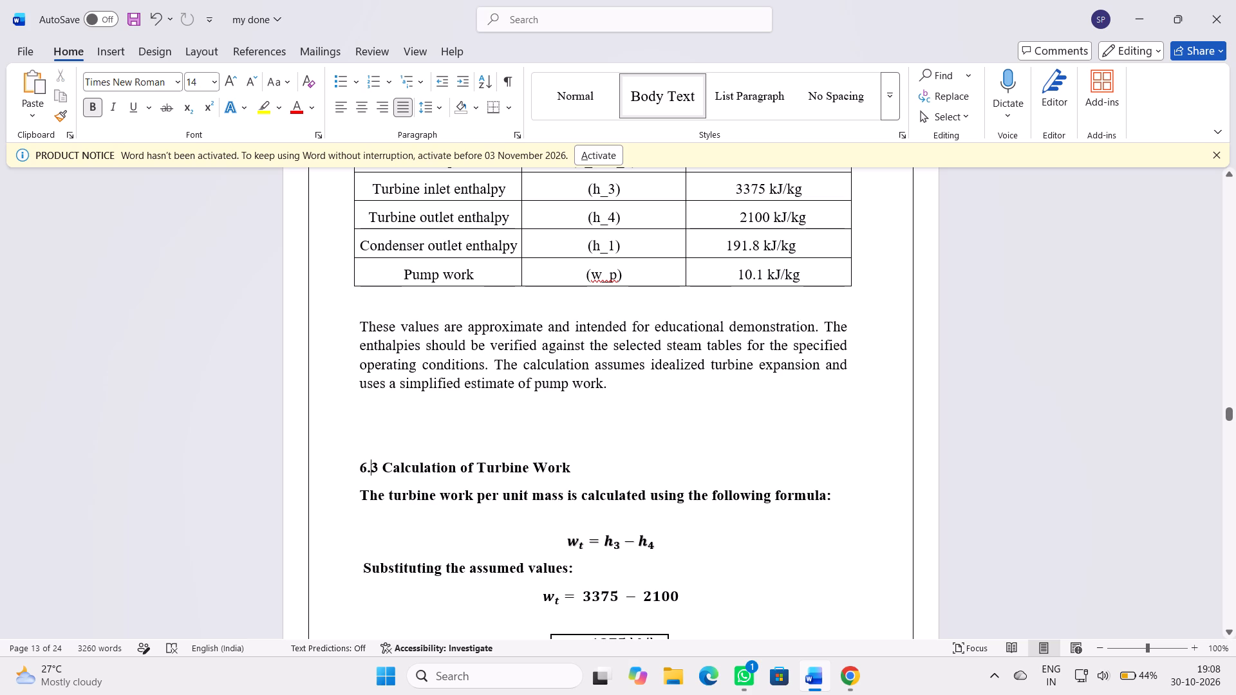
left_click(377, 469)
key("BackSpace")
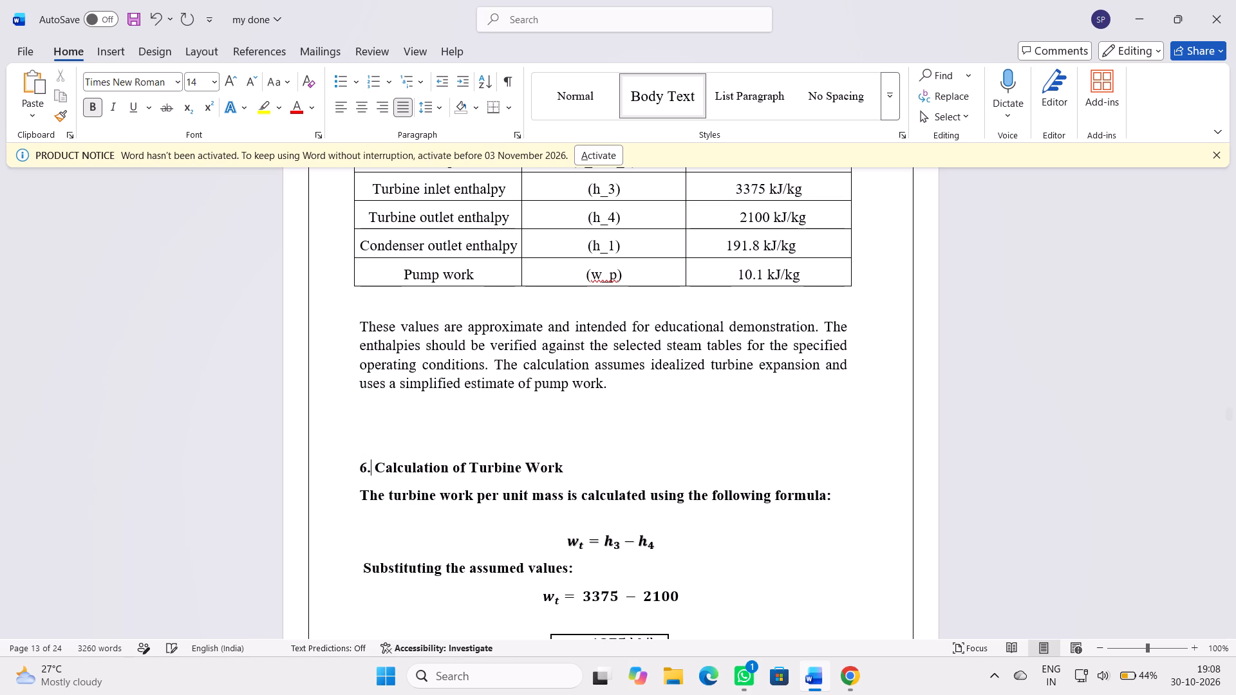
key("2")
scroll(512, 472, "up", 7)
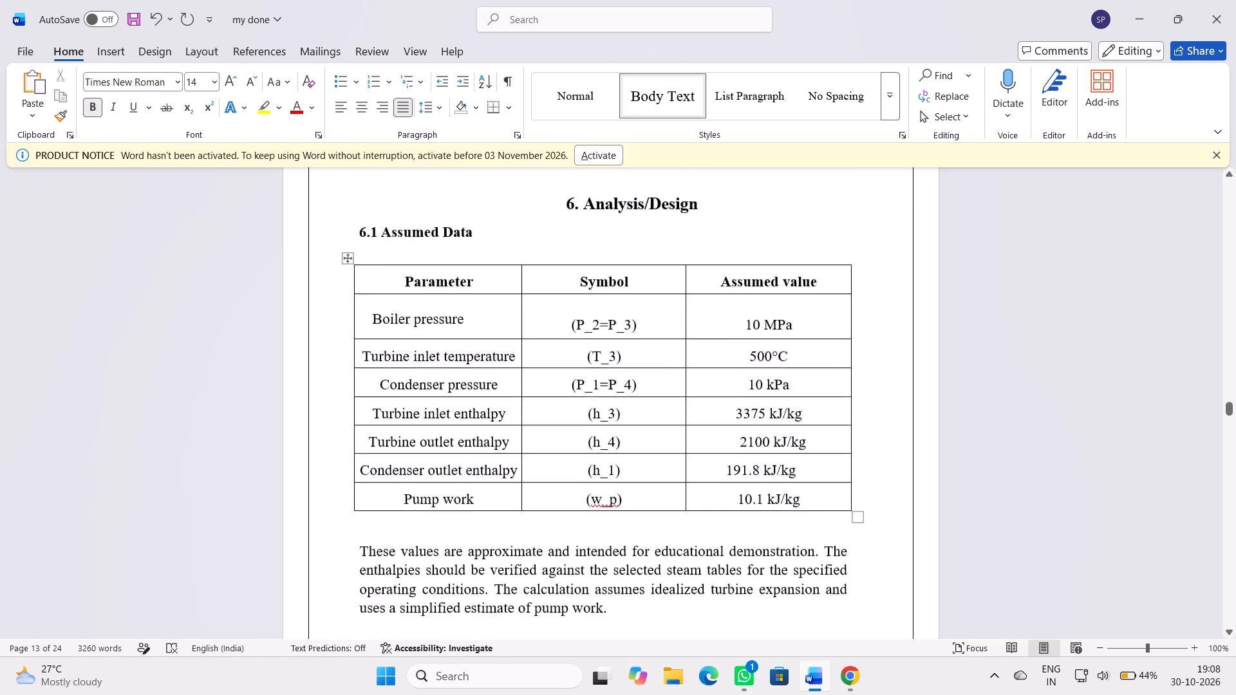
scroll(515, 468, "down", 7)
left_click(1092, 401)
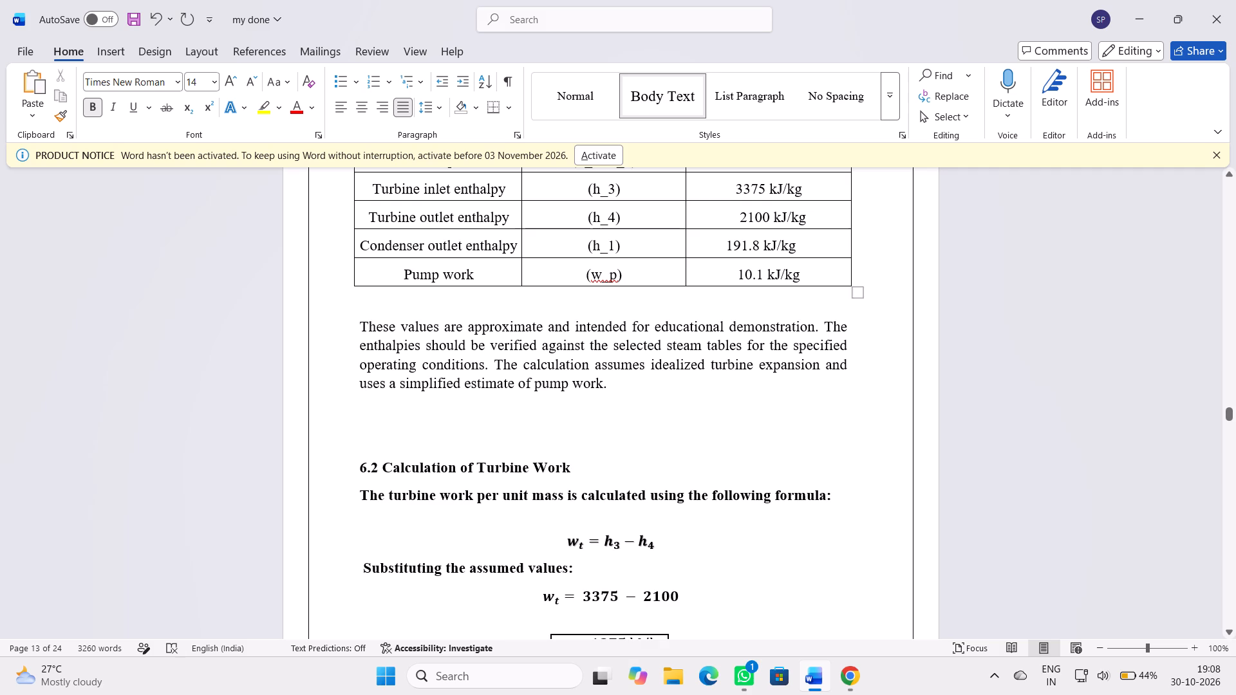
Set the left indentation of the whole bullet list in chapter 5, Methodology, to 1.27 cm.
scroll(1077, 411, "up", 20)
scroll(1077, 411, "up", 5)
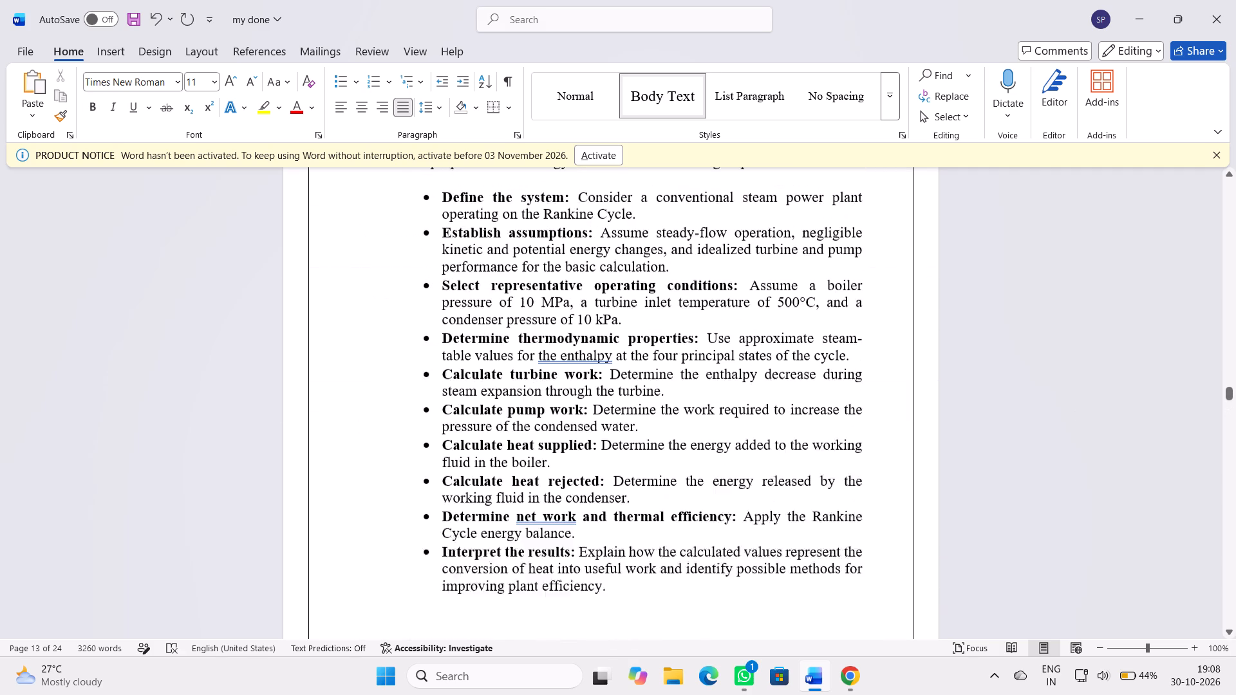
scroll(1074, 412, "down", 15)
scroll(1073, 413, "up", 6)
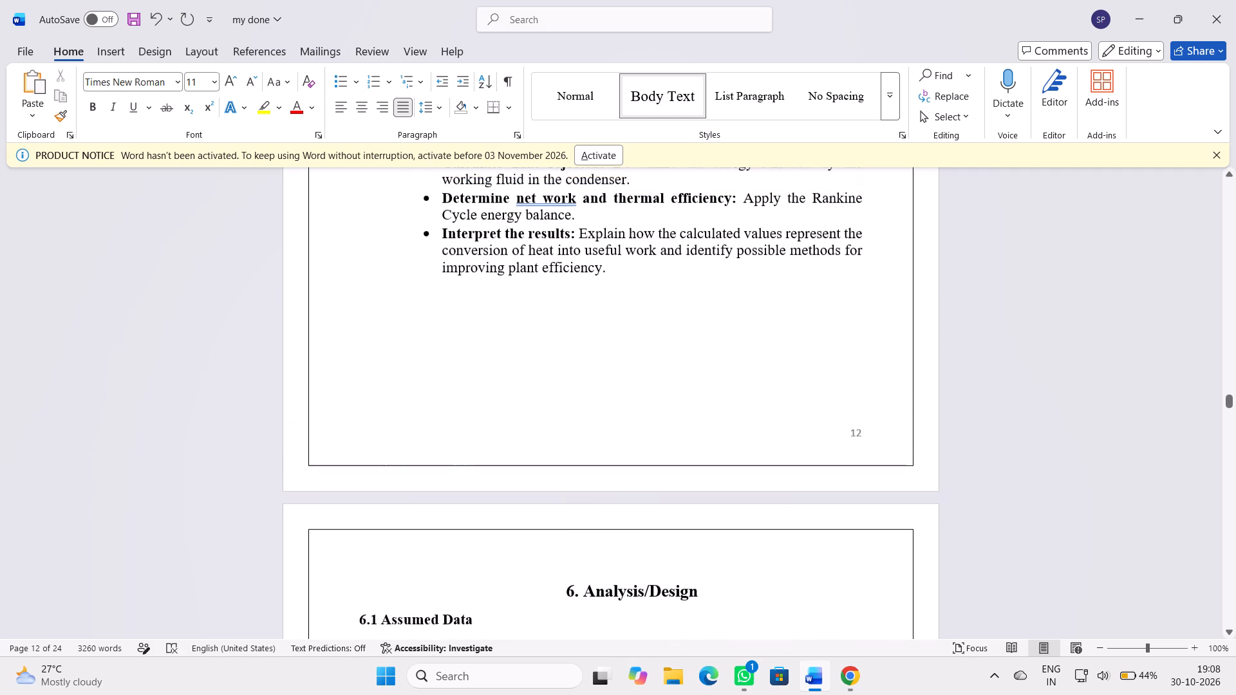
scroll(1073, 413, "down", 5)
scroll(1074, 413, "up", 19)
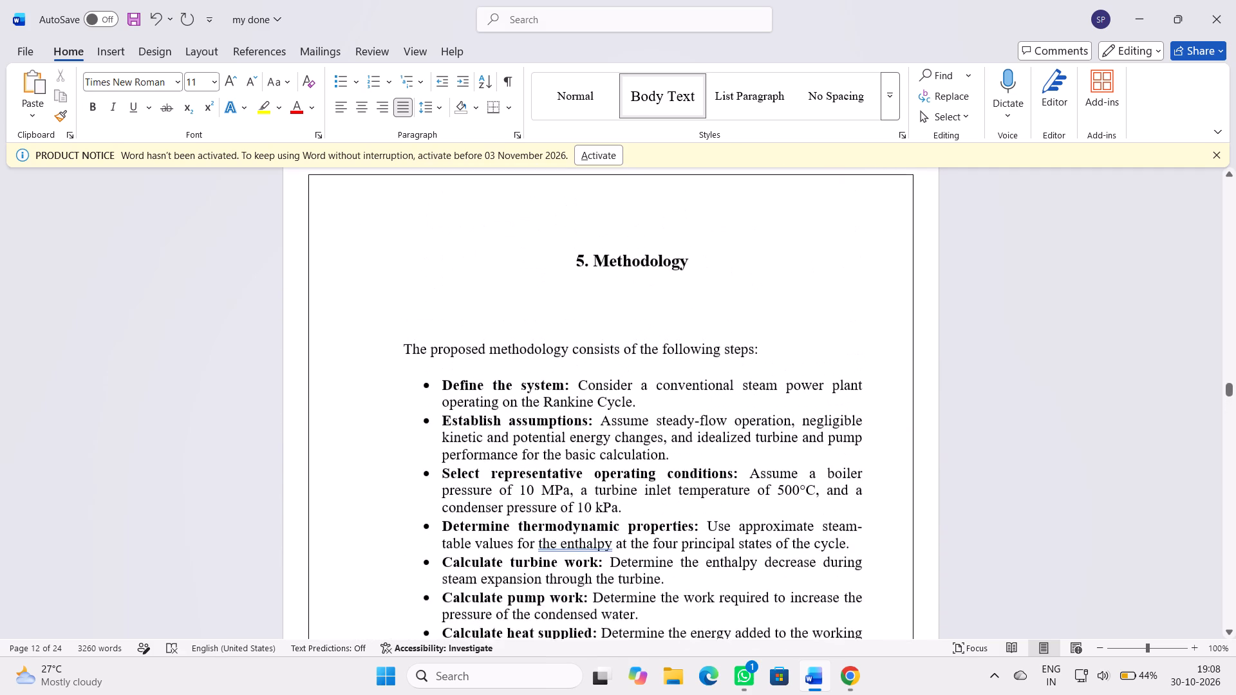
scroll(1075, 410, "down", 3)
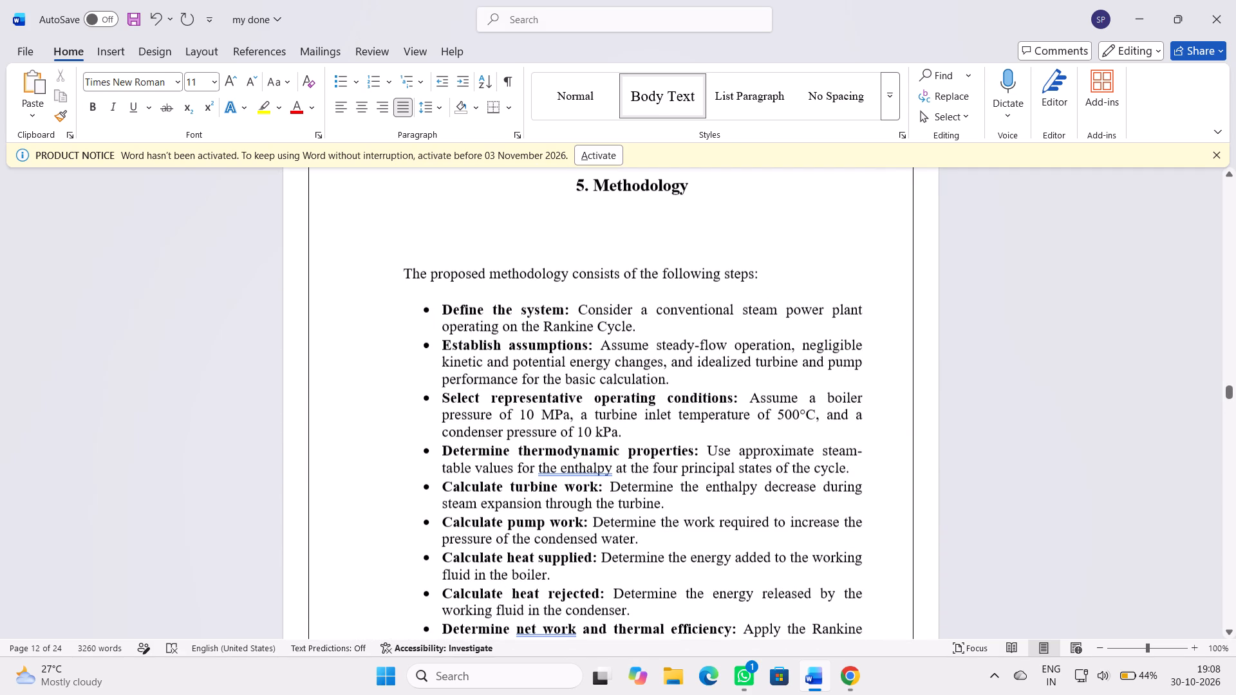
left_click_drag(406, 271, 529, 394)
scroll(523, 384, "down", 4)
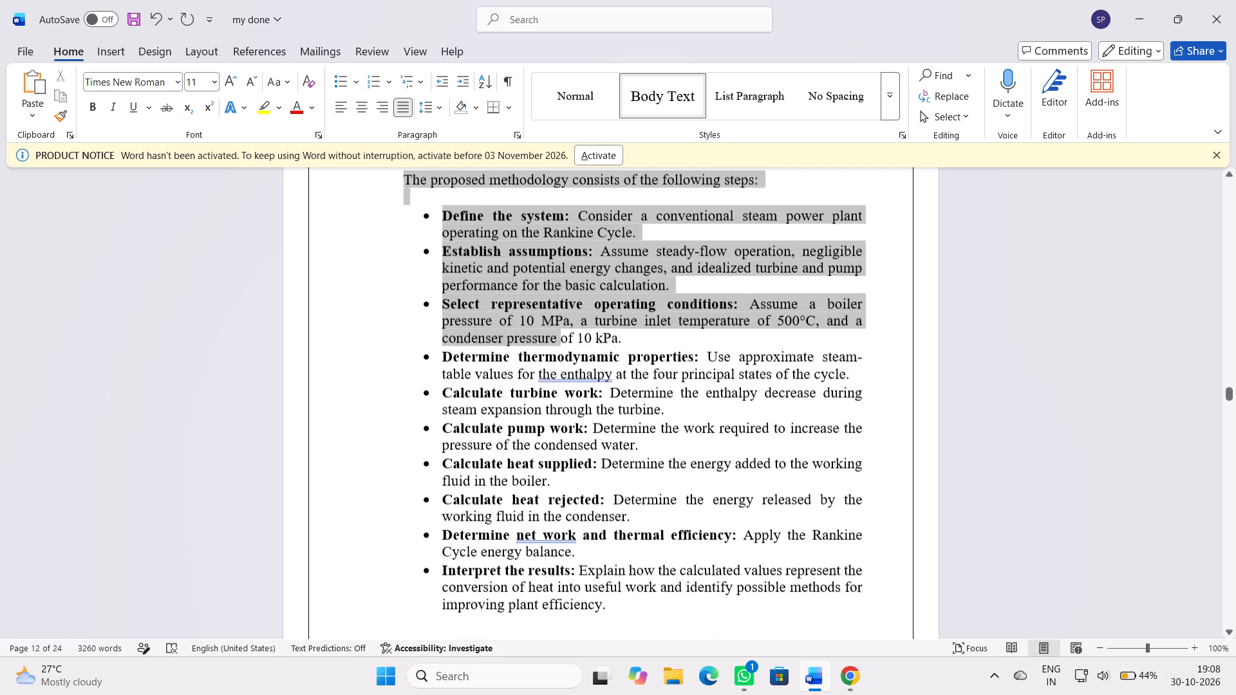
left_click_drag(529, 394, 525, 383)
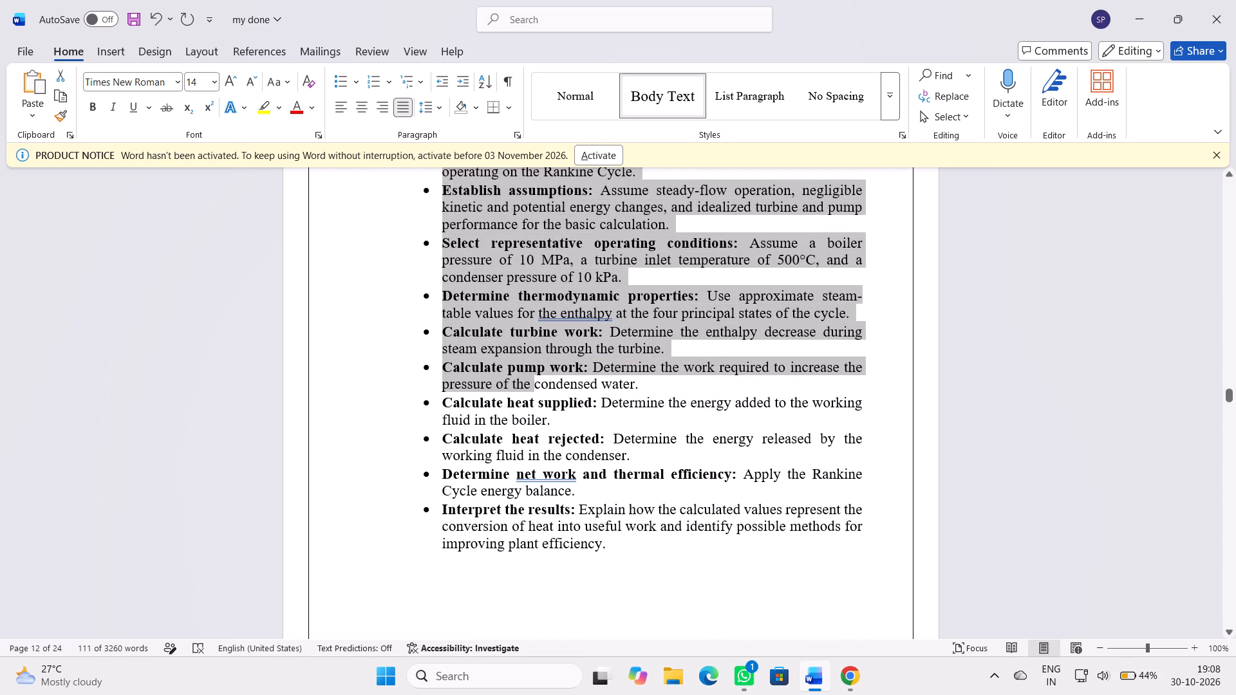
left_click(684, 551)
scroll(372, 338, "up", 3)
left_click_drag(431, 272, 436, 276)
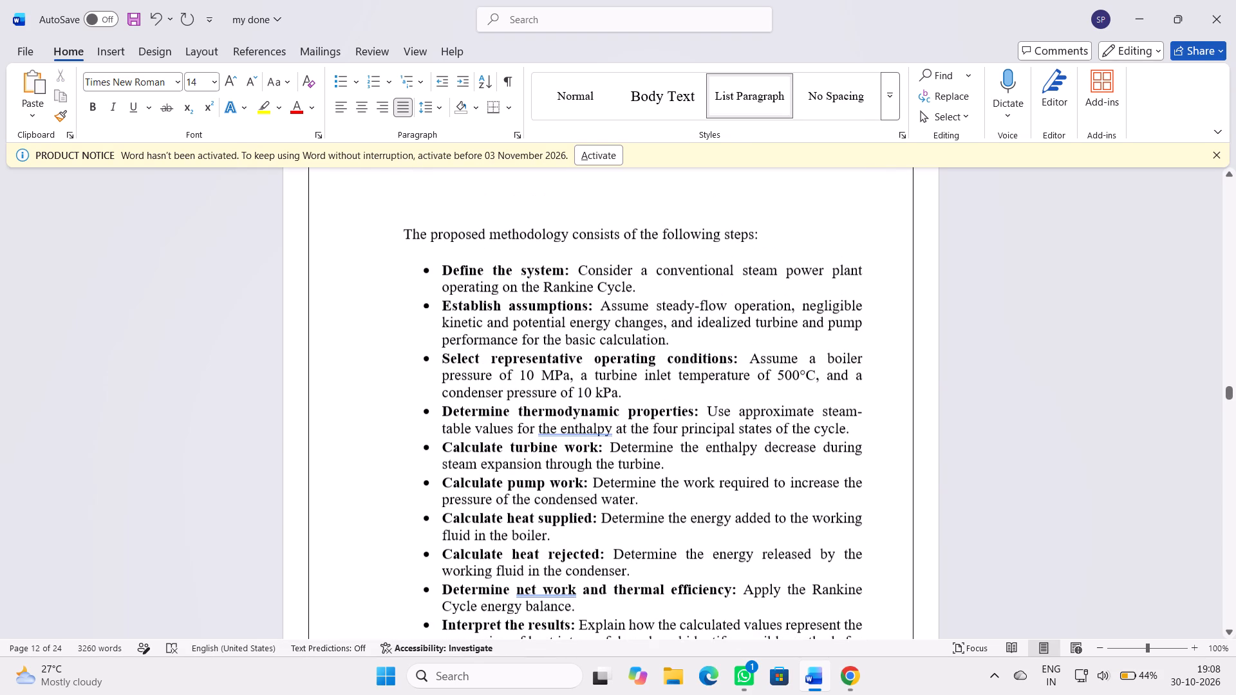
left_click_drag(436, 276, 604, 431)
scroll(489, 381, "down", 6)
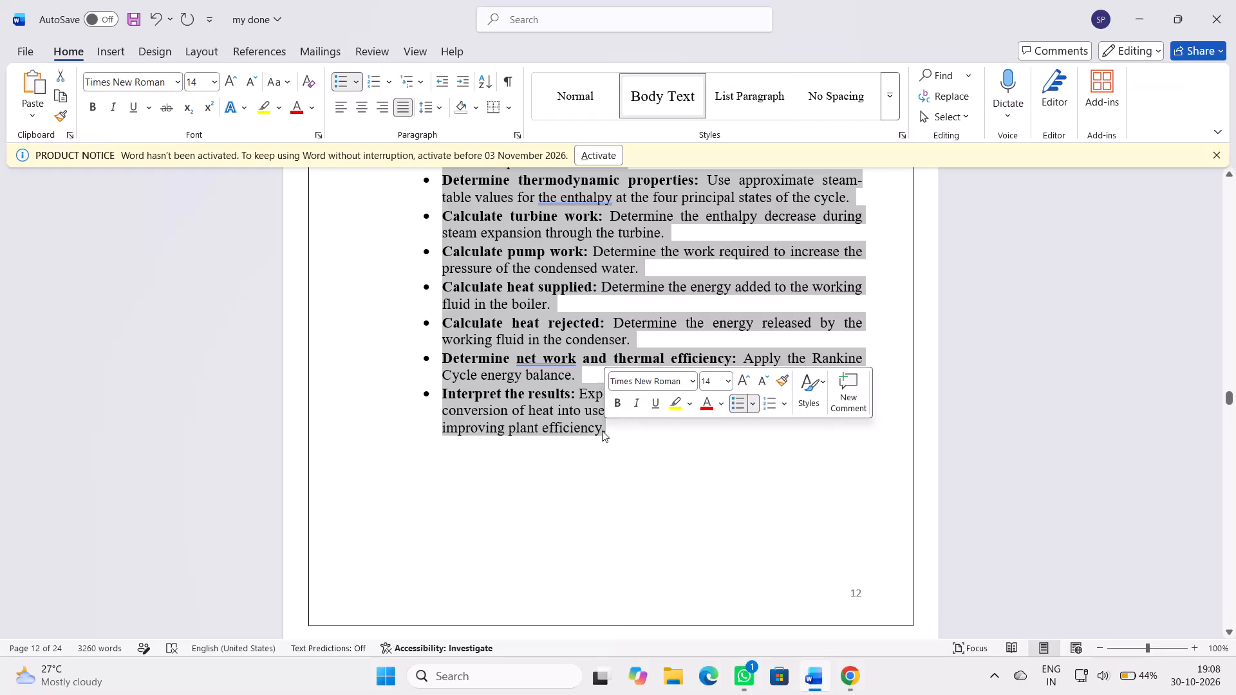
left_click(516, 134)
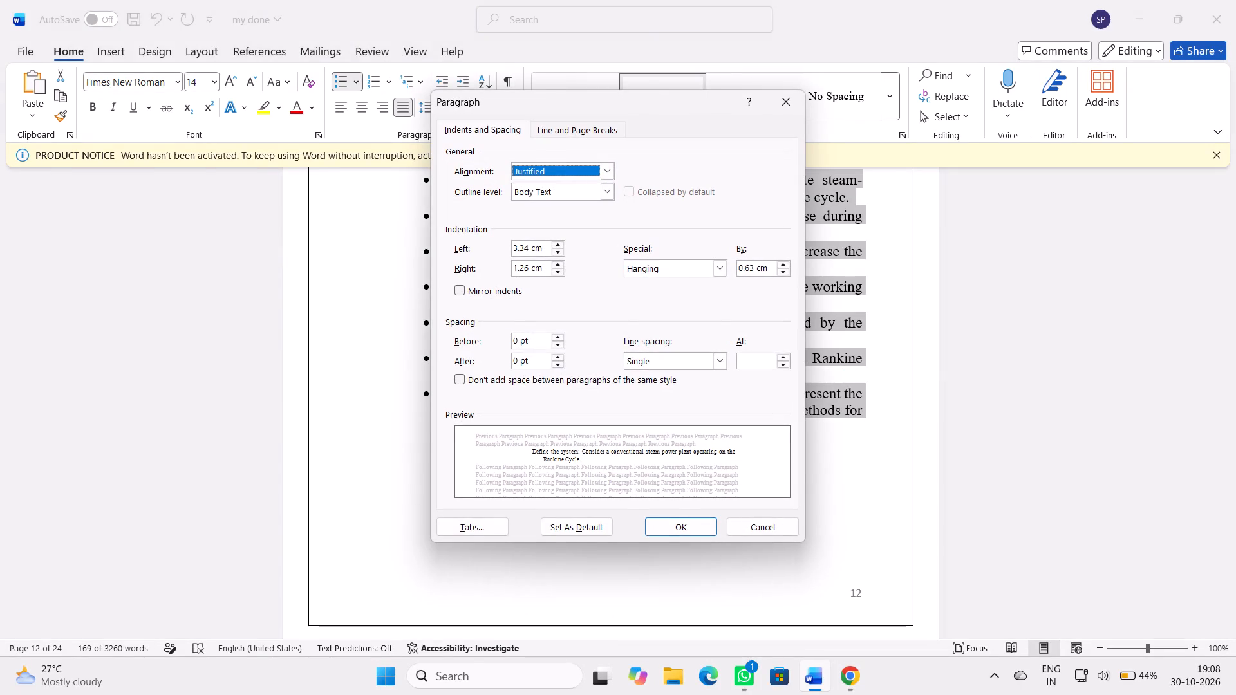
left_click(539, 250)
key("BackSpace")
key("BackSpace")
key("BackSpace")
key("BackSpace")
key("BackSpace")
key("BackSpace")
key("BackSpace")
key("BackSpace")
key("BackSpace")
key("BackSpace")
key("BackSpace")
key("BackSpace")
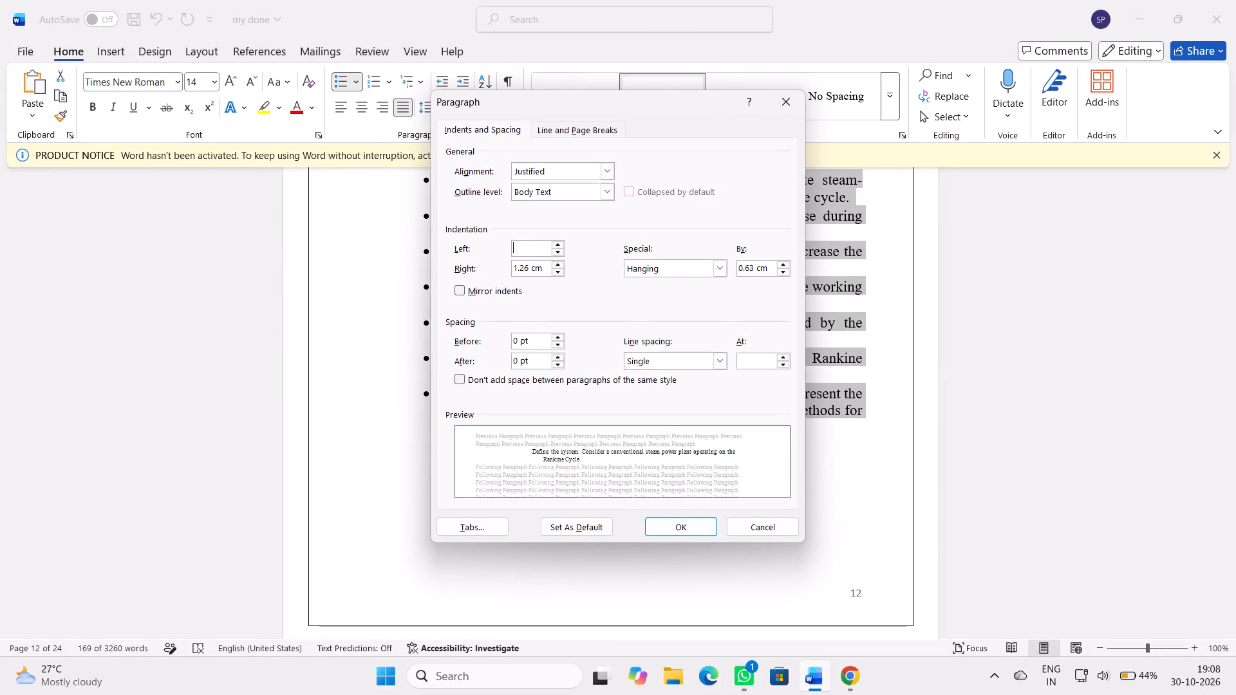
type("1.")
type("27")
key("BackSpace")
key("BackSpace")
key("BackSpace")
type(".27")
Set the right indentation of the same Methodology bullet list to 1.63 cm and apply the paragraph settings.
left_click(542, 268)
key("BackSpace")
key("BackSpace")
key("BackSpace")
key("BackSpace")
key("BackSpace")
key("BackSpace")
key("BackSpace")
key("BackSpace")
key("BackSpace")
key("BackSpace")
key("BackSpace")
key("BackSpace")
key("BackSpace")
type("1.")
type("63")
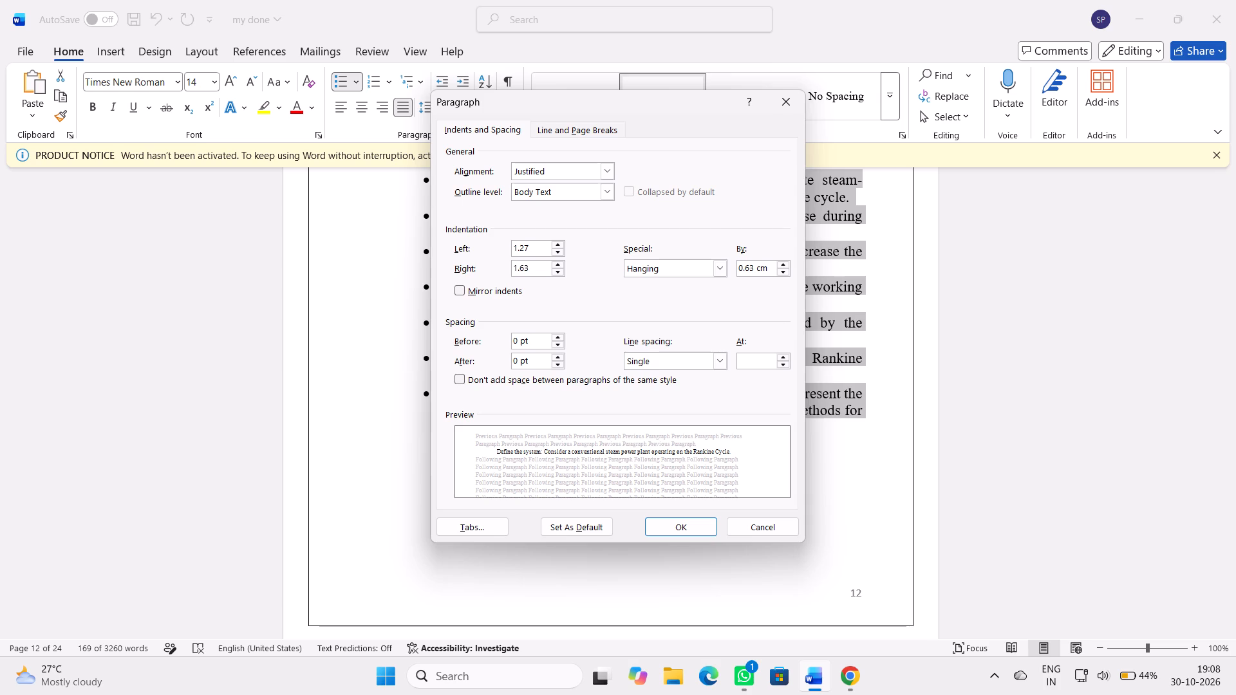
left_click(687, 528)
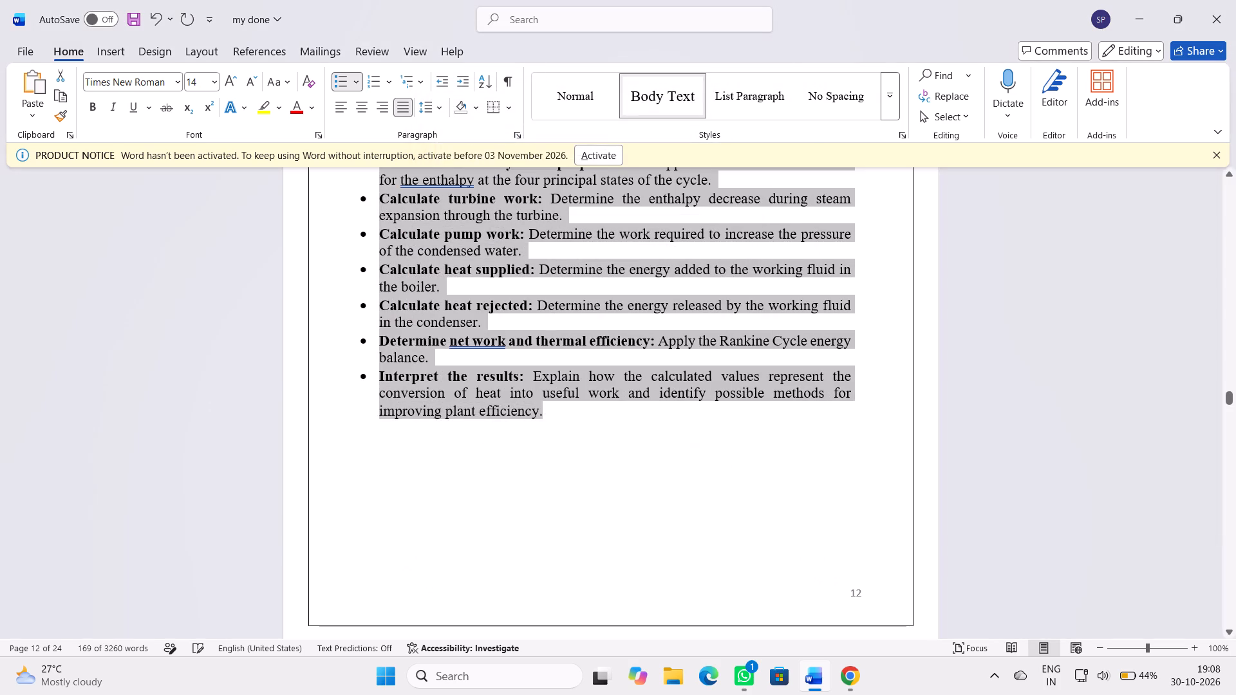
left_click(1071, 412)
Look over the Methodology bullets, then back through the cycle figure and Literature Review to the Objectives chapter, checking indentation and layout.
scroll(1069, 420, "up", 7)
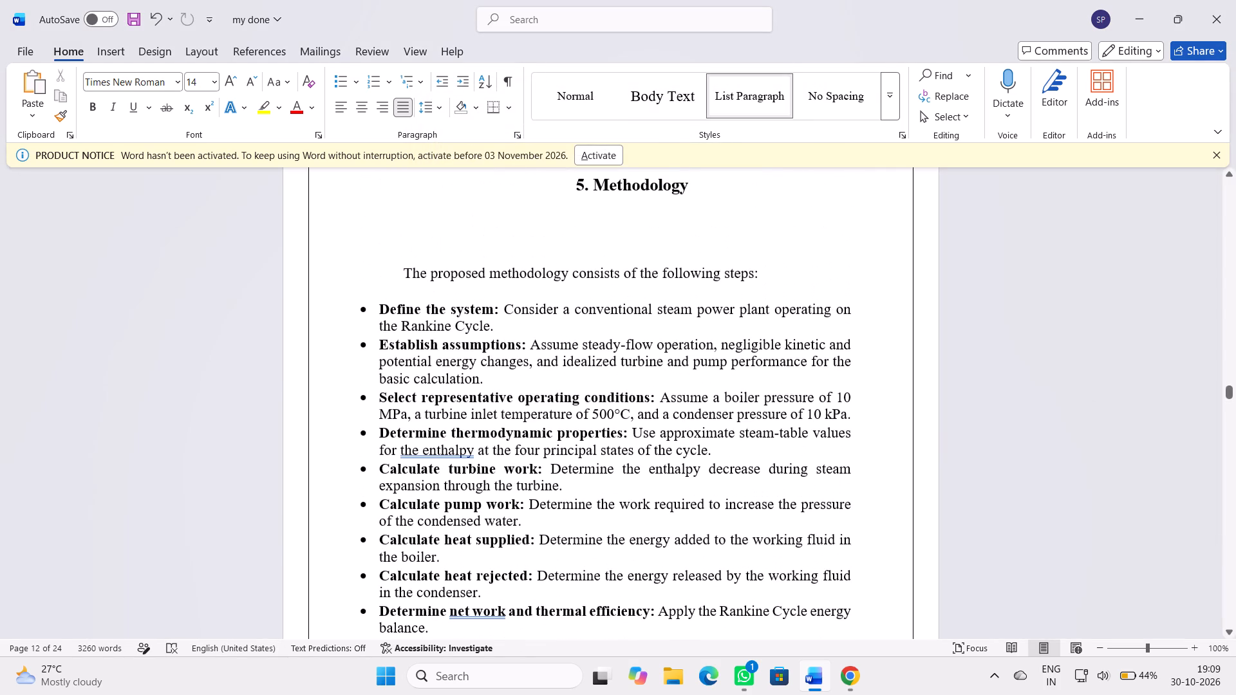
scroll(1069, 420, "down", 3)
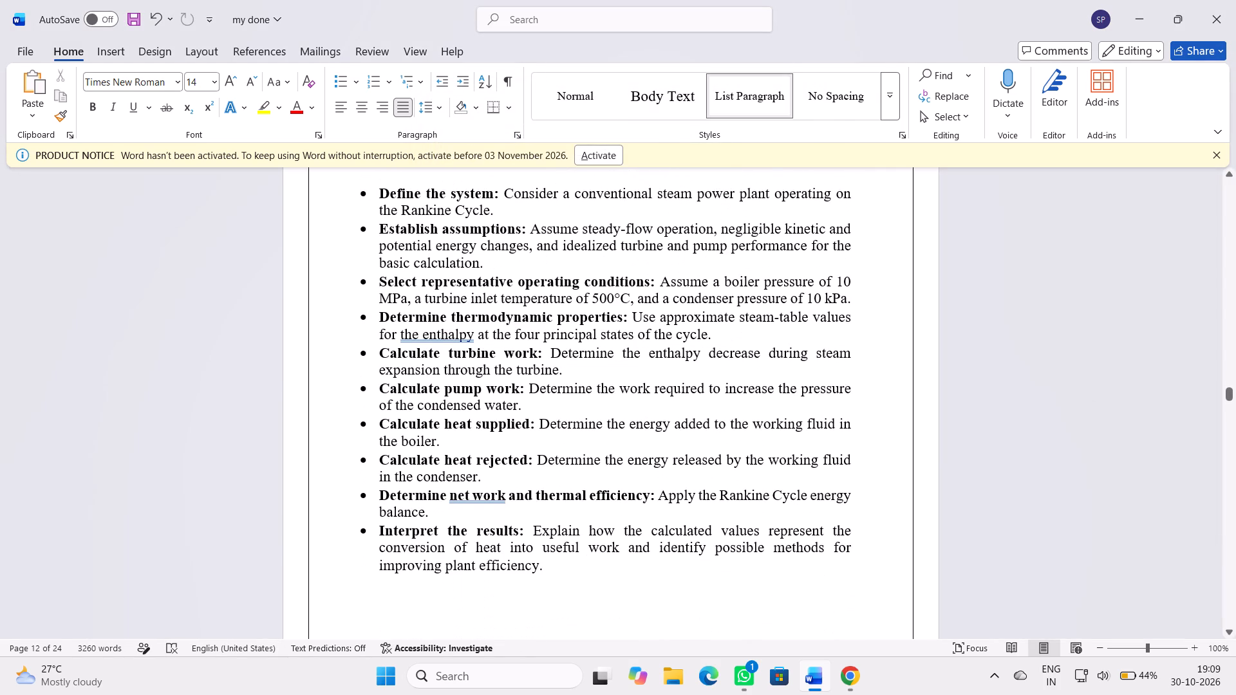
scroll(1069, 420, "down", 6)
scroll(1067, 421, "up", 9)
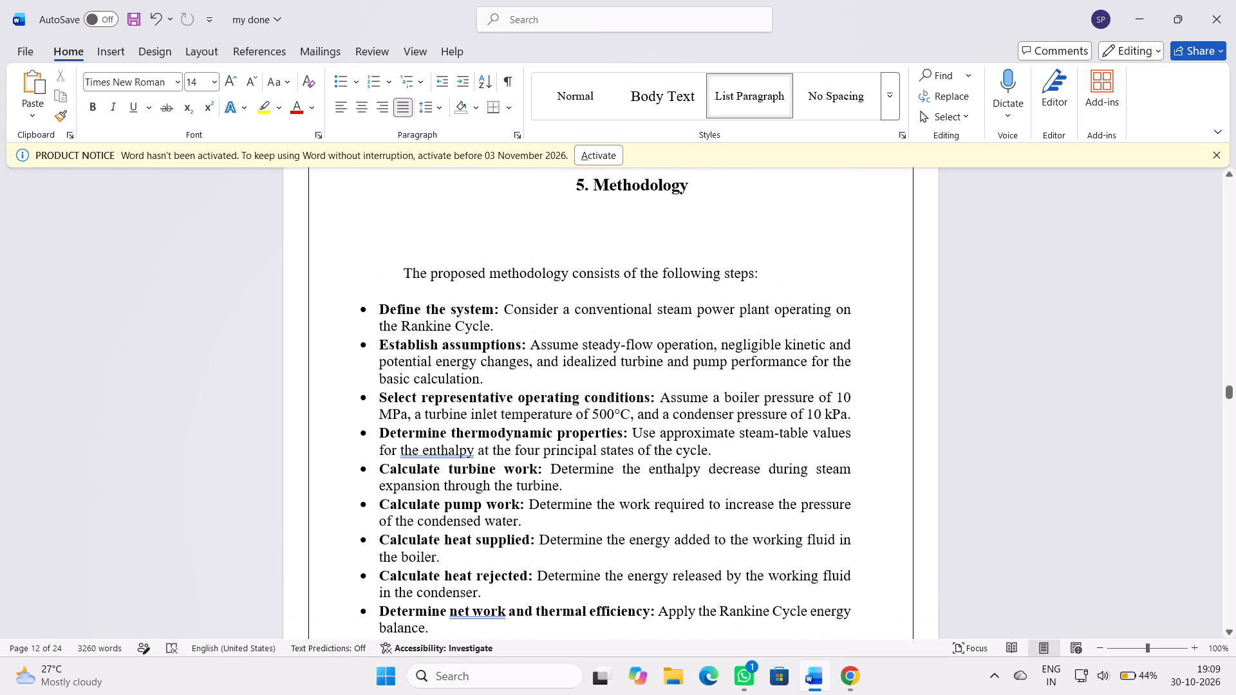
scroll(1067, 421, "up", 6)
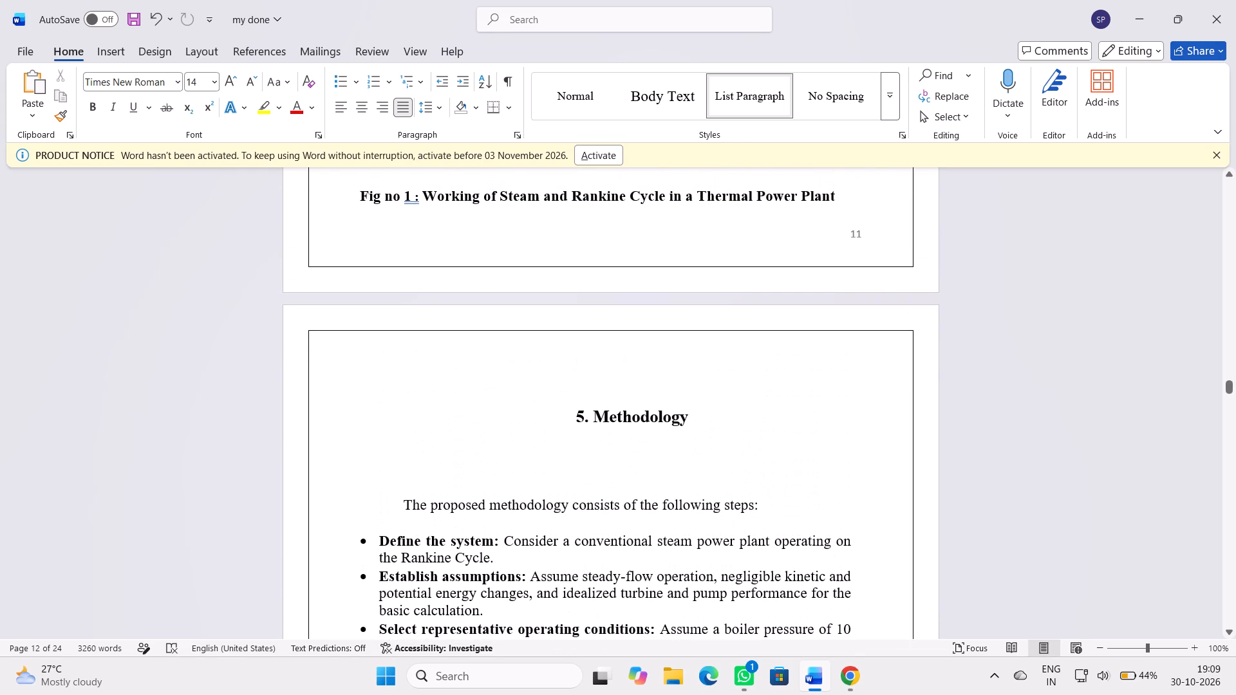
scroll(1067, 421, "up", 12)
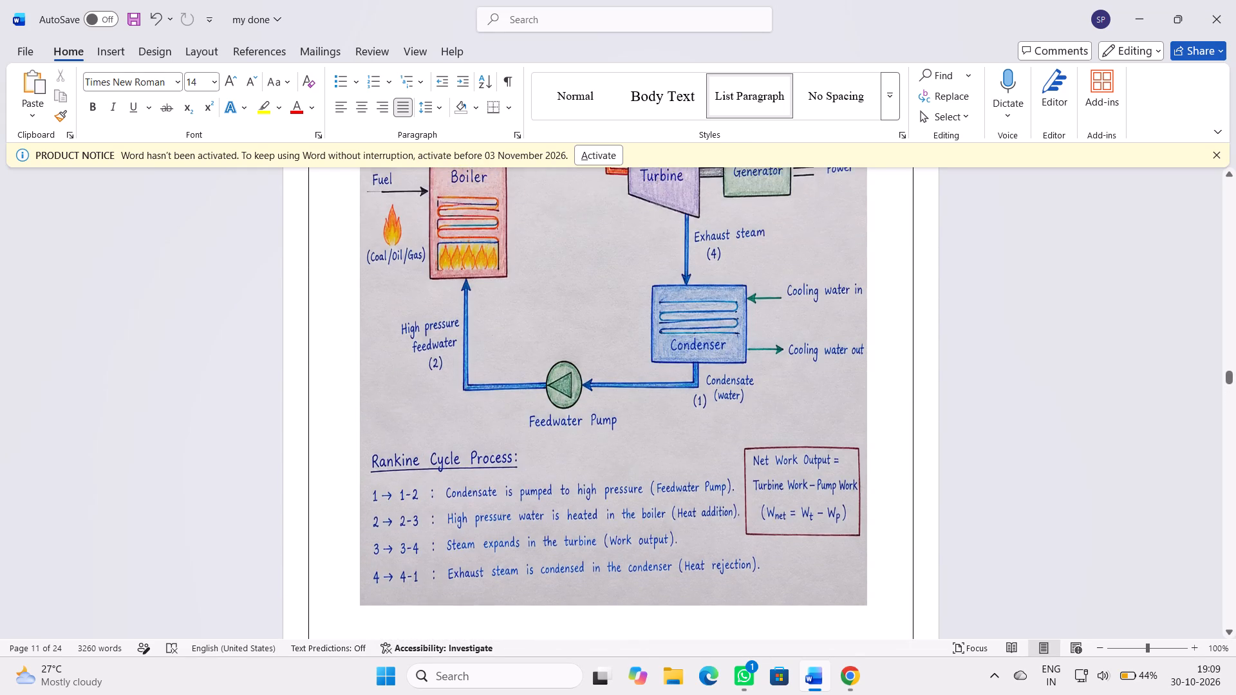
scroll(1067, 421, "up", 18)
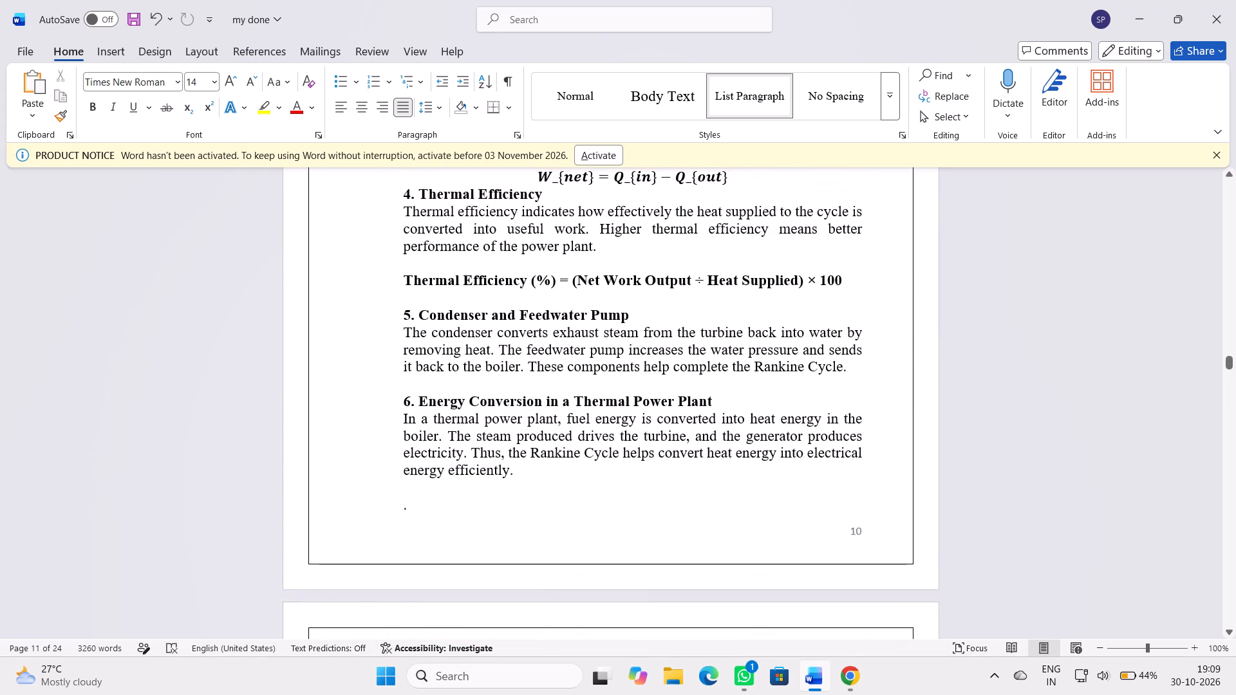
scroll(1067, 419, "up", 15)
scroll(1067, 418, "up", 7)
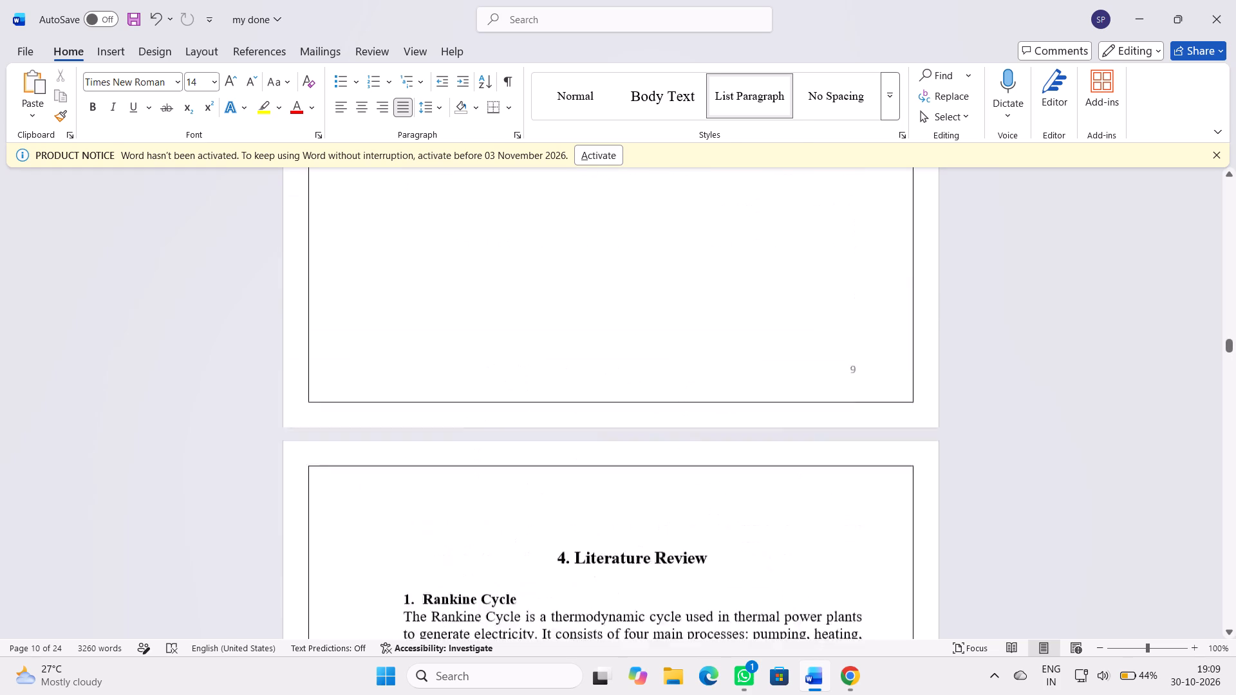
scroll(1067, 417, "up", 12)
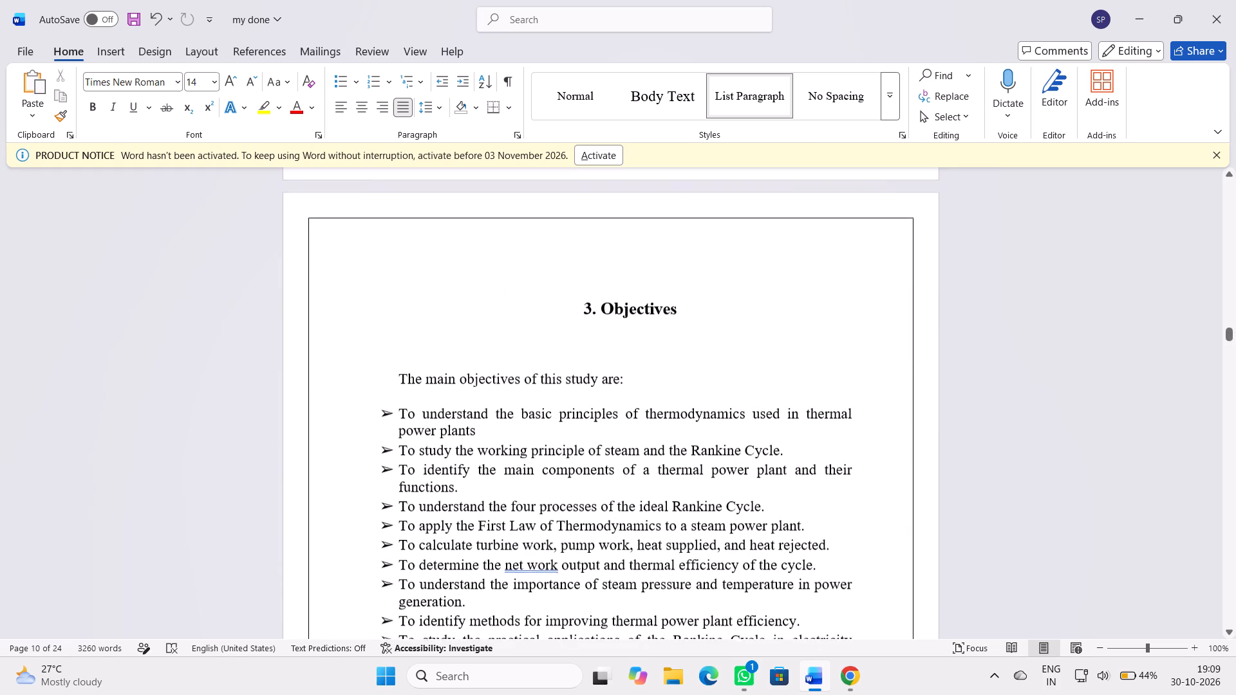
Set the line spacing of the arrow-bulleted list in chapter 3, Objectives, to 1.5.
left_click(507, 416)
scroll(516, 408, "down", 2)
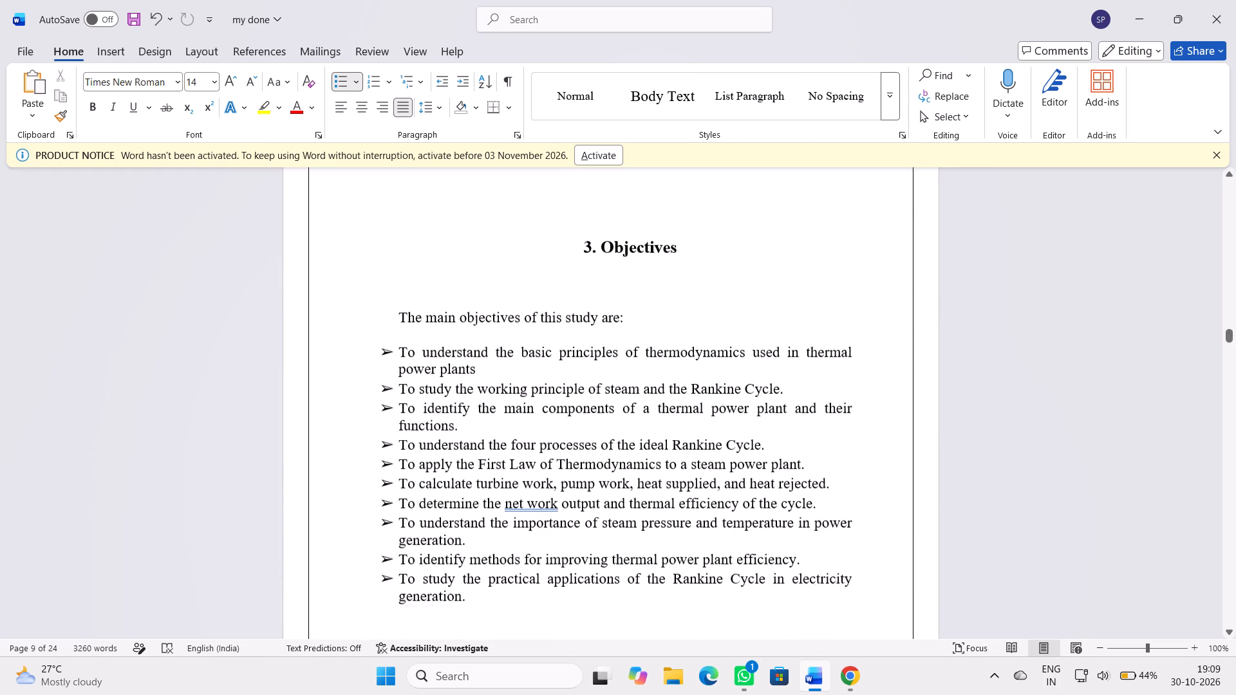
scroll(517, 407, "down", 1)
left_click(406, 301)
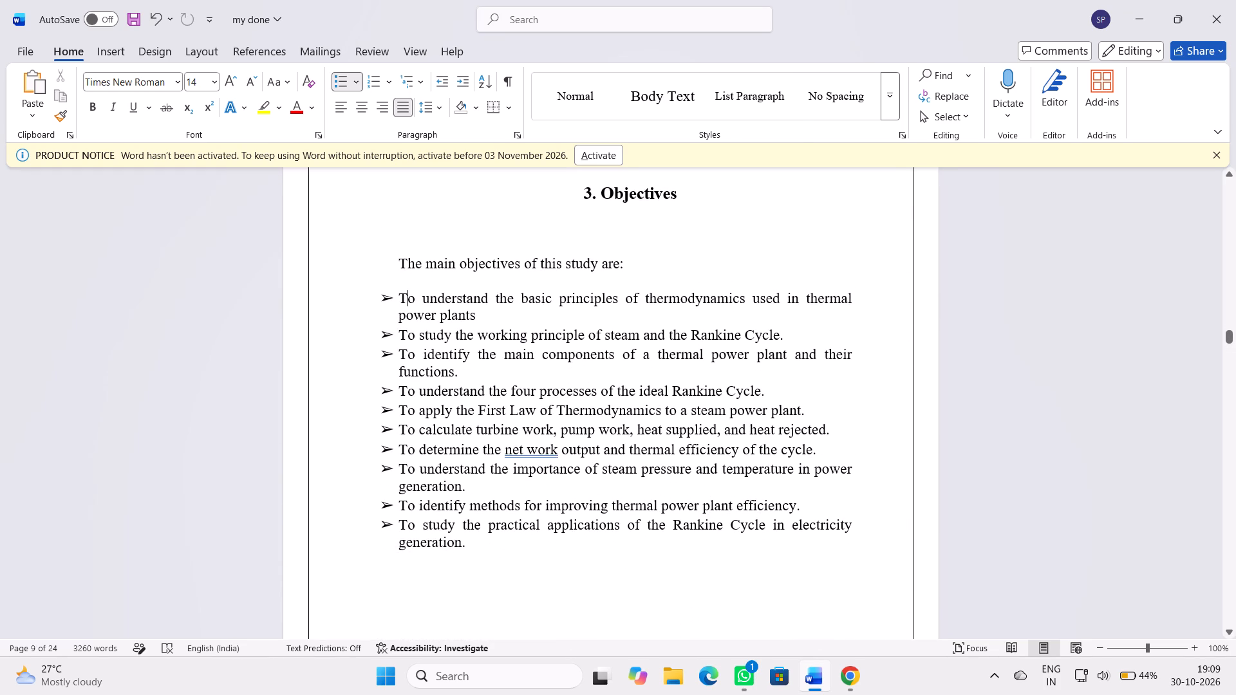
left_click_drag(397, 296, 460, 552)
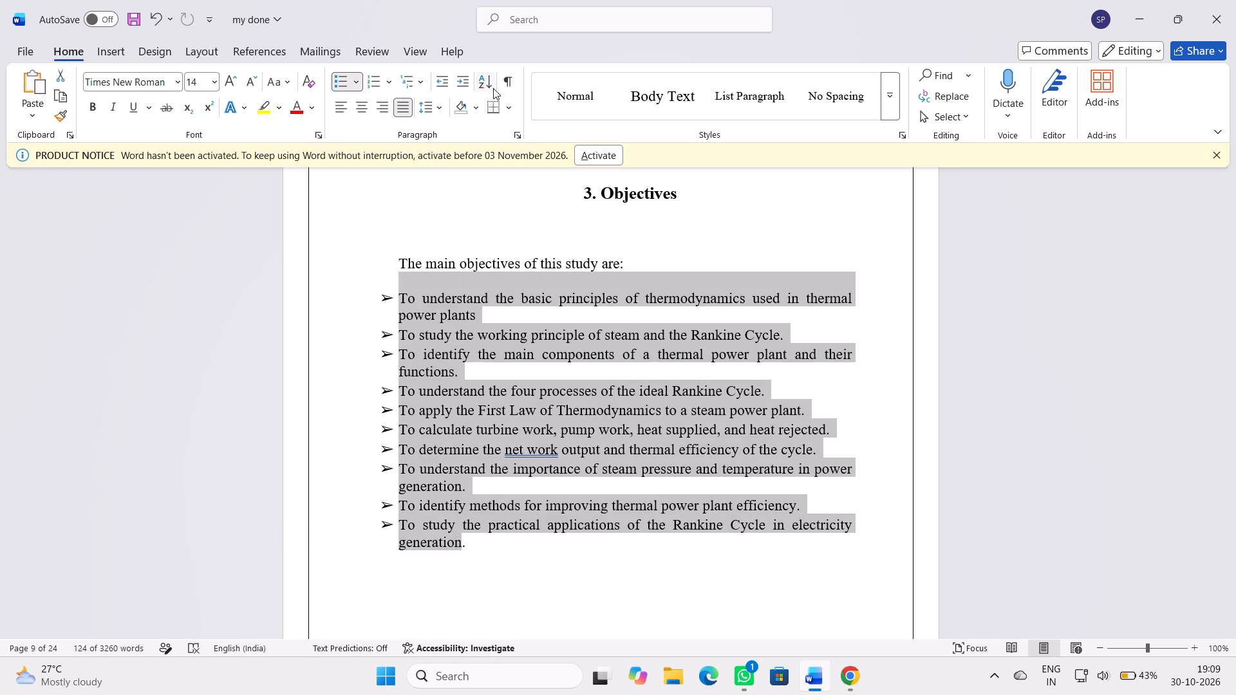
left_click(444, 111)
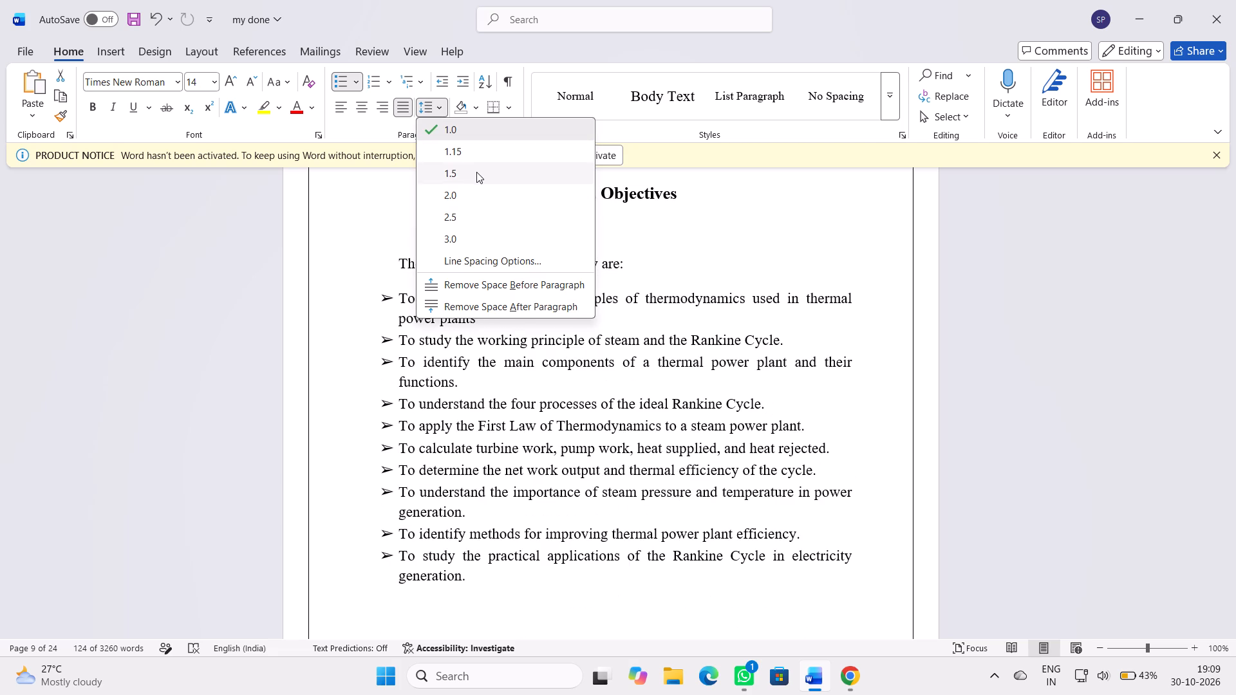
left_click(476, 172)
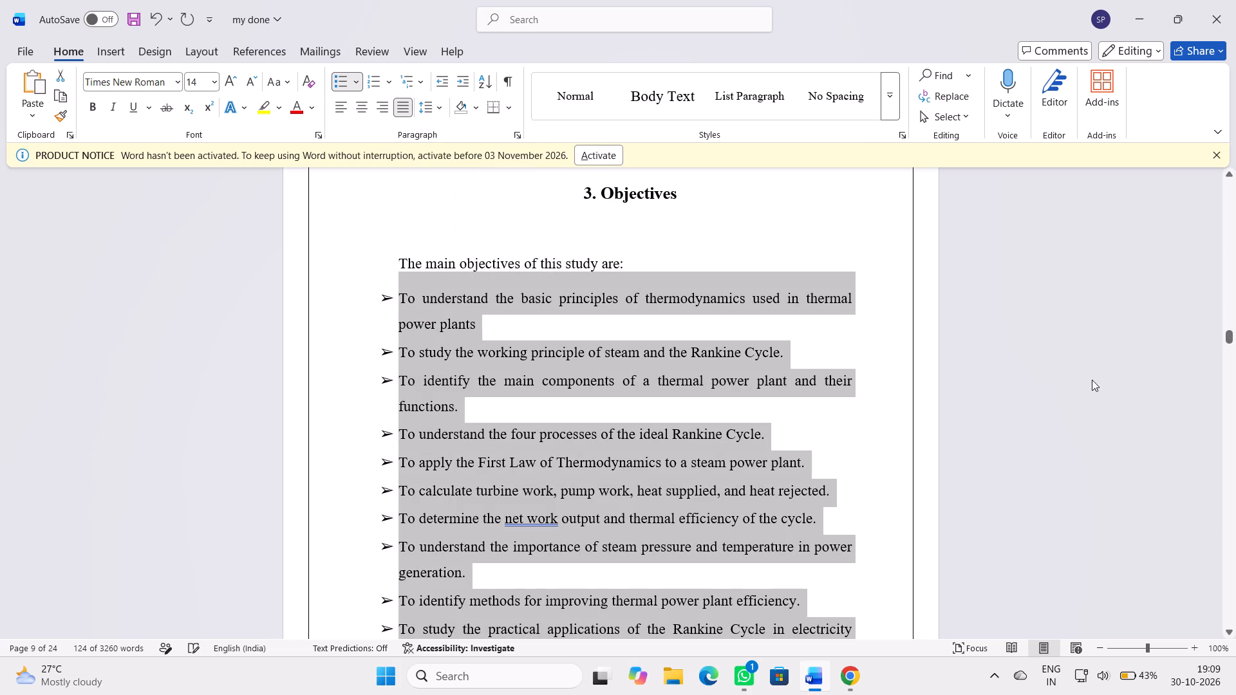
left_click(1091, 379)
Review the Objectives list and the neighbouring problem description and Literature Review pages, comparing their spacing and page layout.
scroll(1090, 379, "up", 4)
scroll(1089, 377, "down", 9)
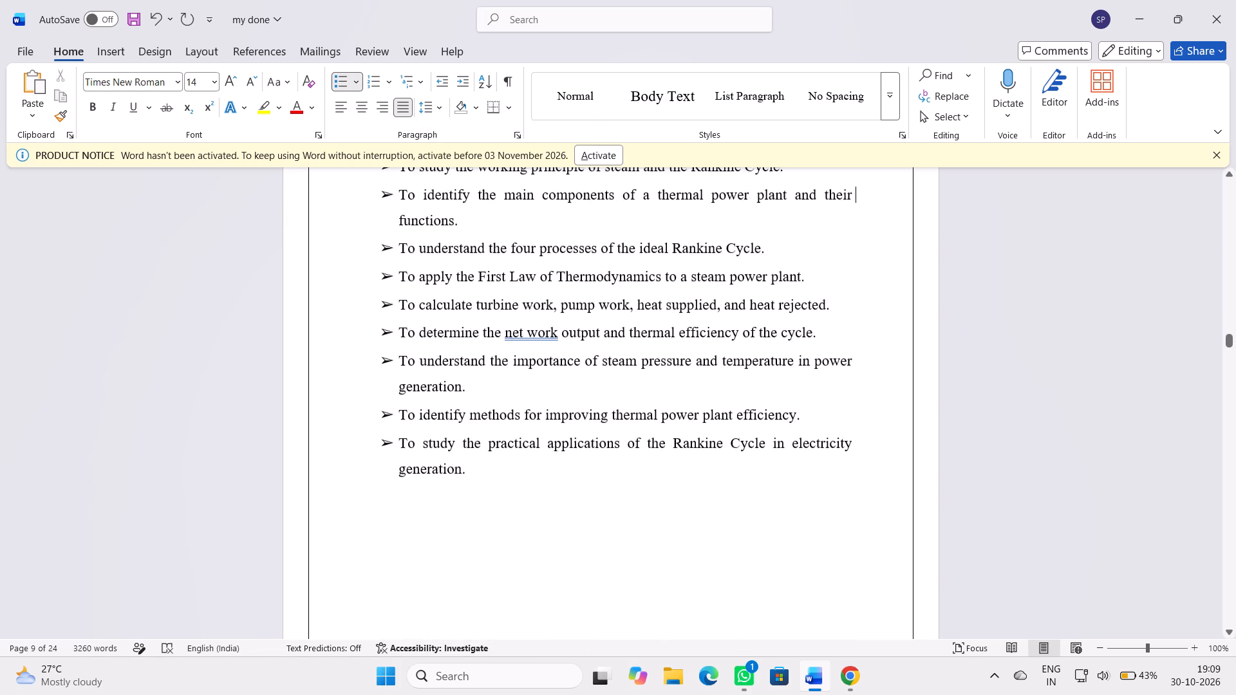
scroll(1089, 375, "down", 6)
scroll(1089, 375, "up", 16)
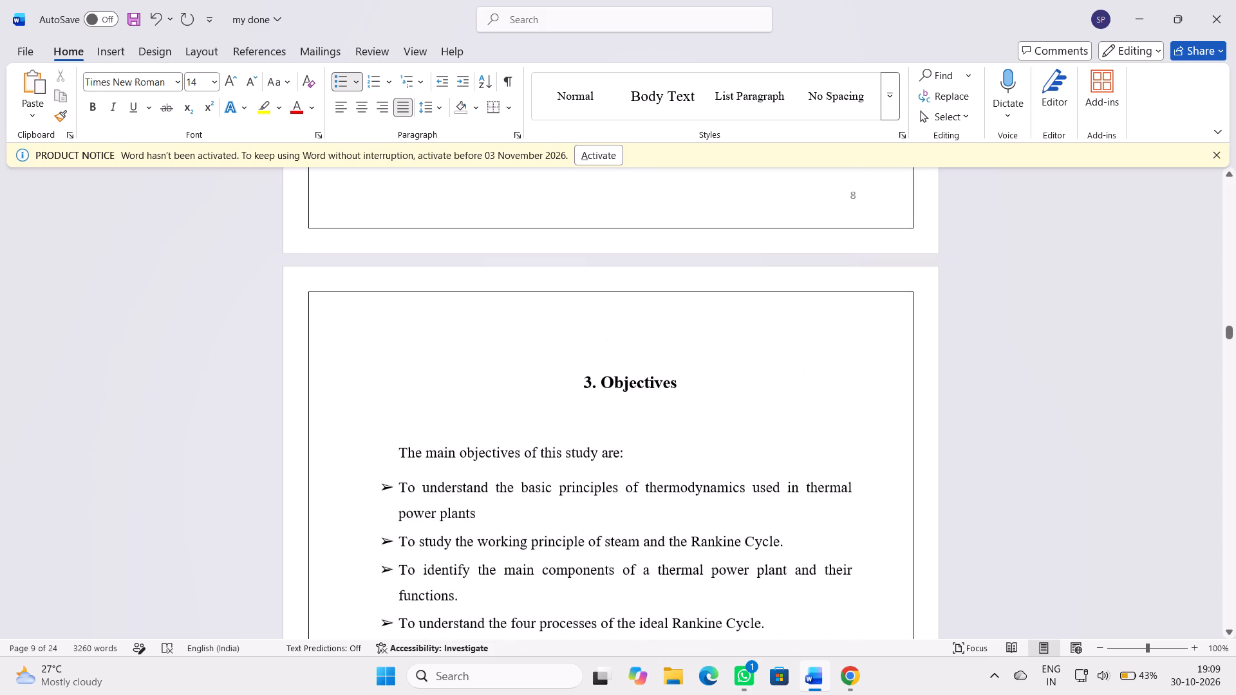
scroll(1089, 373, "up", 13)
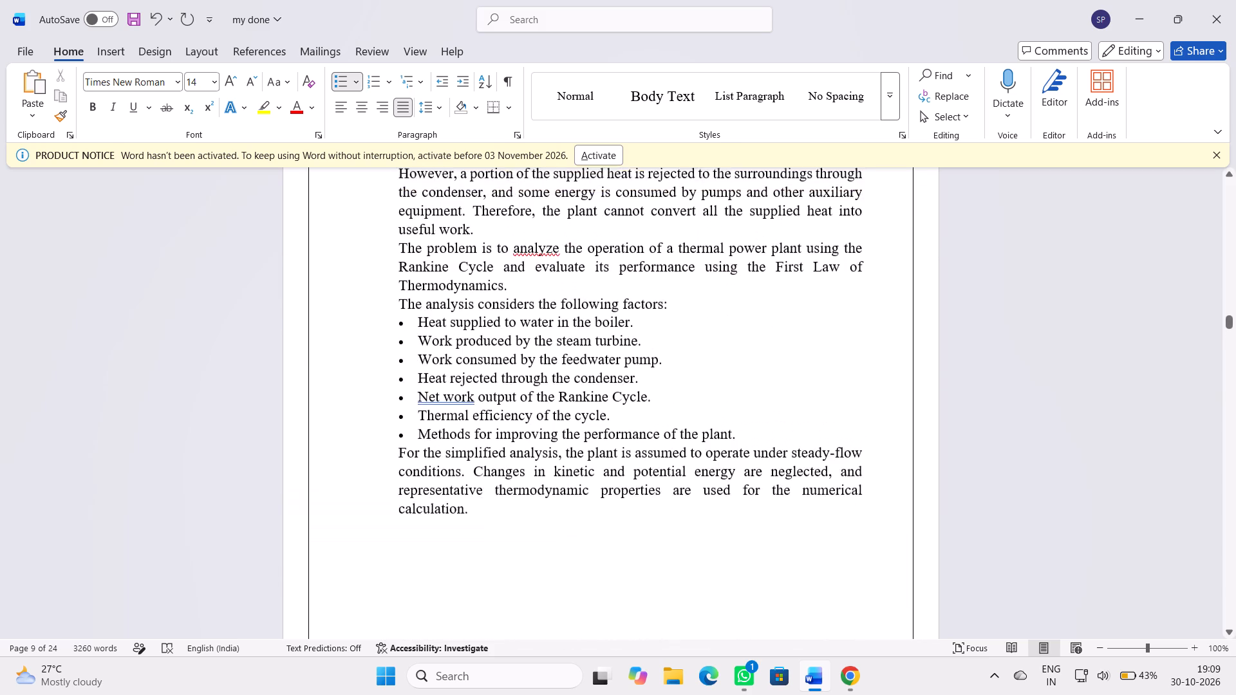
scroll(1088, 366, "down", 20)
scroll(1088, 366, "down", 2)
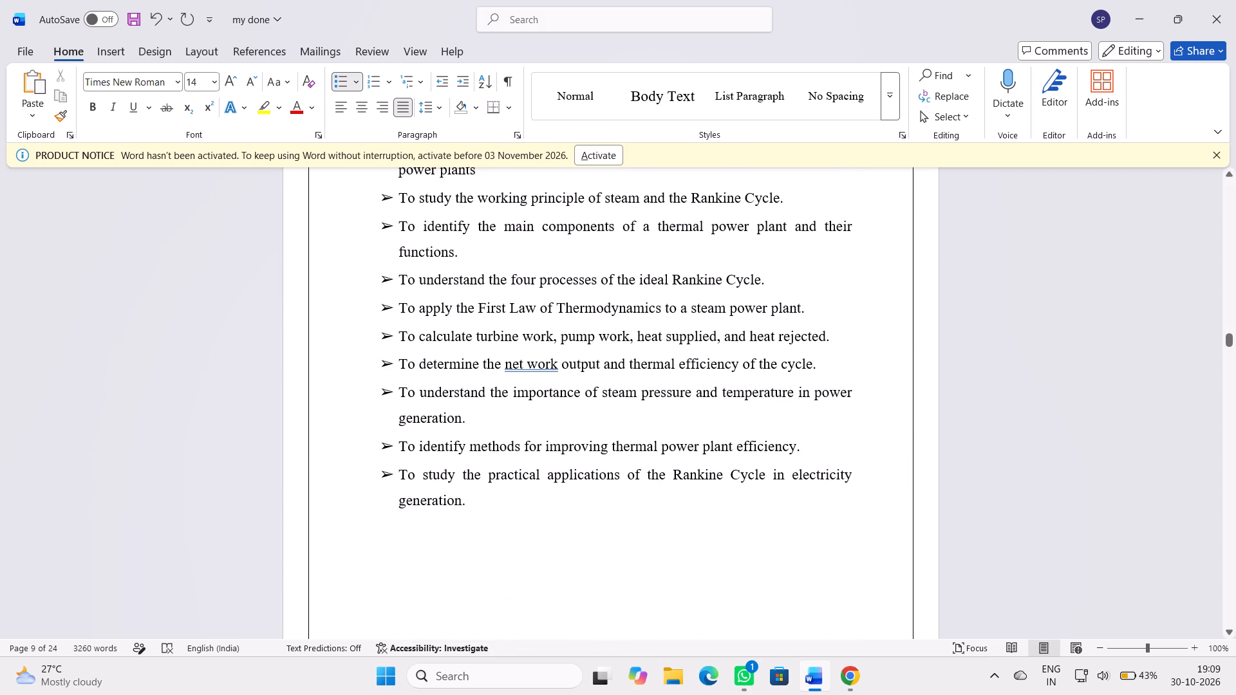
scroll(1080, 358, "down", 14)
scroll(1081, 359, "up", 7)
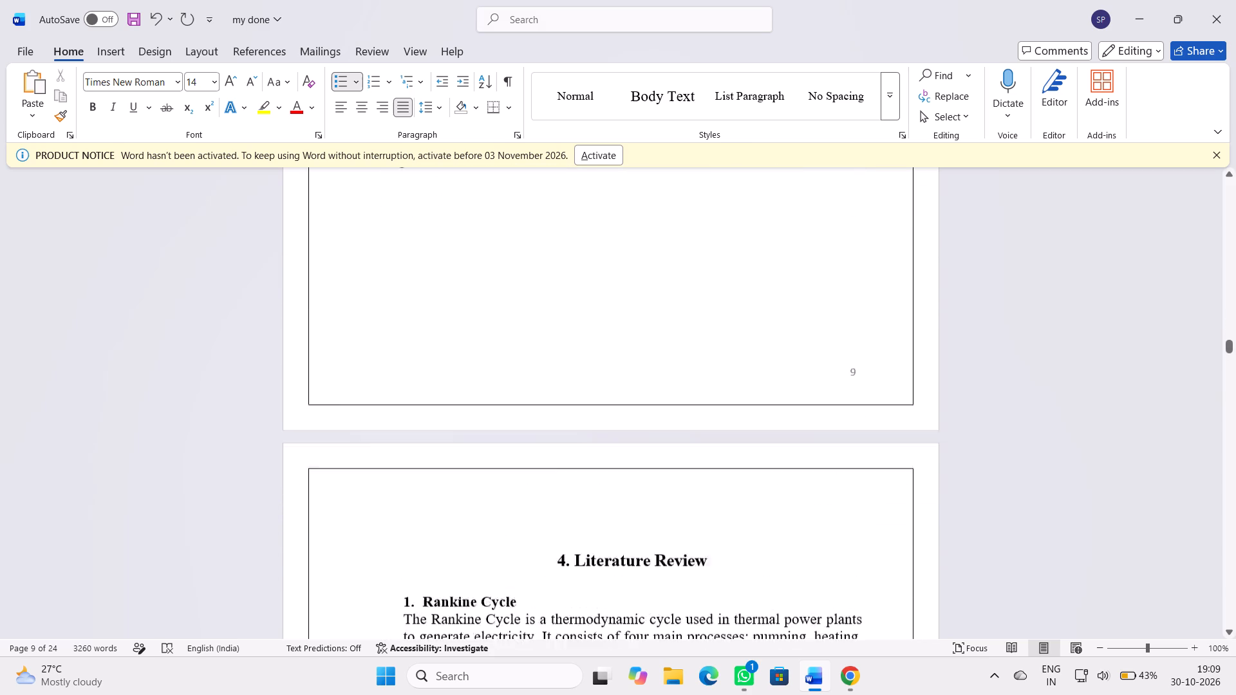
scroll(1081, 358, "up", 18)
scroll(1082, 349, "up", 12)
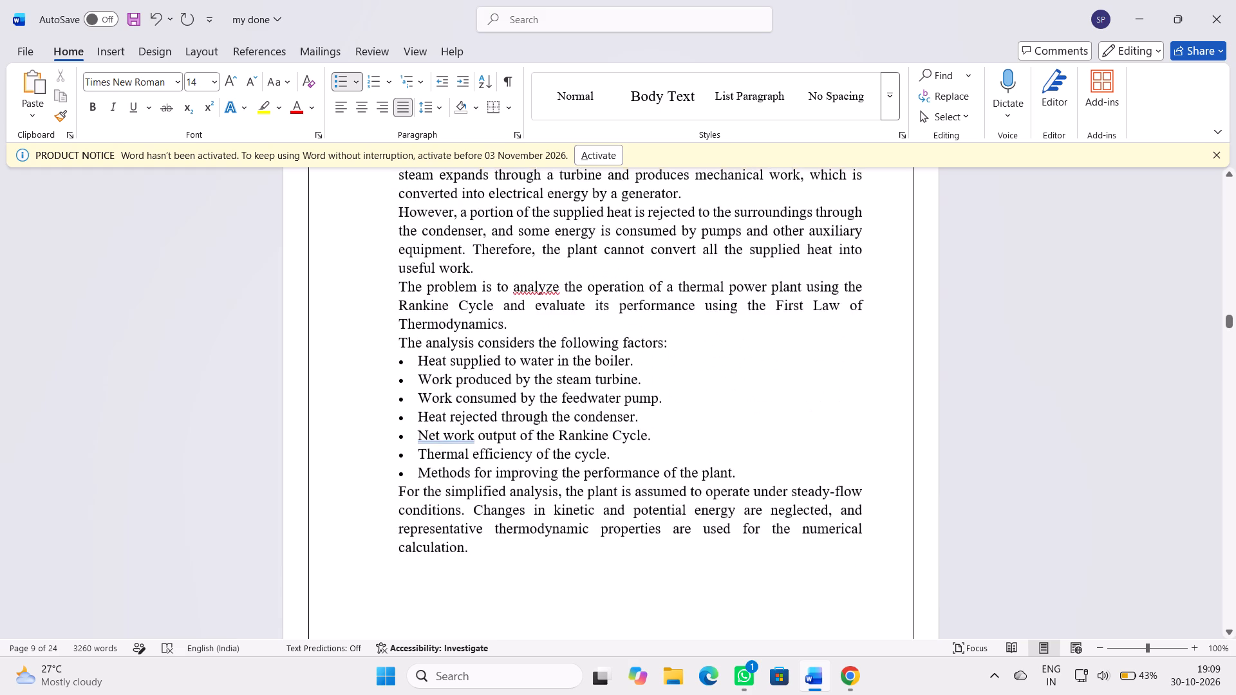
Delete back from the 2. Problem Statement heading to remove the trailing space and full stop ending the Introduction's last paragraph.
scroll(1082, 349, "up", 10)
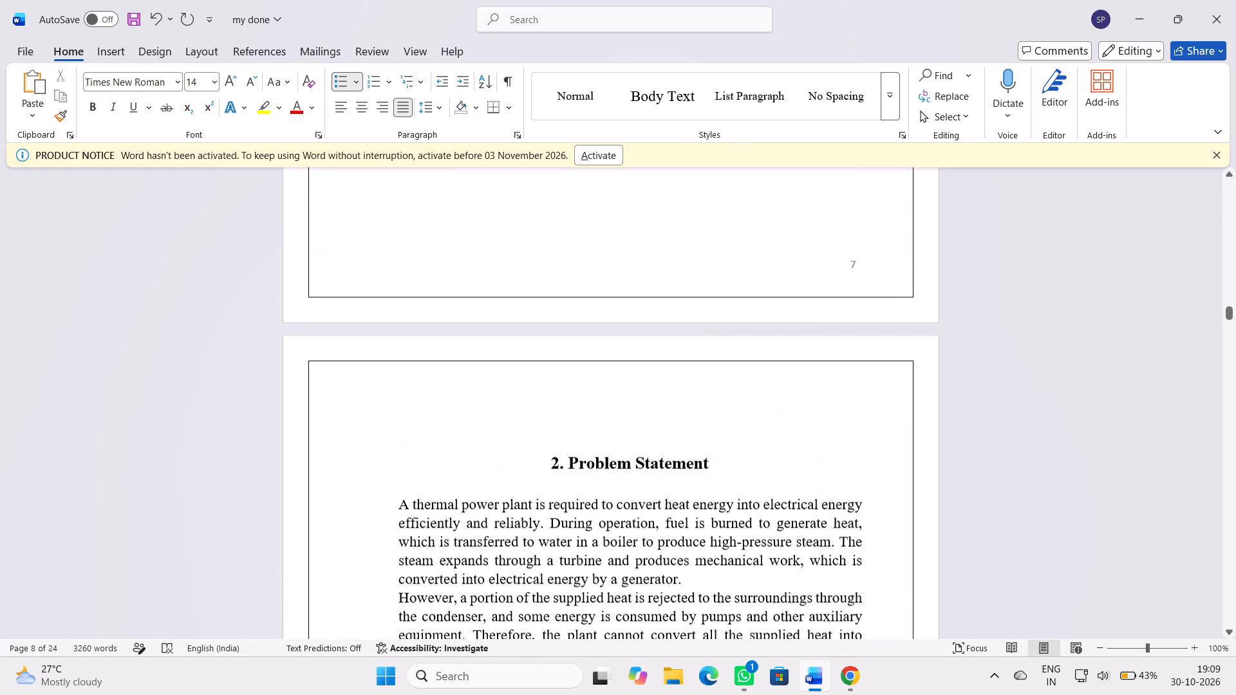
left_click(651, 407)
key("BackSpace")
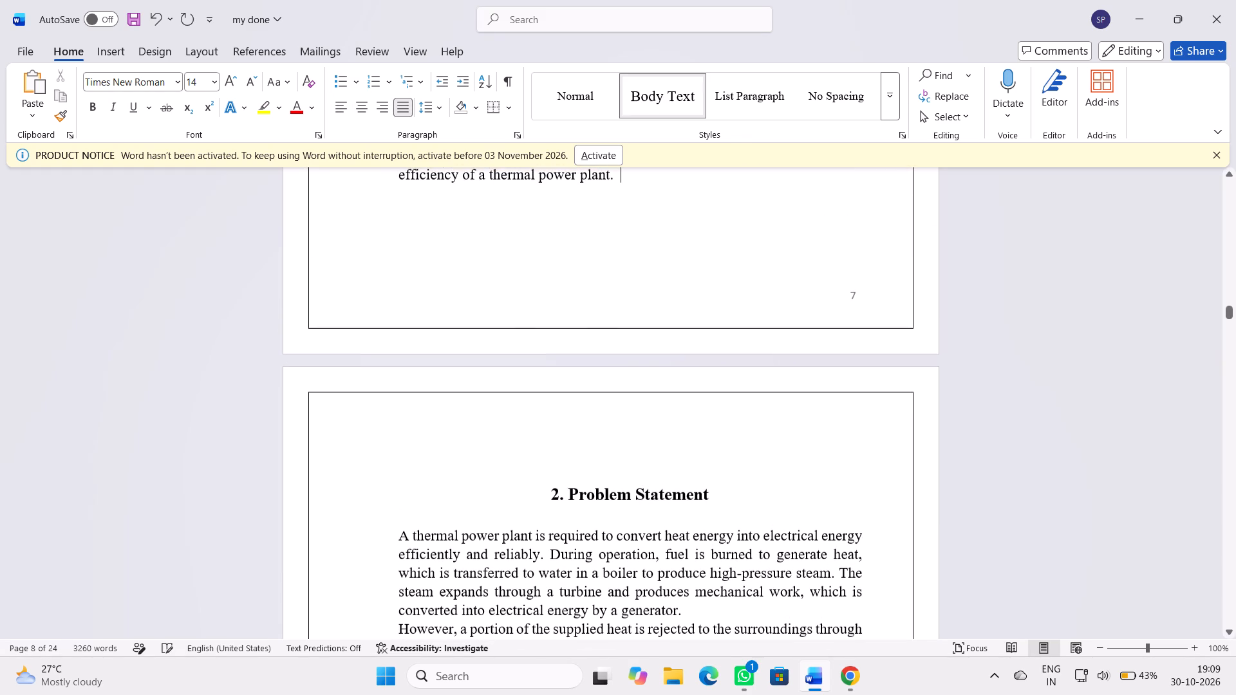
key("BackSpace")
left_click(516, 430)
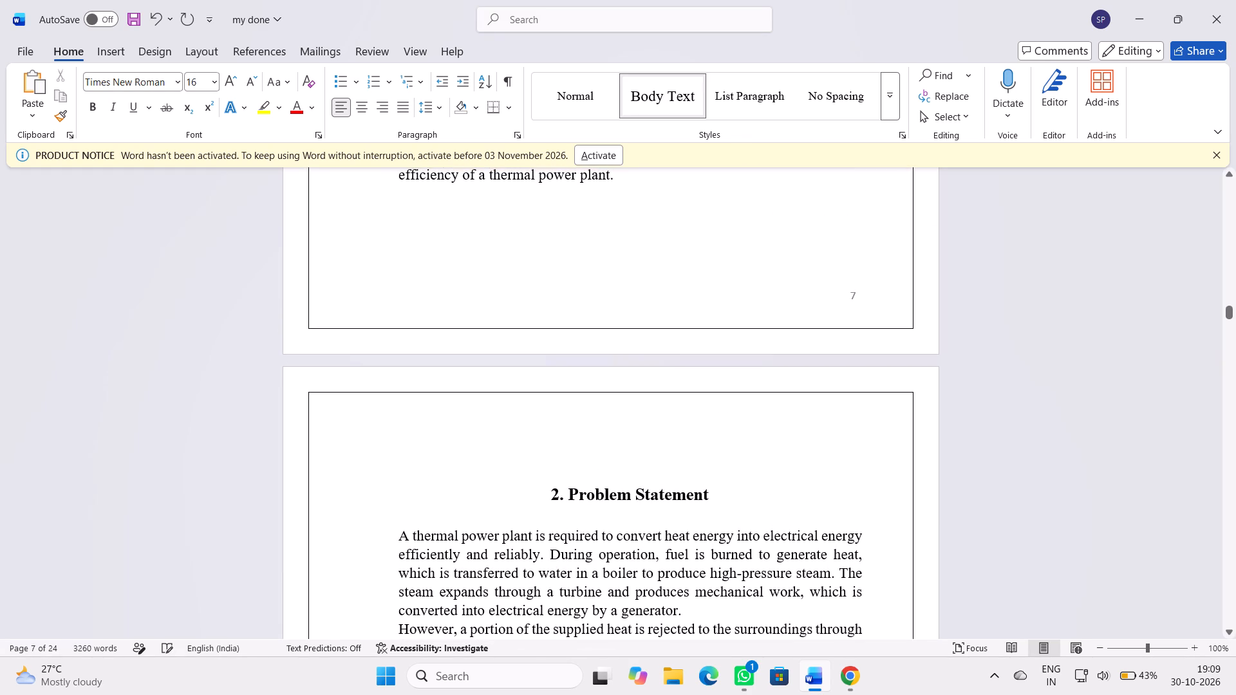
left_click(528, 490)
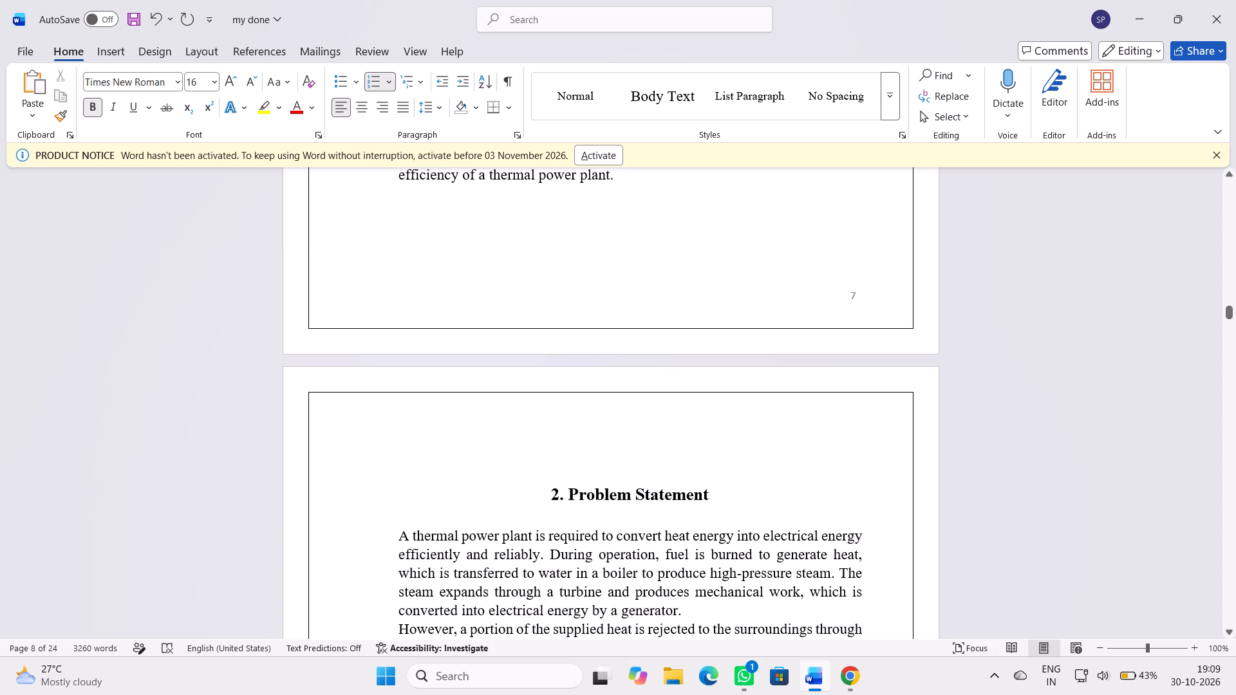
key("Left")
key("Left")
key("BackSpace")
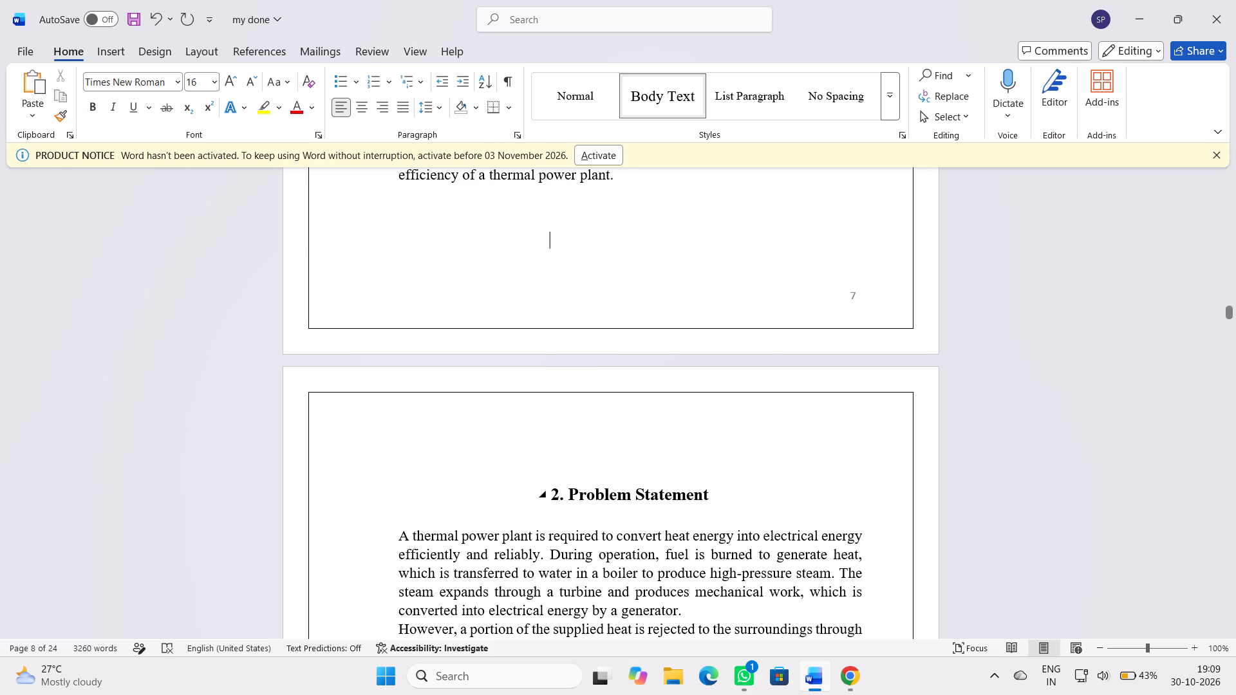
Close the product activation notice.
left_click(1219, 156)
Insert a blank line between each of the Problem Statement paragraphs and an unbulleted blank line after its factors list.
scroll(887, 473, "down", 5)
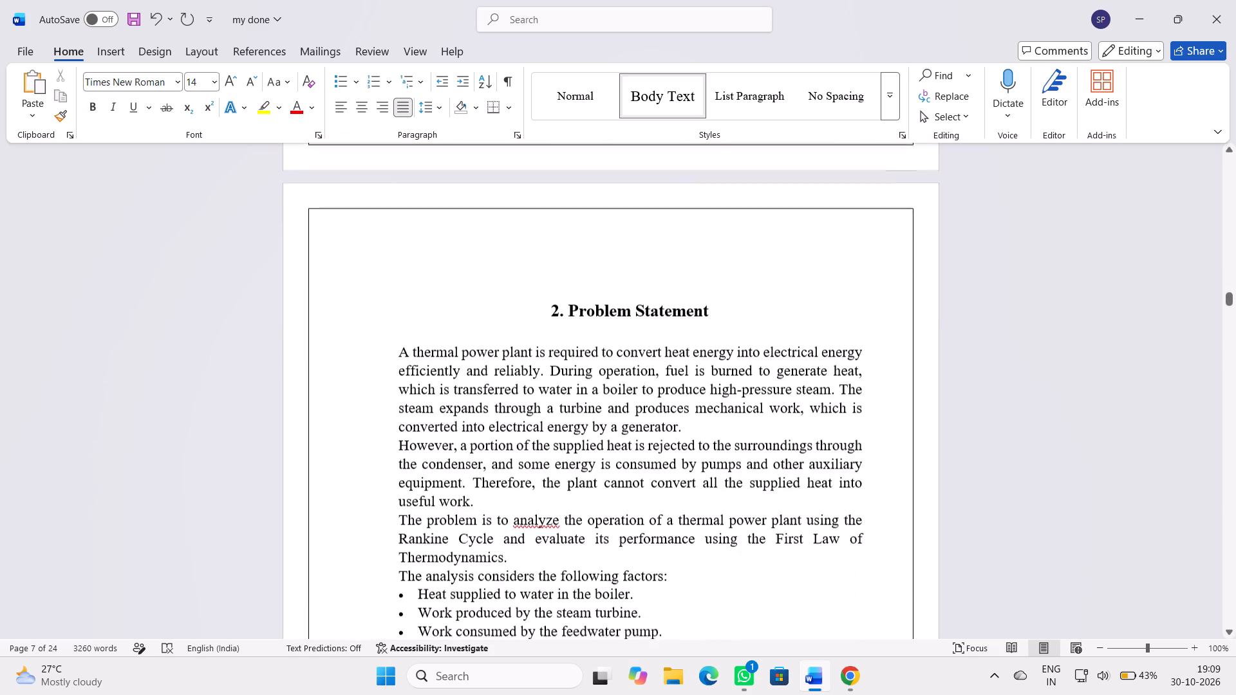
scroll(883, 460, "down", 2)
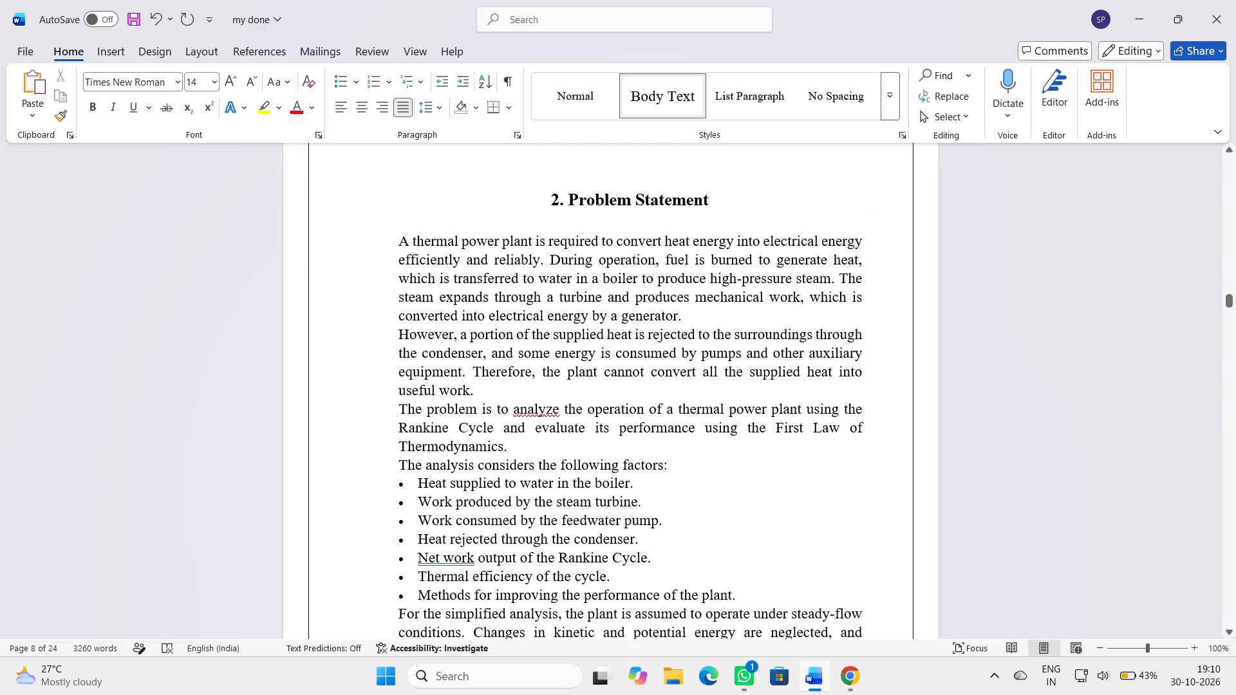
scroll(883, 459, "down", 4)
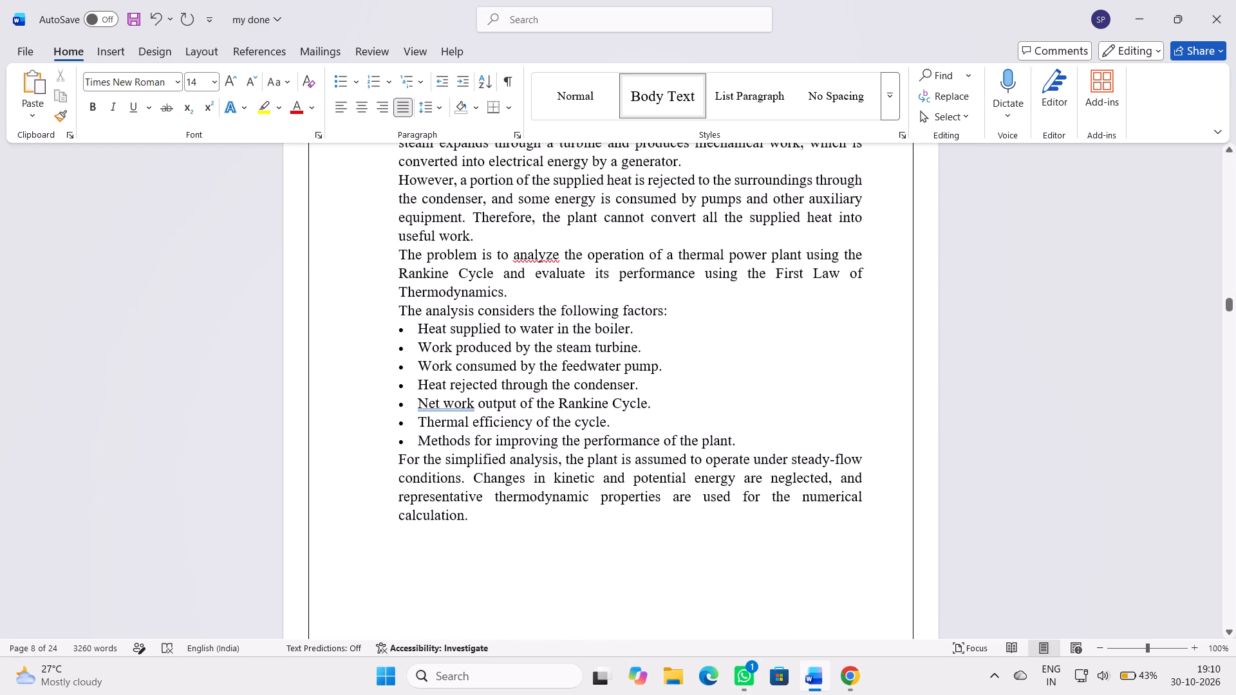
left_click(752, 407)
left_click(533, 292)
key("Return")
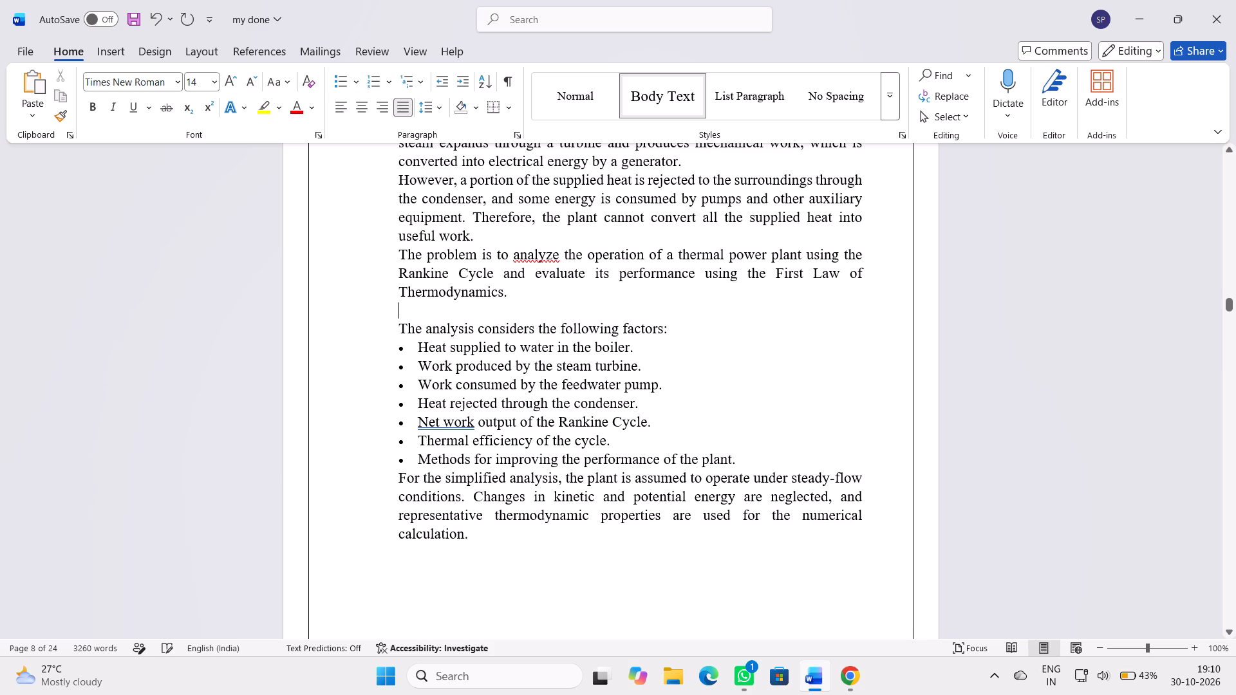
scroll(542, 294, "down", 2)
left_click(763, 380)
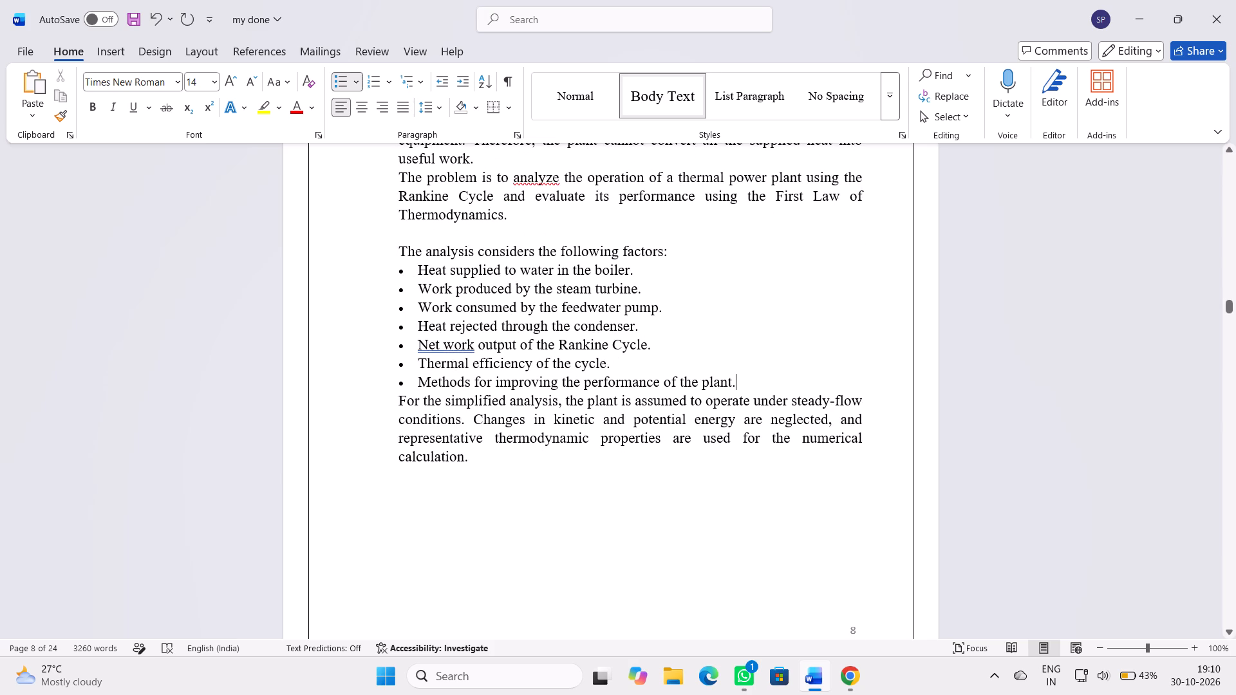
key("Return")
key("BackSpace")
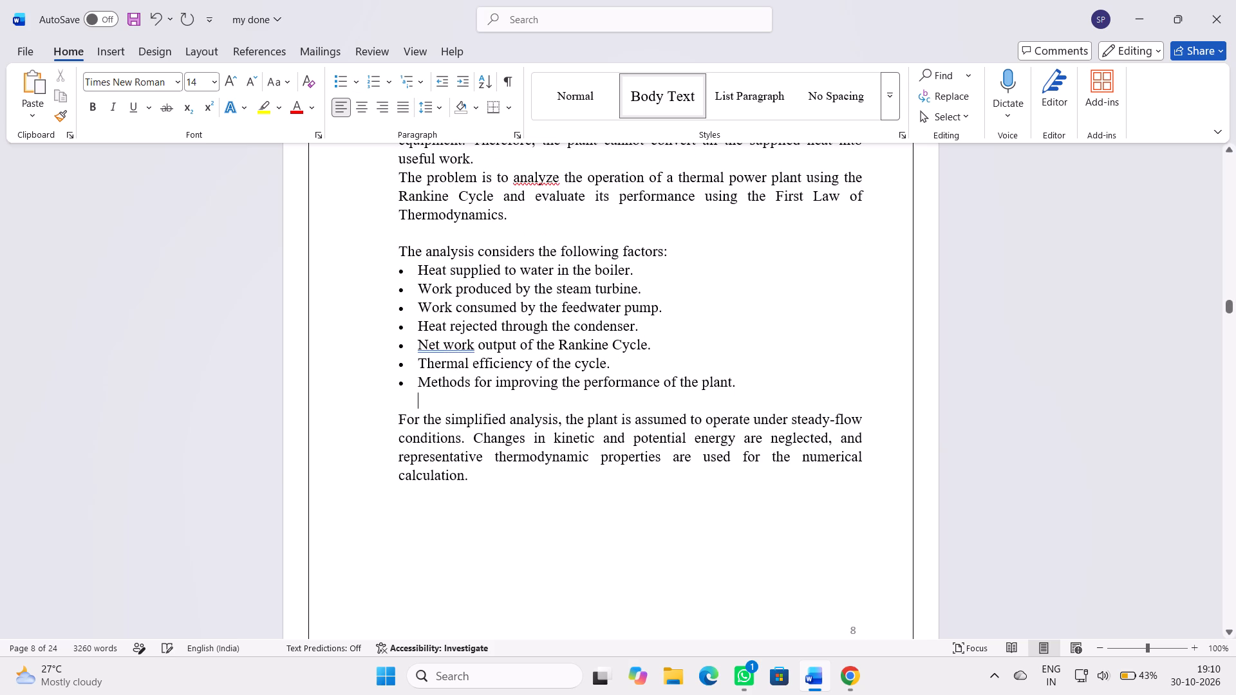
scroll(765, 384, "up", 6)
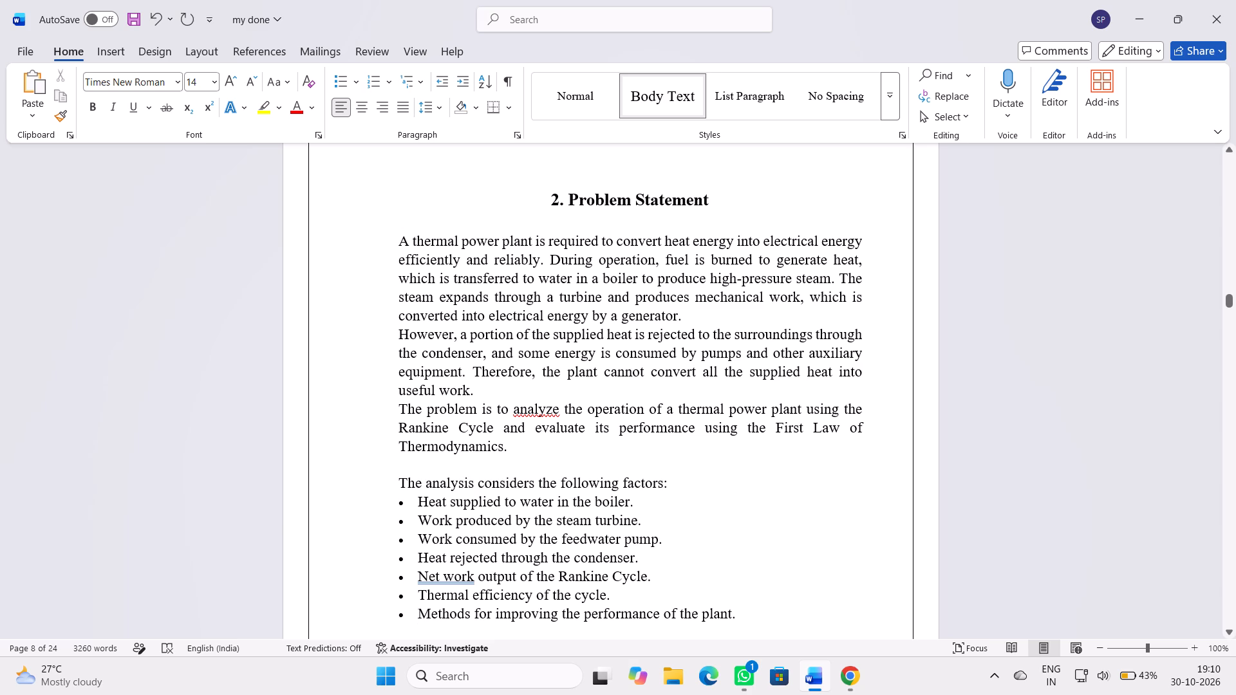
left_click(703, 318)
key("Return")
left_click(509, 412)
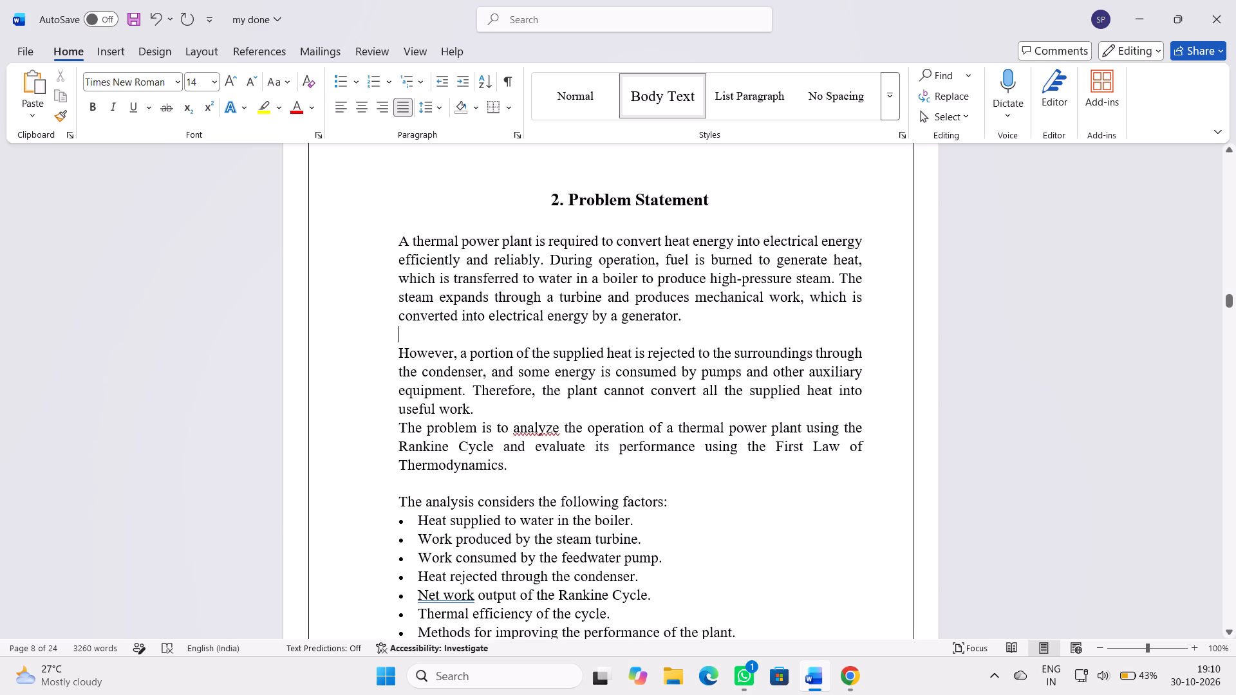
key("Return")
left_click(1040, 342)
Check the spacing of the Problem Statement page, then look back over the Introduction and the Table of Figures page.
scroll(1040, 344, "up", 3)
scroll(1042, 344, "down", 10)
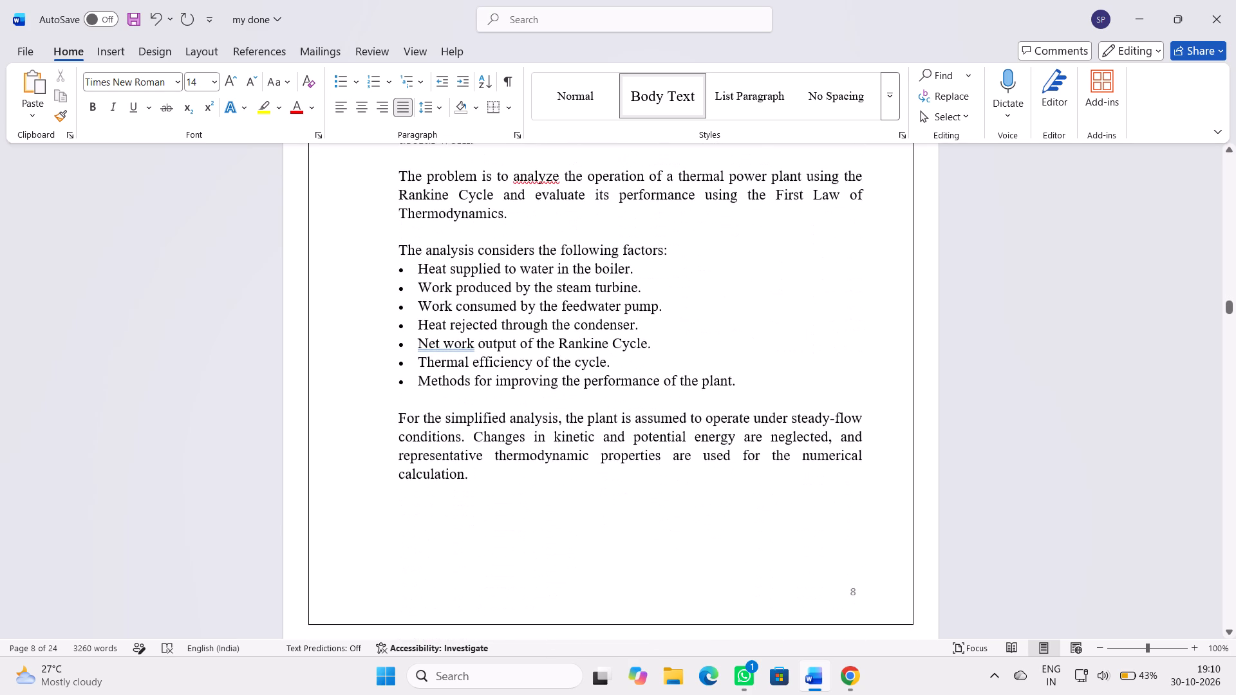
scroll(1044, 344, "down", 5)
scroll(1044, 345, "up", 16)
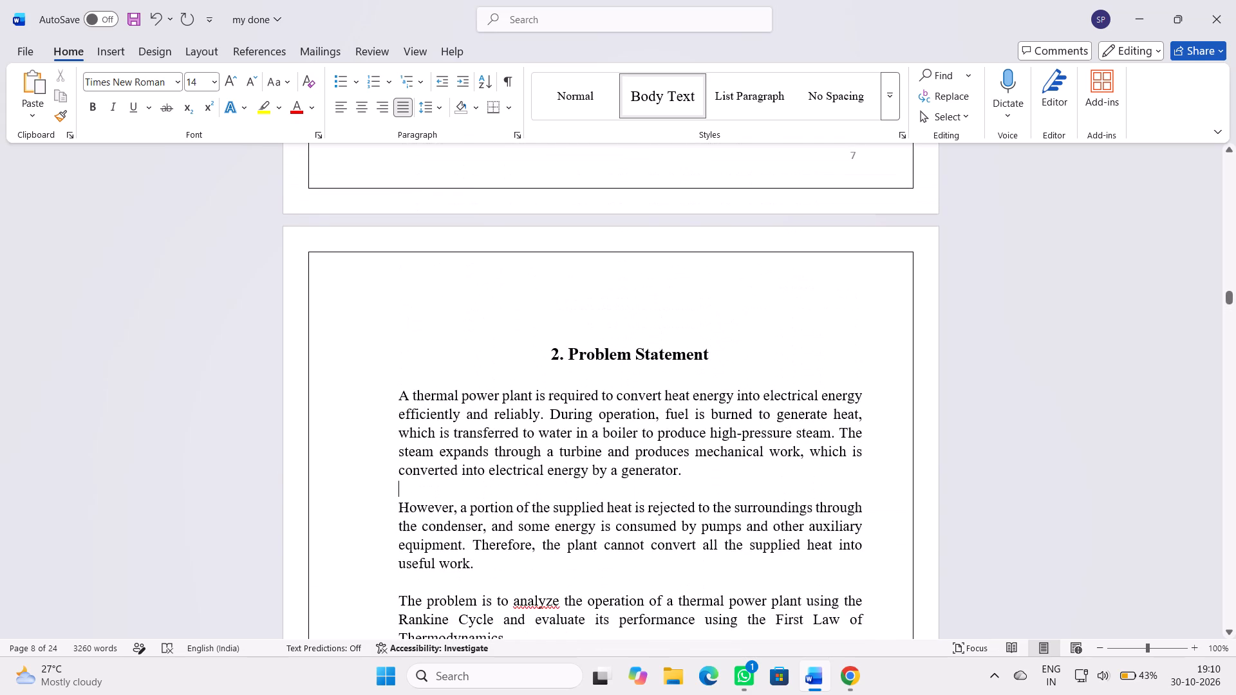
scroll(1047, 340, "up", 16)
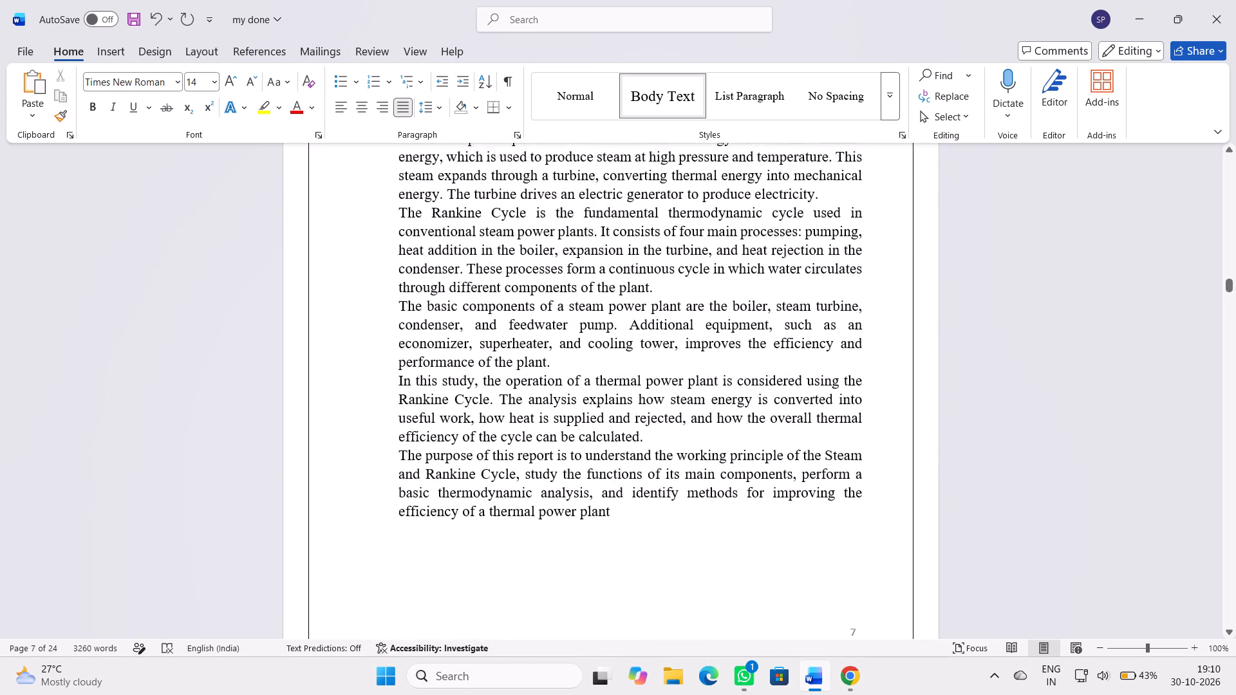
scroll(1047, 340, "up", 3)
scroll(1047, 340, "down", 6)
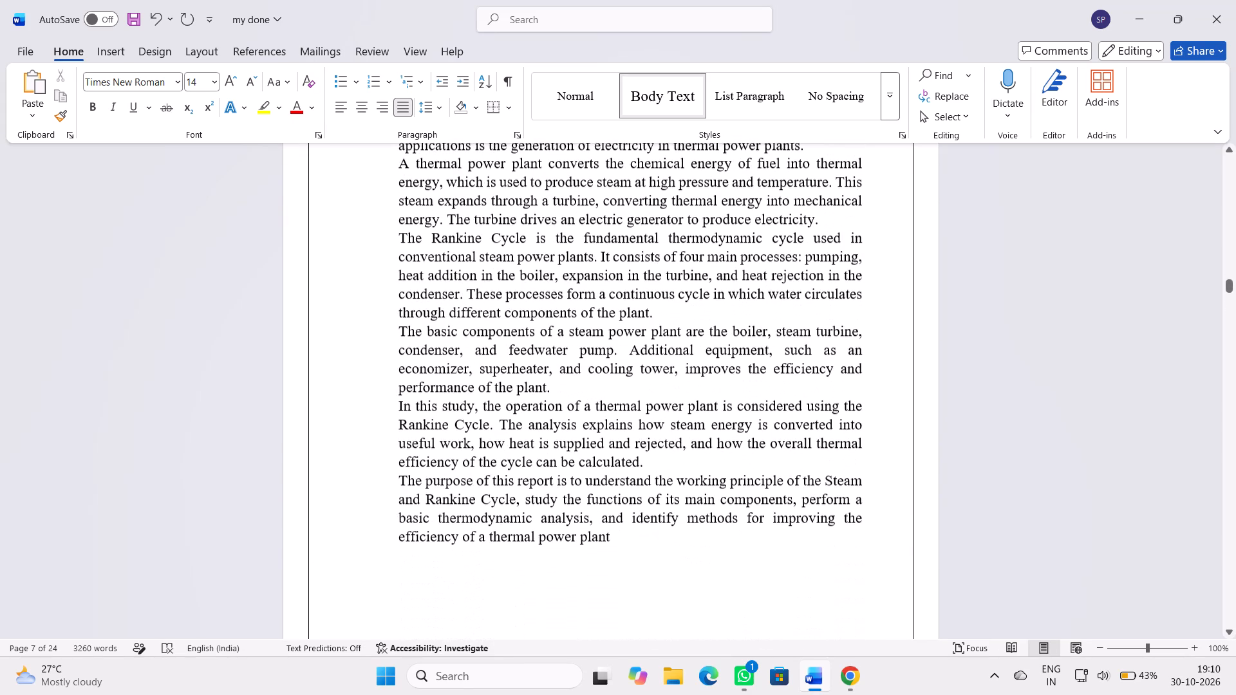
scroll(1047, 340, "up", 18)
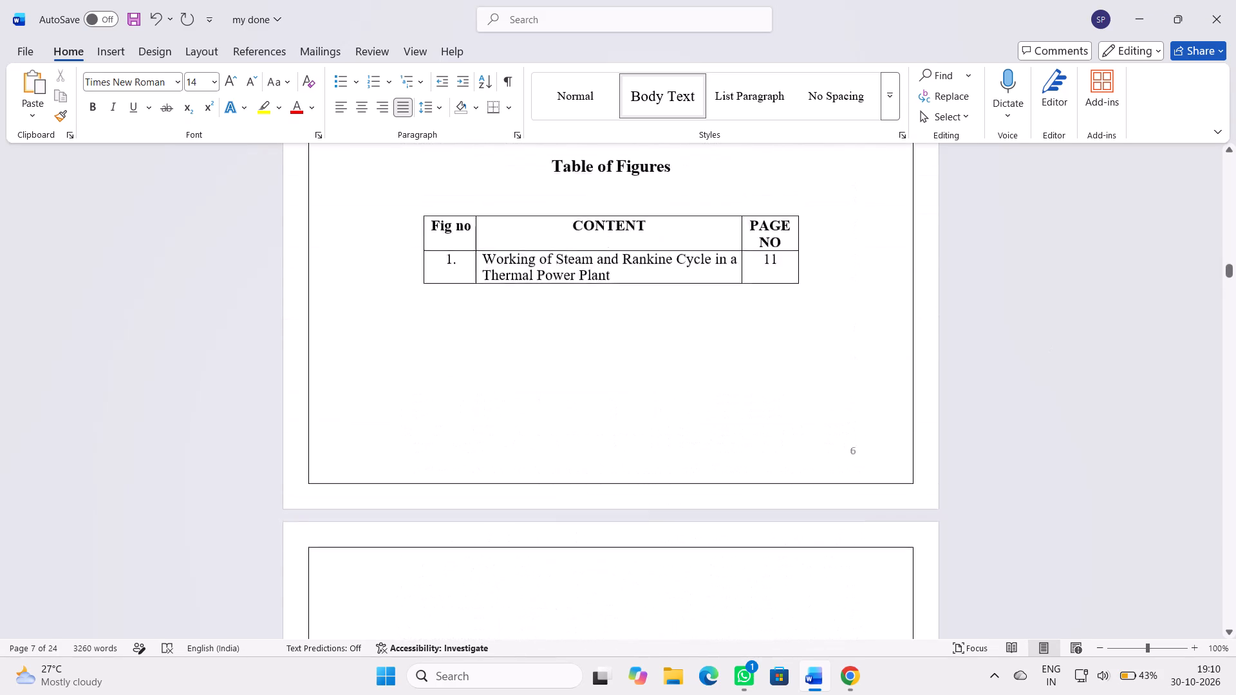
scroll(1049, 340, "up", 1)
scroll(1049, 340, "down", 10)
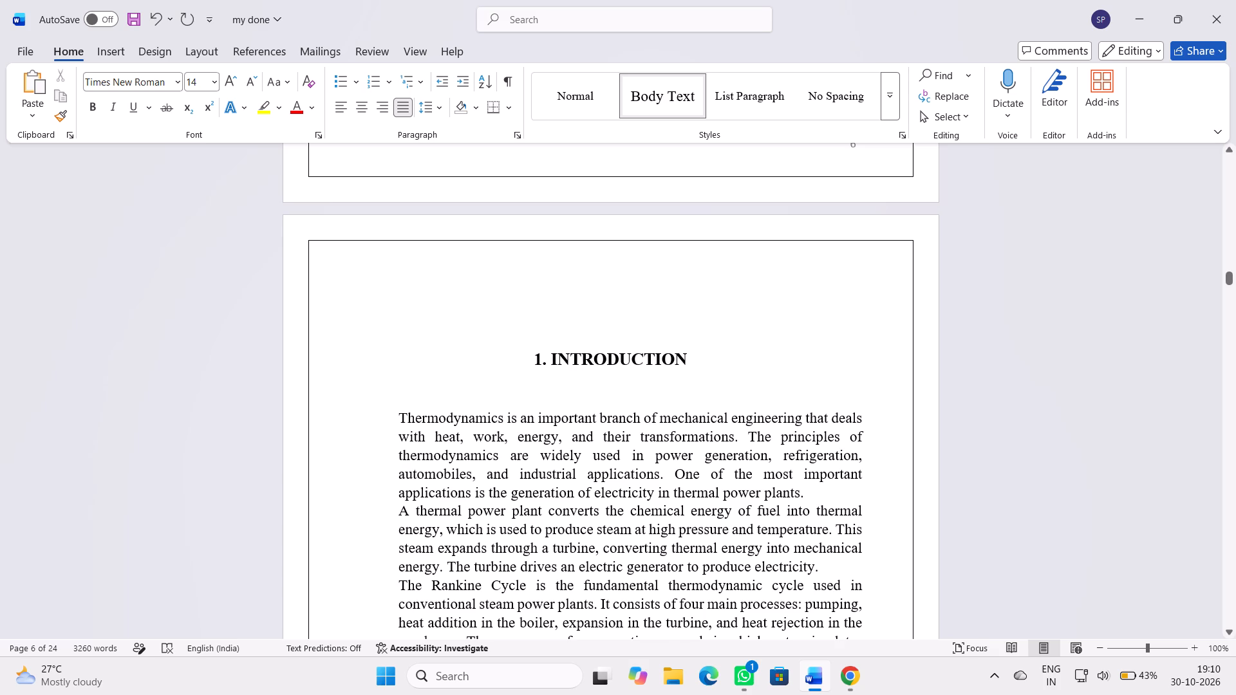
Skim the report from the Introduction through Literature Review, Methodology and the chapter 6 calculations, checking layout and leftover equation placeholders.
scroll(768, 327, "down", 4)
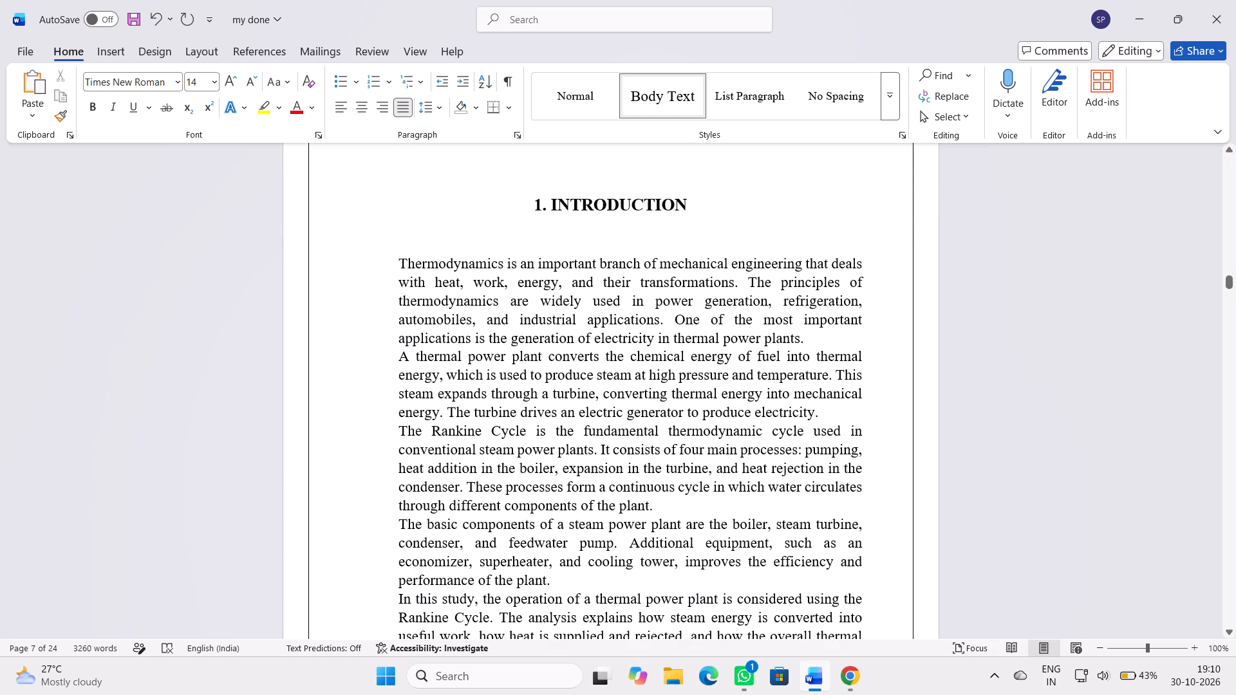
scroll(827, 298, "down", 20)
scroll(827, 298, "down", 4)
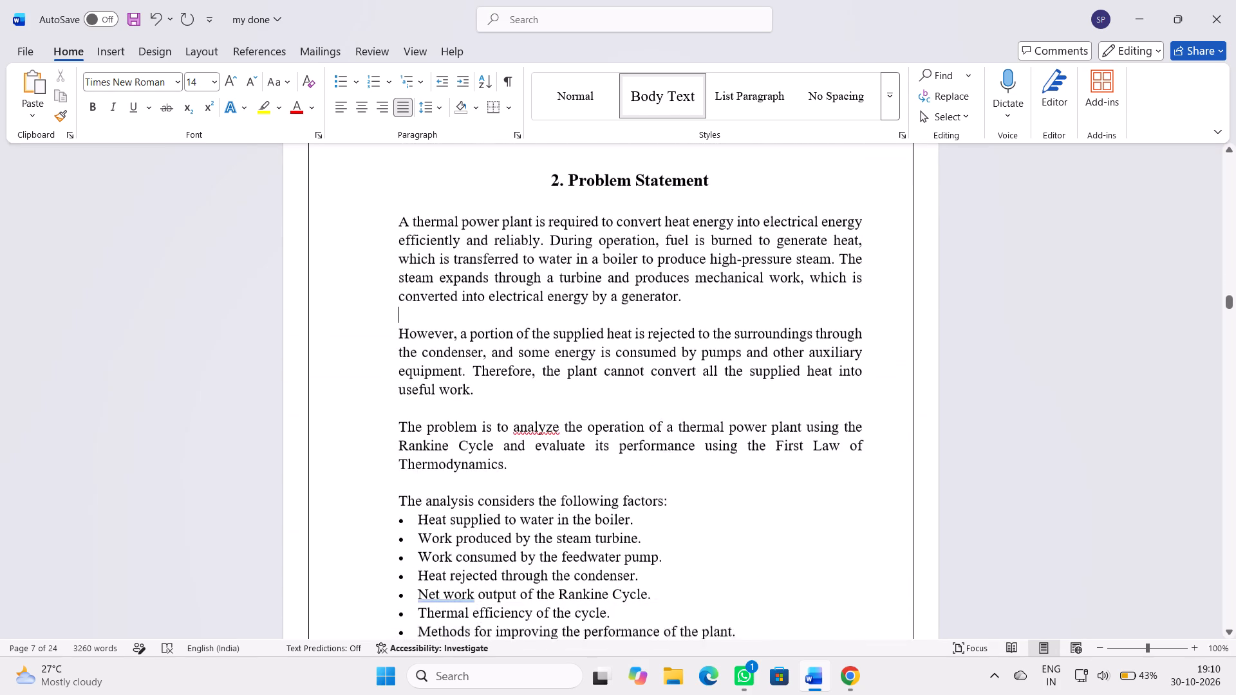
scroll(836, 295, "down", 20)
scroll(836, 295, "down", 20)
scroll(836, 295, "down", 10)
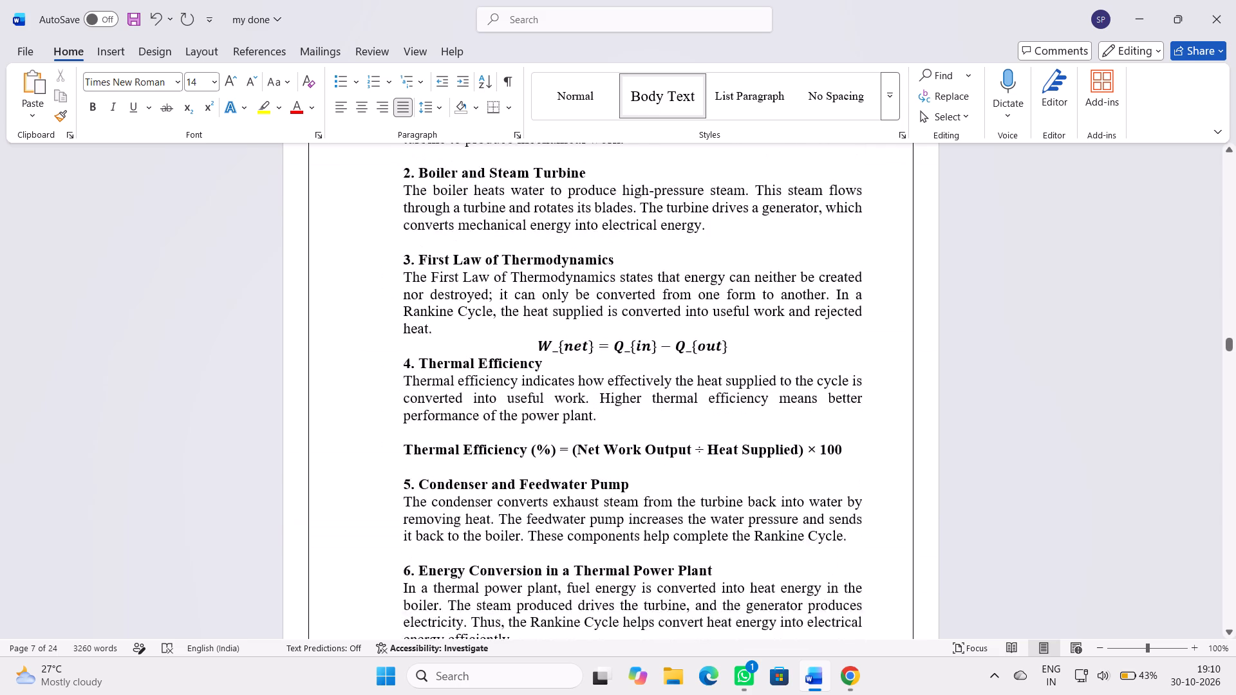
scroll(862, 288, "down", 14)
scroll(868, 288, "down", 8)
scroll(870, 288, "down", 14)
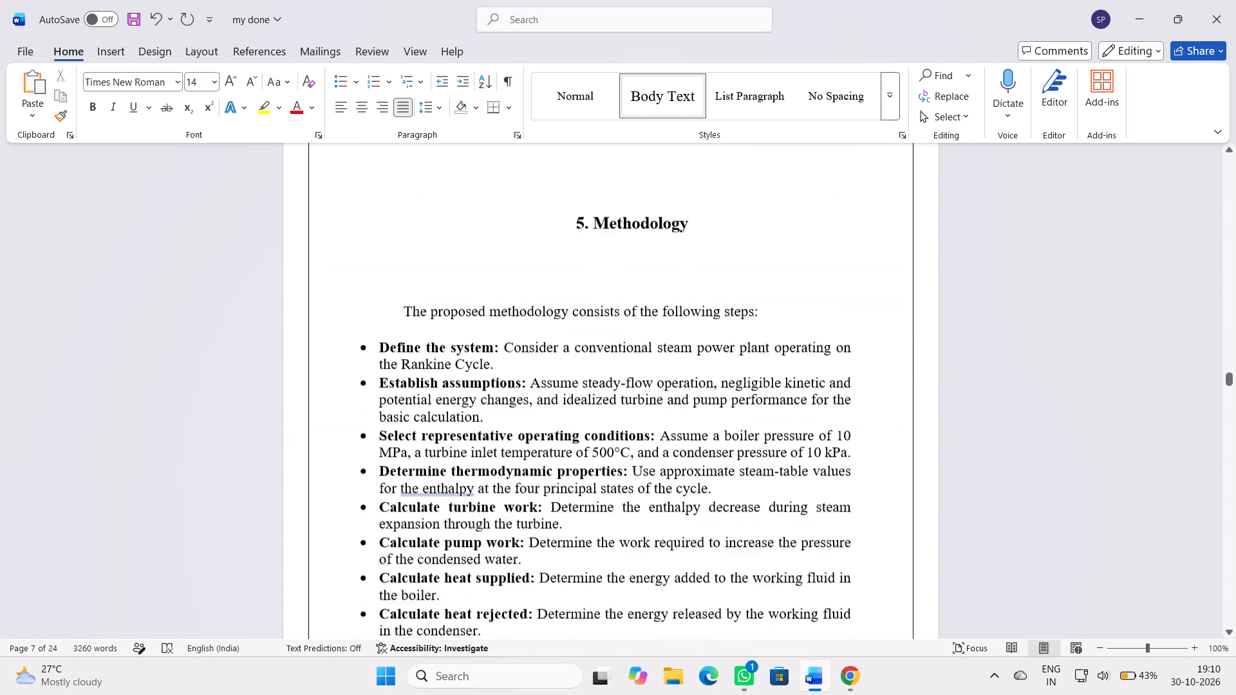
scroll(870, 288, "down", 20)
scroll(870, 288, "down", 19)
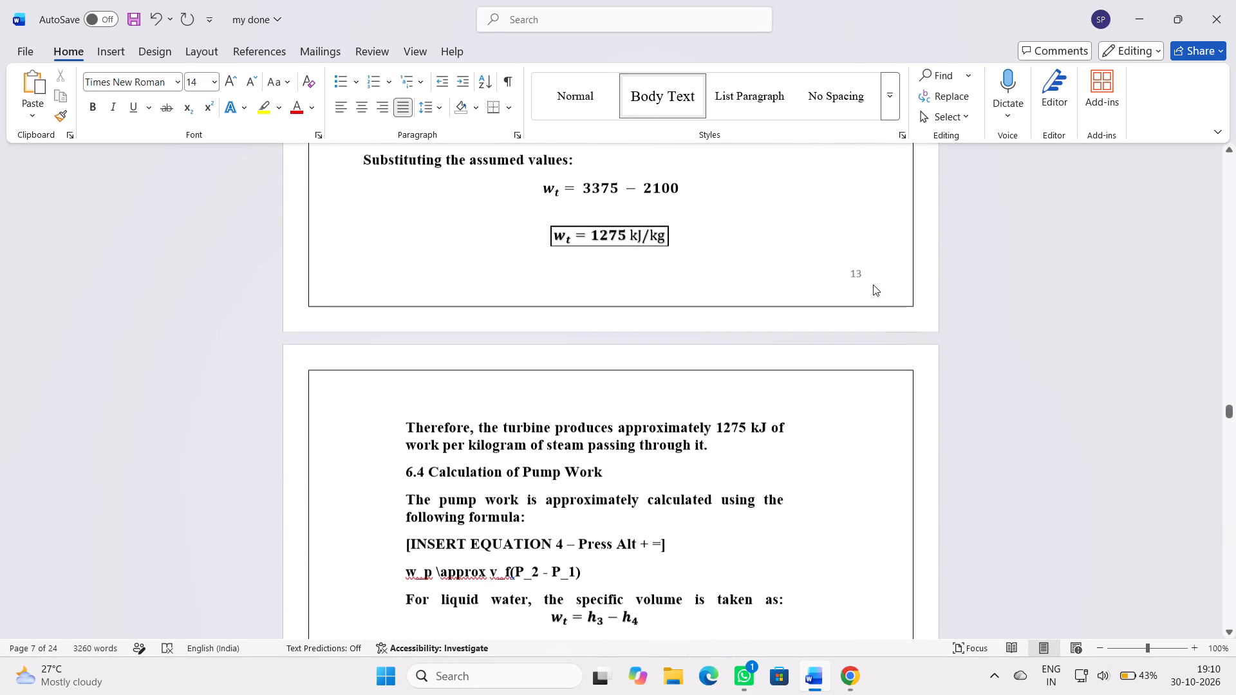
scroll(873, 284, "down", 6)
scroll(873, 284, "down", 20)
scroll(873, 284, "down", 5)
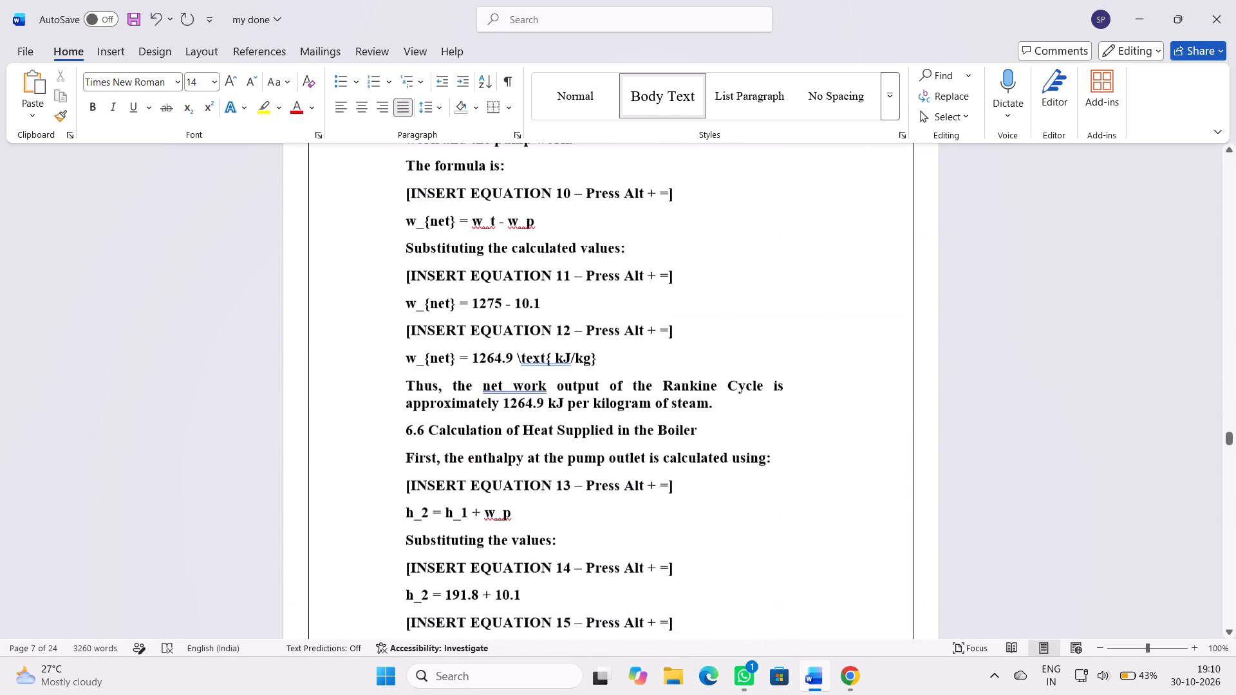
scroll(876, 285, "down", 8)
scroll(879, 286, "down", 20)
scroll(879, 286, "down", 13)
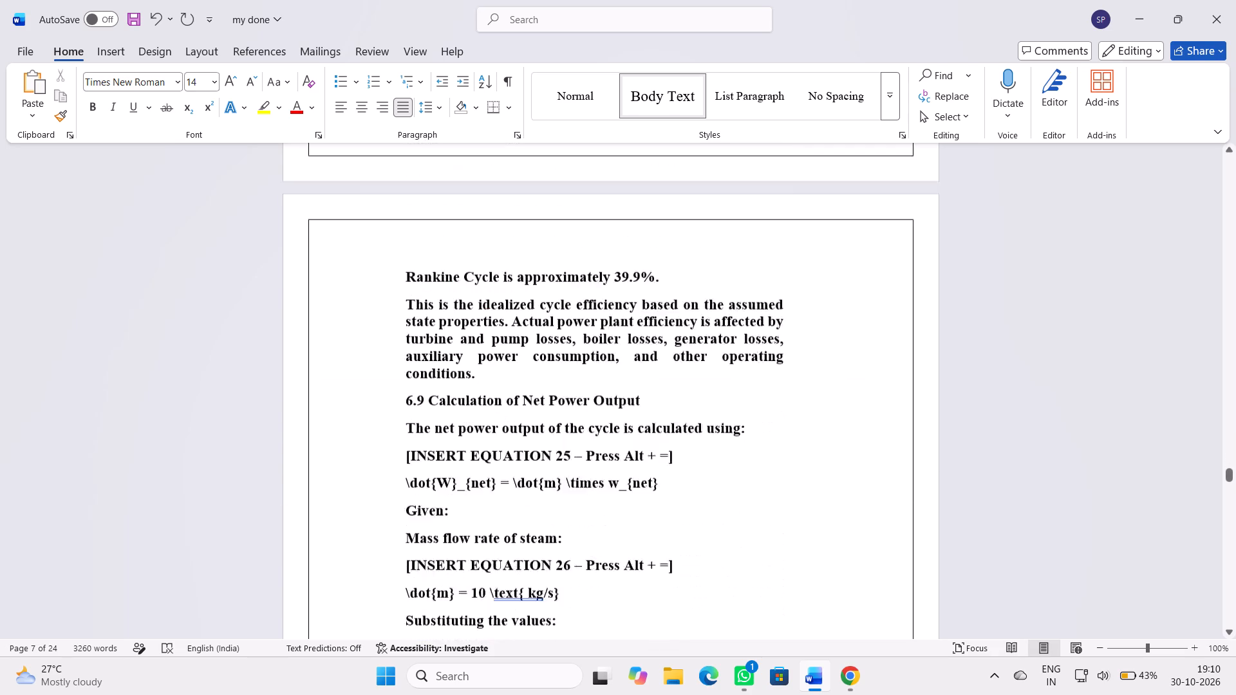
scroll(879, 288, "down", 9)
scroll(879, 292, "down", 17)
scroll(874, 297, "down", 9)
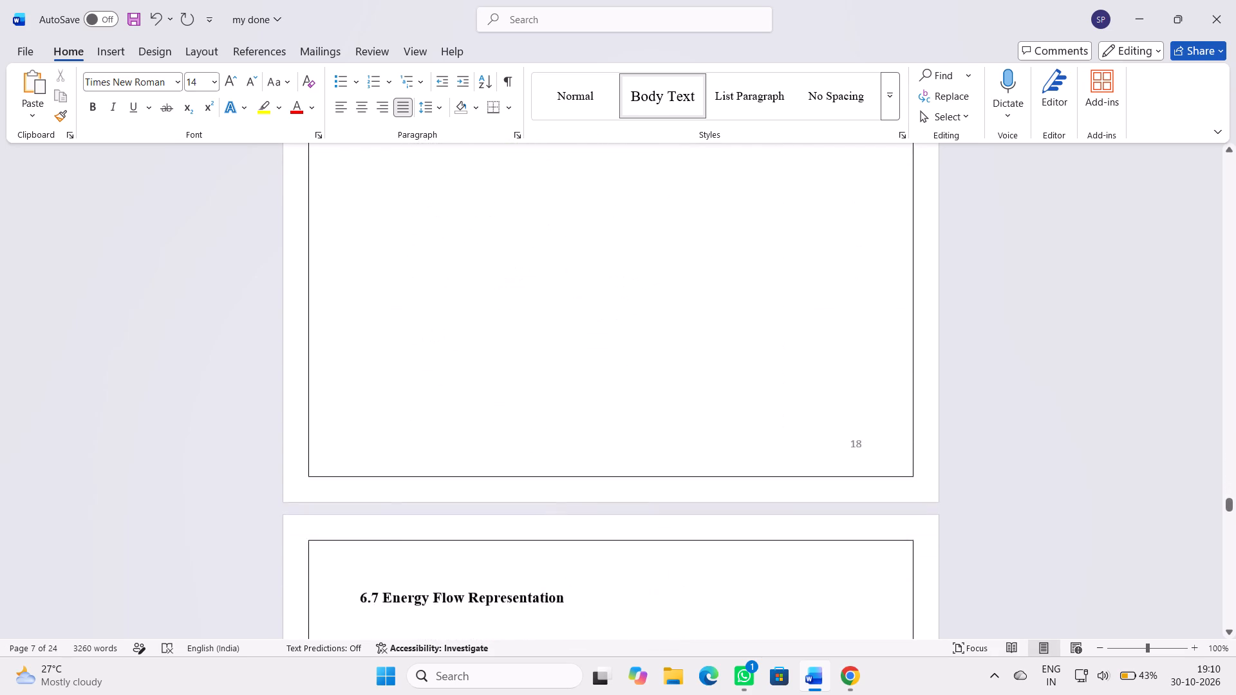
scroll(874, 297, "down", 14)
scroll(871, 299, "down", 8)
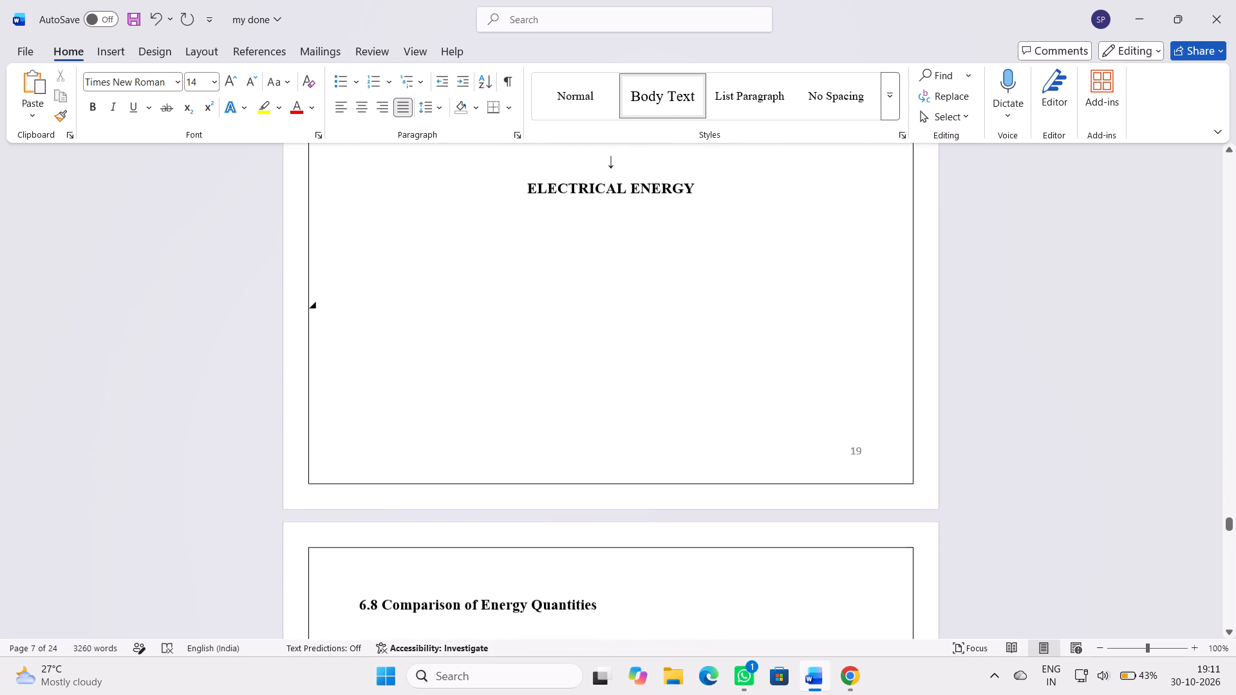
Examine sections 6.7 to 6.9 and the chapter 7 improvement sections for layout, numbering and remaining refrigerator content.
scroll(870, 299, "up", 15)
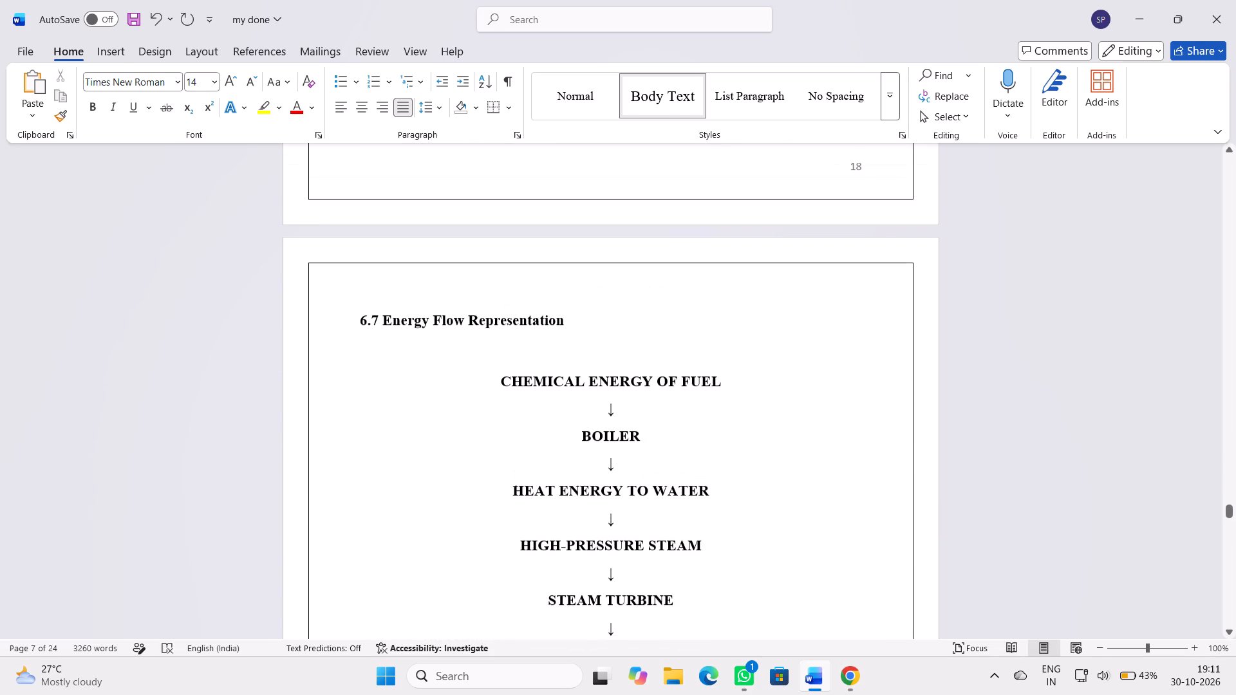
scroll(871, 298, "down", 17)
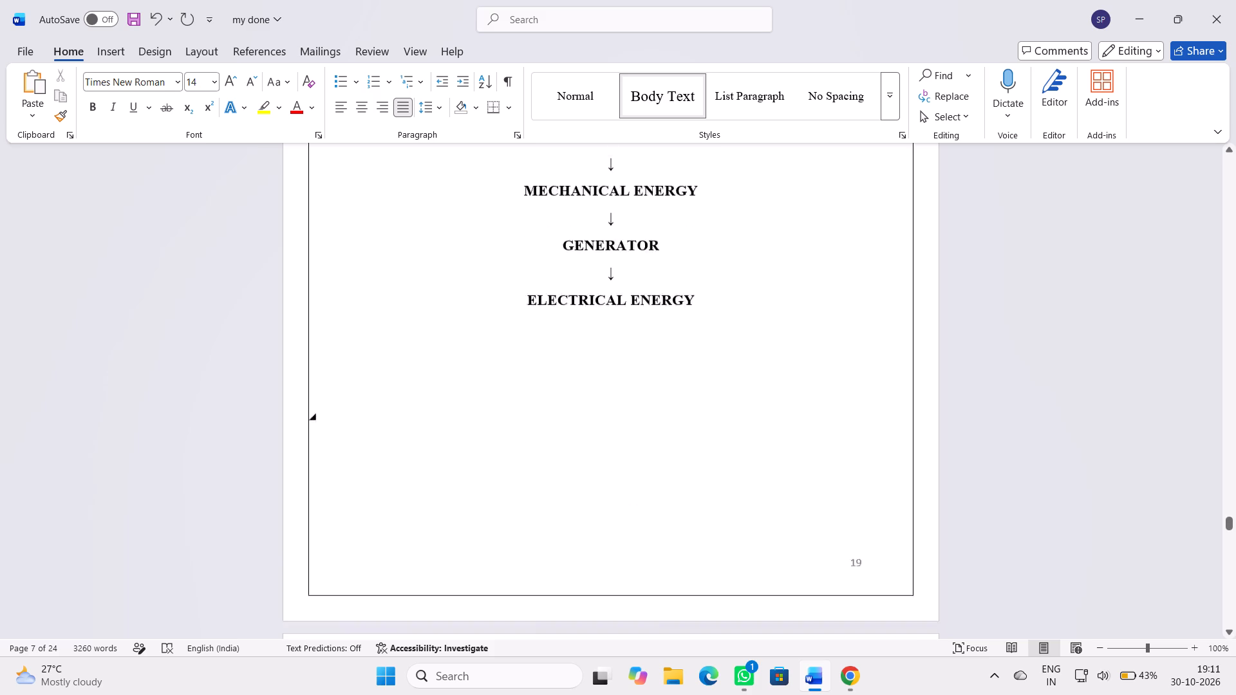
scroll(870, 301, "down", 5)
scroll(870, 301, "up", 1)
scroll(870, 302, "down", 8)
scroll(870, 303, "up", 5)
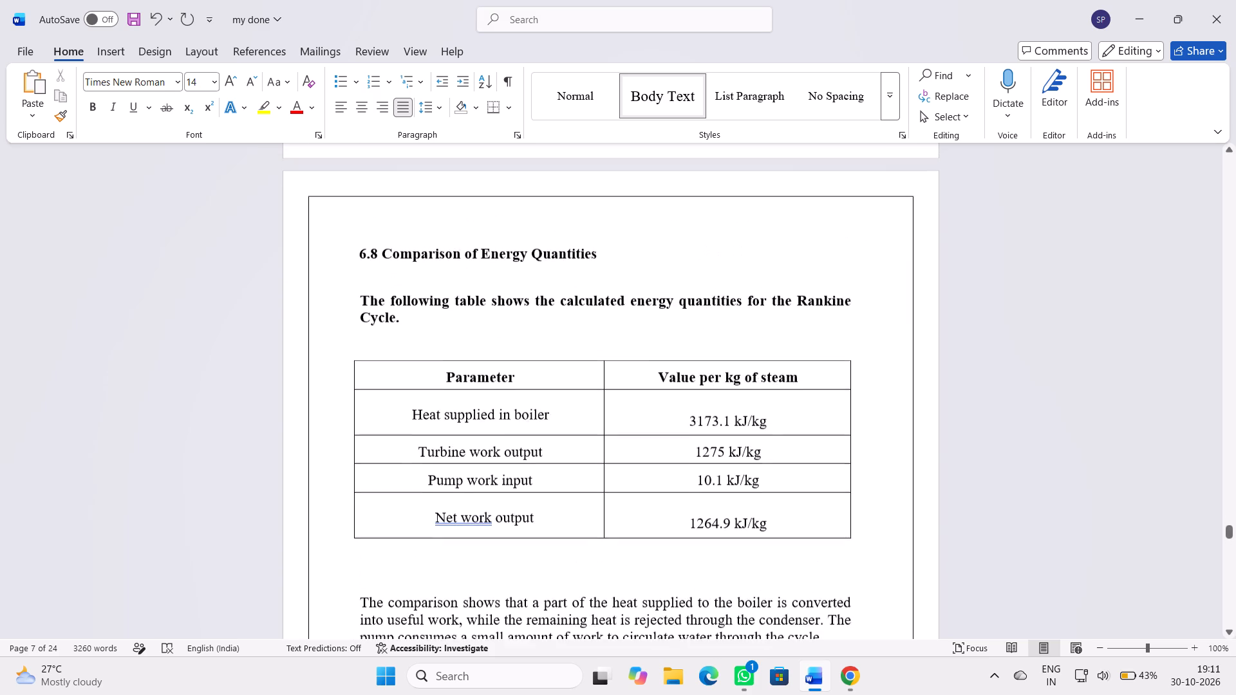
scroll(870, 303, "down", 15)
scroll(868, 304, "up", 13)
scroll(866, 304, "down", 6)
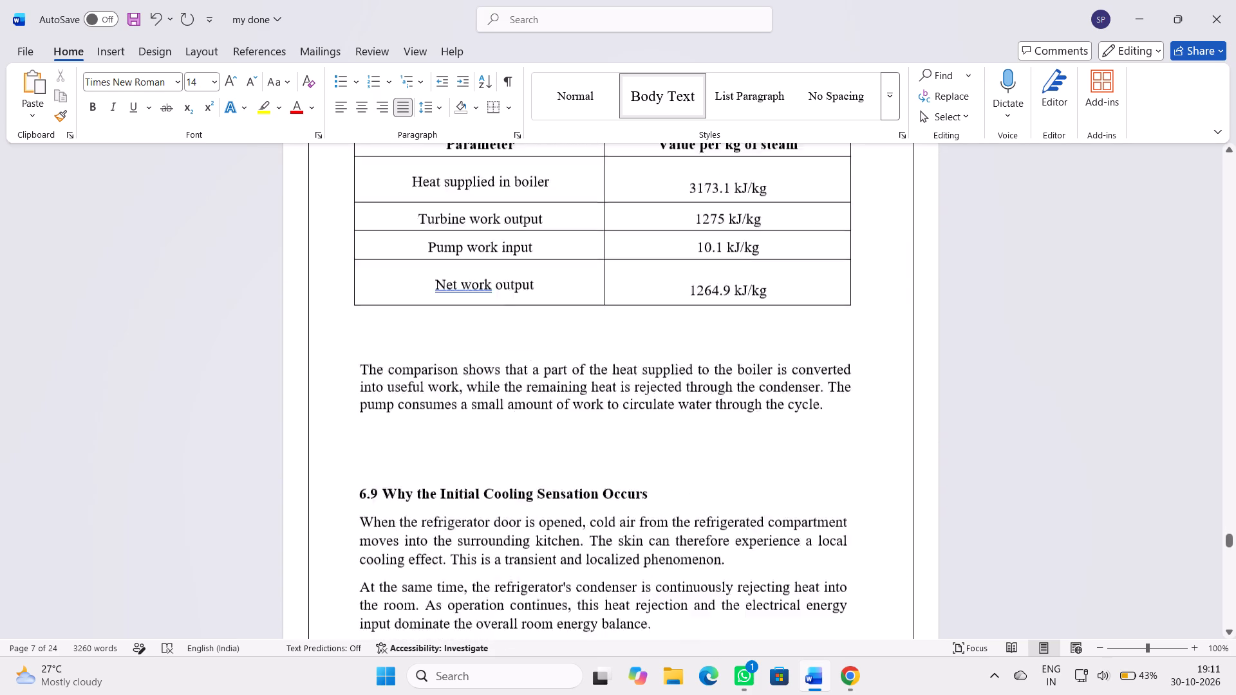
scroll(865, 304, "down", 19)
scroll(863, 306, "down", 8)
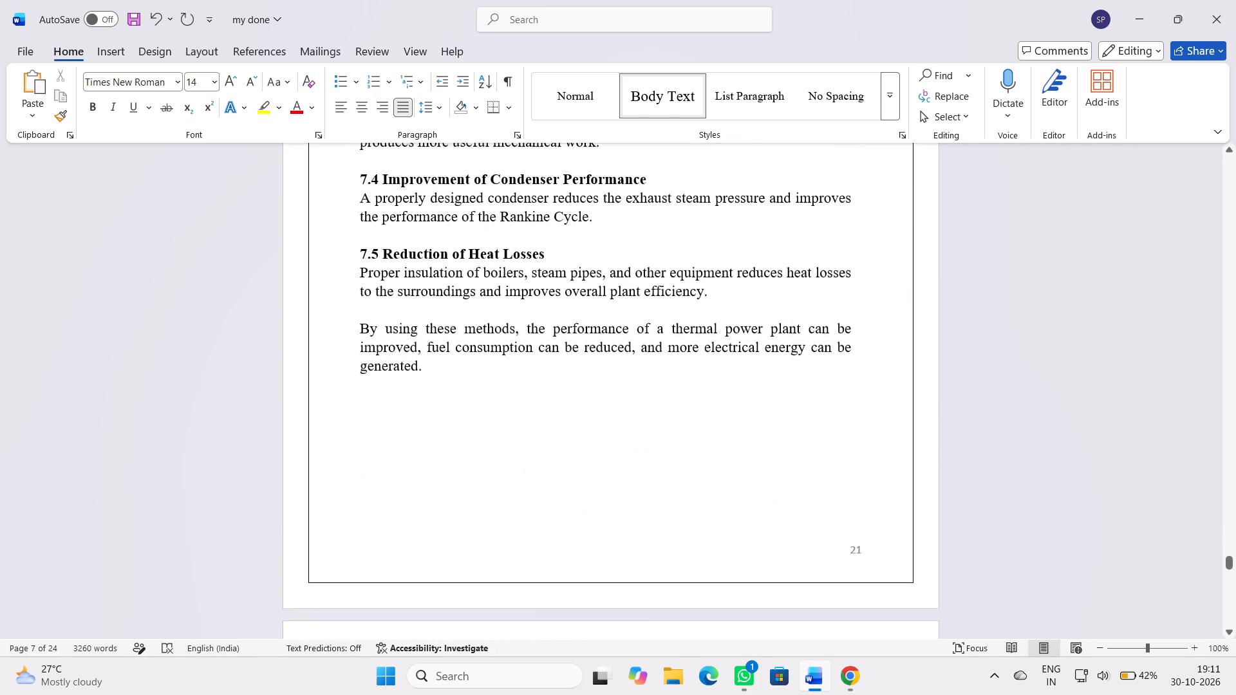
scroll(861, 307, "down", 8)
scroll(859, 309, "up", 15)
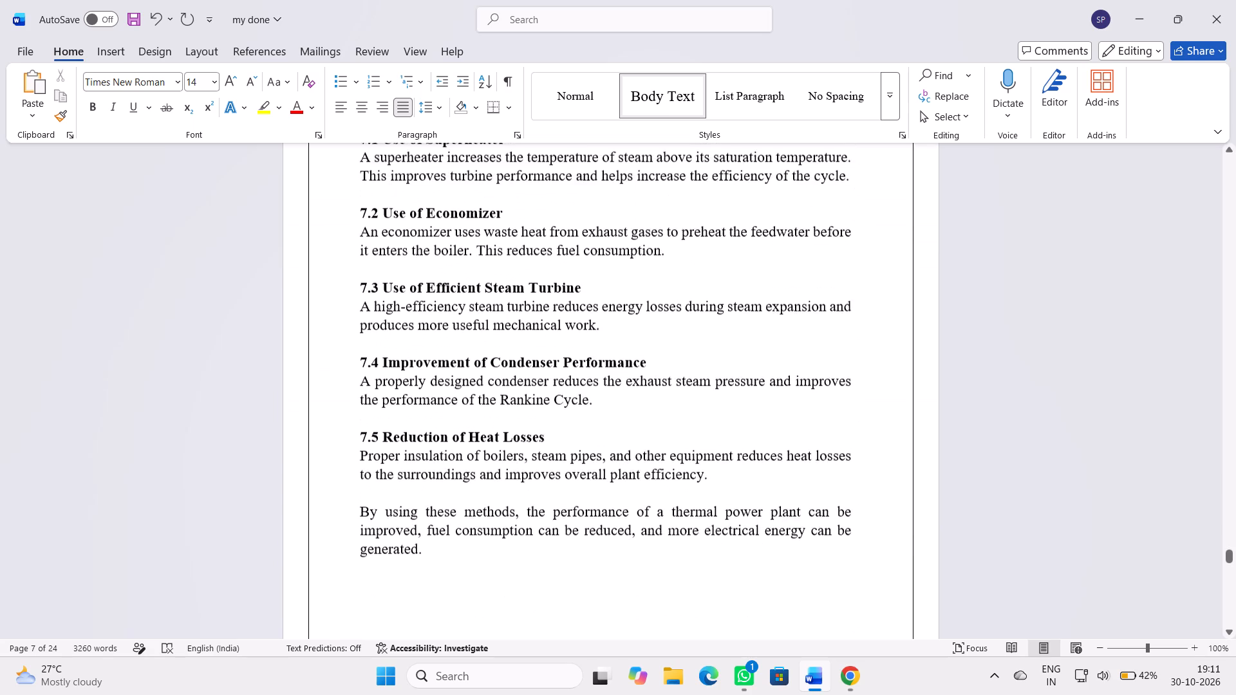
Examine the report from the chapter 7 improvement sections through the results table, Discussion, Conclusion and References for layout and content.
scroll(852, 310, "up", 8)
scroll(849, 310, "down", 12)
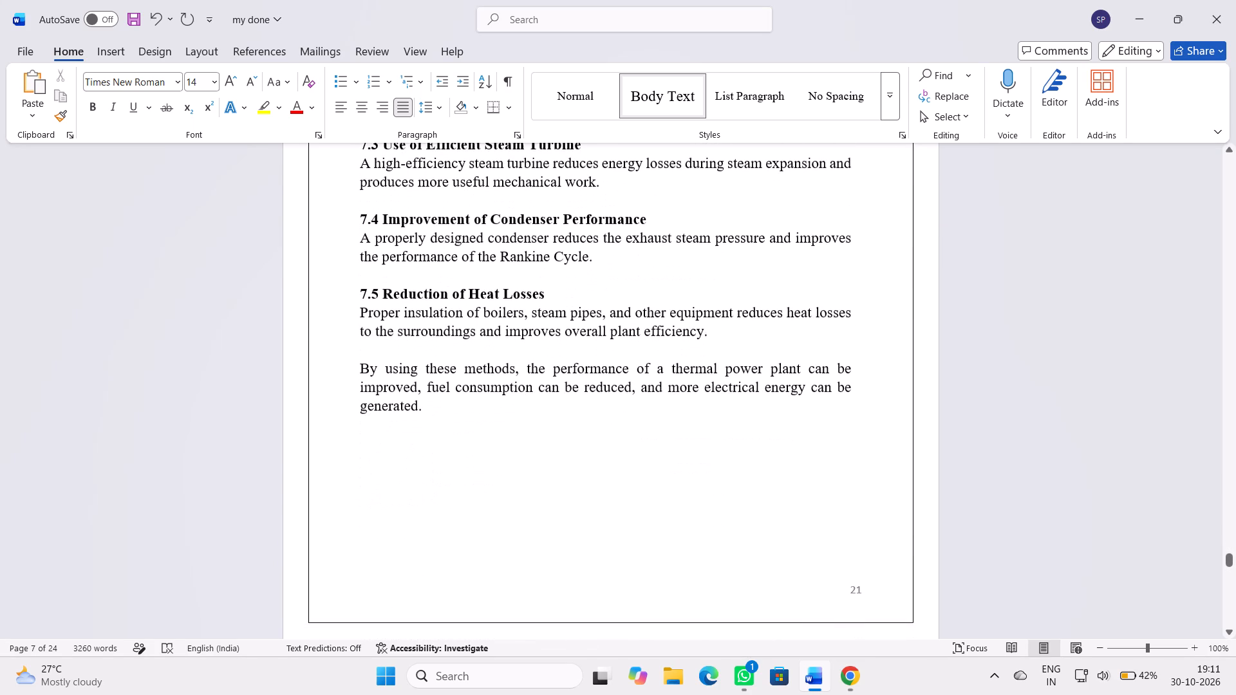
scroll(841, 313, "down", 17)
scroll(836, 315, "down", 6)
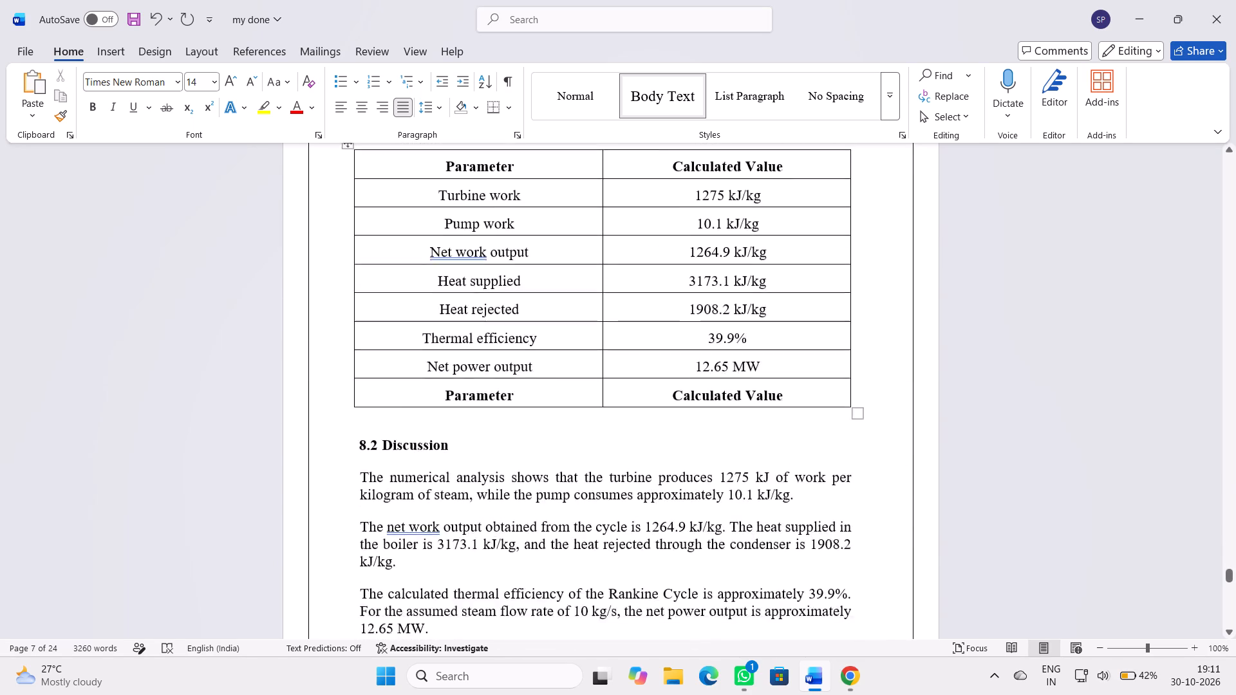
scroll(836, 315, "down", 20)
scroll(825, 317, "down", 16)
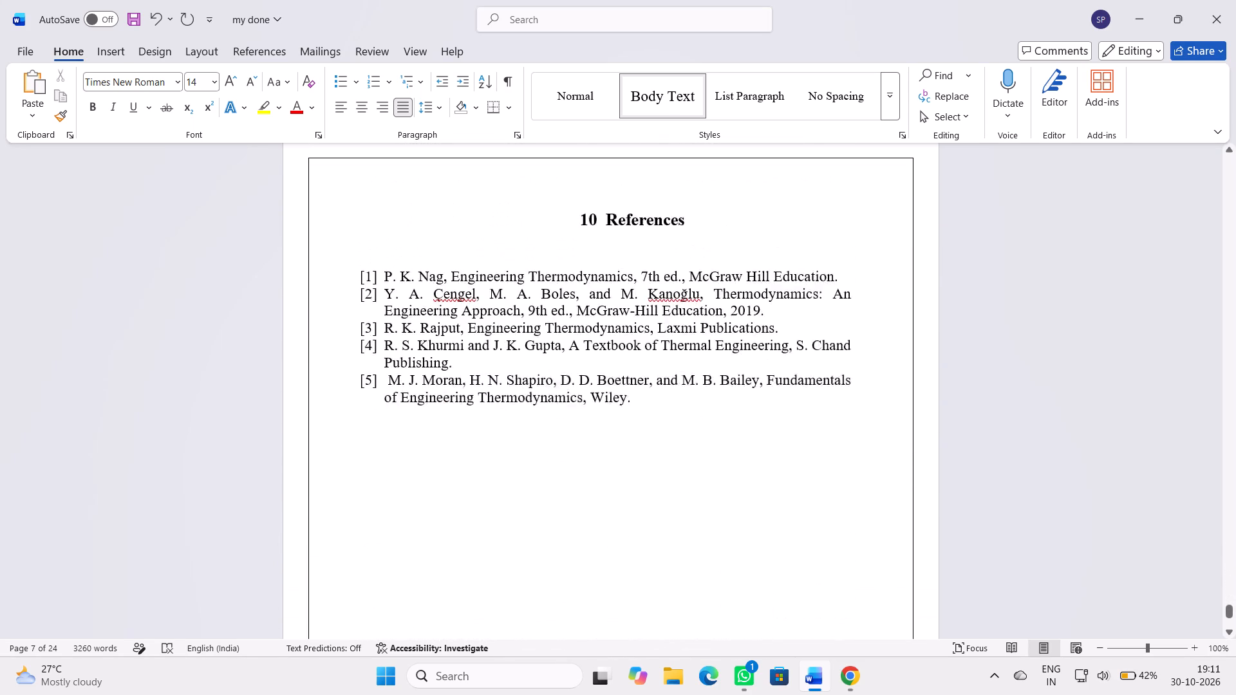
scroll(812, 321, "down", 7)
Review the report backwards from the Conclusion through the chapter 7 sections and chapter 6 calculations to the Methodology page.
scroll(810, 321, "up", 20)
scroll(810, 321, "up", 18)
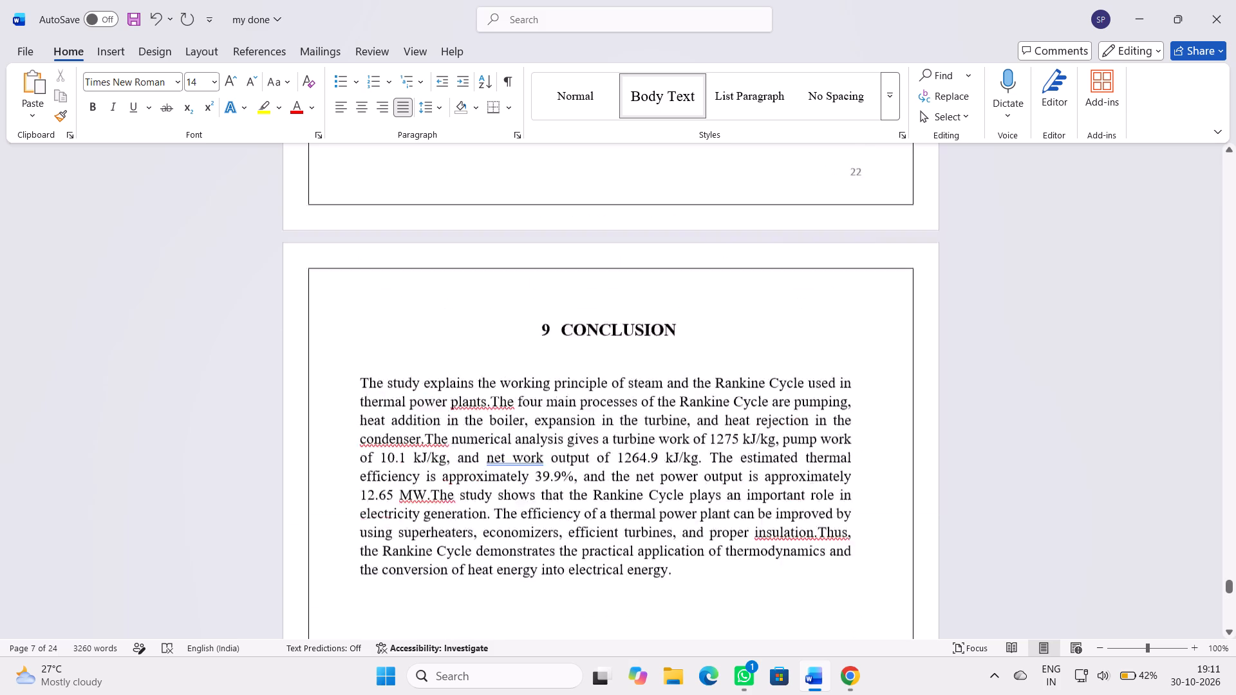
scroll(794, 314, "up", 20)
scroll(794, 314, "up", 6)
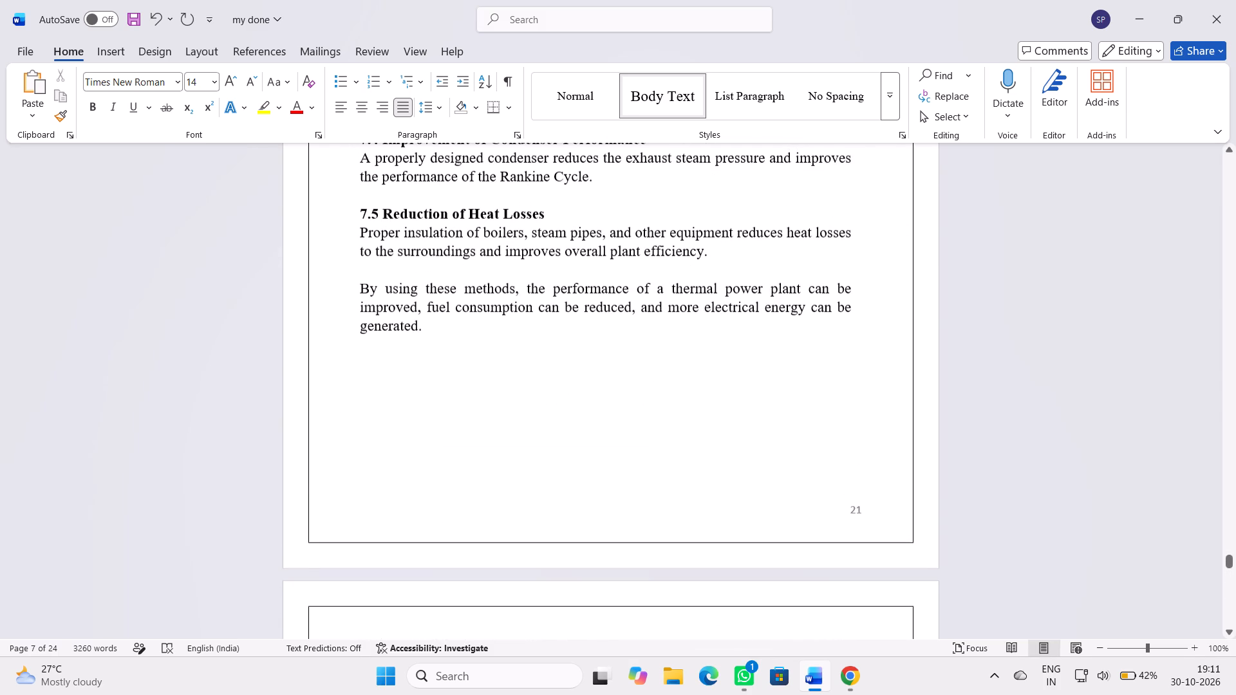
scroll(792, 325, "up", 14)
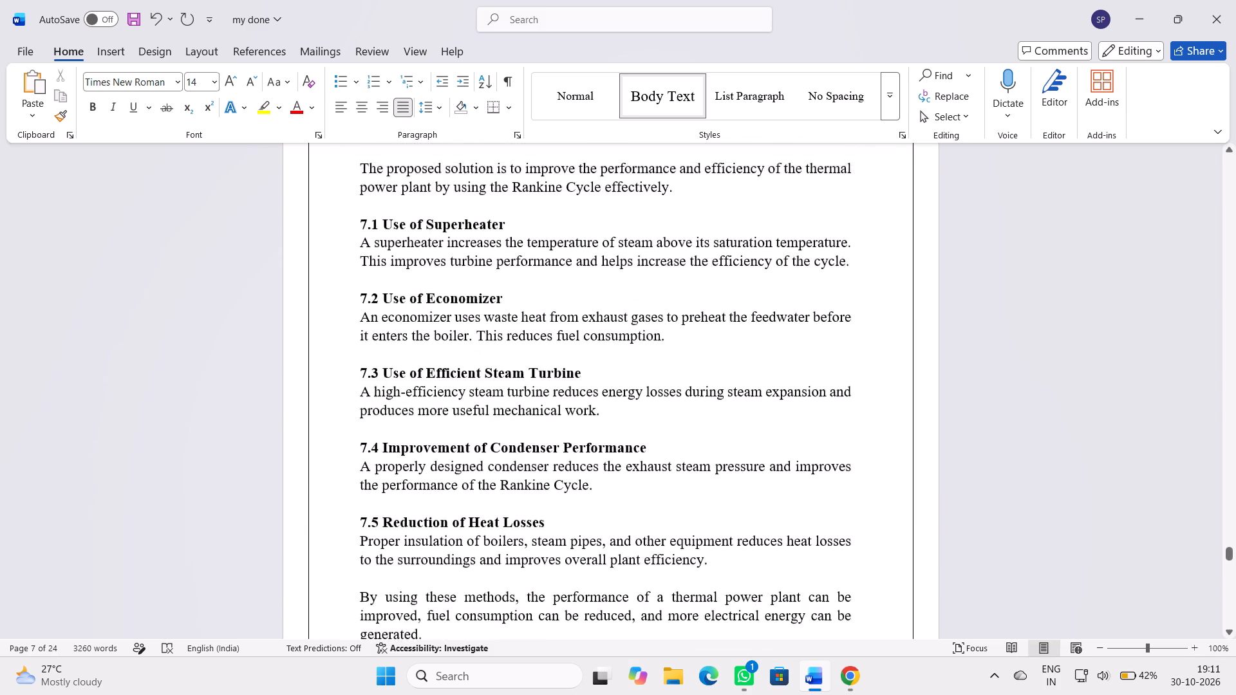
scroll(789, 323, "up", 9)
scroll(789, 324, "up", 20)
scroll(789, 324, "up", 5)
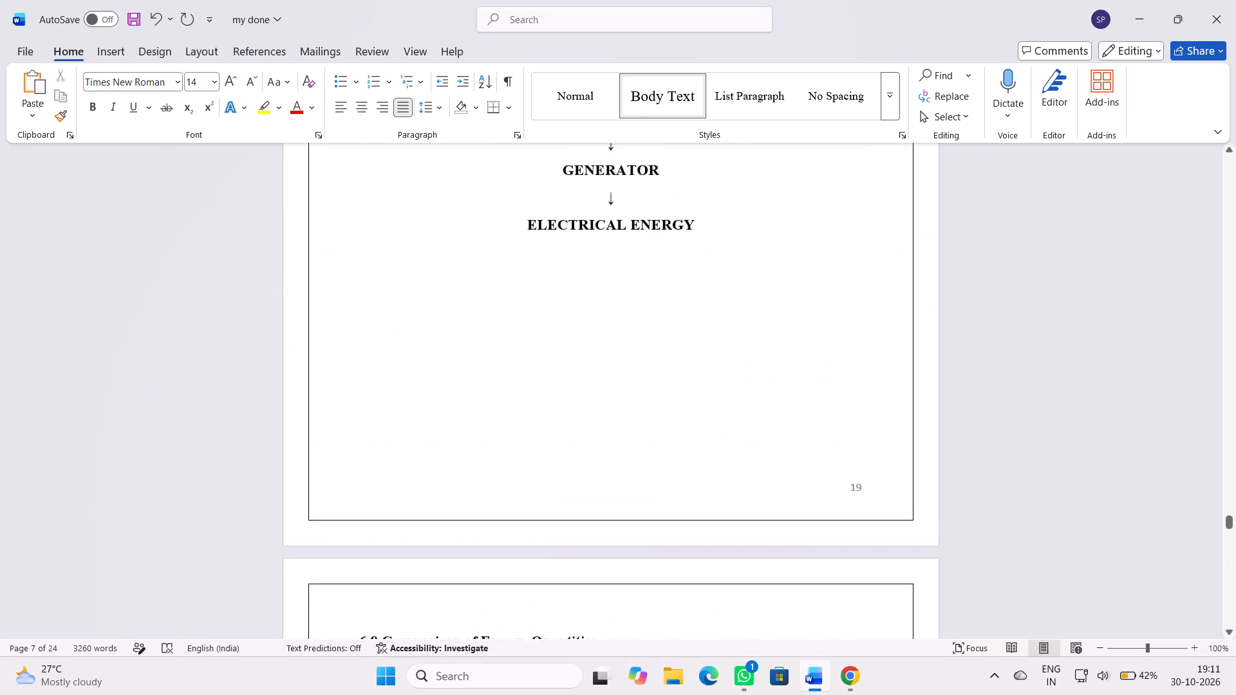
scroll(792, 329, "up", 17)
scroll(790, 340, "up", 18)
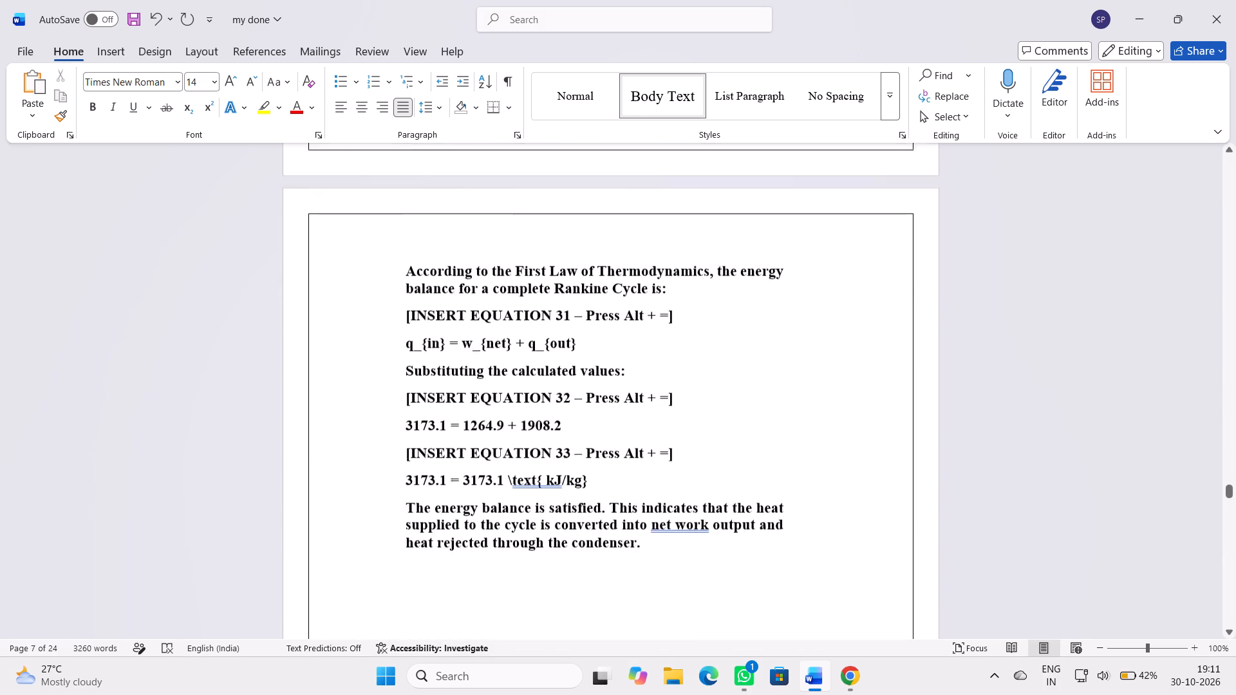
scroll(788, 338, "up", 10)
scroll(788, 338, "up", 13)
scroll(786, 335, "up", 9)
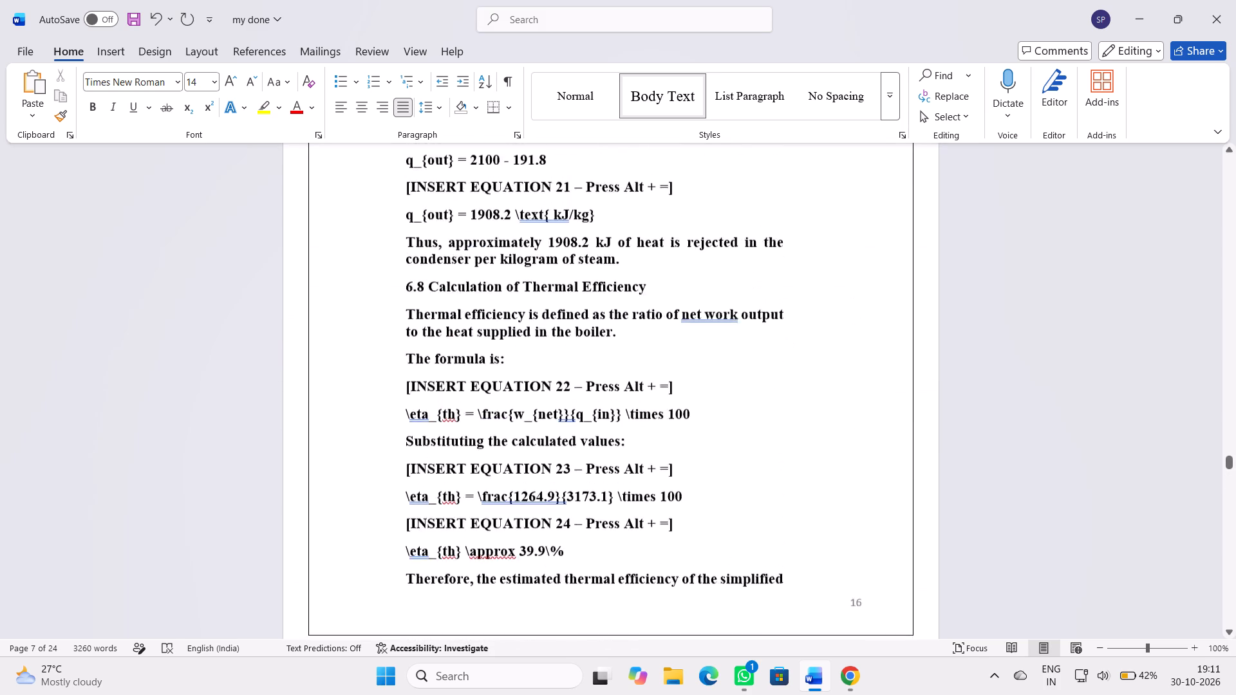
scroll(786, 336, "up", 20)
scroll(786, 336, "up", 20)
scroll(786, 336, "up", 3)
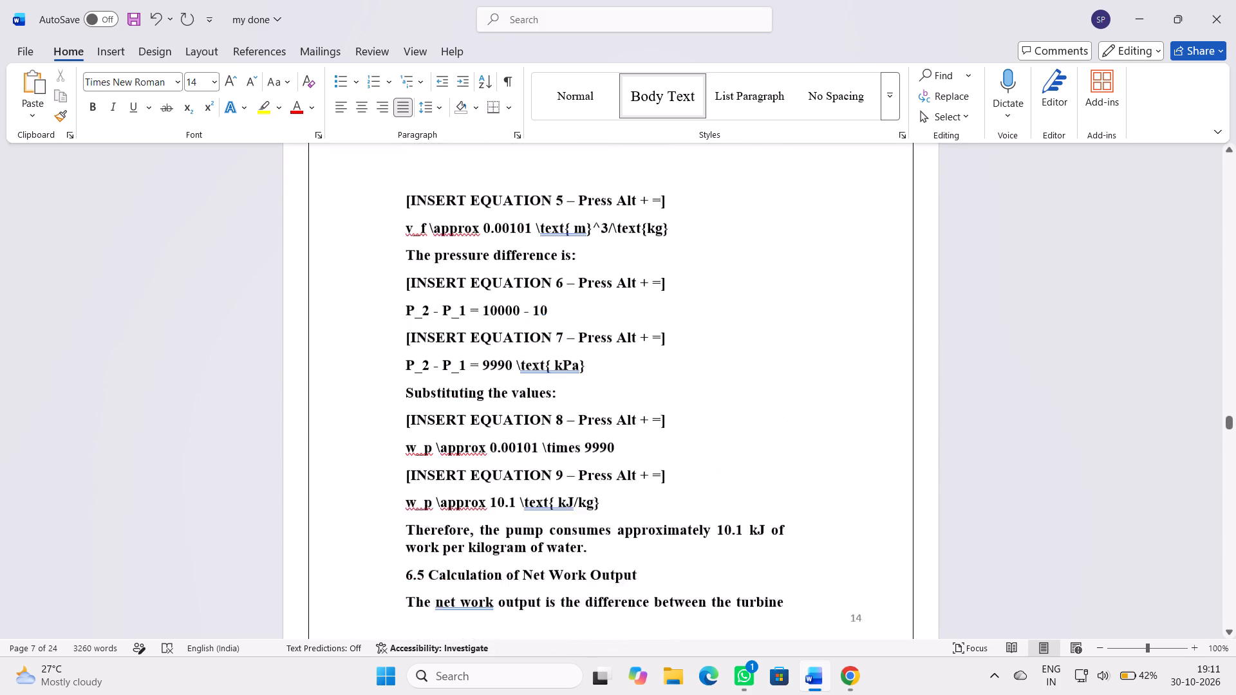
scroll(783, 334, "up", 20)
scroll(783, 334, "up", 20)
scroll(783, 334, "up", 2)
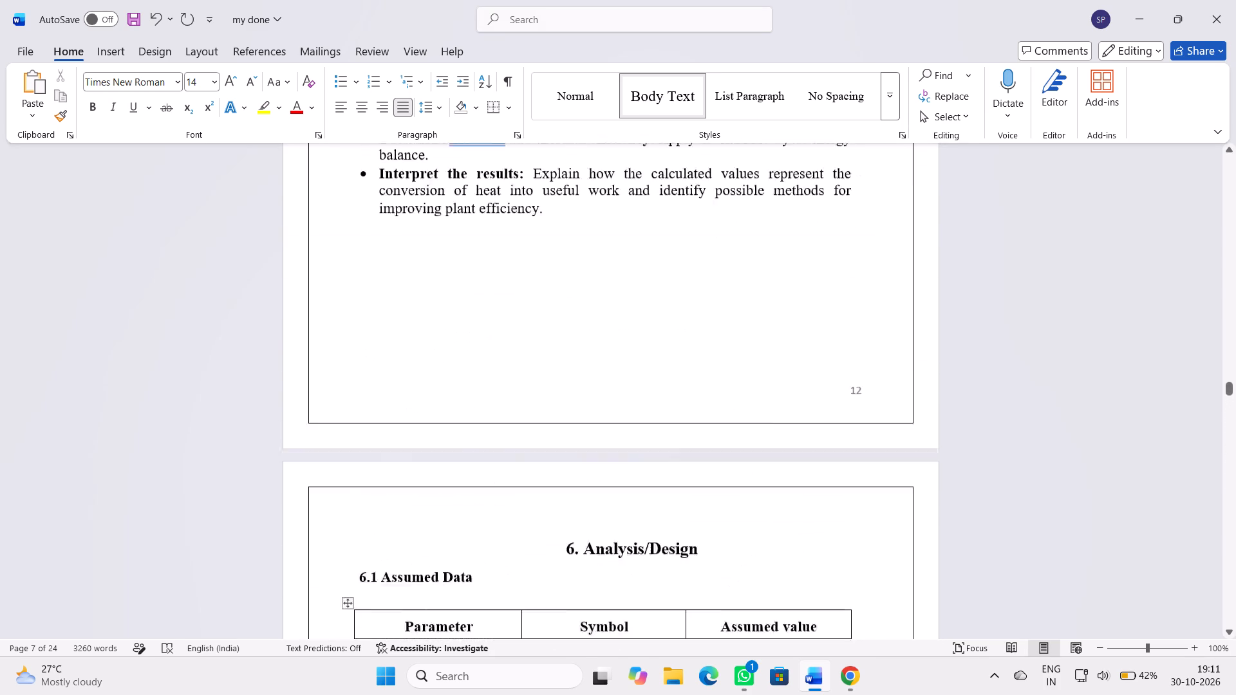
scroll(783, 337, "up", 10)
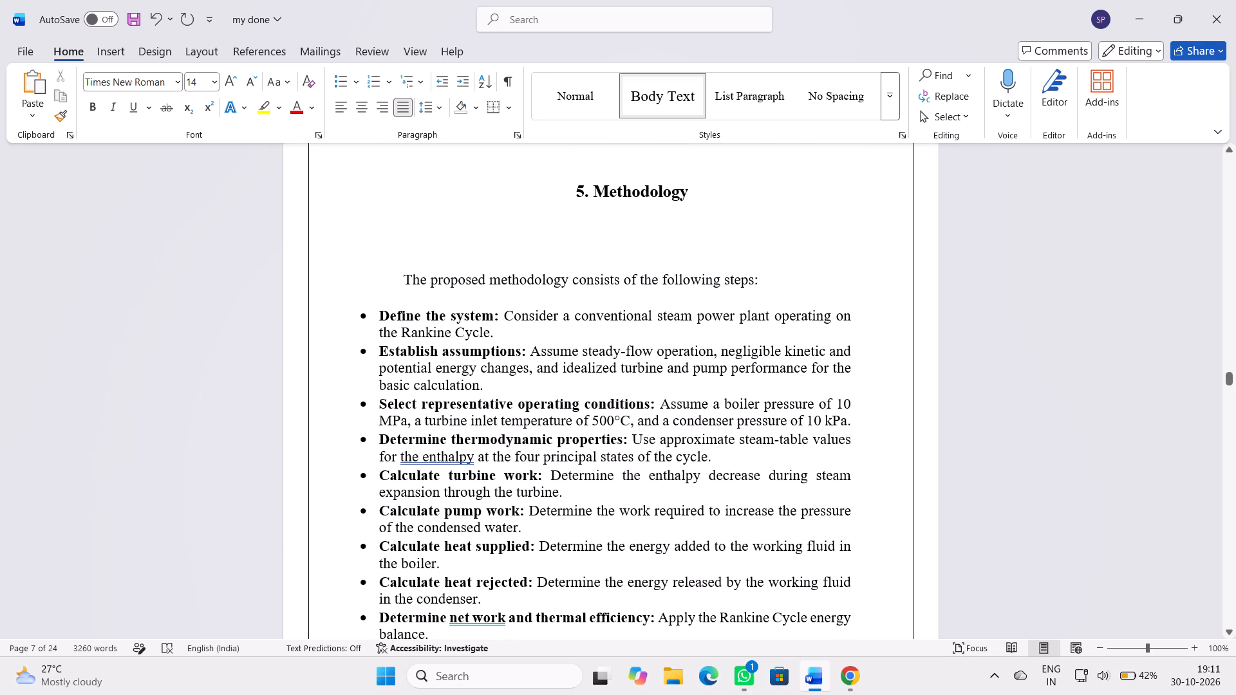
Export the report as a Word Document copy in the Downloads folder, with a new file name beginning with "one".
left_click(35, 58)
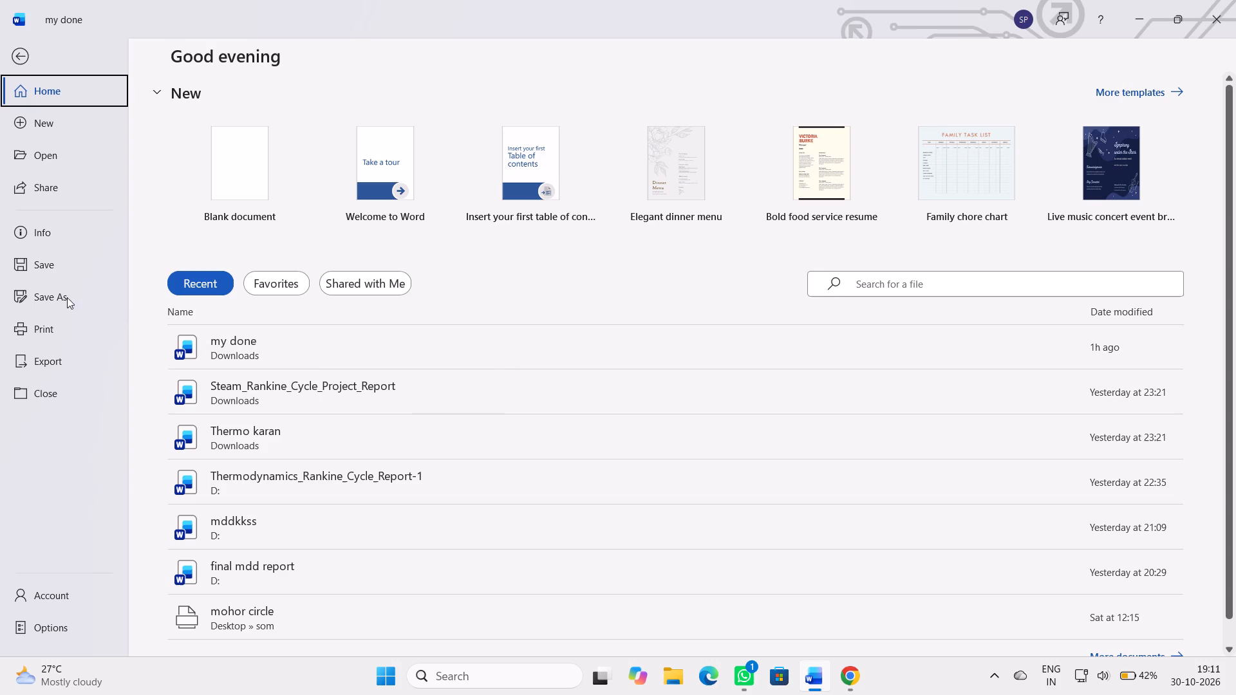
left_click(70, 369)
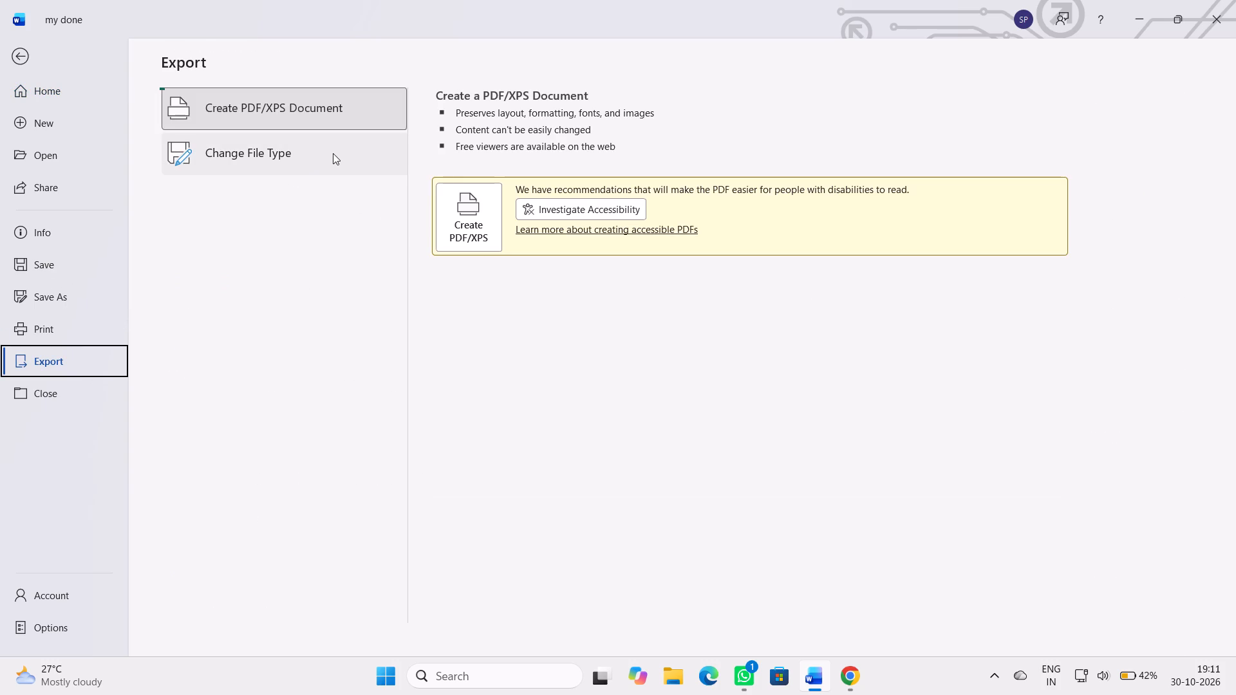
left_click(301, 161)
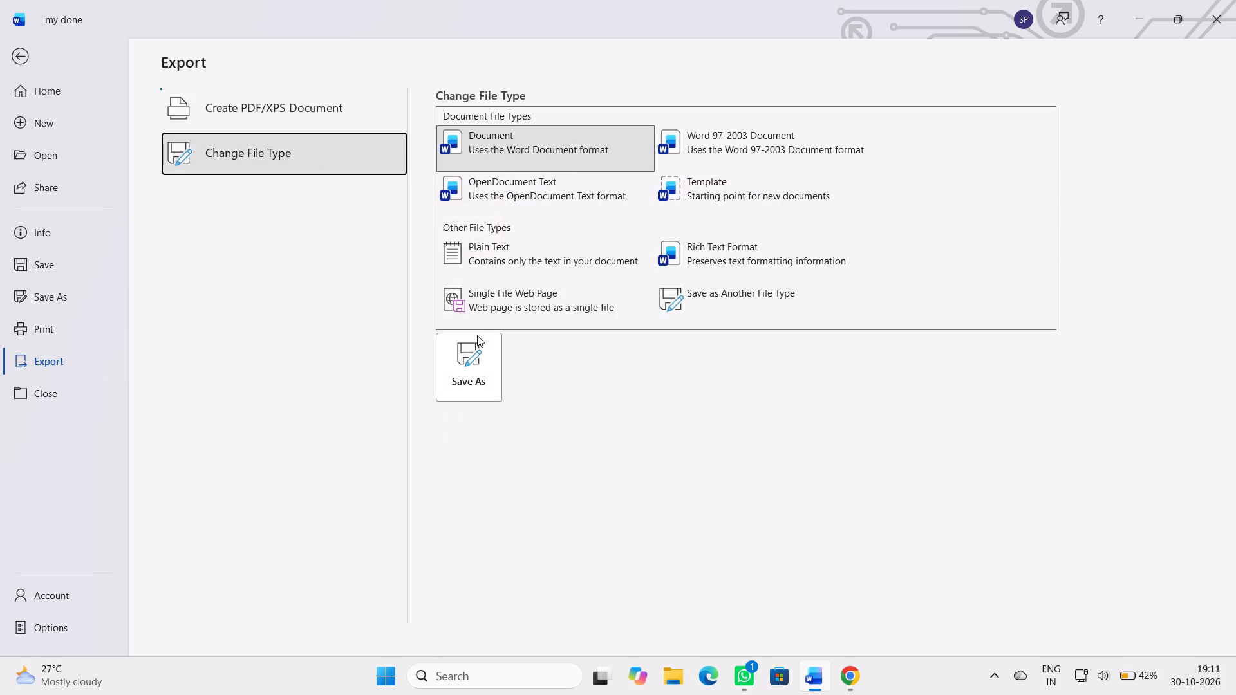
left_click(552, 141)
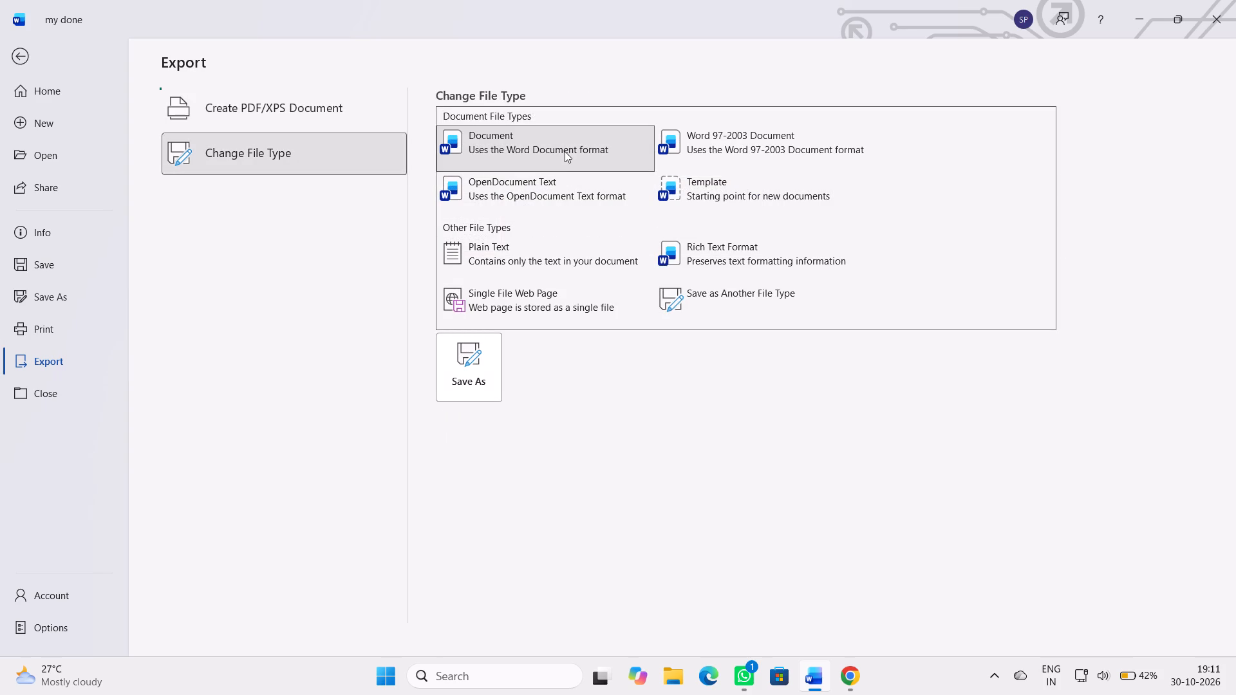
left_click(565, 151)
double_click(566, 151)
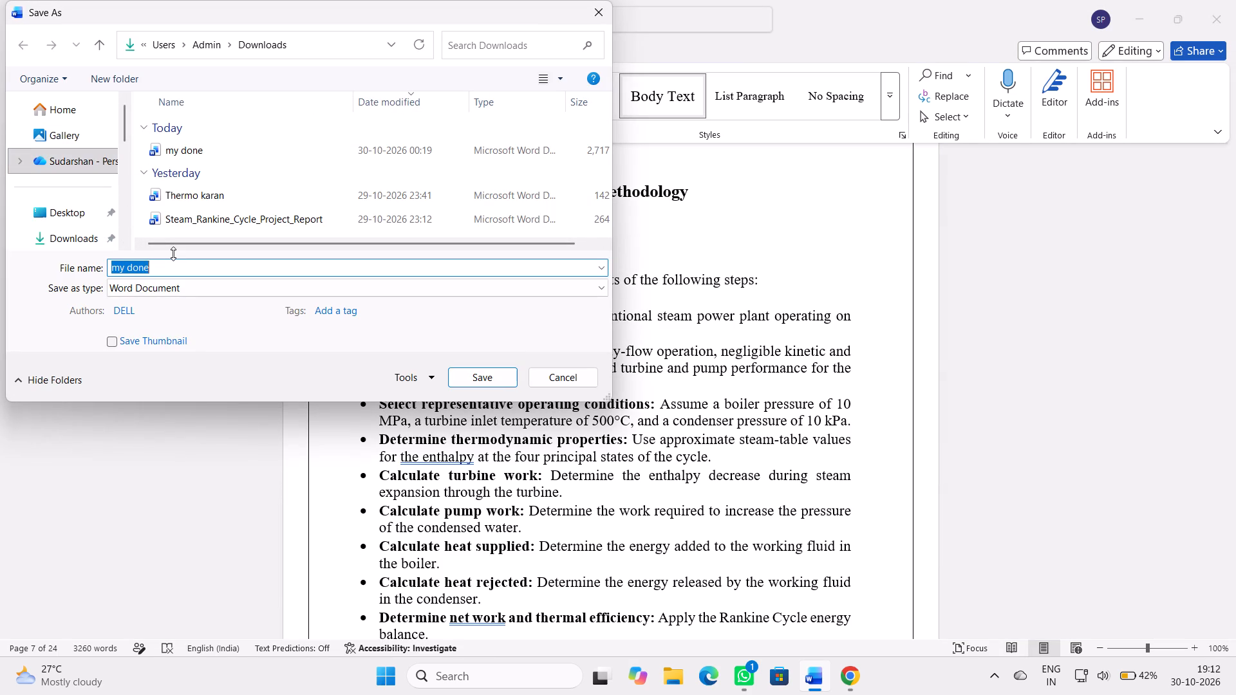
key("BackSpace")
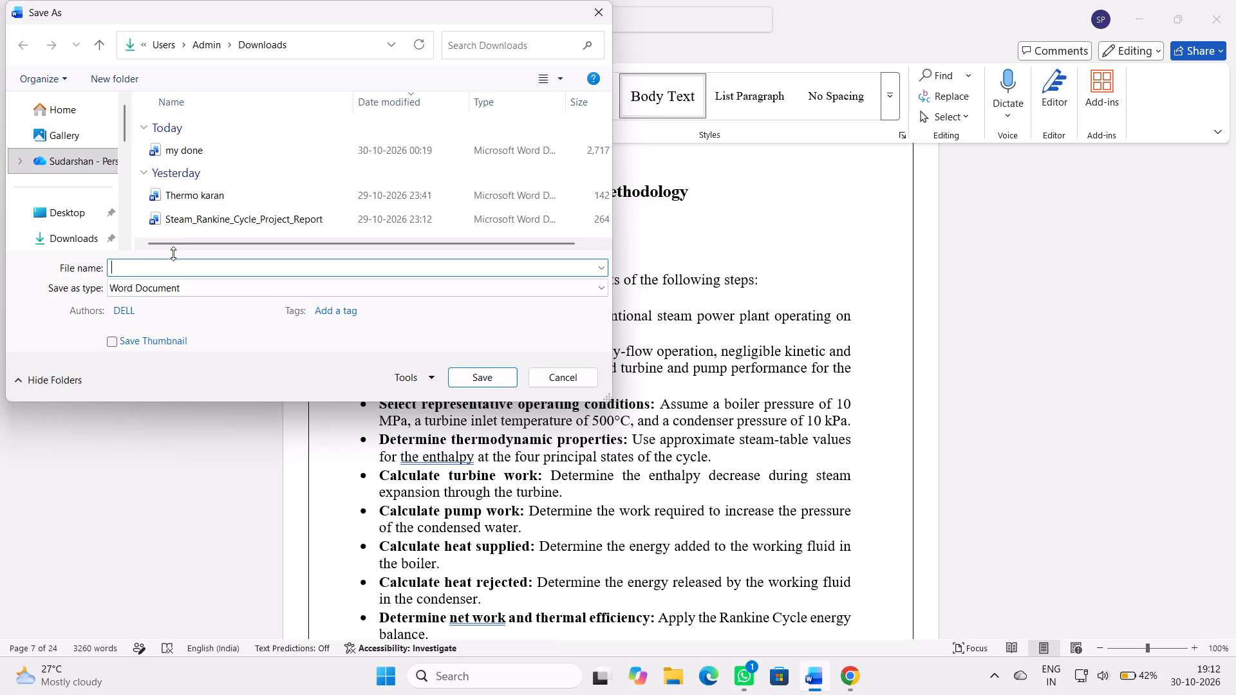
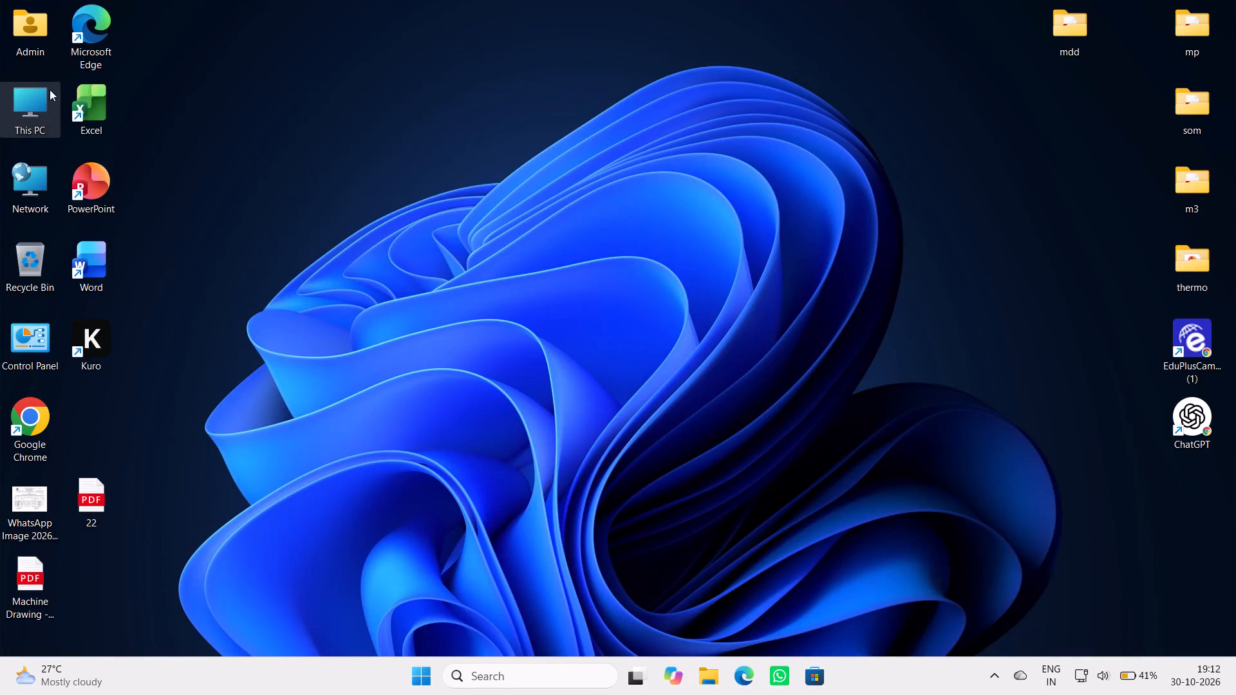
Open This PC from the desktop in File Explorer.
left_click(51, 90)
left_click(51, 99)
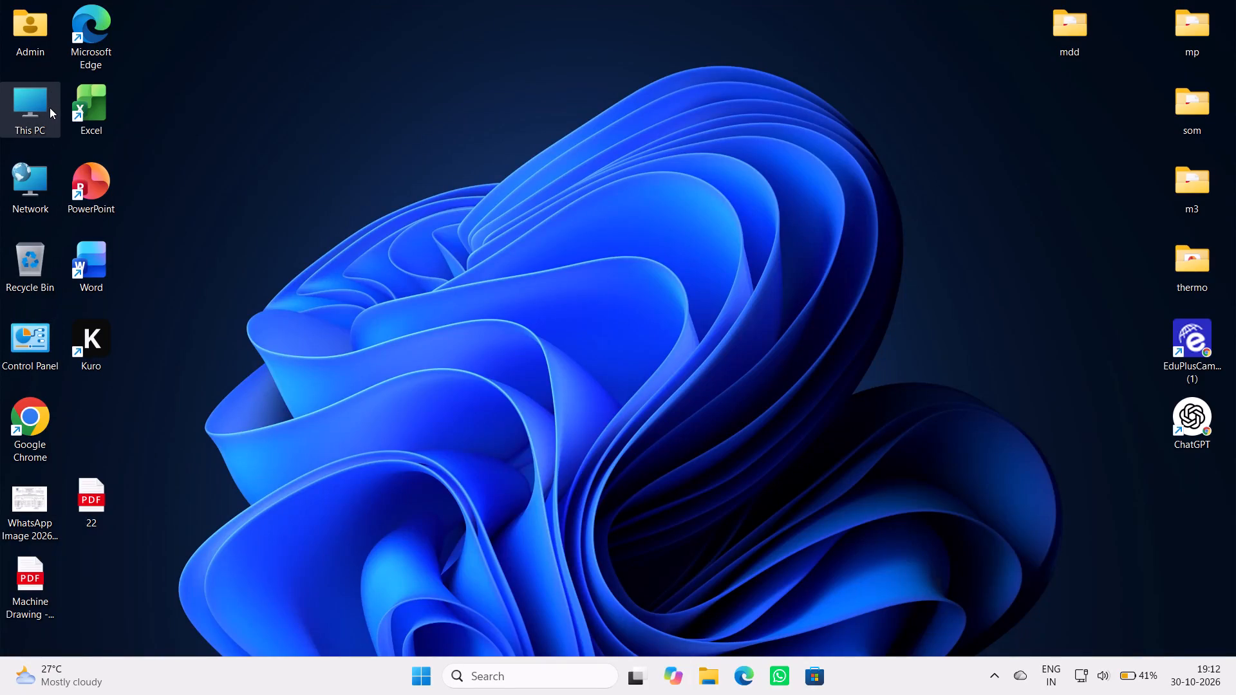
double_click(50, 109)
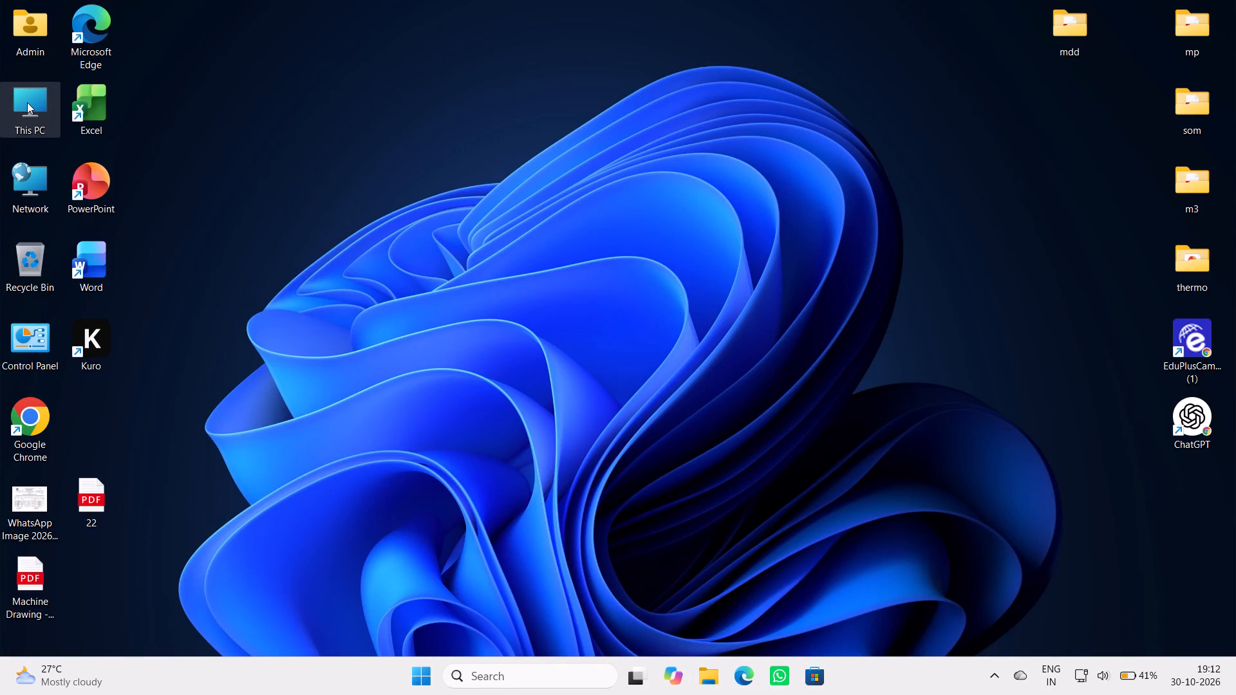
double_click(26, 102)
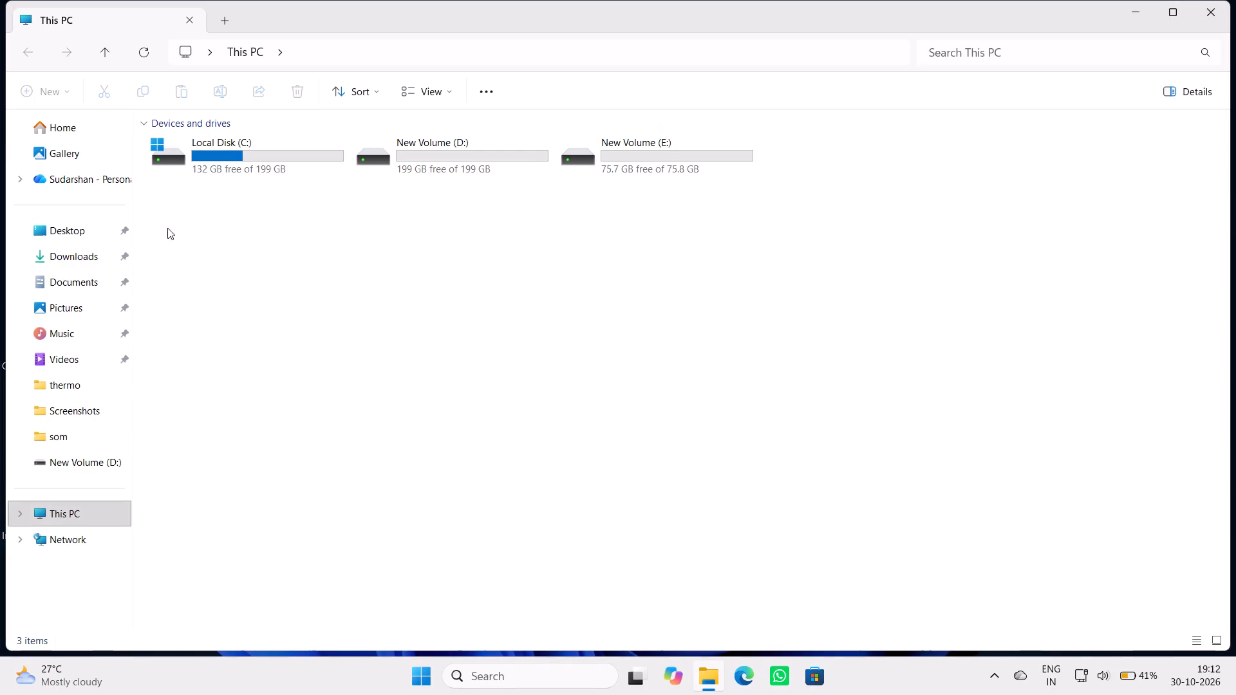
Permanently delete the "my done" Word document from the Downloads folder.
left_click(98, 257)
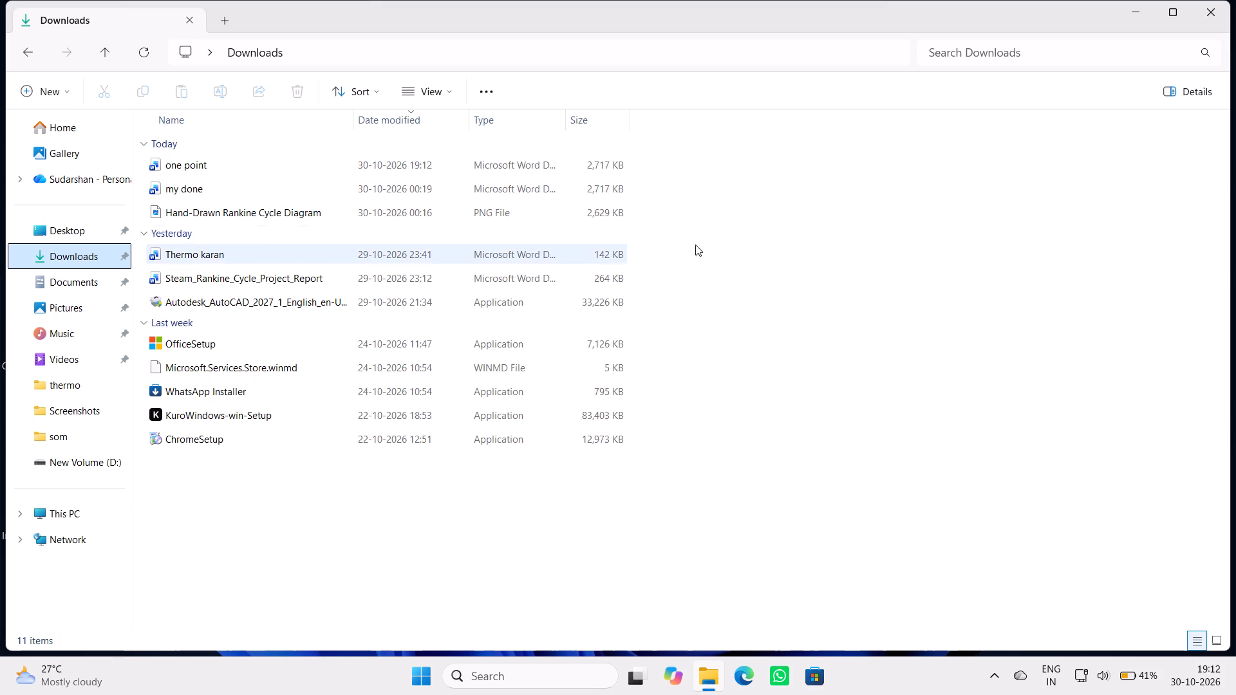
left_click_drag(704, 195, 612, 189)
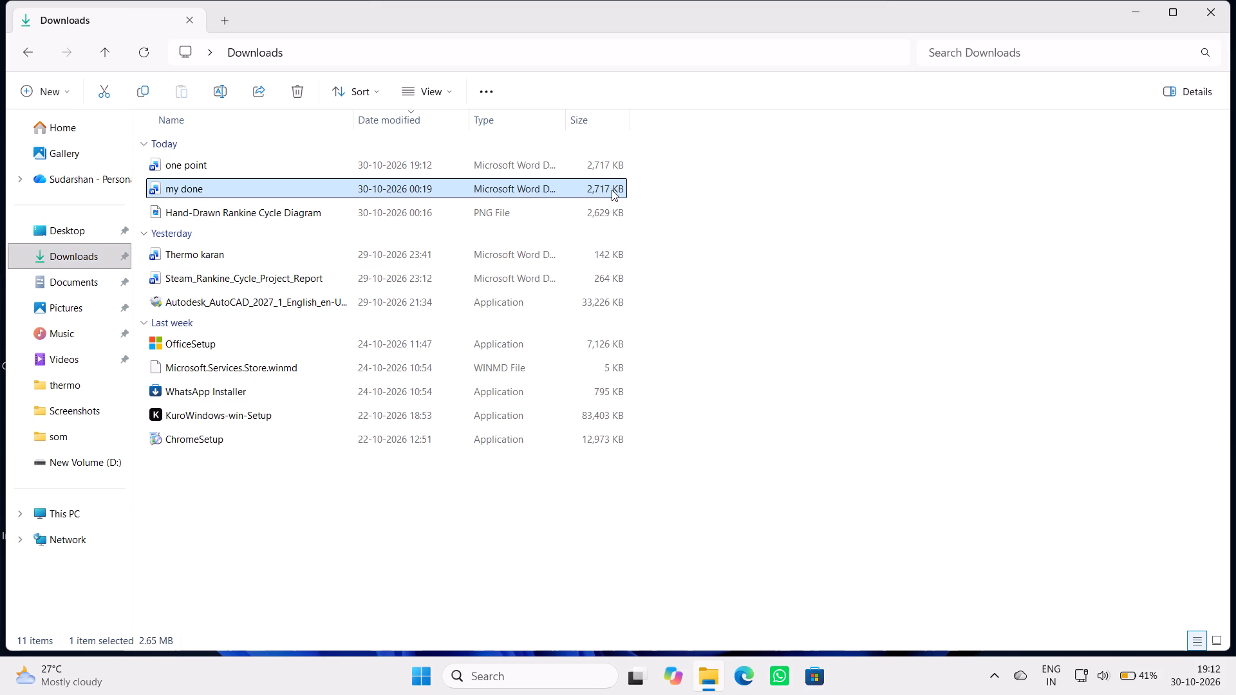
key("shift+Delete")
key("Return")
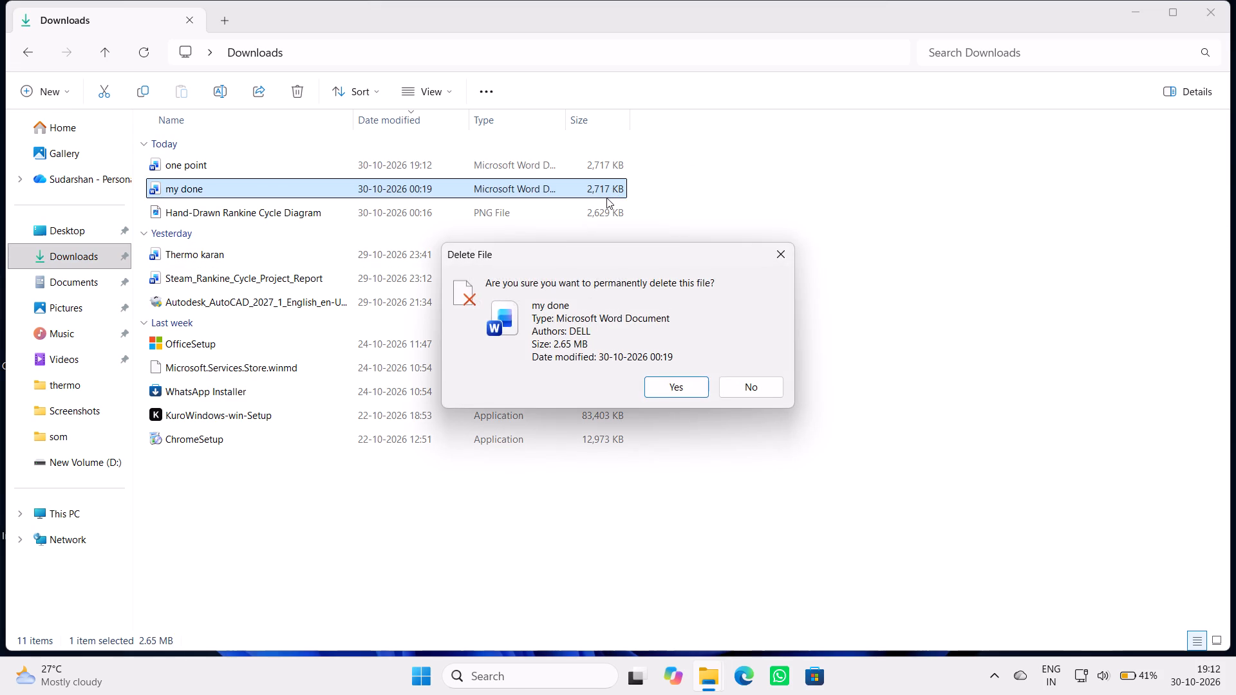
Open the "one point" document from Downloads in Word and dismiss the subscription offer.
double_click(371, 163)
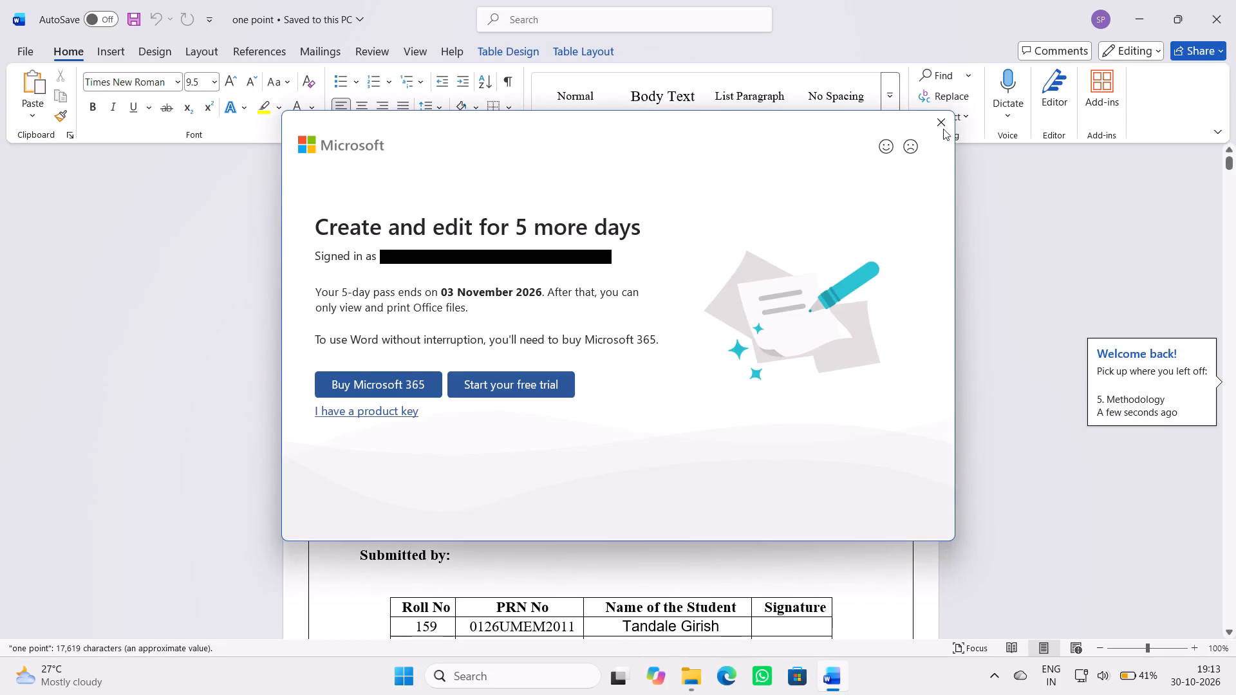
left_click(942, 126)
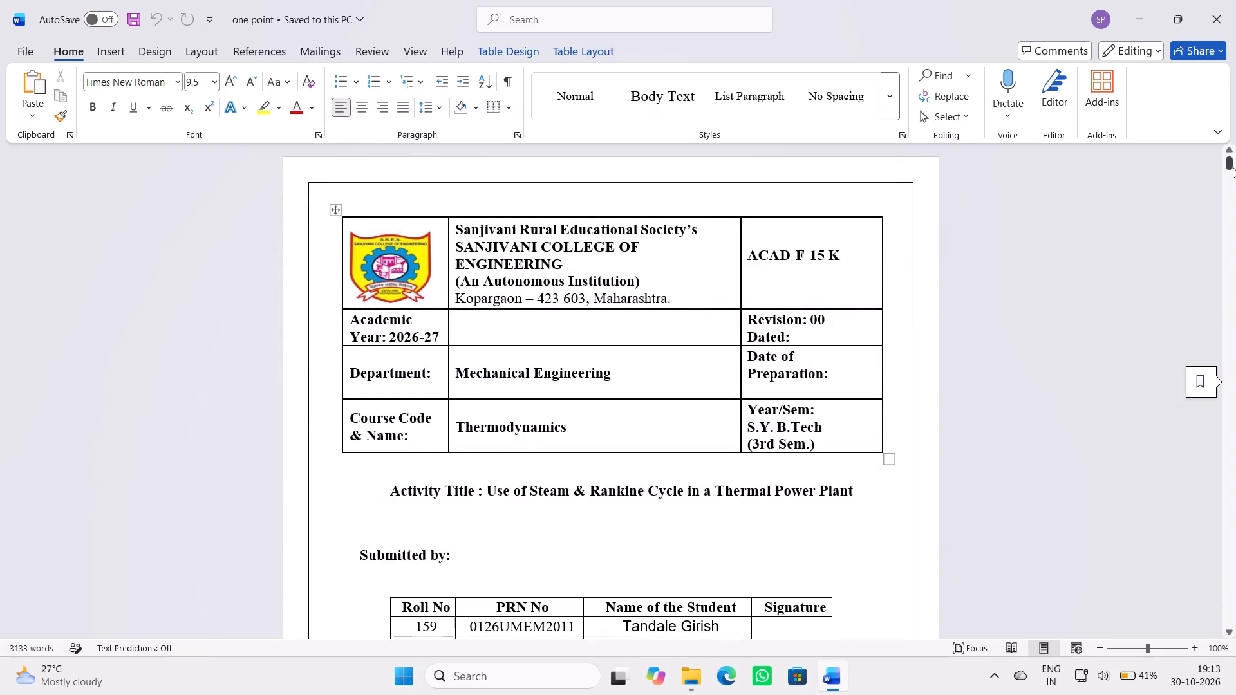
Review the "one point" report from its cover page through the certificate, acknowledgement and evaluation pages to the Results and References sections.
left_click_drag(1233, 167, 1233, 291)
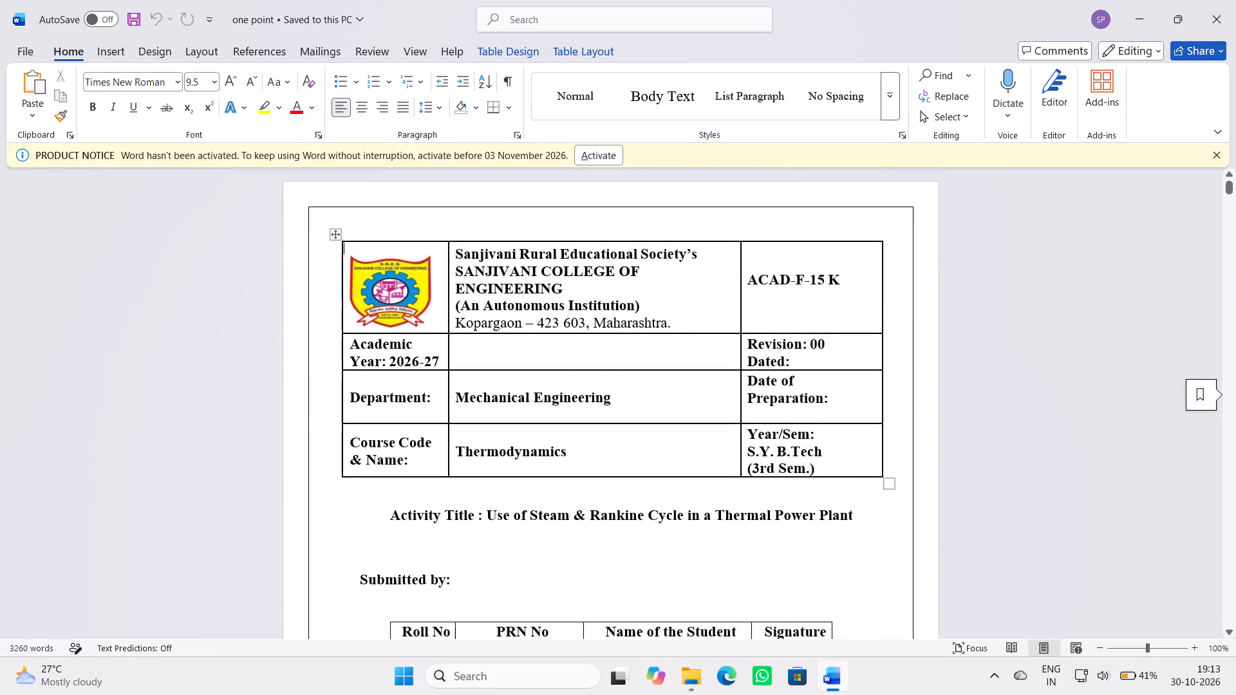
scroll(955, 421, "down", 6)
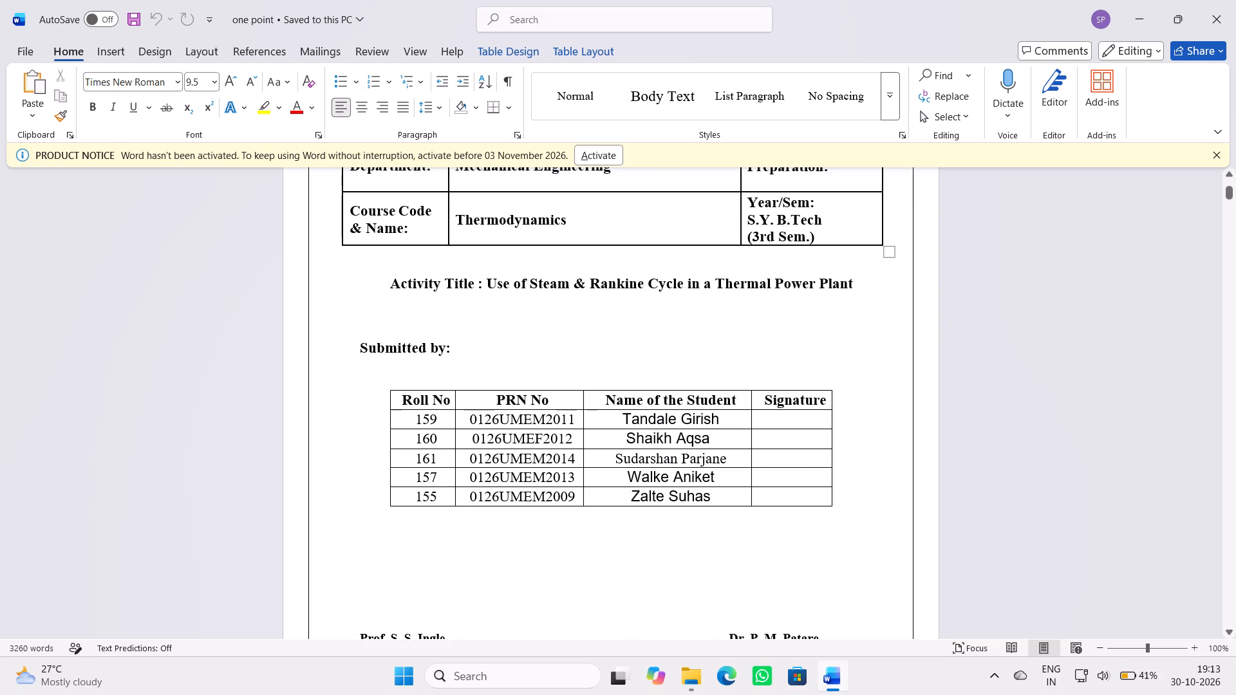
scroll(955, 417, "down", 8)
scroll(955, 415, "down", 20)
scroll(955, 415, "down", 9)
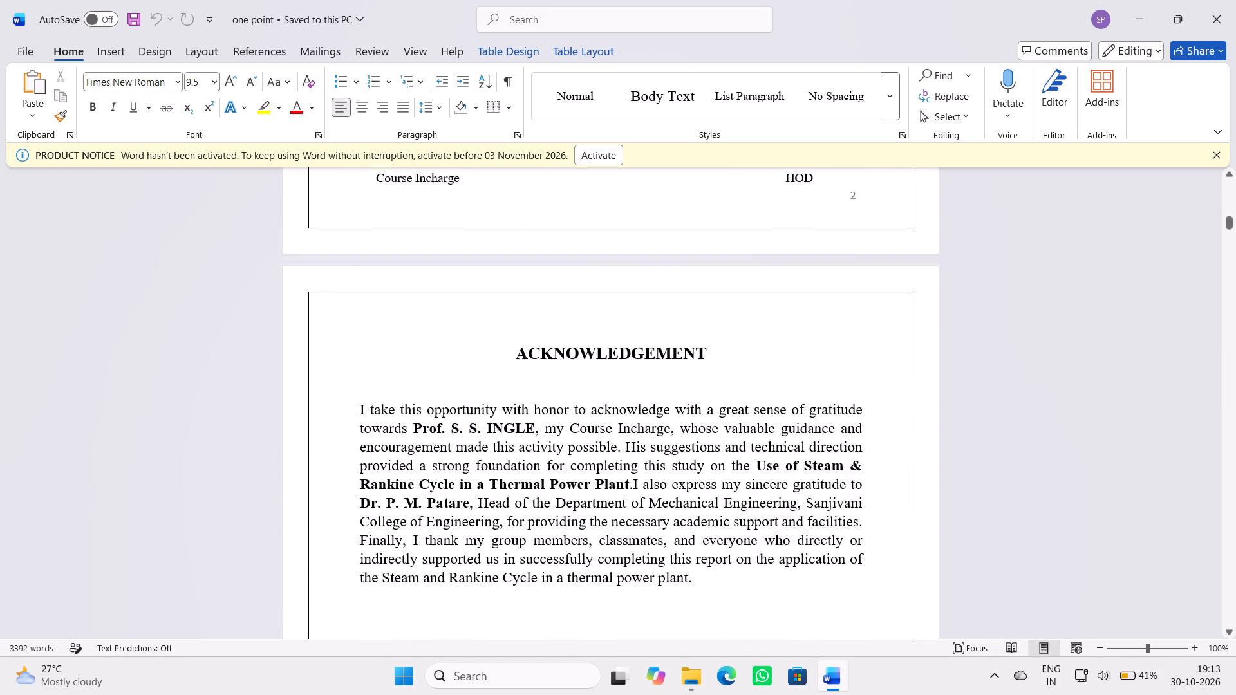
scroll(956, 412, "up", 11)
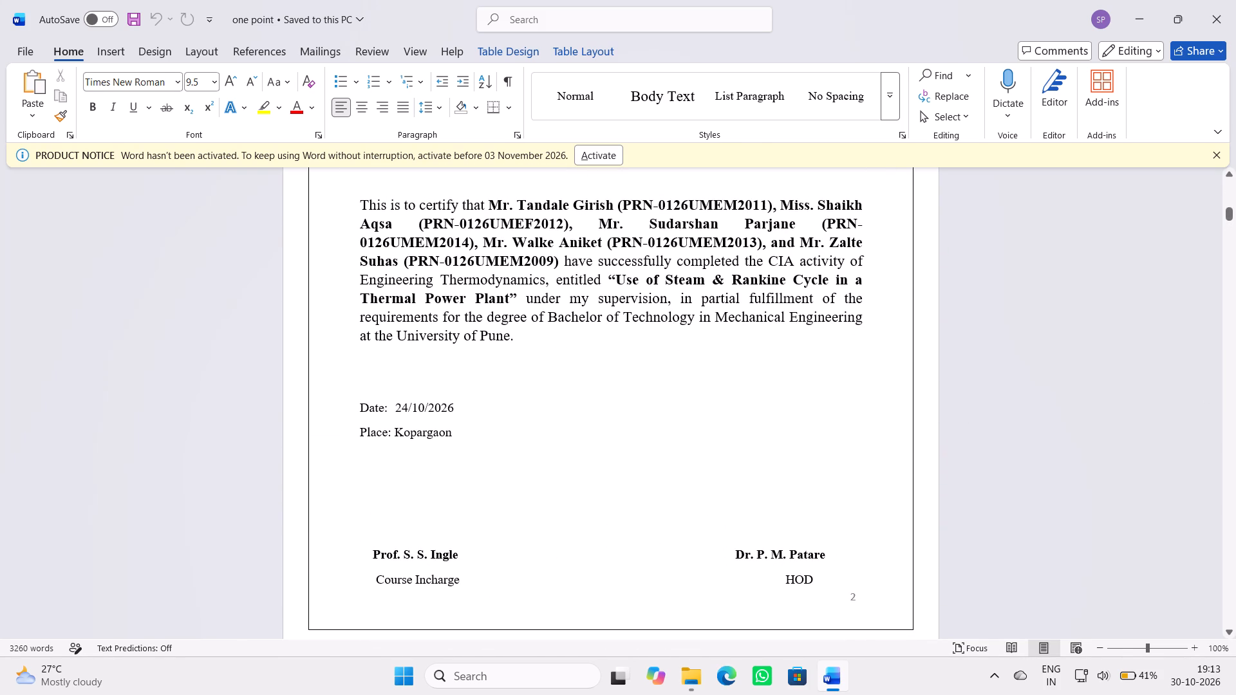
scroll(956, 411, "down", 20)
scroll(956, 409, "down", 3)
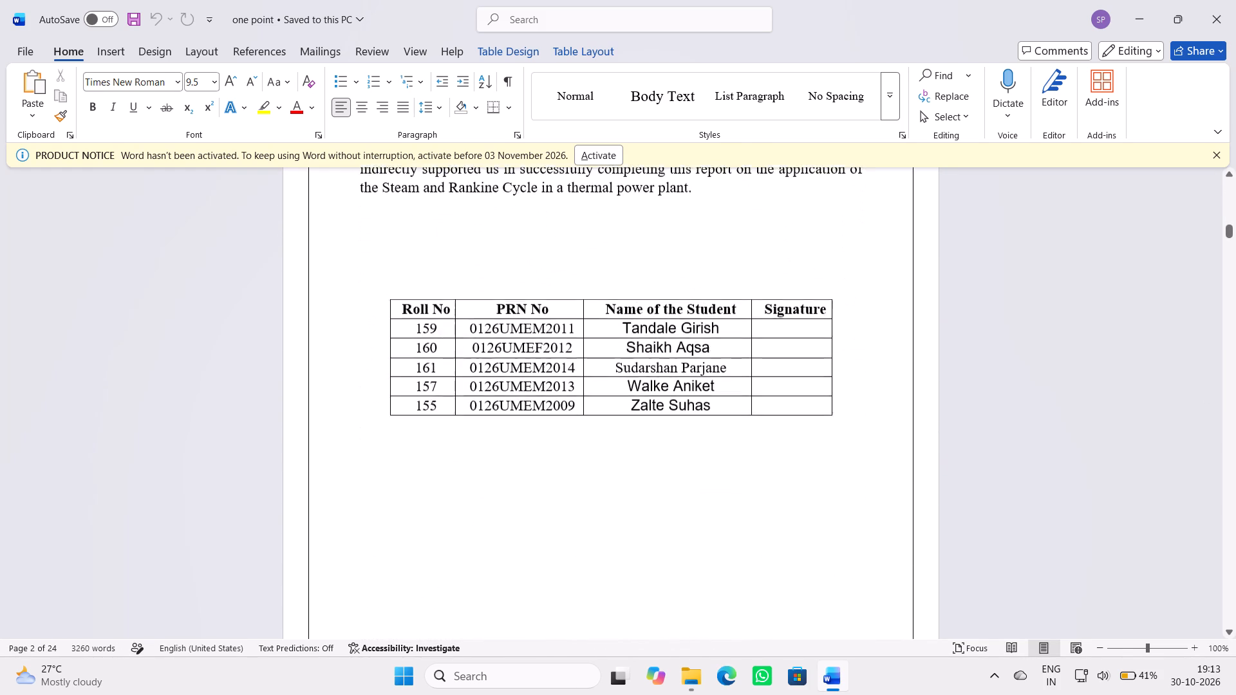
scroll(956, 409, "down", 4)
scroll(956, 409, "down", 20)
scroll(956, 409, "down", 3)
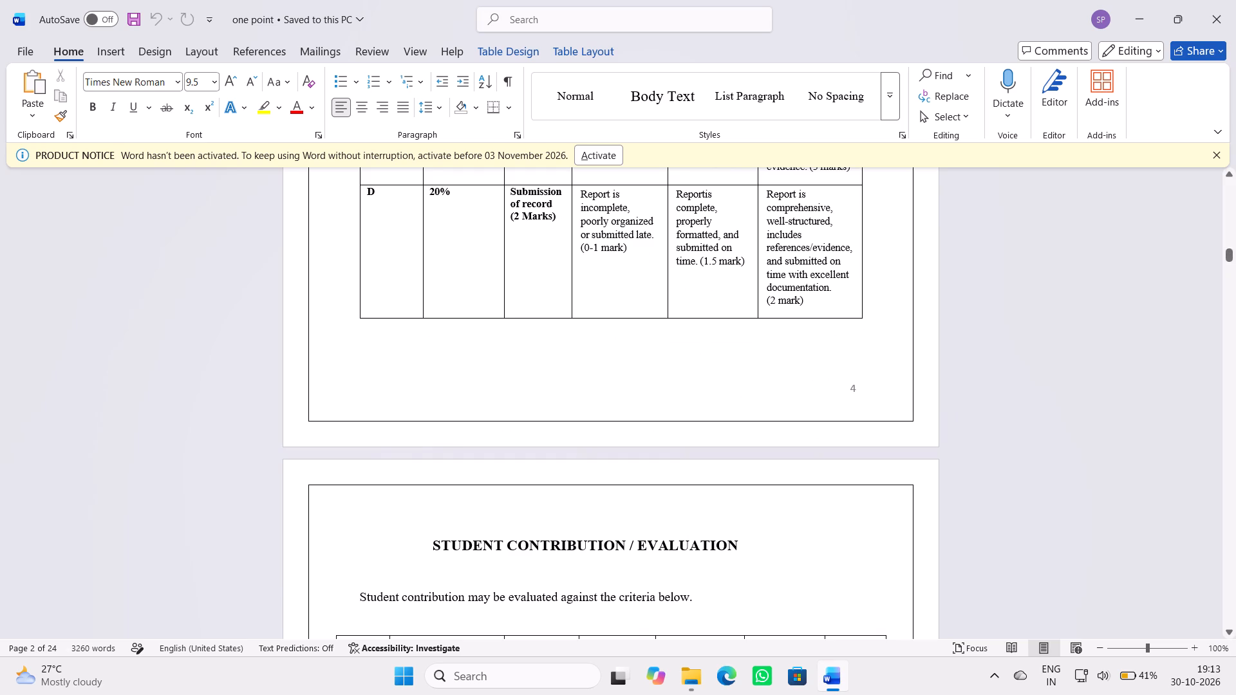
left_click_drag(1227, 261, 1234, 636)
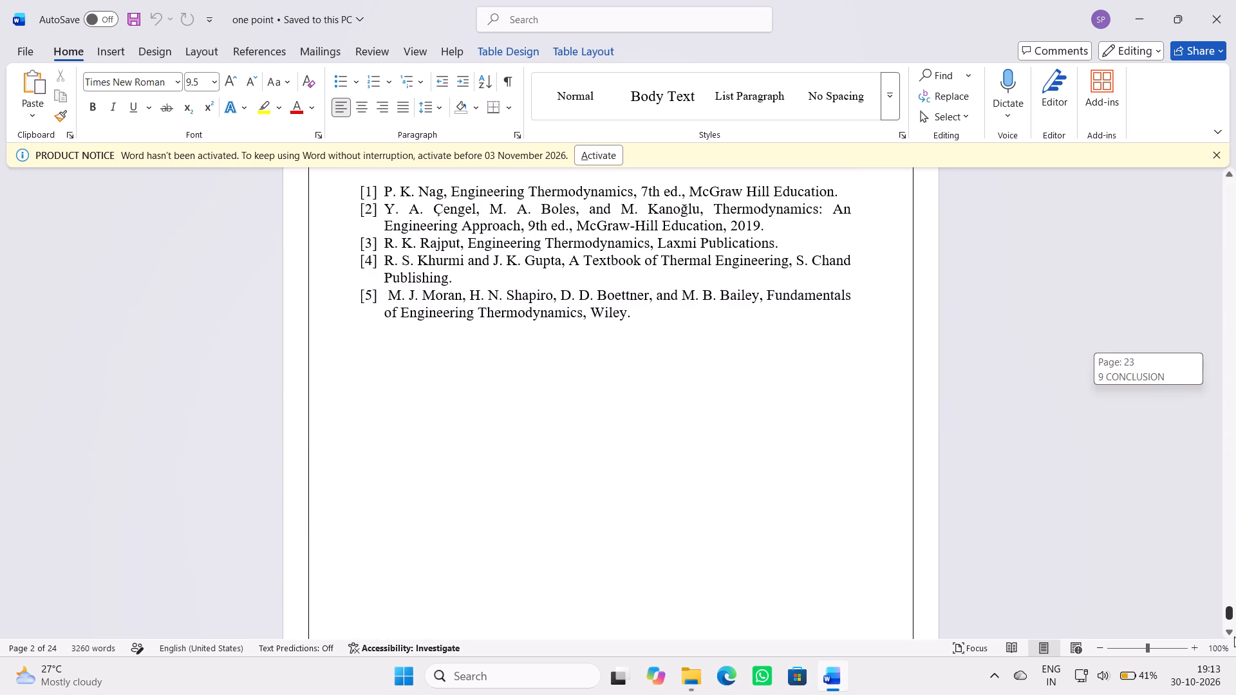
left_click_drag(1234, 636, 1235, 575)
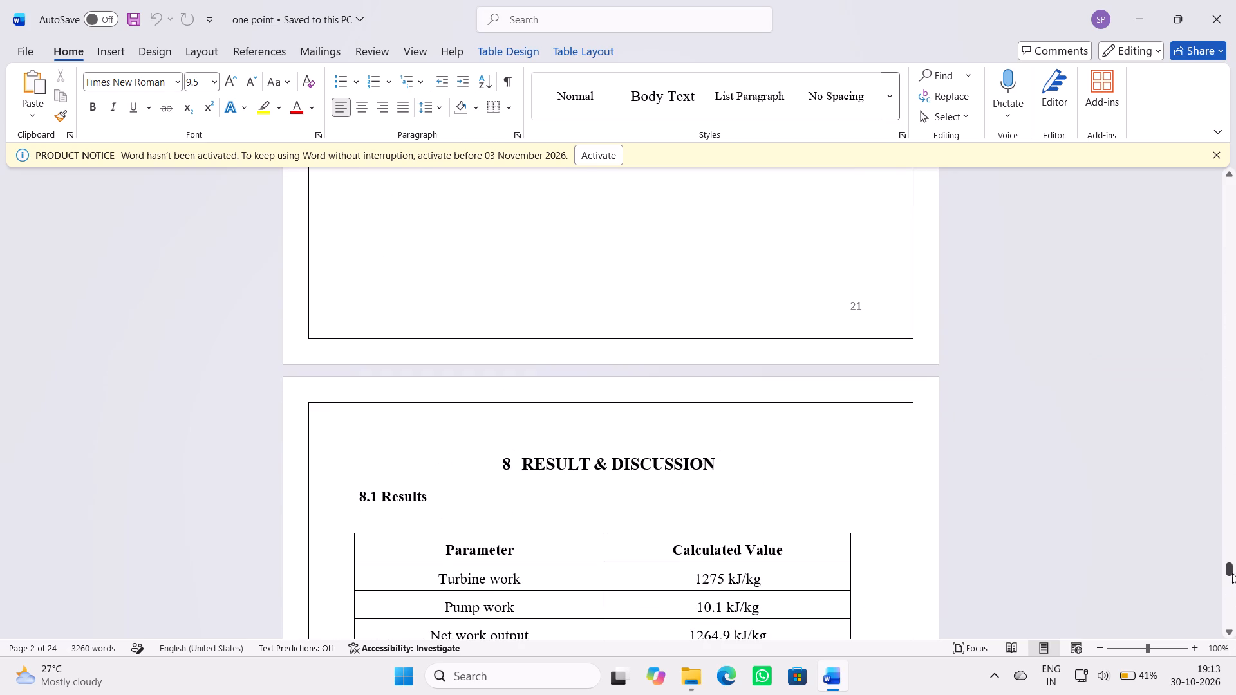
left_click_drag(1230, 573, 1230, 609)
scroll(980, 531, "down", 4)
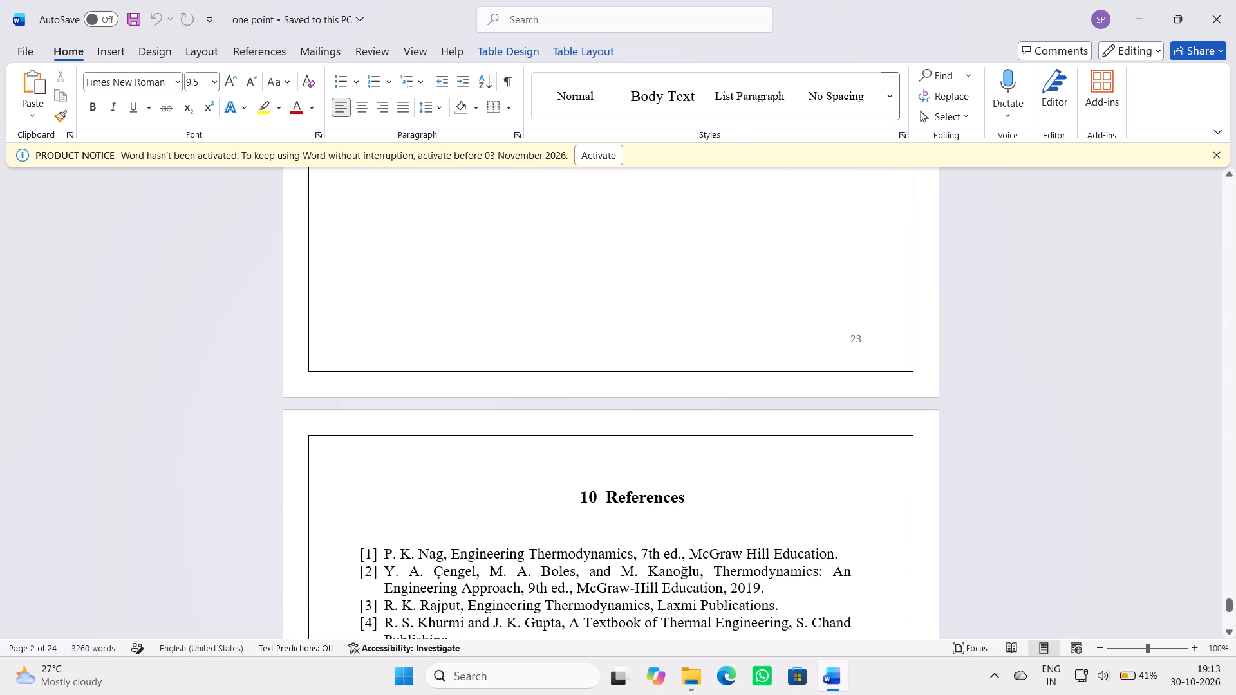
Close the "one point" document and the Downloads folder window.
left_click(1235, 0)
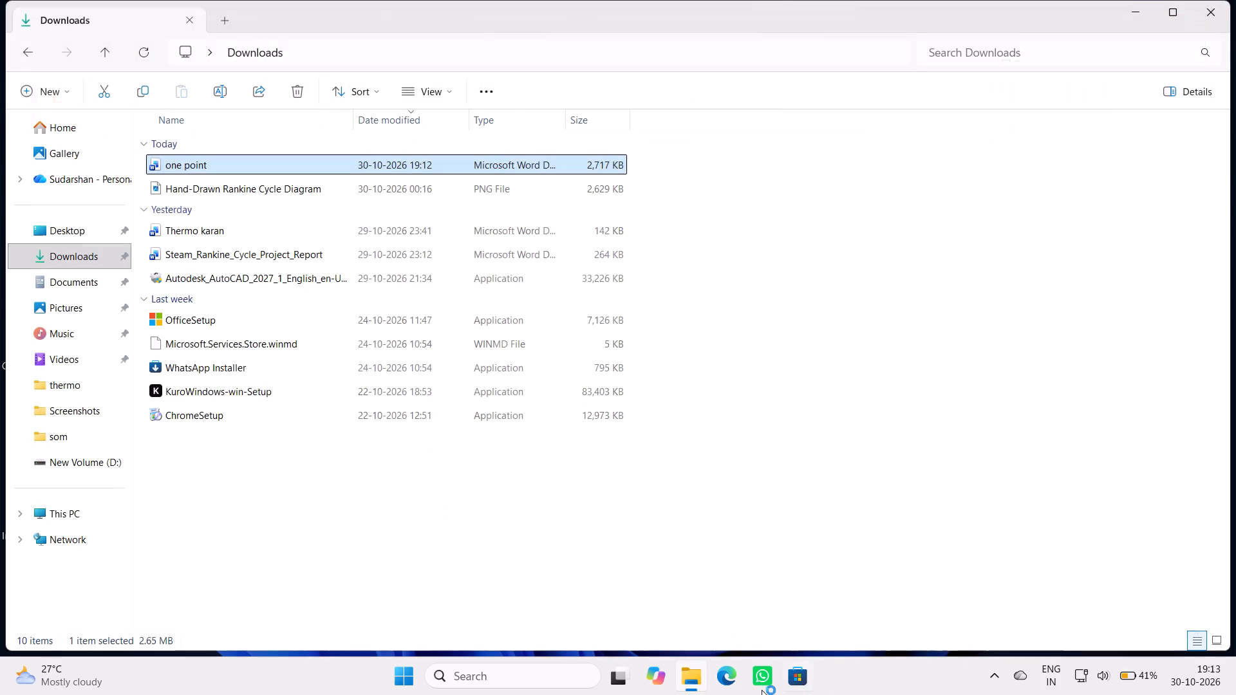
left_click(1205, 21)
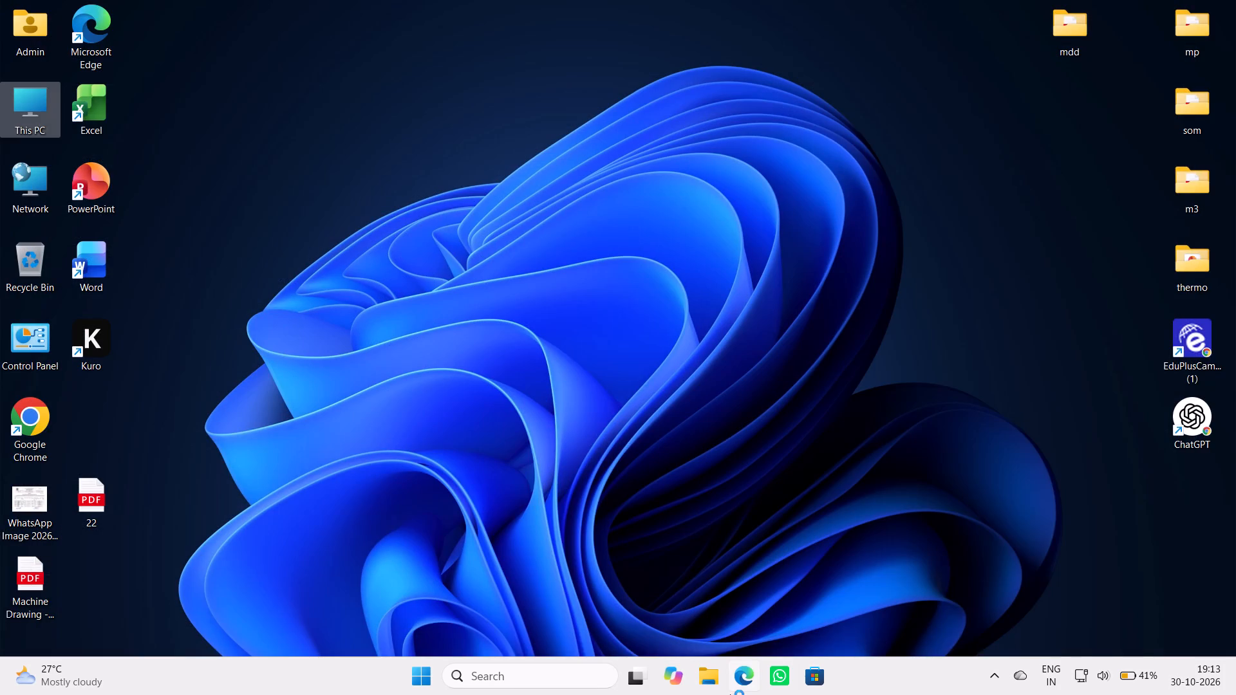